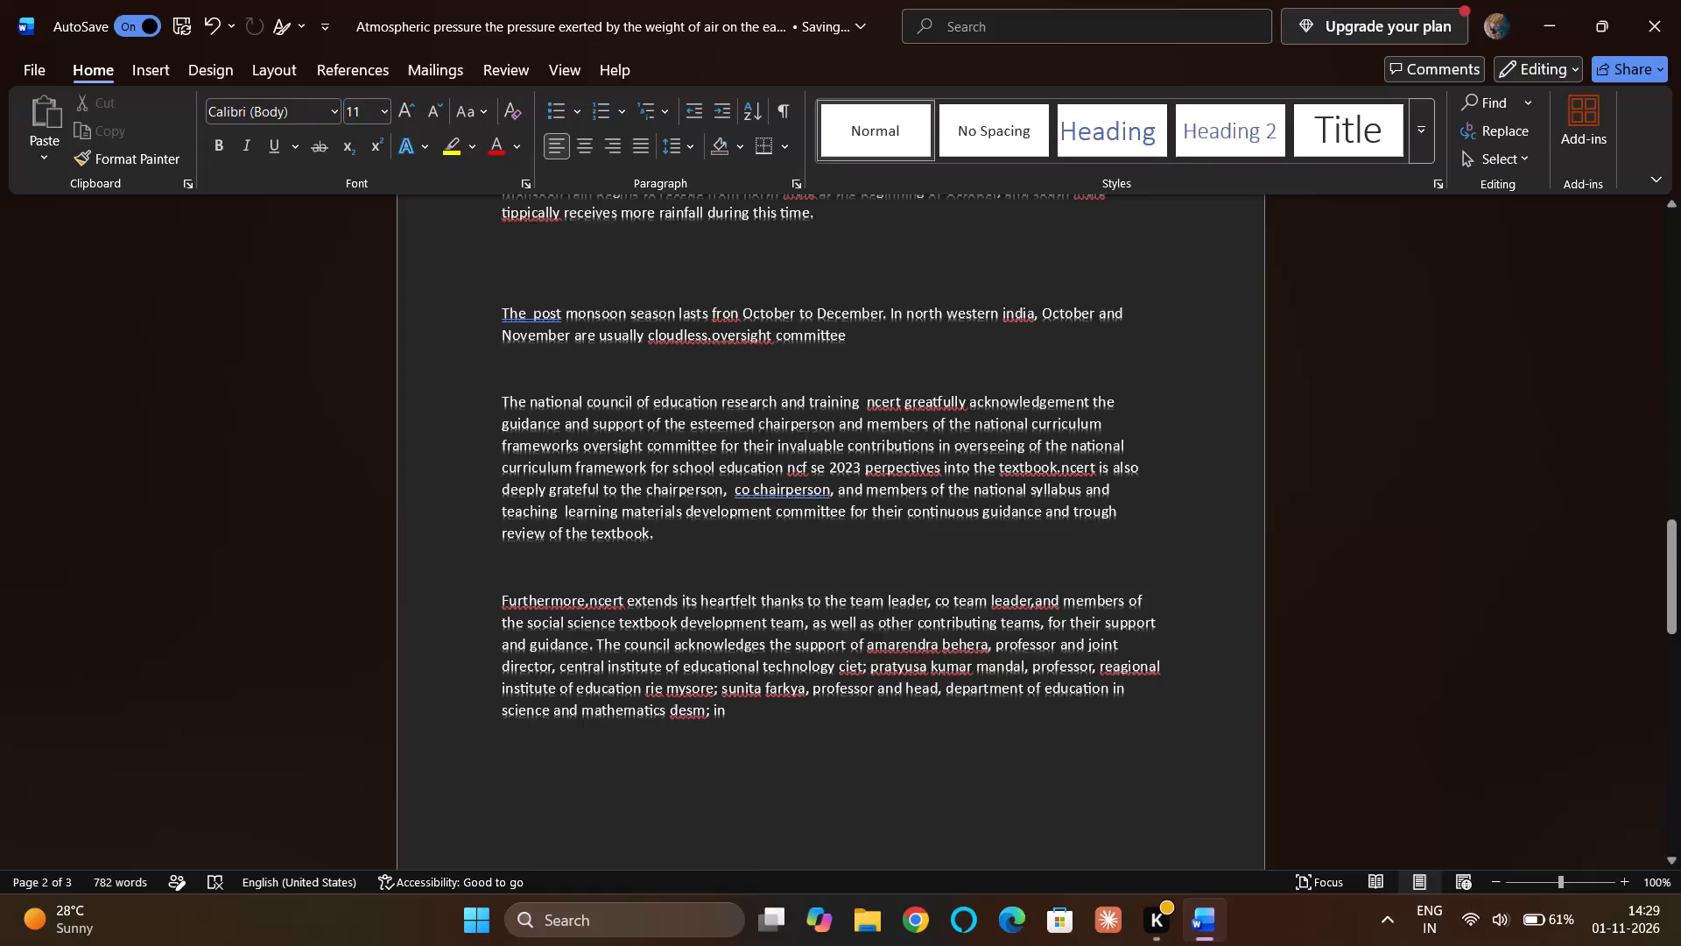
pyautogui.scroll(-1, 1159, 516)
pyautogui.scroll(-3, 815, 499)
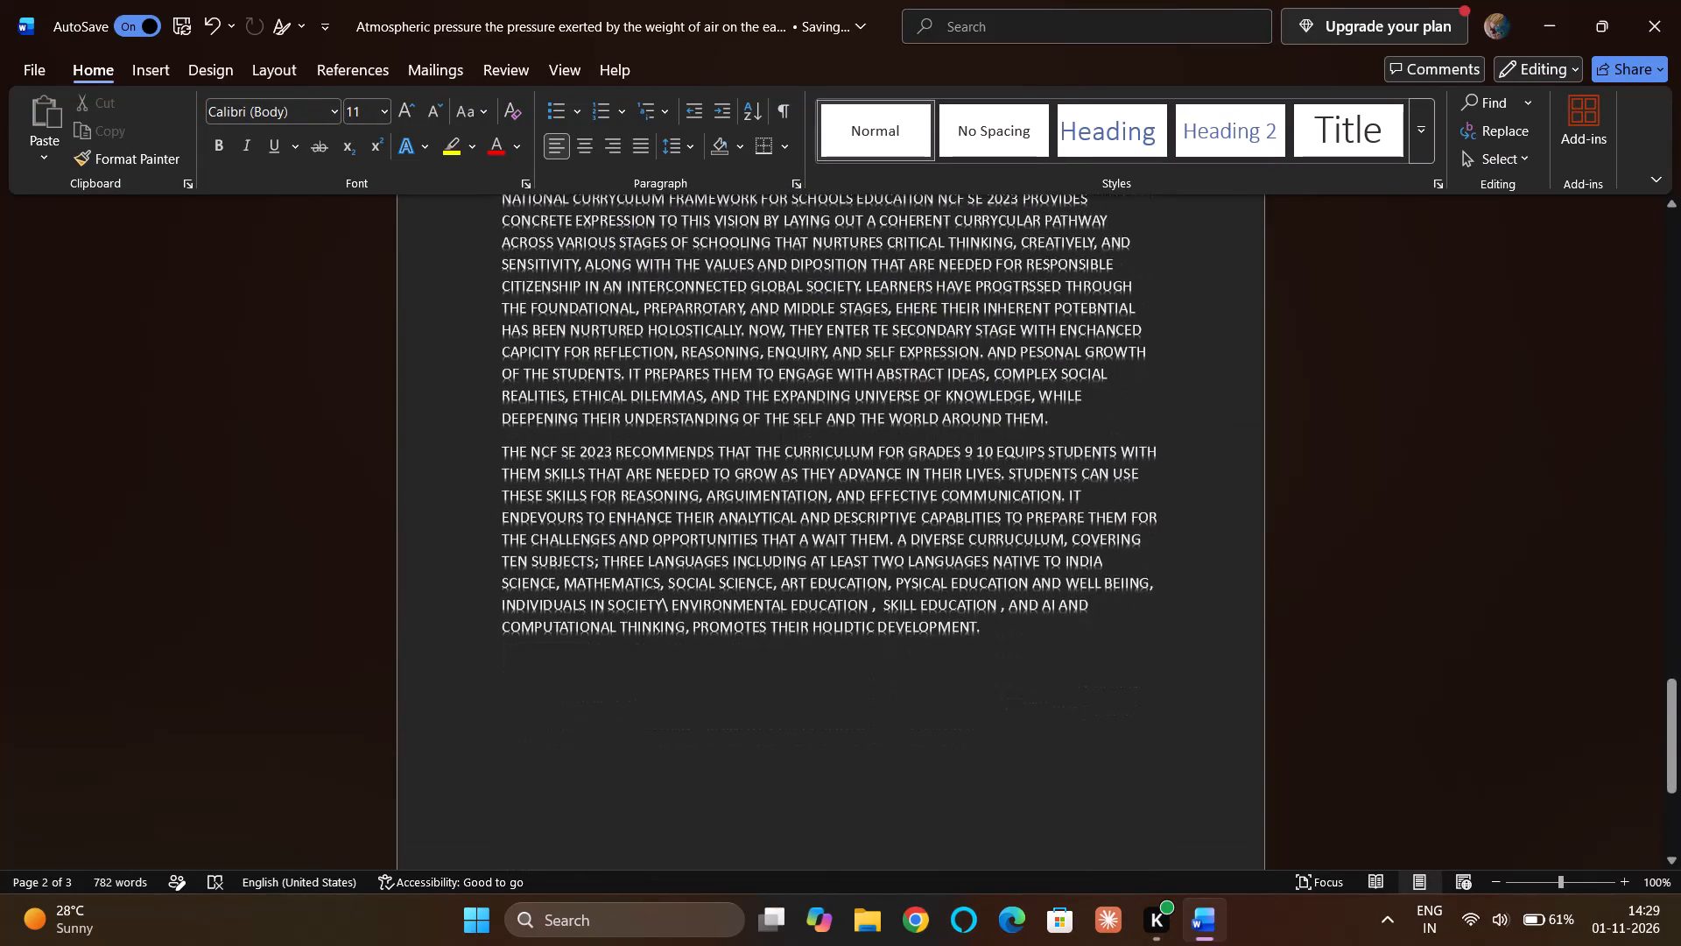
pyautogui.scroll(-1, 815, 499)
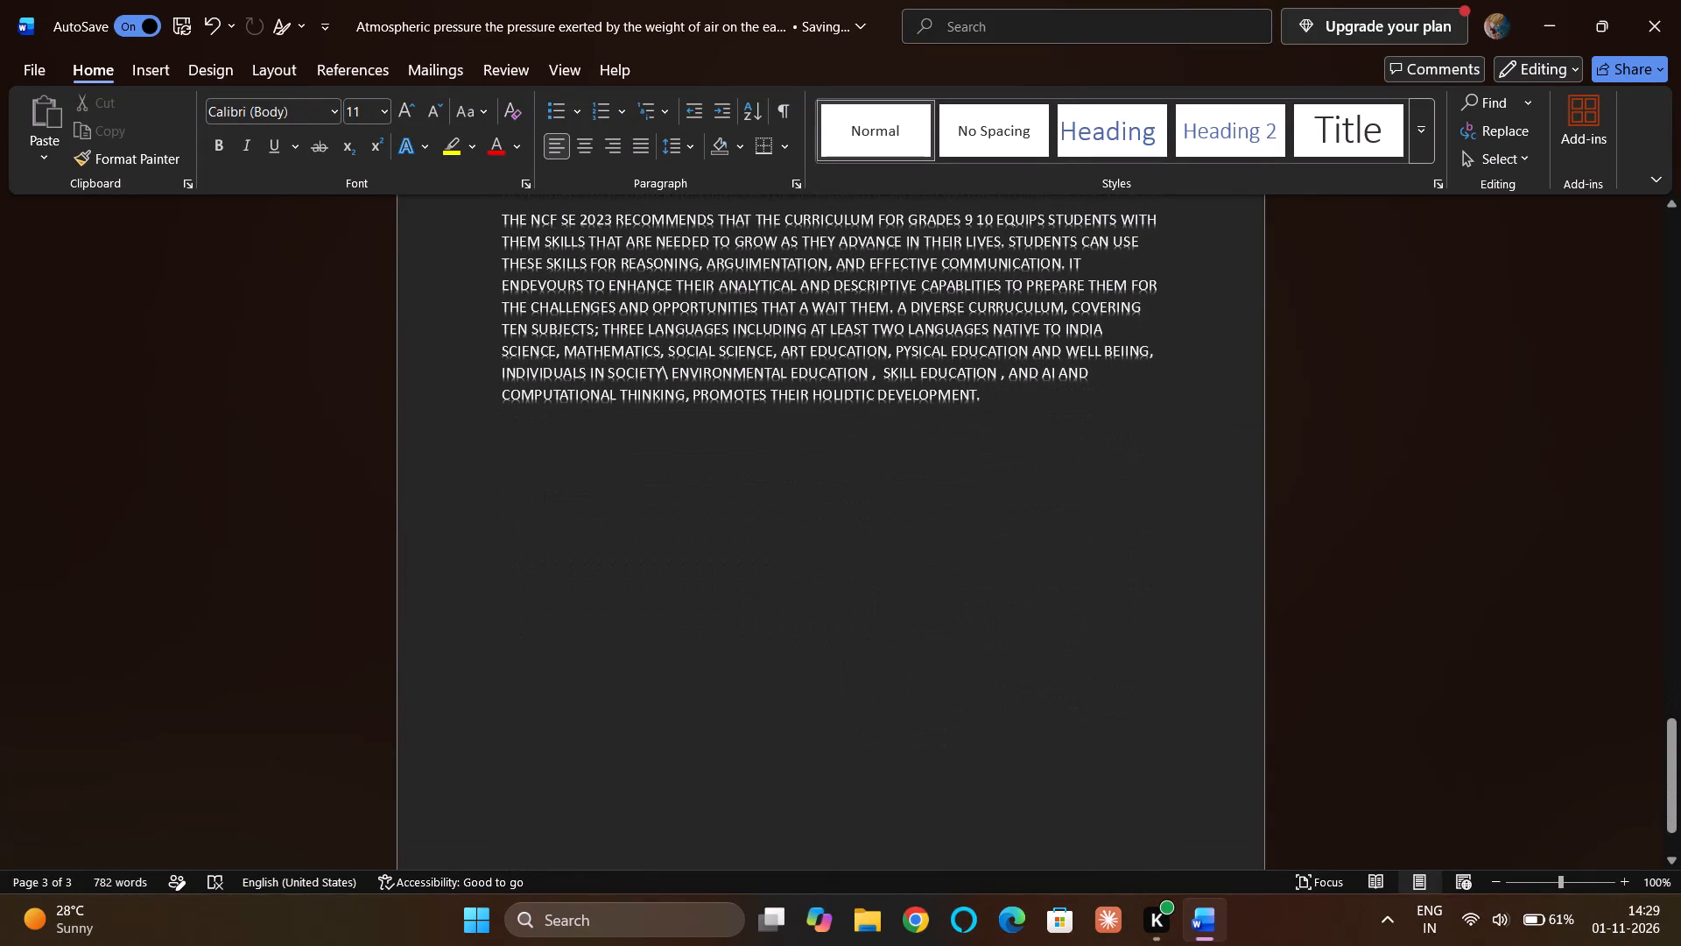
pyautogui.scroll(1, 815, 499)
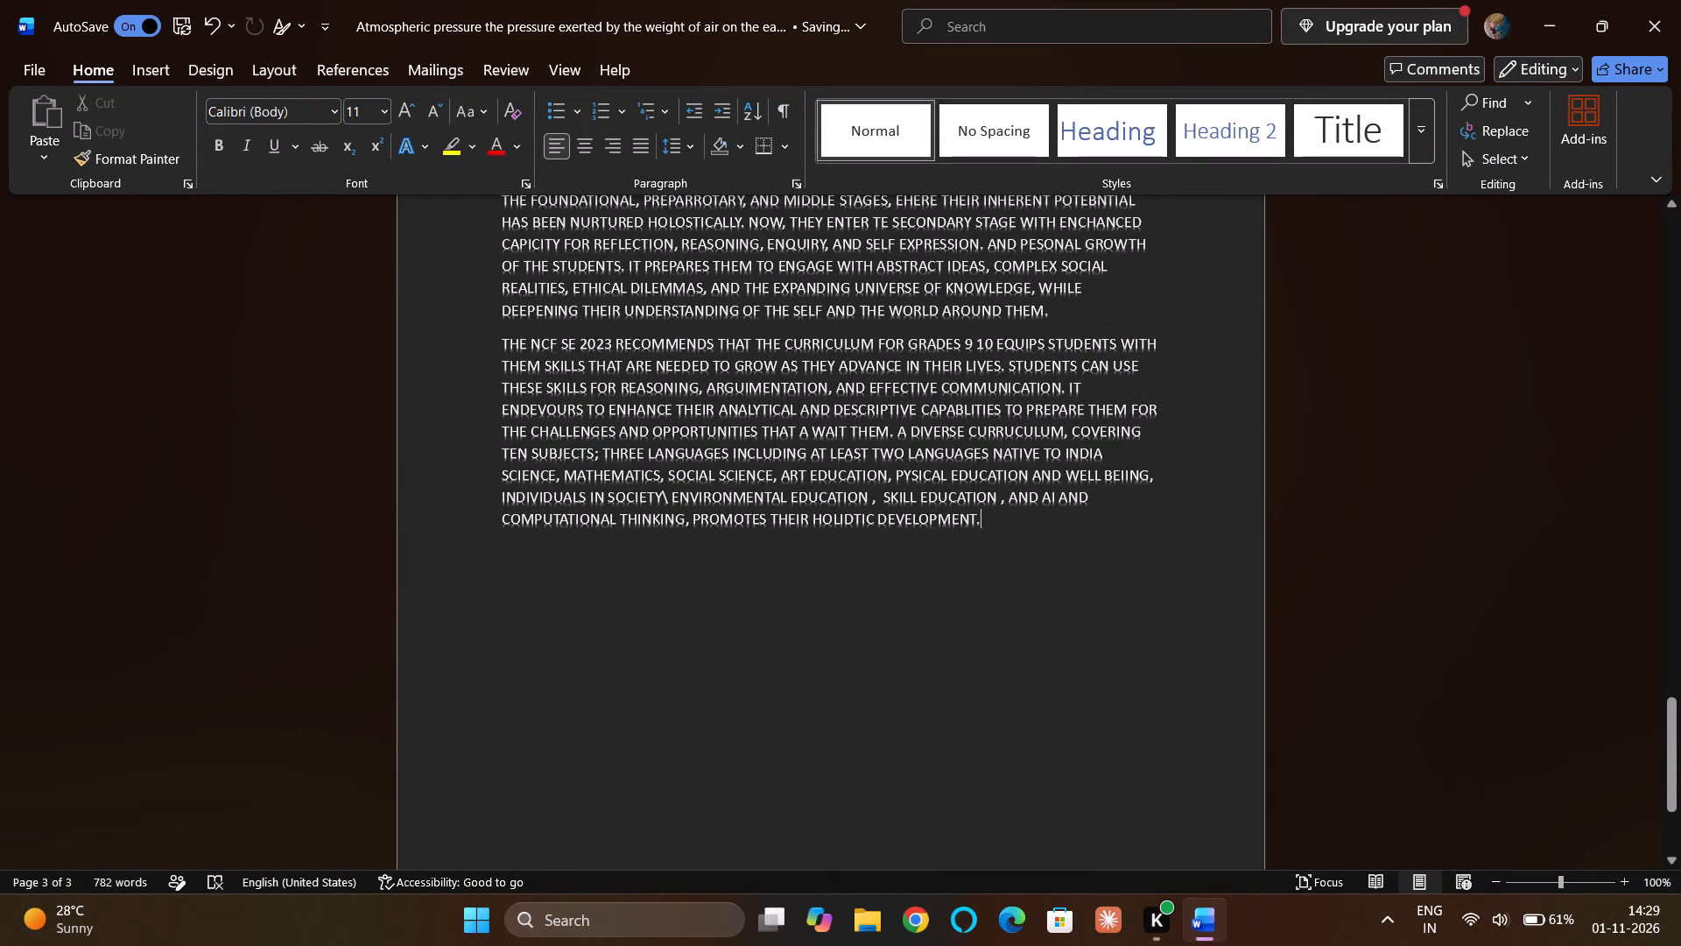
# Open Google Chrome and go to the Canva home page at canva.com.
pyautogui.doubleClick(905, 927)
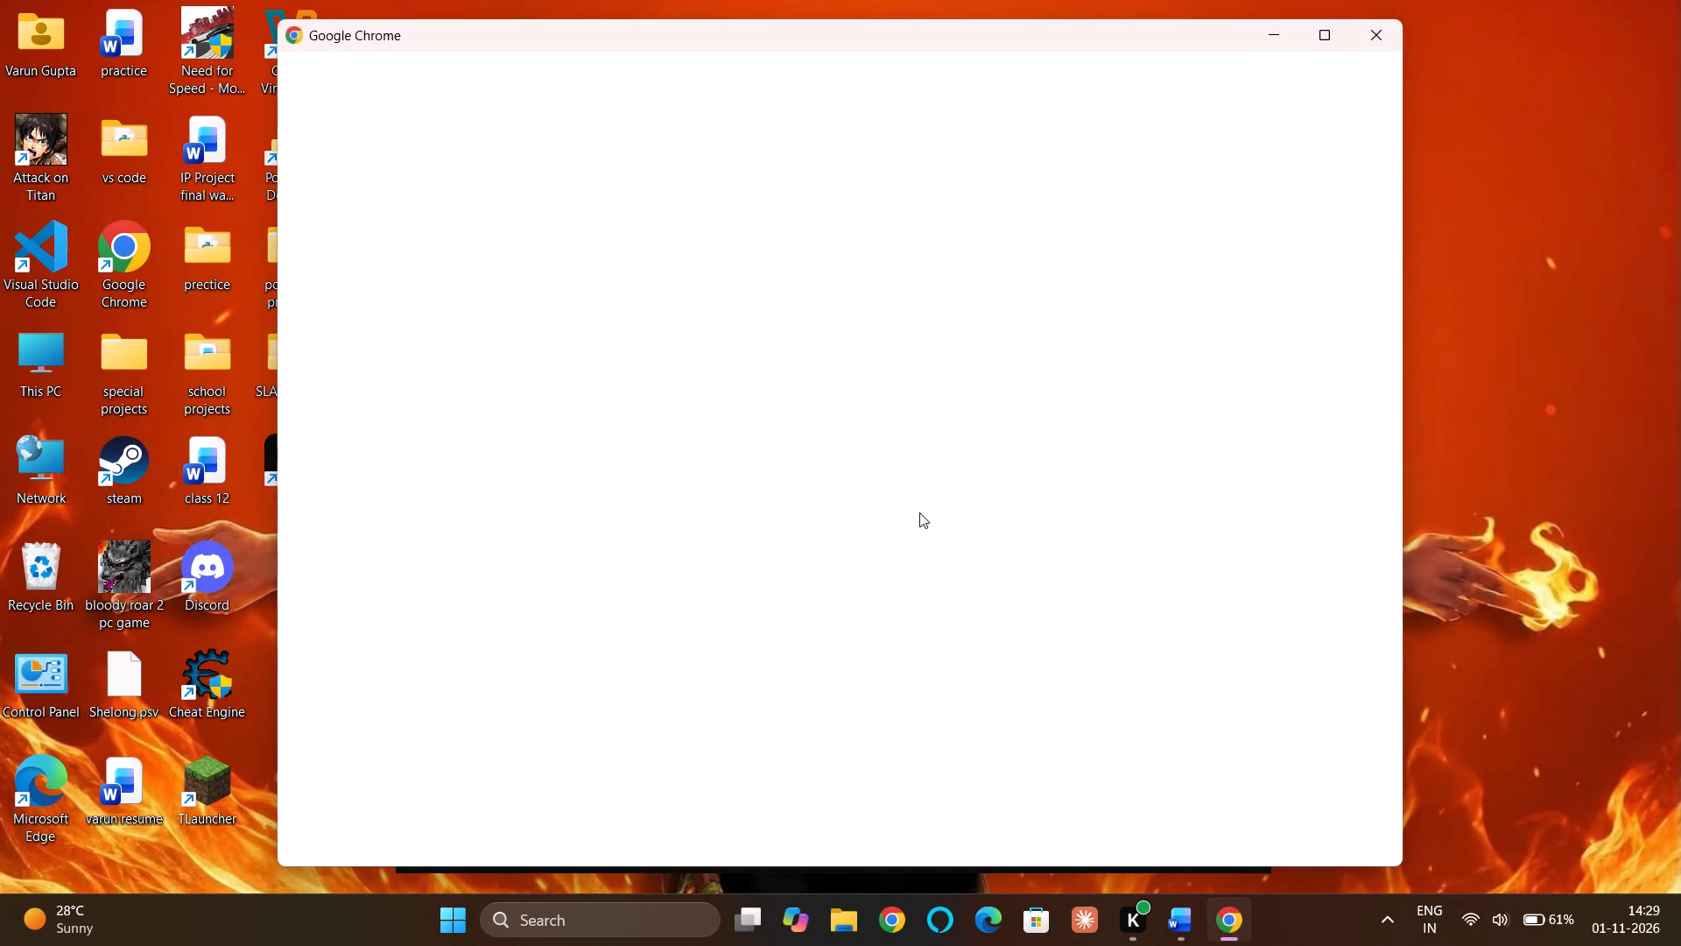
pyautogui.click(896, 513)
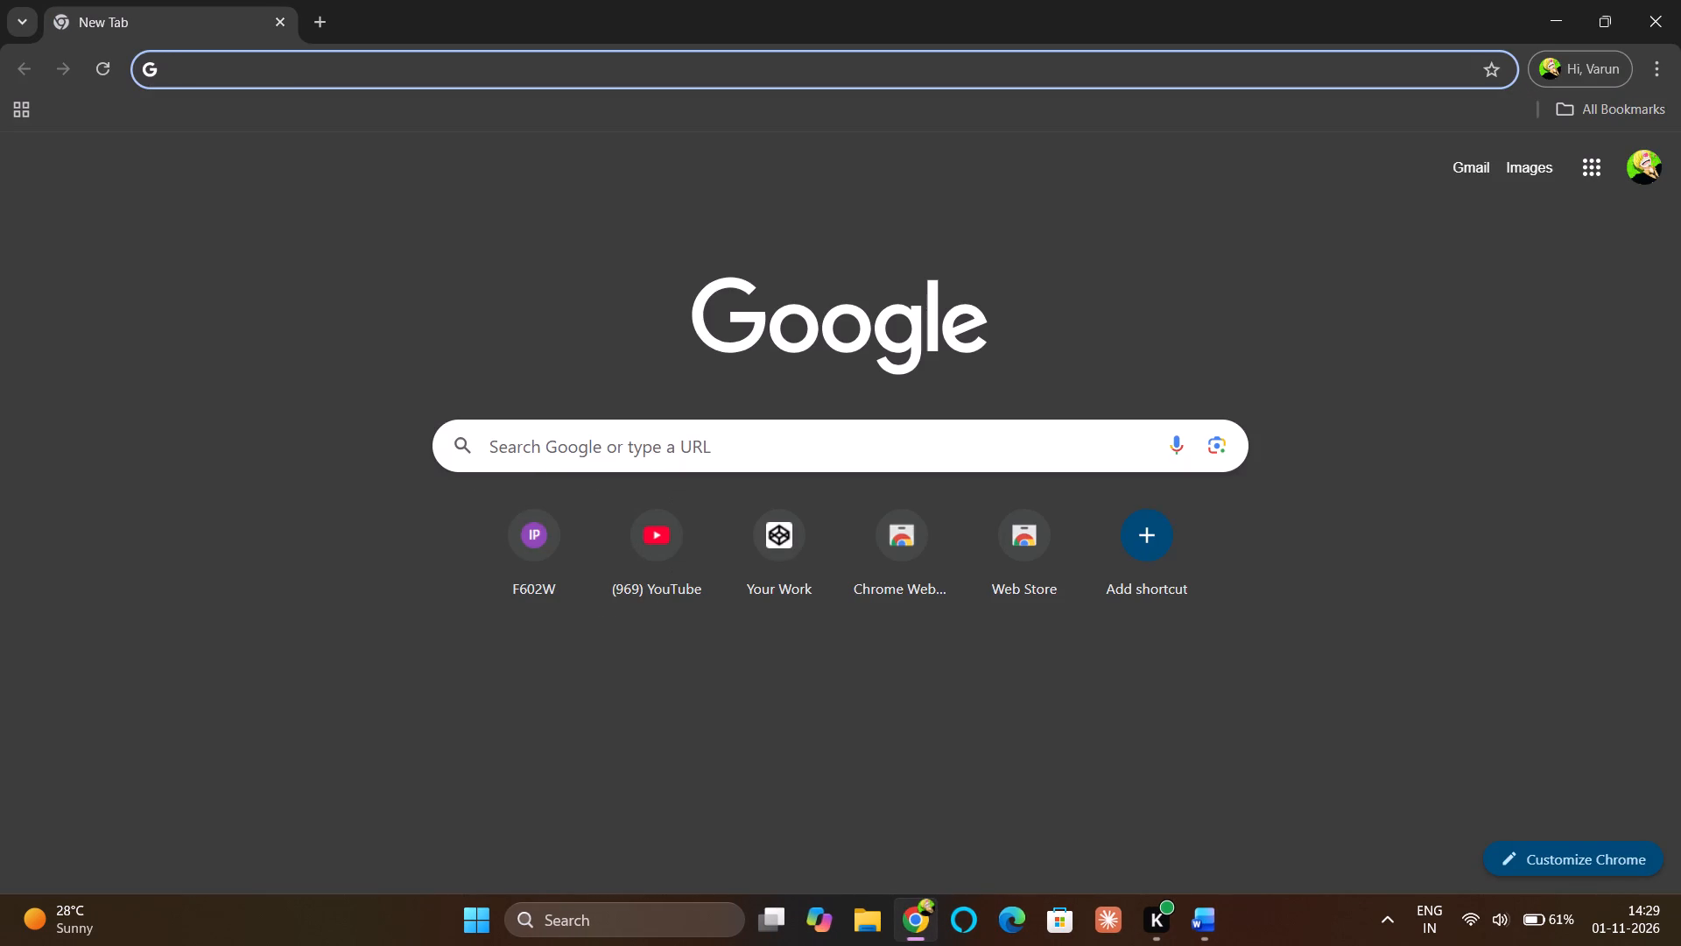
pyautogui.write('CAV')
pyautogui.press('BackSpace')
pyautogui.press('Tab')
pyautogui.press('BackSpace')
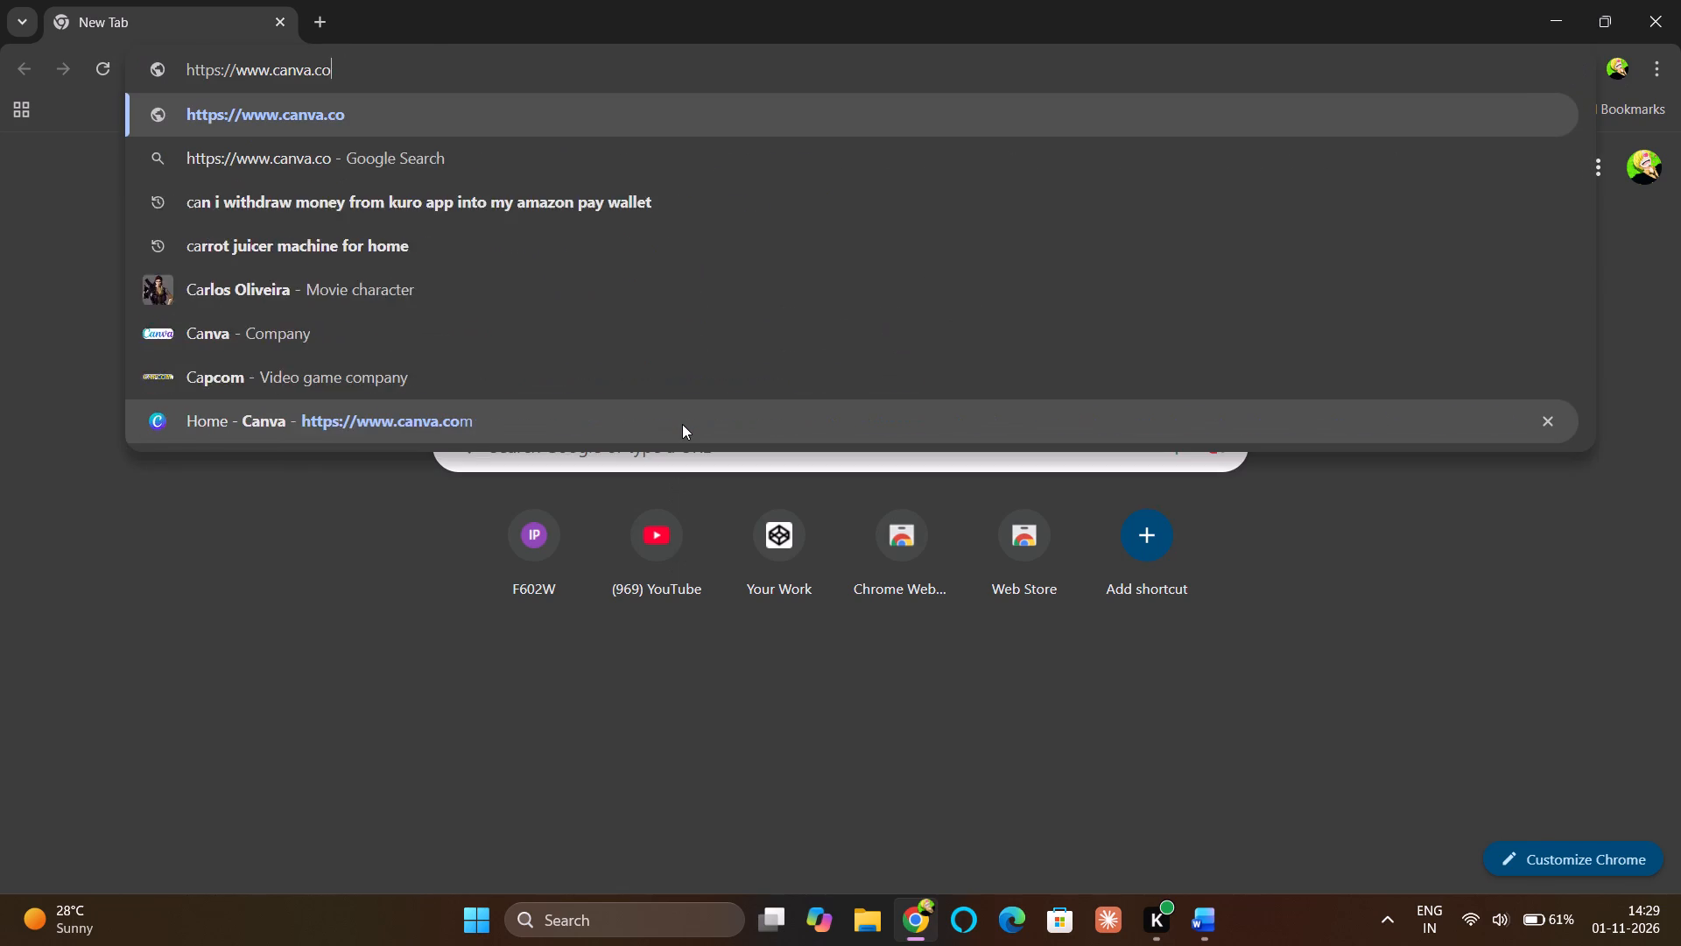
pyautogui.press('BackSpace')
pyautogui.press('BackSpace')
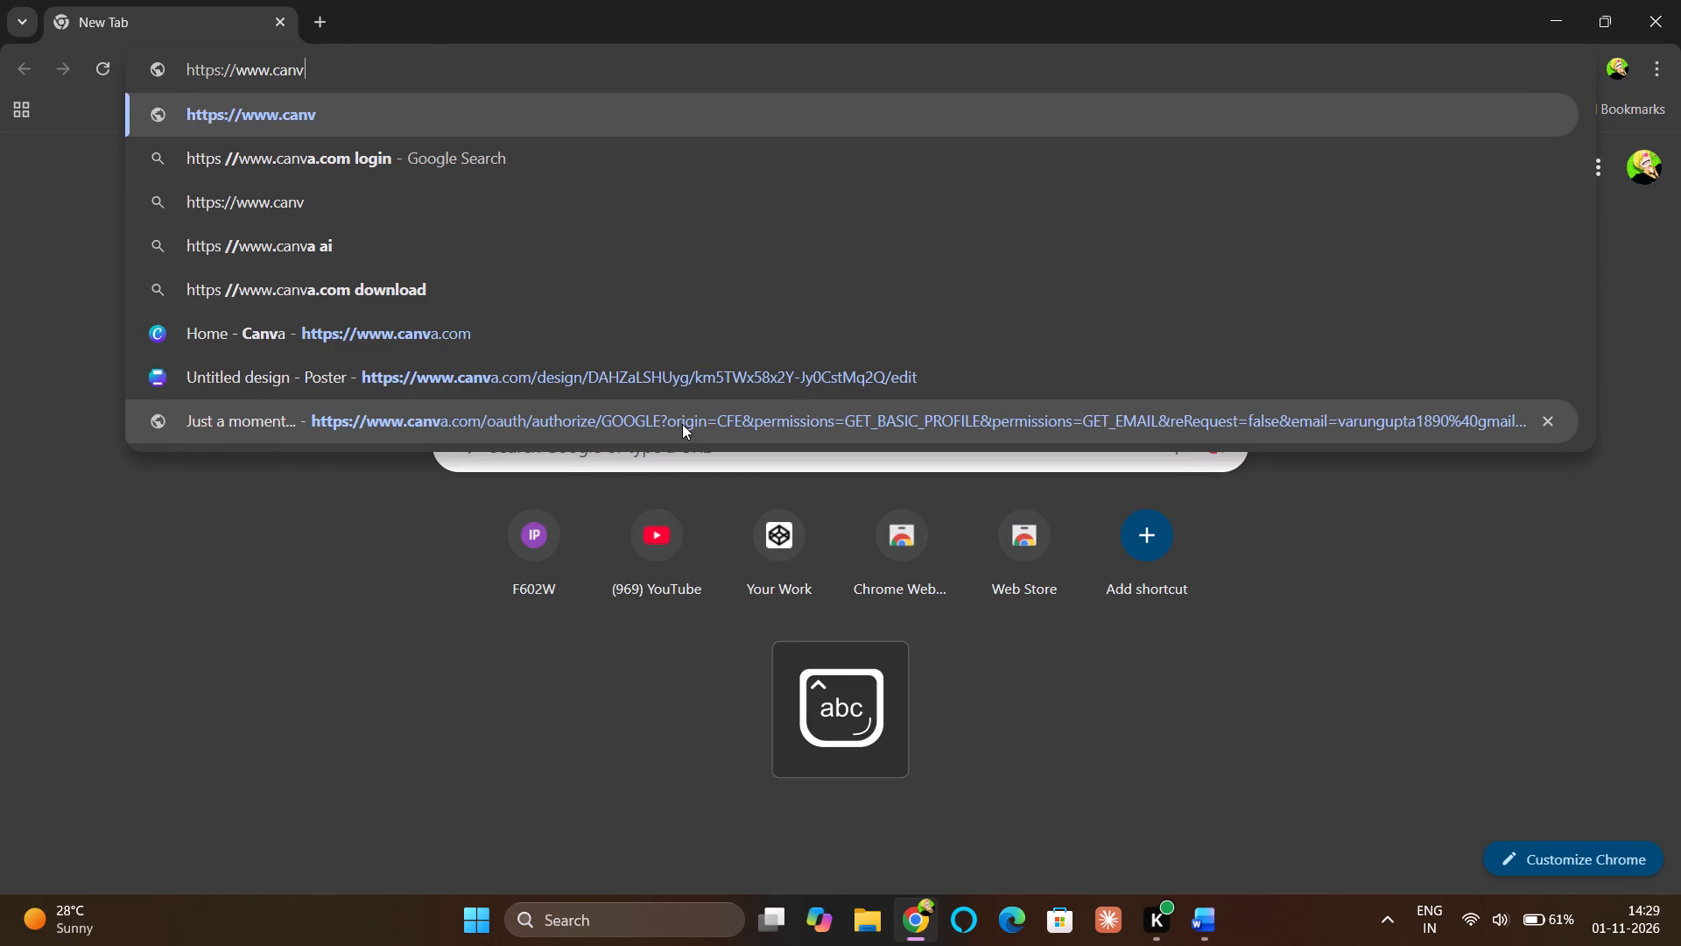
pyautogui.press('a')
pyautogui.press('Return')
pyautogui.press('Return')
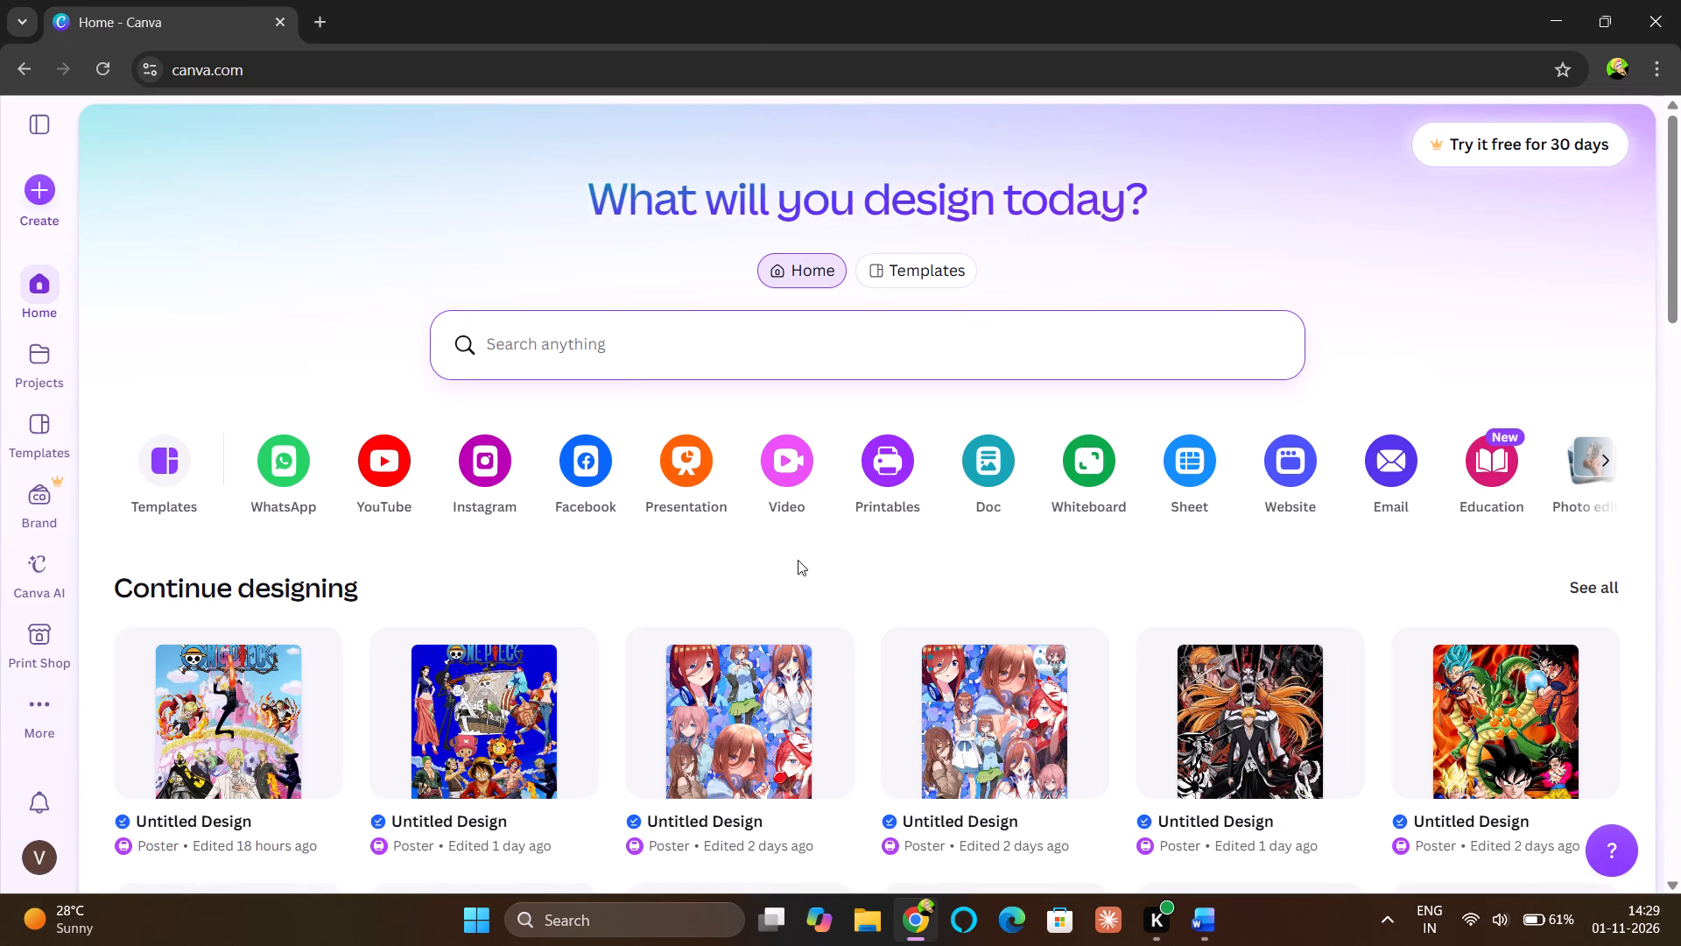
# Create a blank Poster (A2, Portrait) design, 42 × 59.4 cm, from Canva's printables.
pyautogui.click(888, 491)
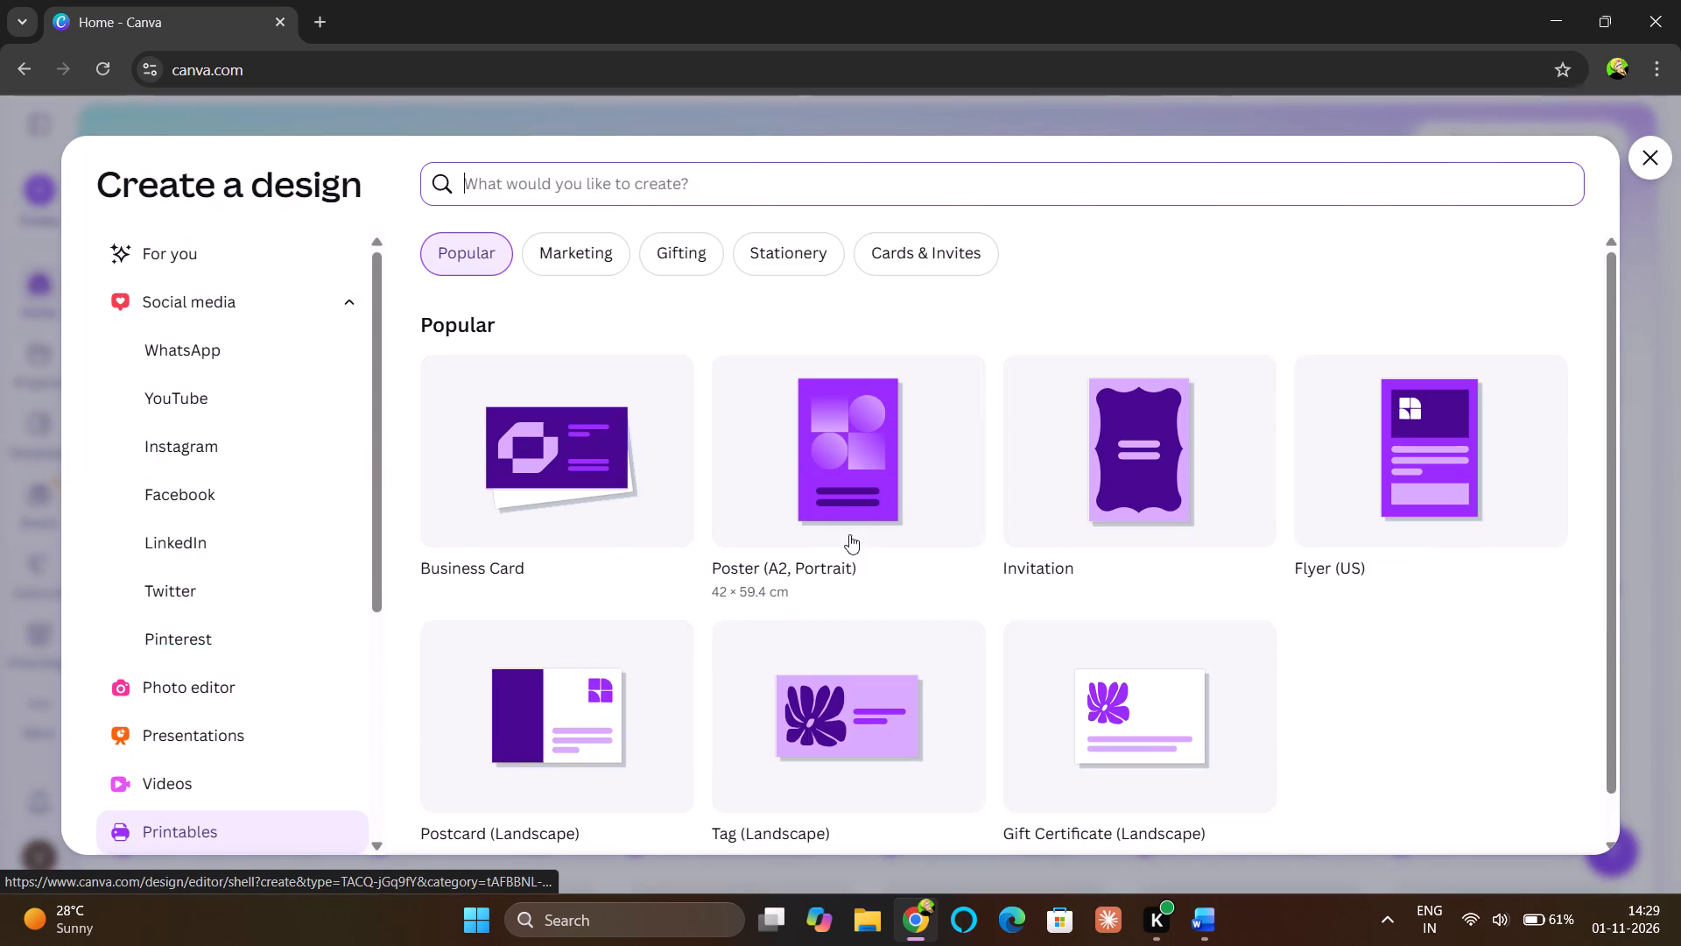
pyautogui.click(869, 522)
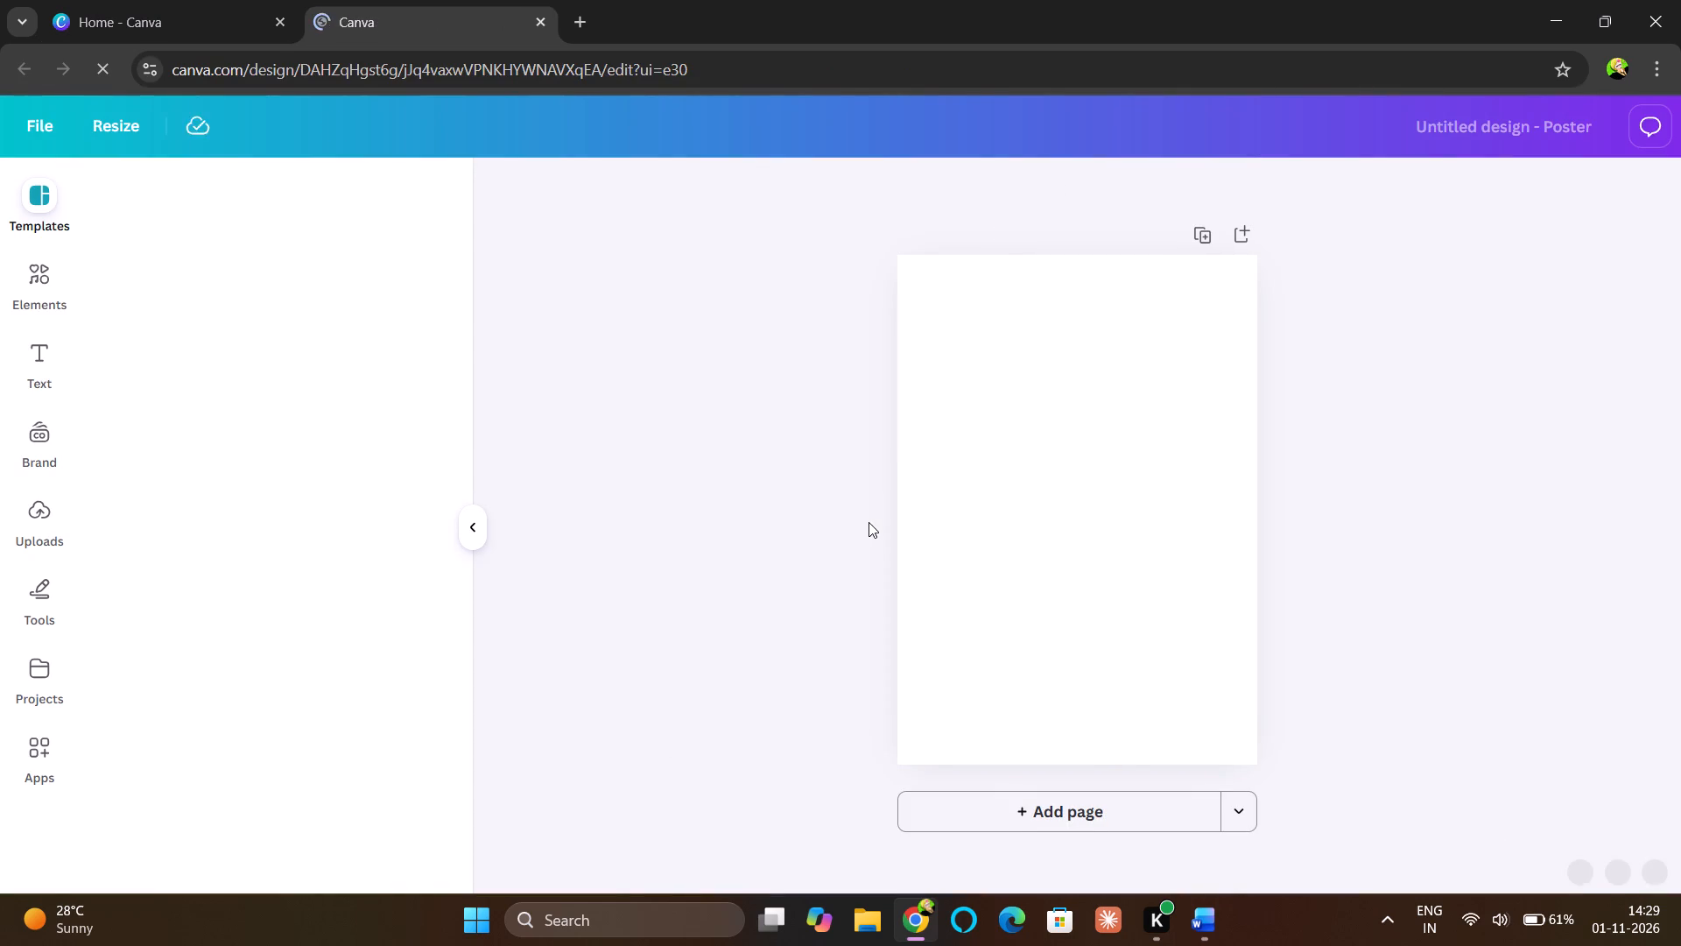
# In a new browser tab, search Google Images for "background zoro one piece" and browse the results for a suitable background.
pyautogui.click(577, 23)
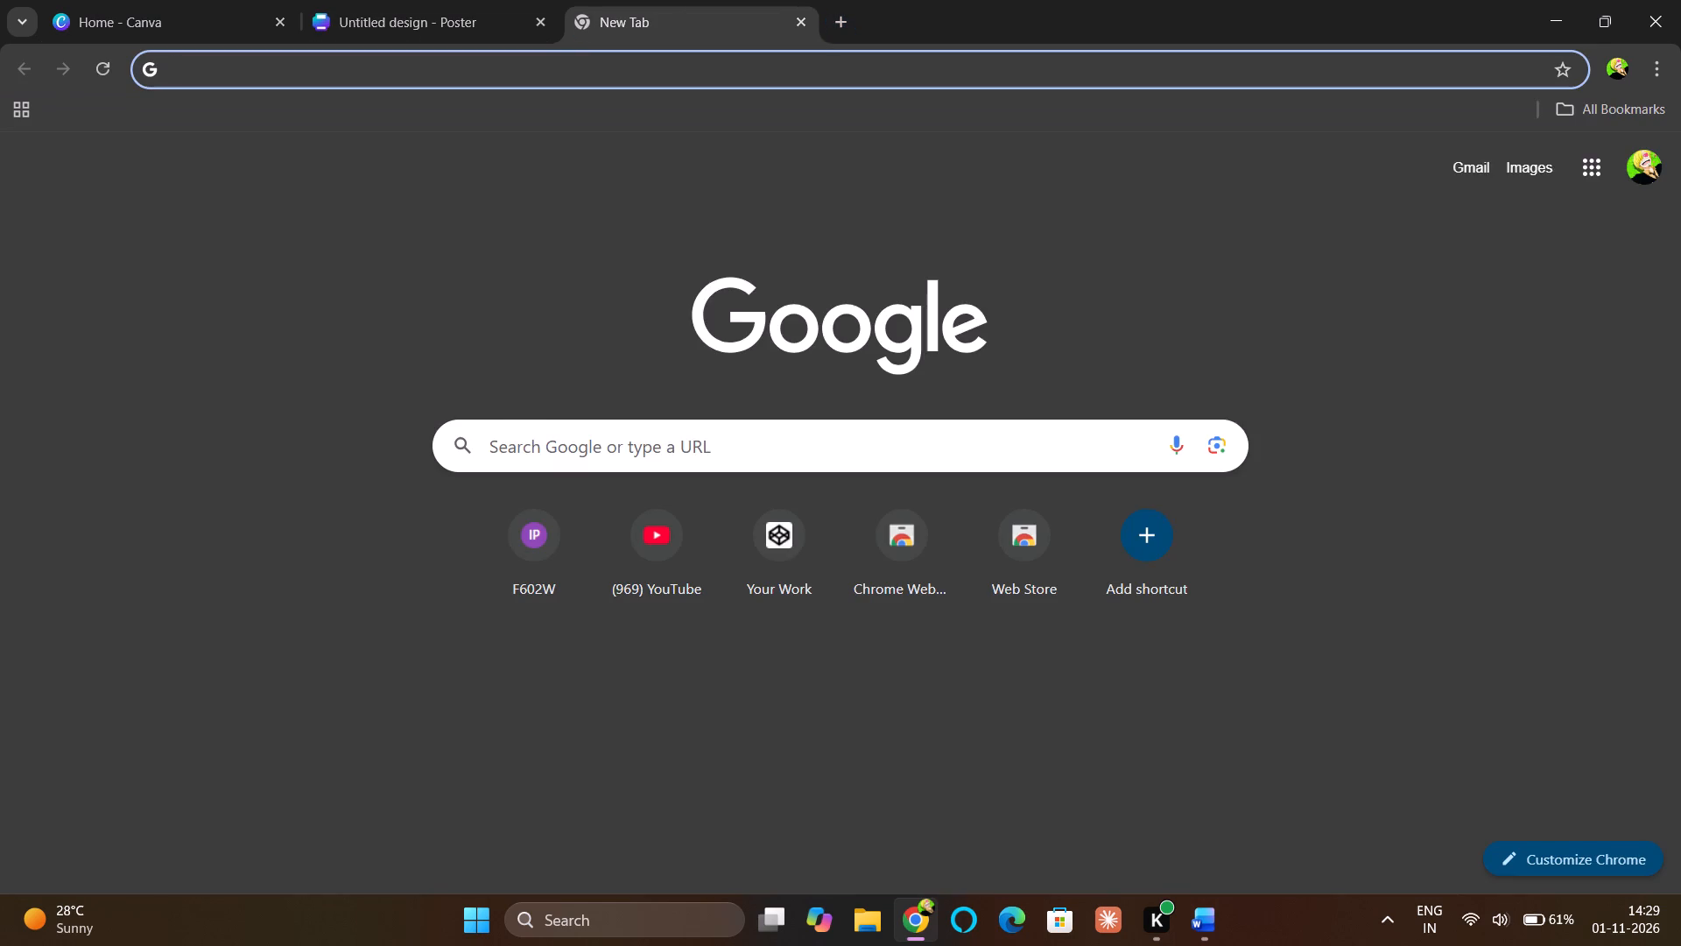
pyautogui.click(552, 78)
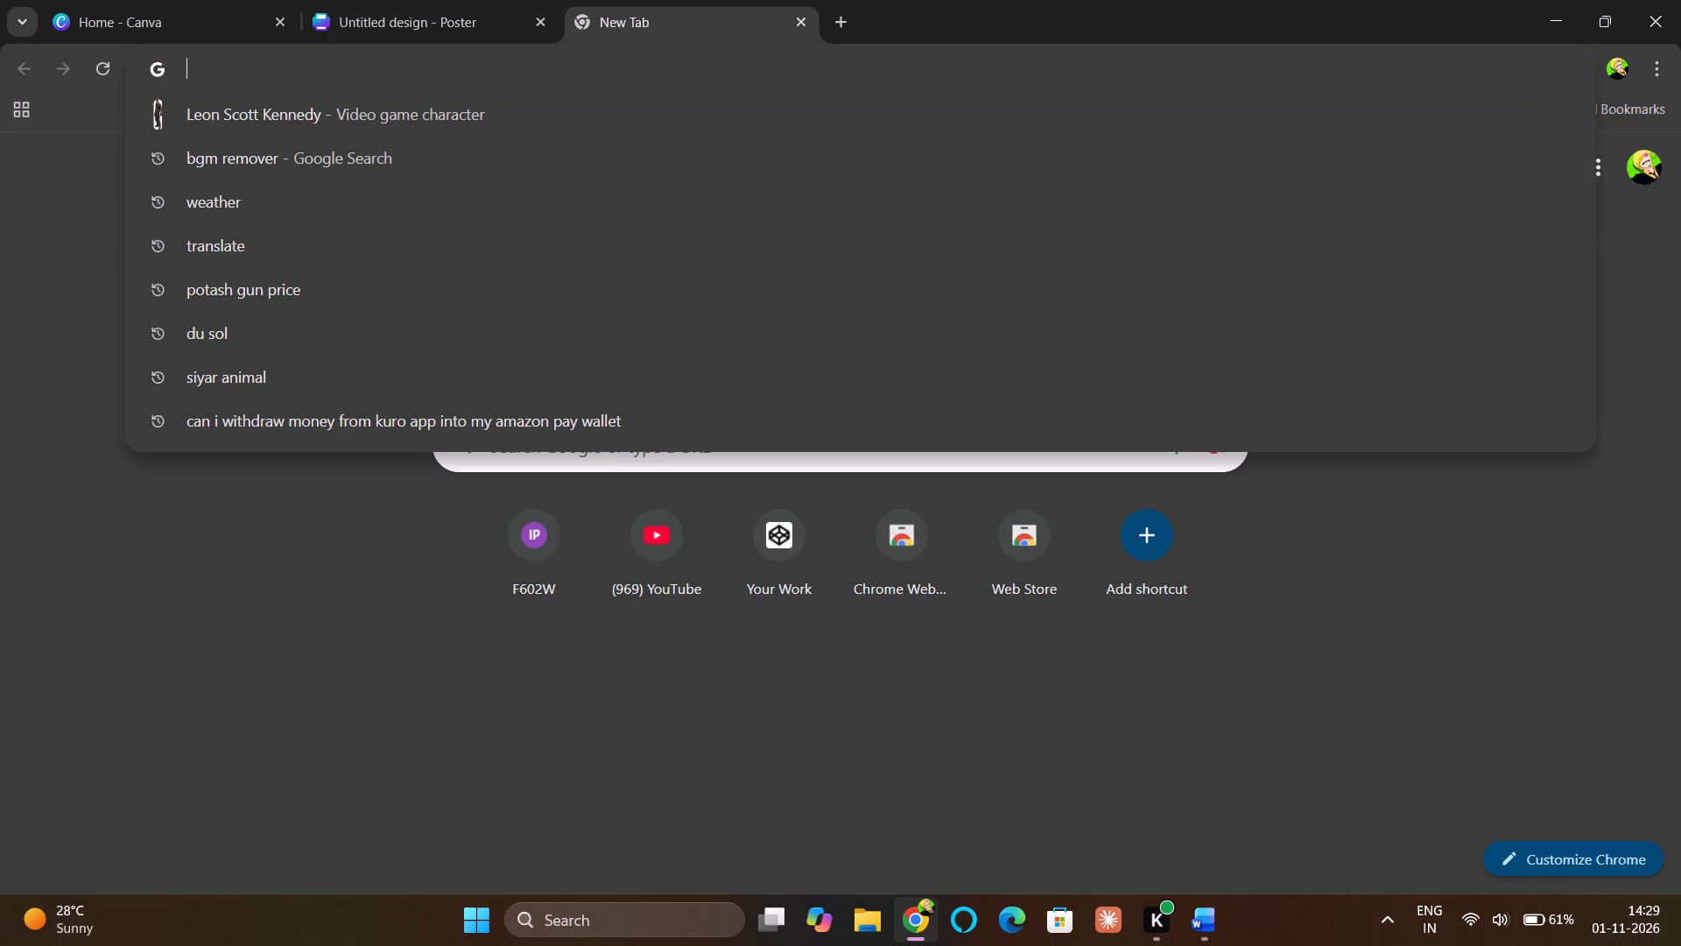
pyautogui.write('background for')
pyautogui.press('space')
pyautogui.press('space')
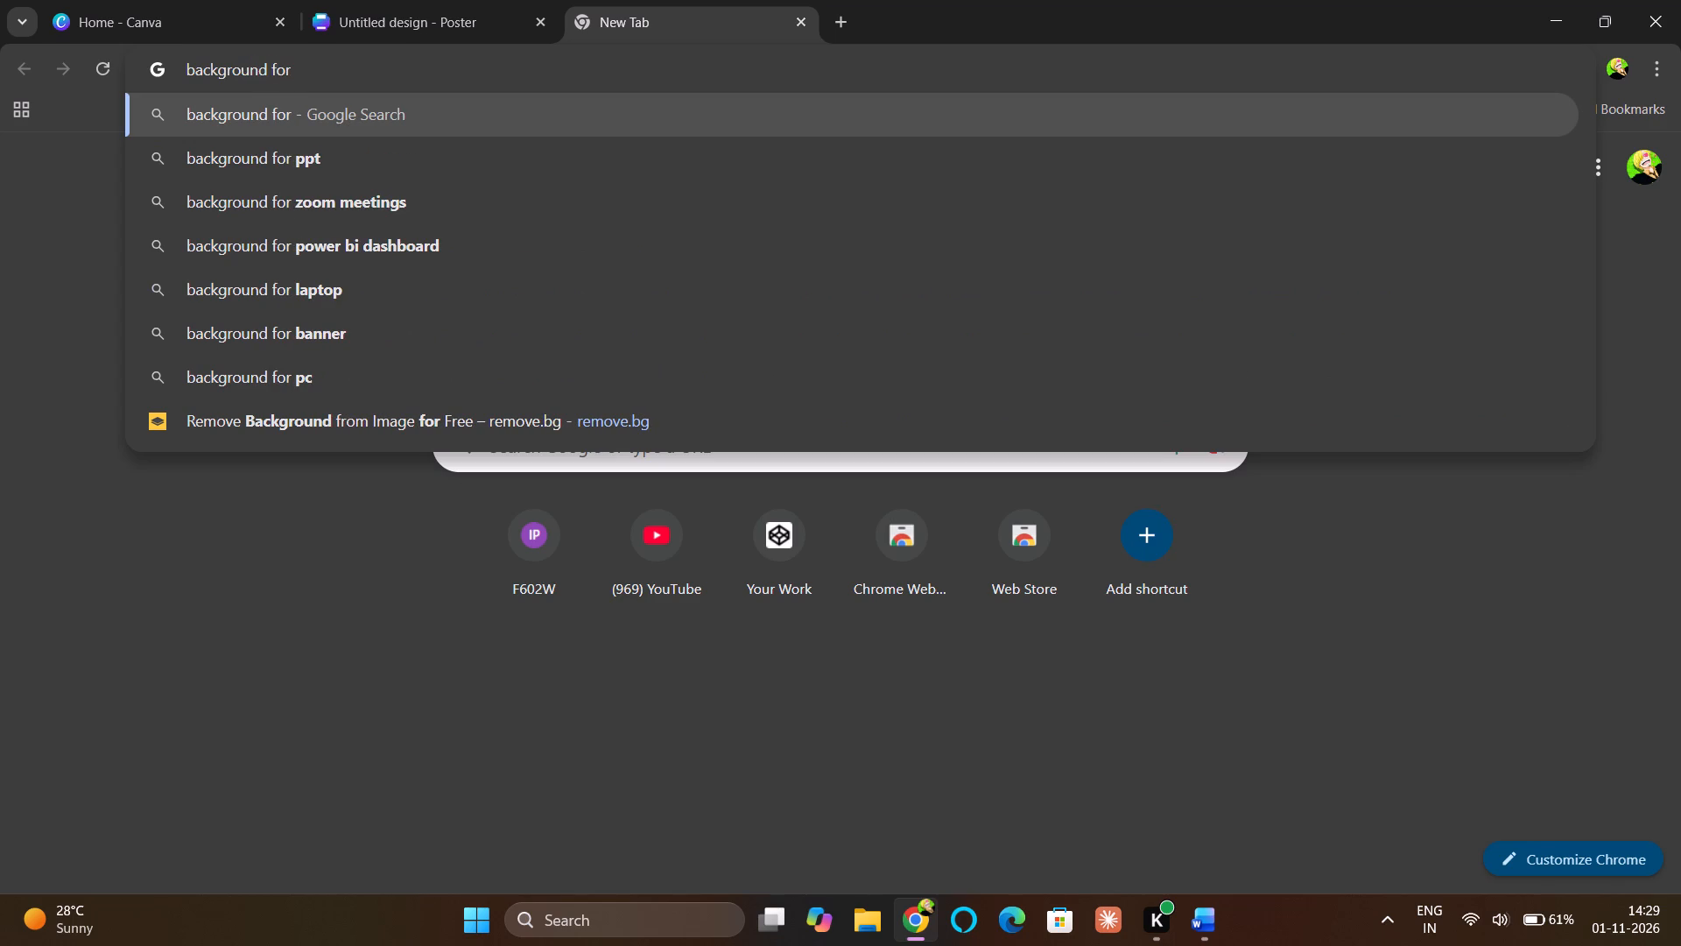
pyautogui.write('zoro')
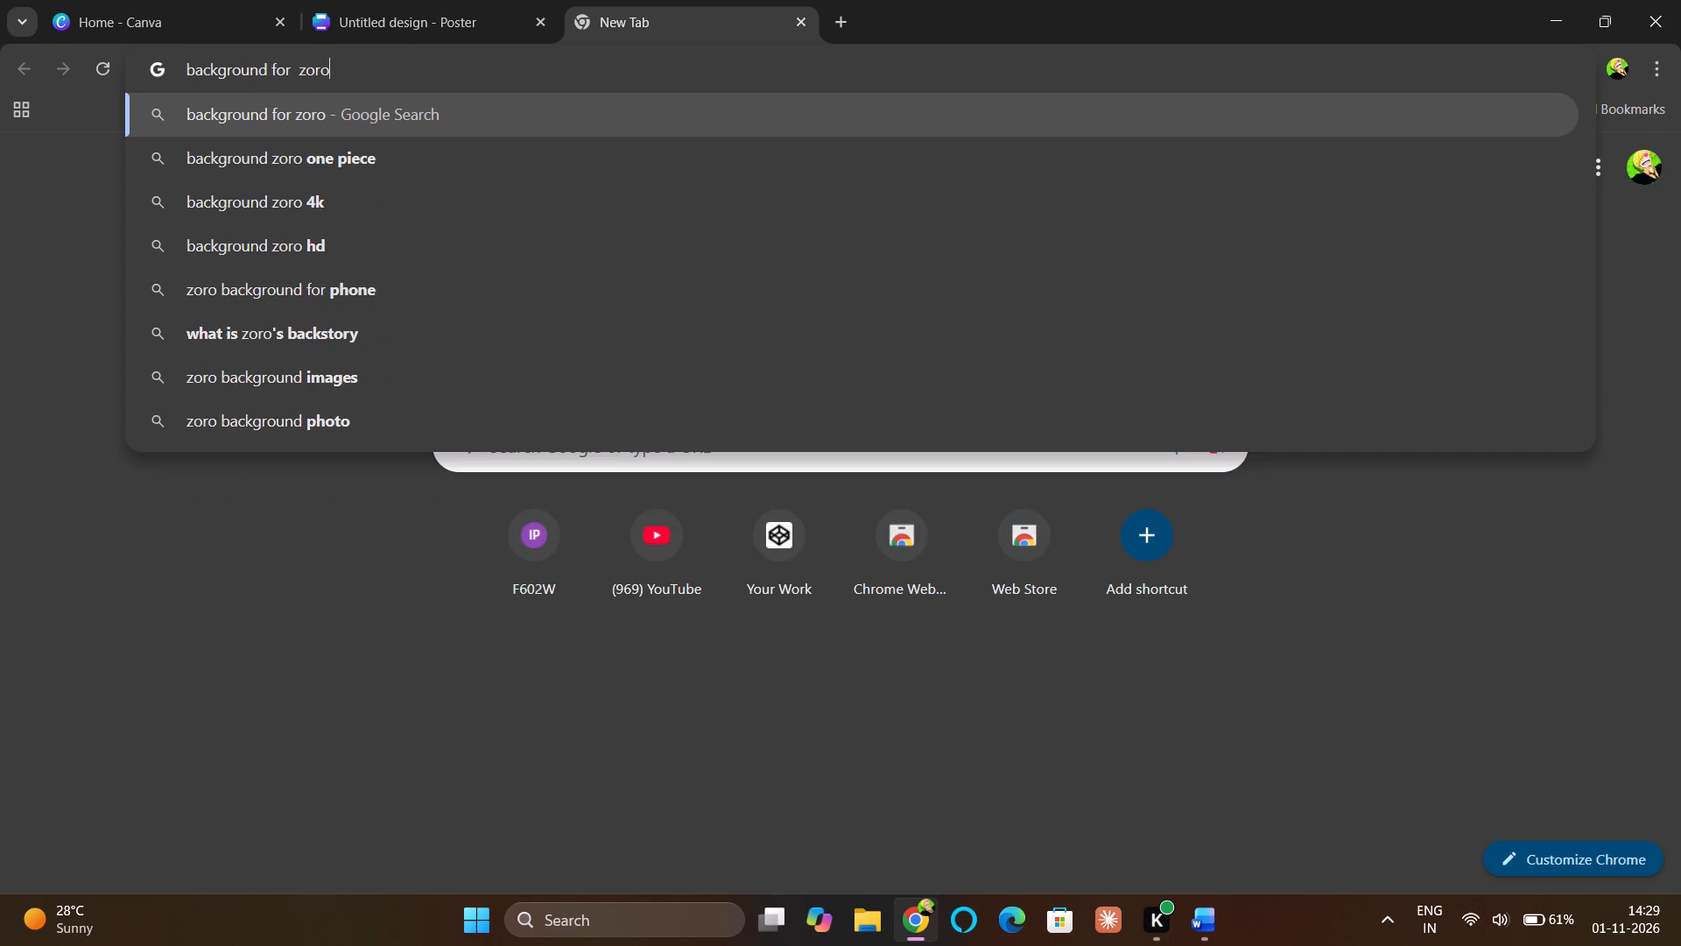
pyautogui.press('Down')
pyautogui.press('Return')
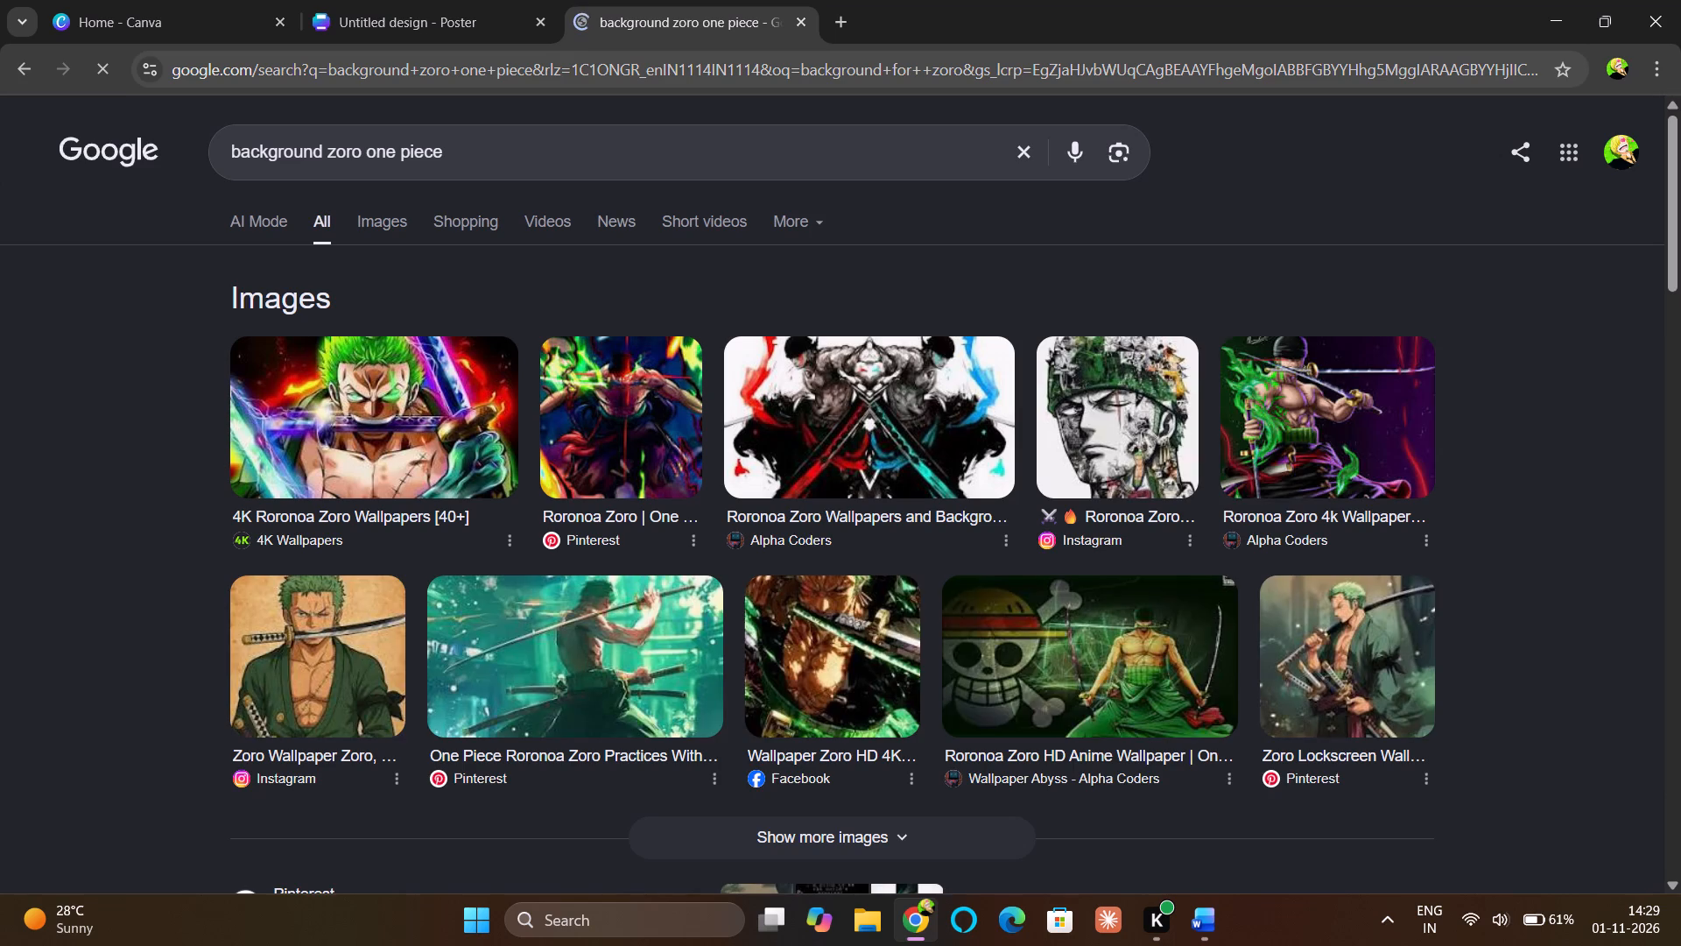
pyautogui.click(397, 216)
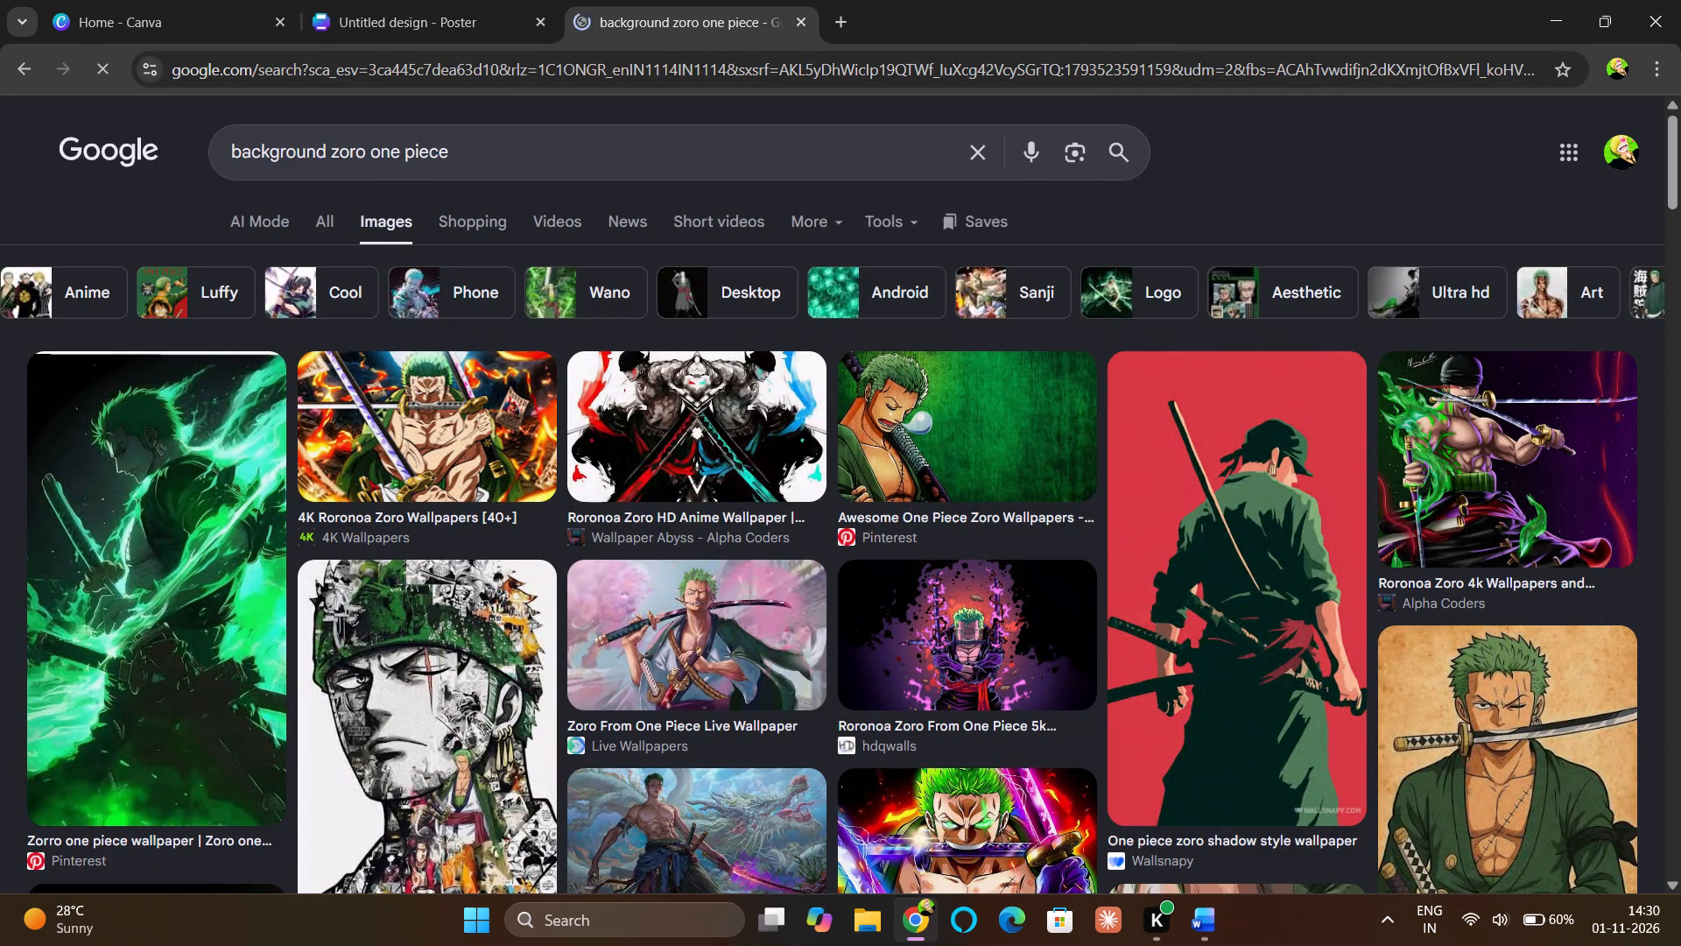
pyautogui.scroll(-5, 856, 513)
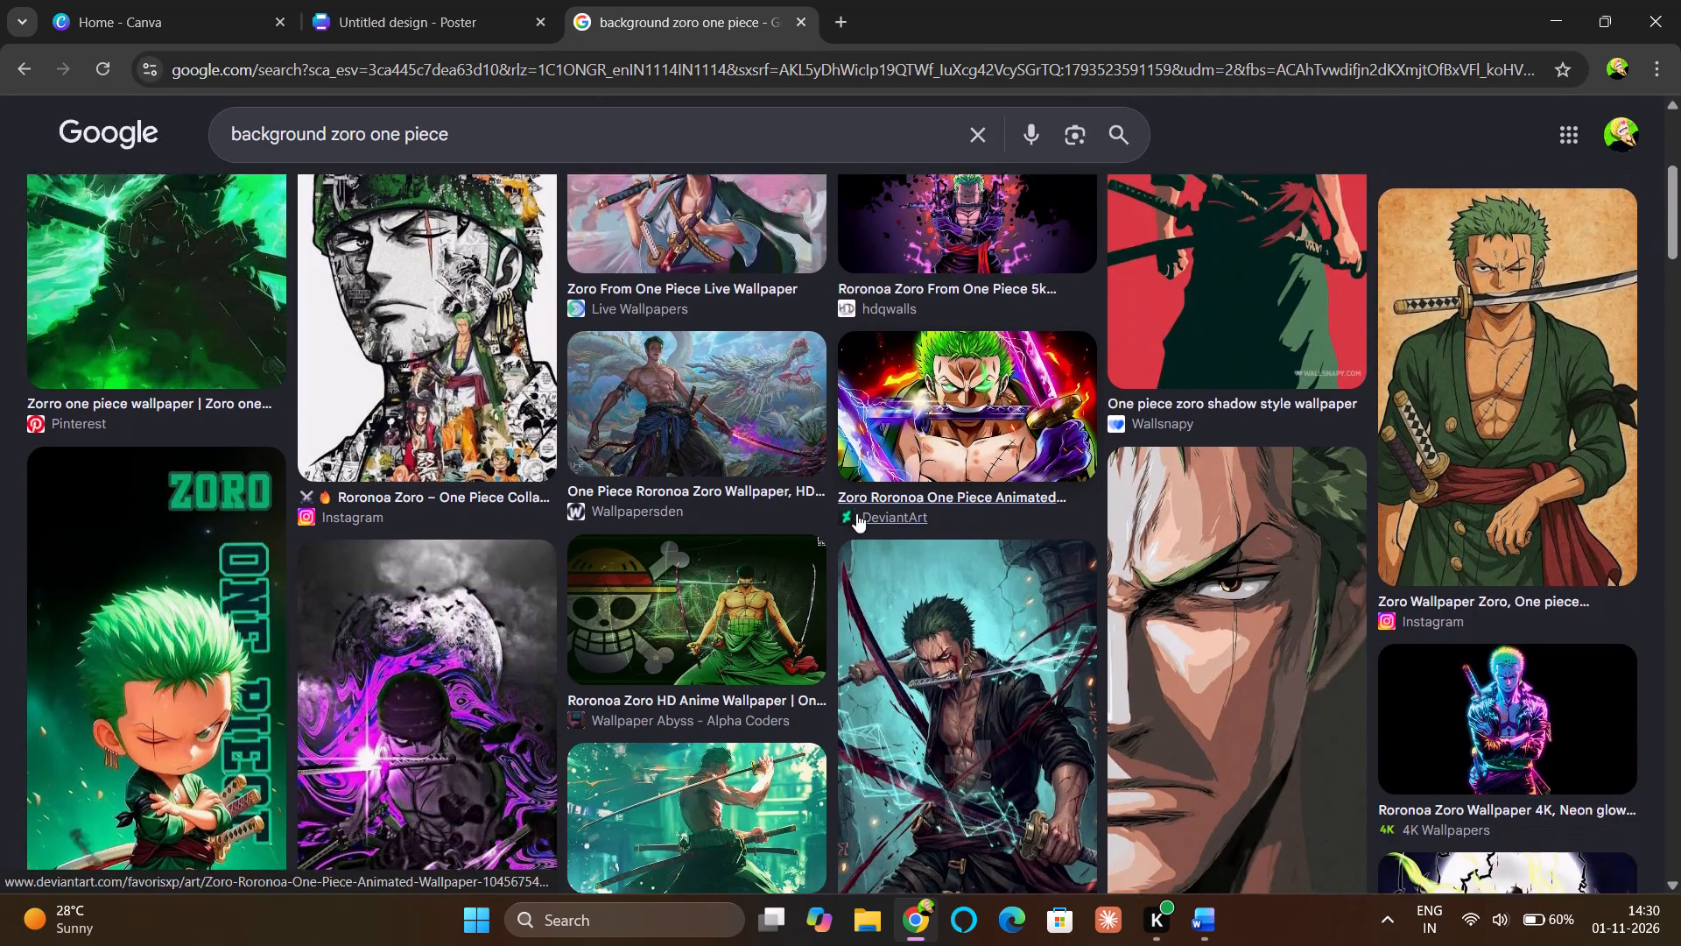
pyautogui.scroll(-5, 856, 513)
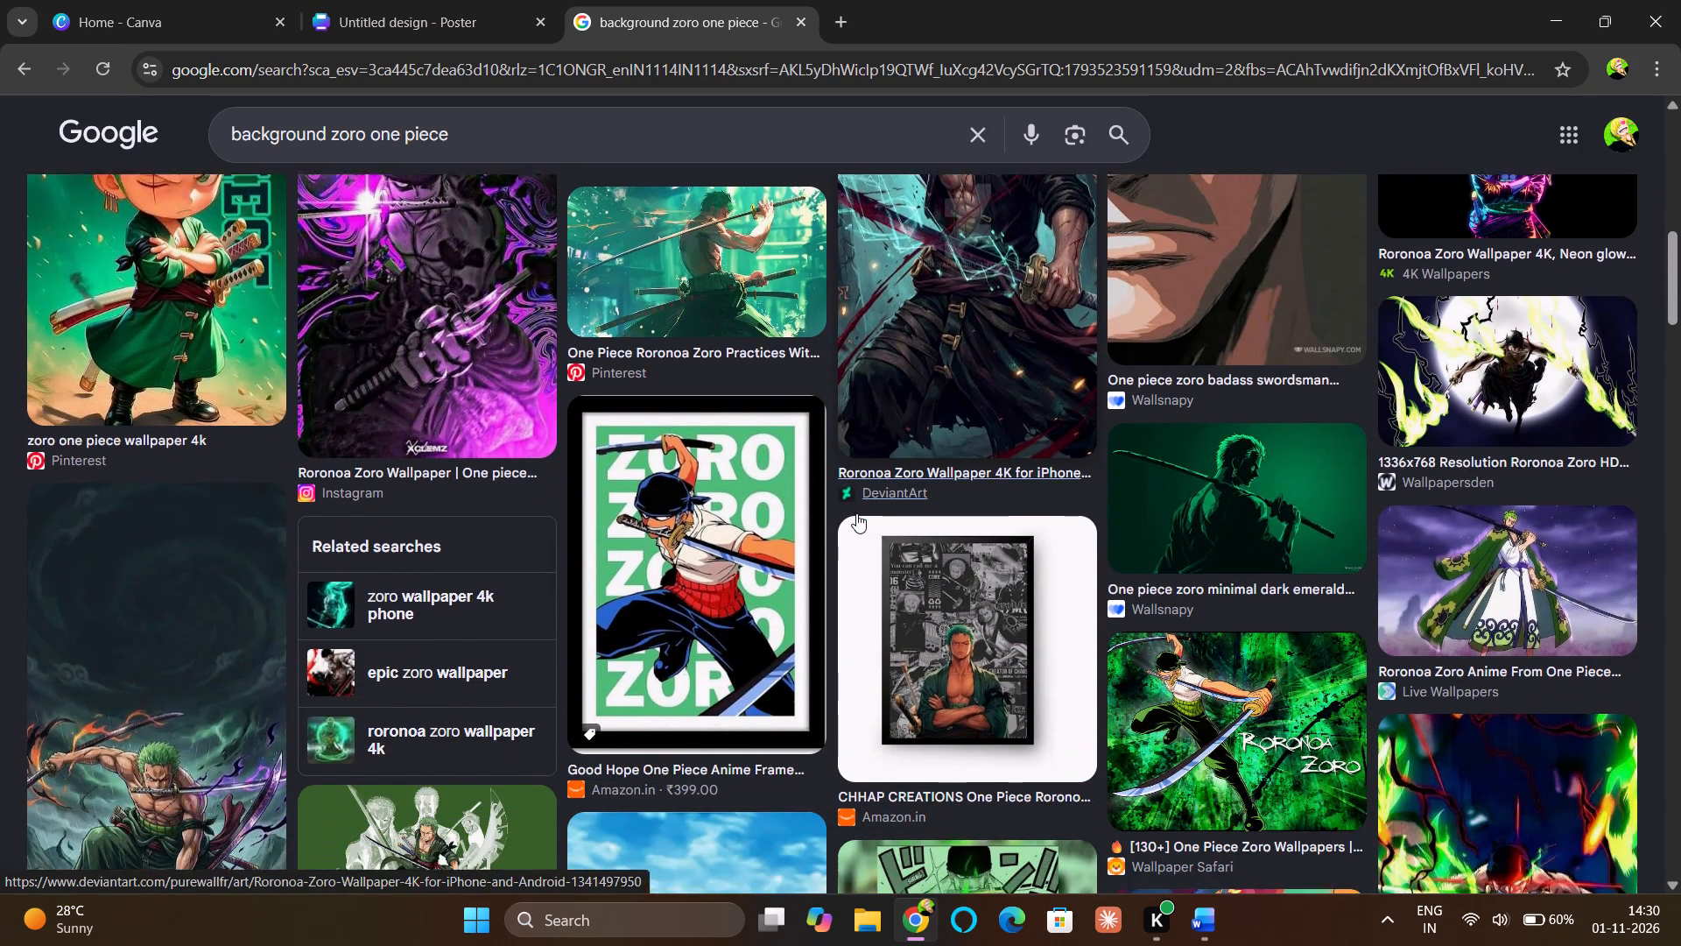
pyautogui.scroll(-4, 856, 513)
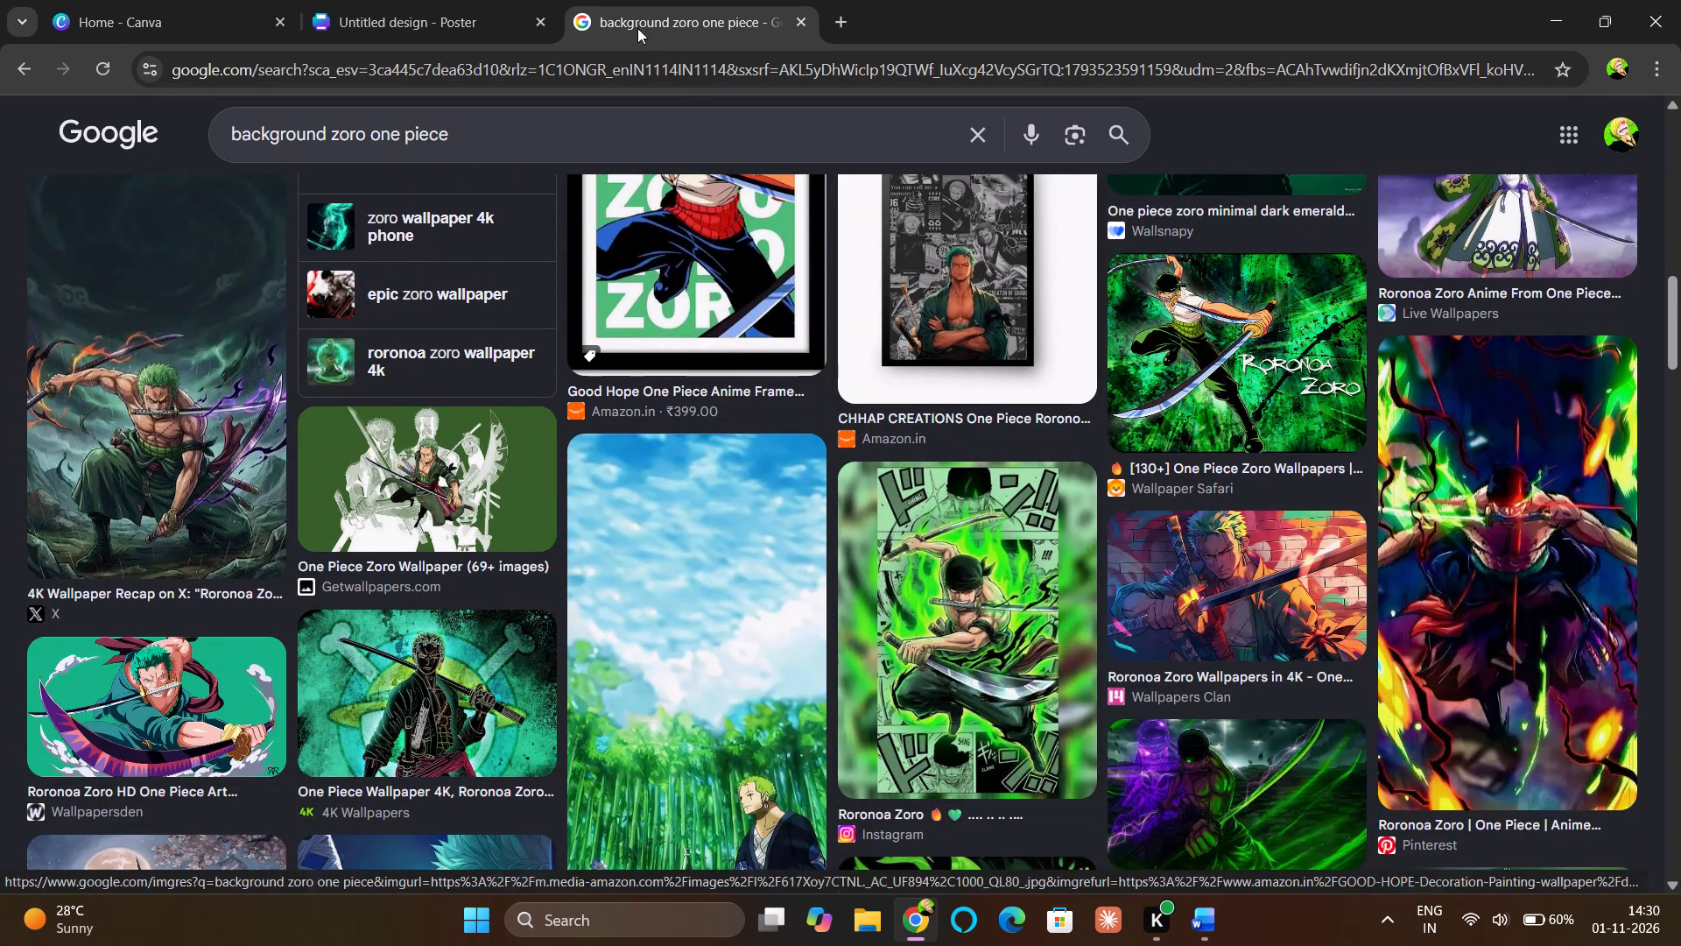
# Replace the image search query with "dark night light grass backgraound" and run the search.
pyautogui.click(551, 136)
pyautogui.press('BackSpace')
pyautogui.press('BackSpace')
pyautogui.press('BackSpace')
pyautogui.press('BackSpace')
pyautogui.press('BackSpace')
pyautogui.press('BackSpace')
pyautogui.press('BackSpace')
pyautogui.press('BackSpace')
pyautogui.press('BackSpace')
pyautogui.press('BackSpace')
pyautogui.press('BackSpace')
pyautogui.press('BackSpace')
pyautogui.press('BackSpace')
pyautogui.press('BackSpace')
pyautogui.press('BackSpace')
pyautogui.press('BackSpace')
pyautogui.press('BackSpace')
pyautogui.press('BackSpace')
pyautogui.press('BackSpace')
pyautogui.press('BackSpace')
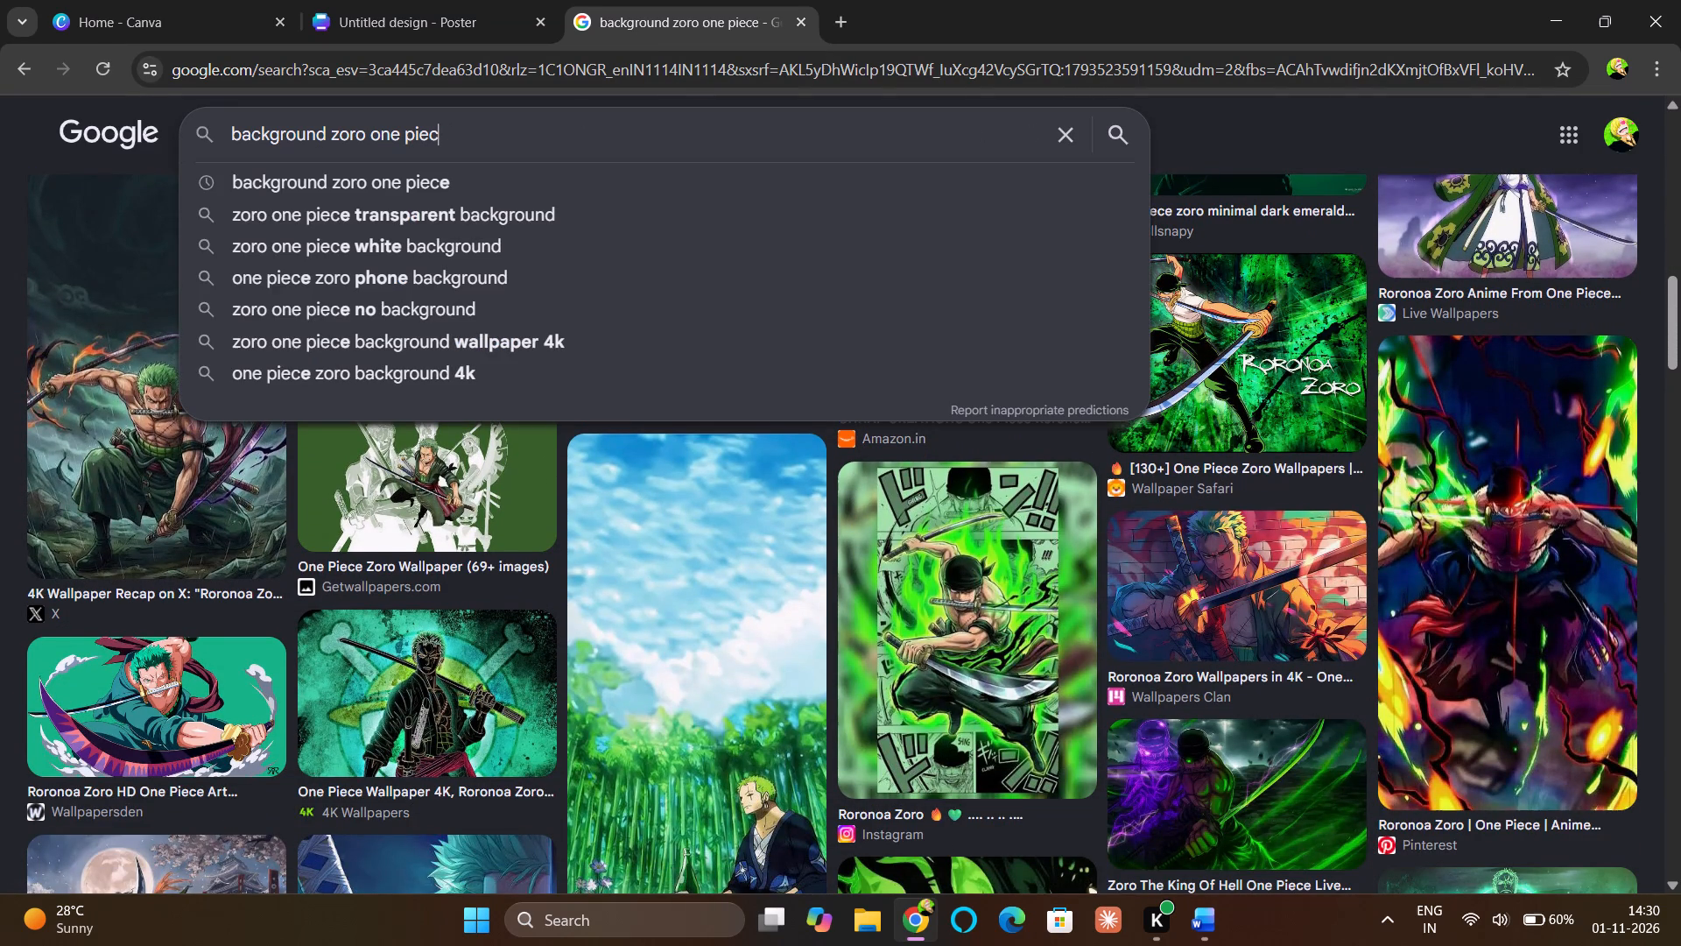
pyautogui.write('dark night light greaa')
pyautogui.press('BackSpace')
pyautogui.write('ss')
pyautogui.press('BackSpace')
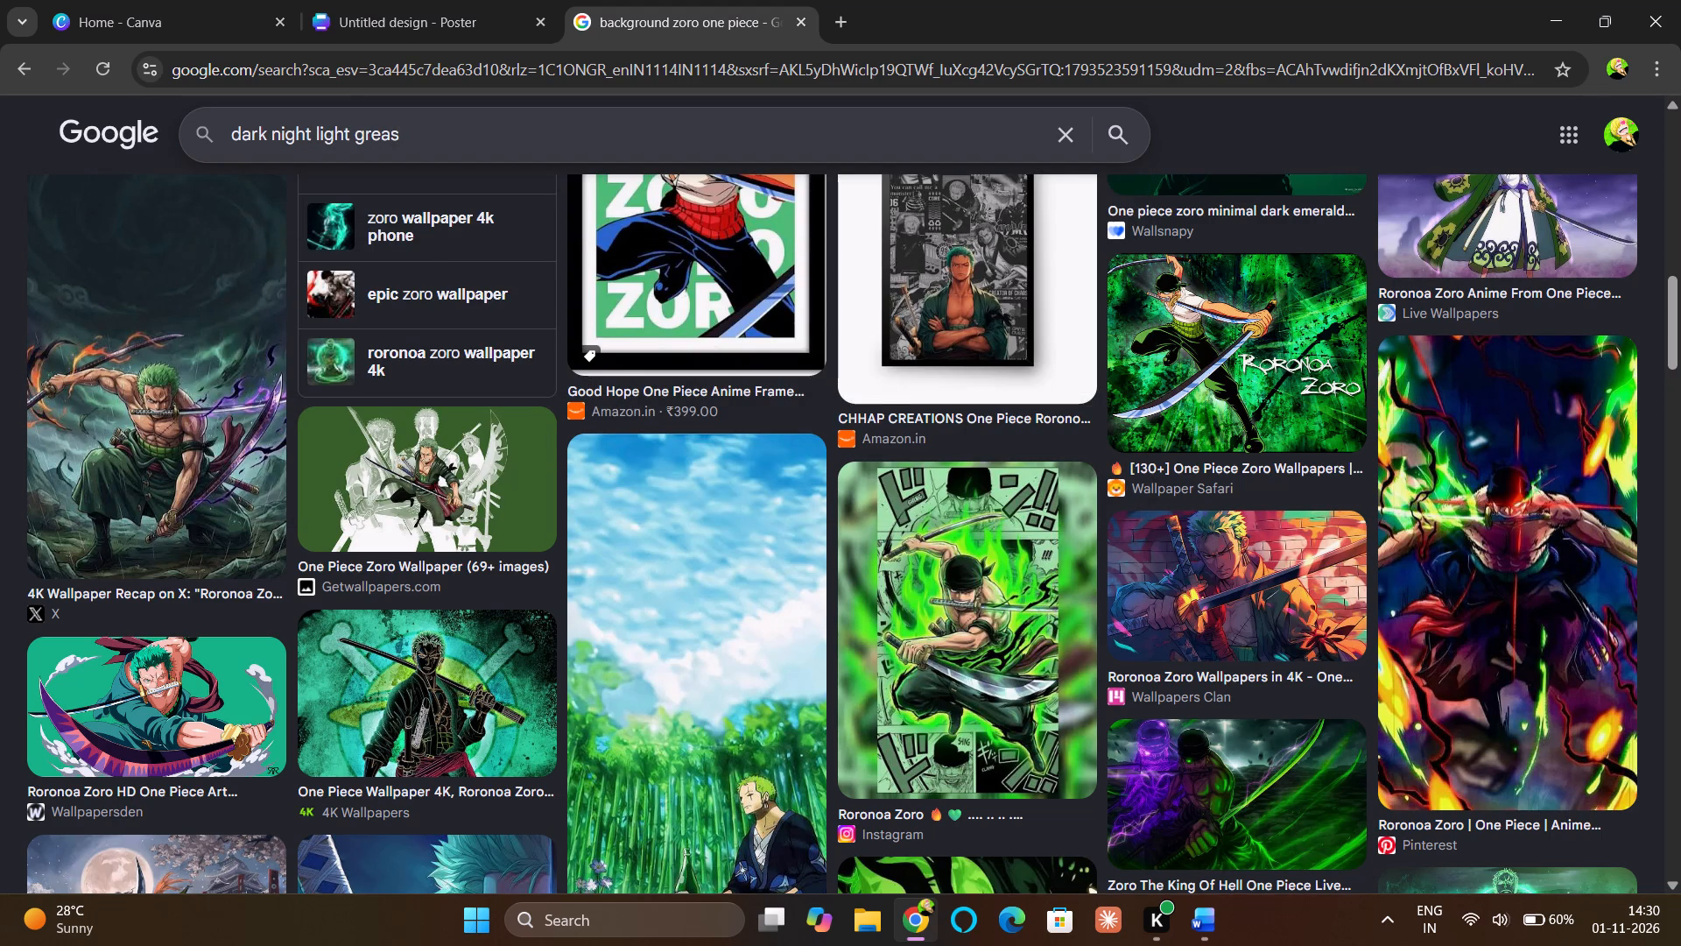
pyautogui.press('BackSpace')
pyautogui.press('BackSpace')
pyautogui.press('BackSpace')
pyautogui.write('ass backgraound')
pyautogui.press('Return')
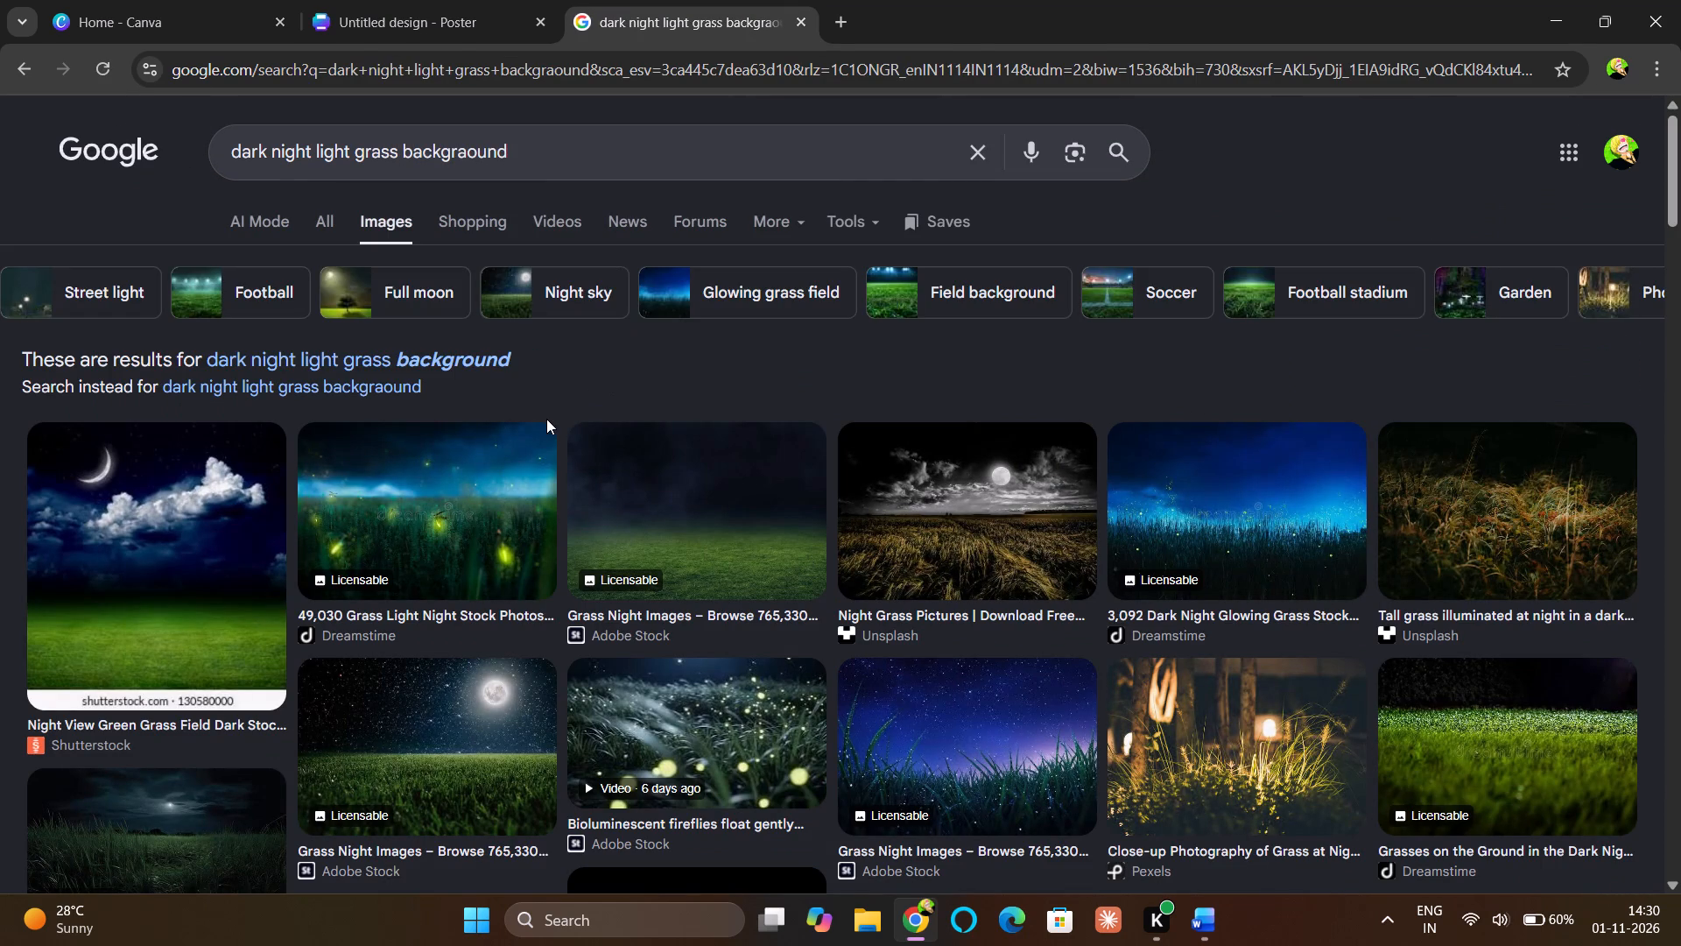
# Find the portrait Pinterest image "Dark Night Starry Shiny Mountain Grass" in the results and save it to the computer.
pyautogui.scroll(-3, 546, 419)
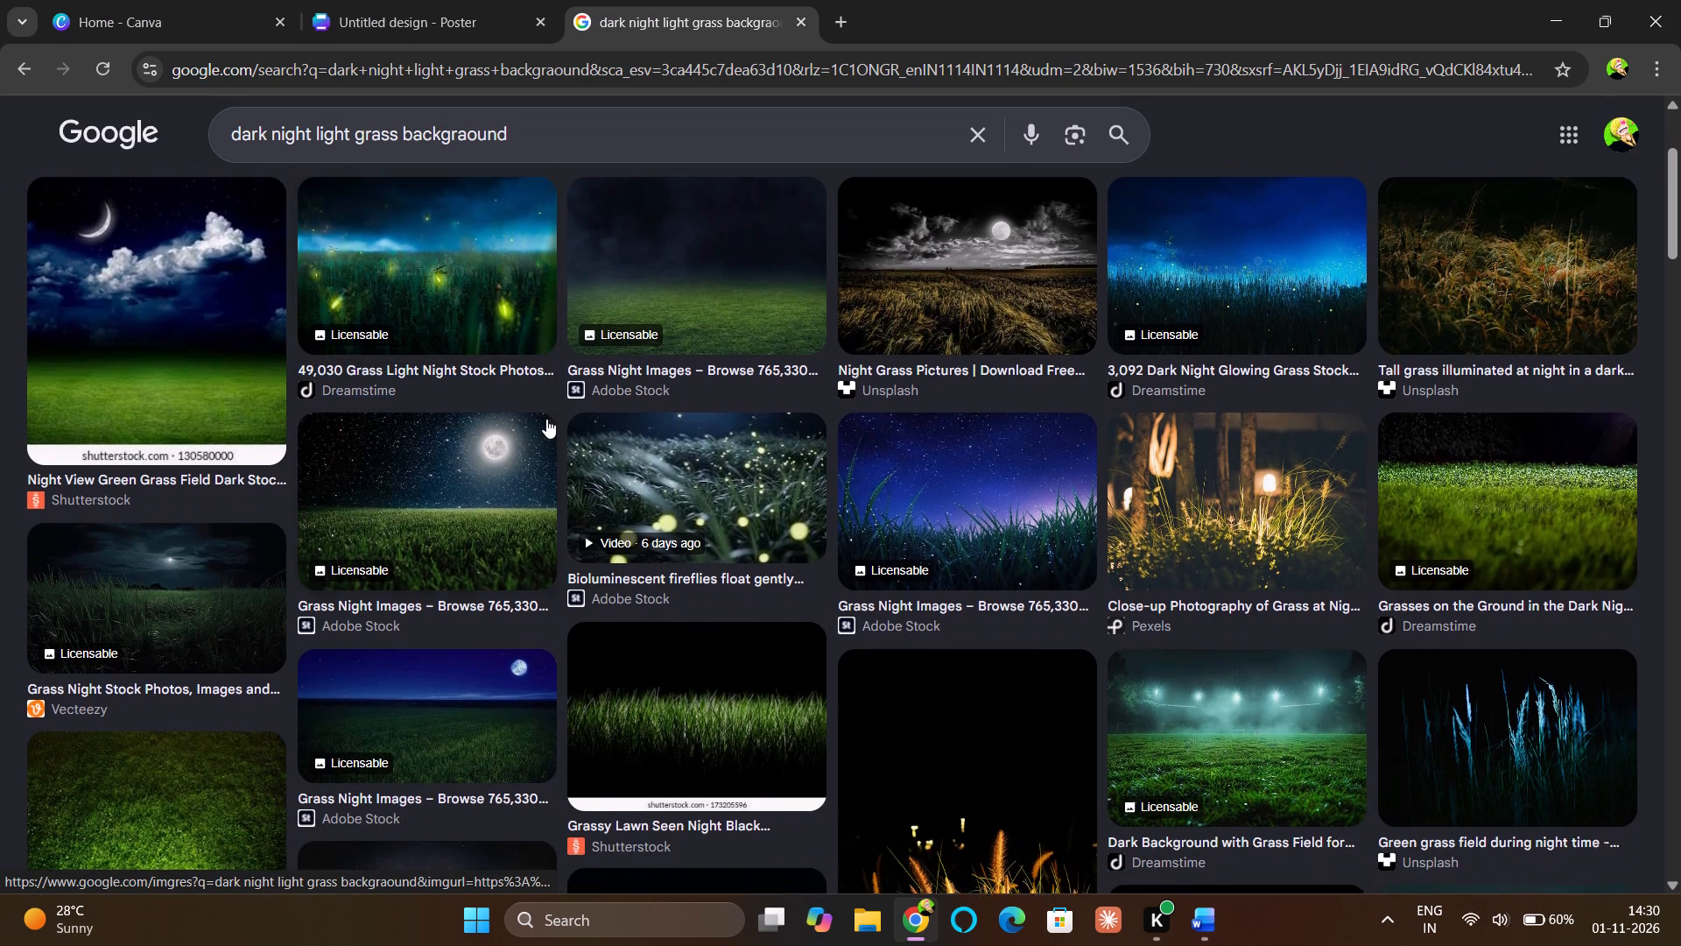
pyautogui.scroll(-4, 546, 419)
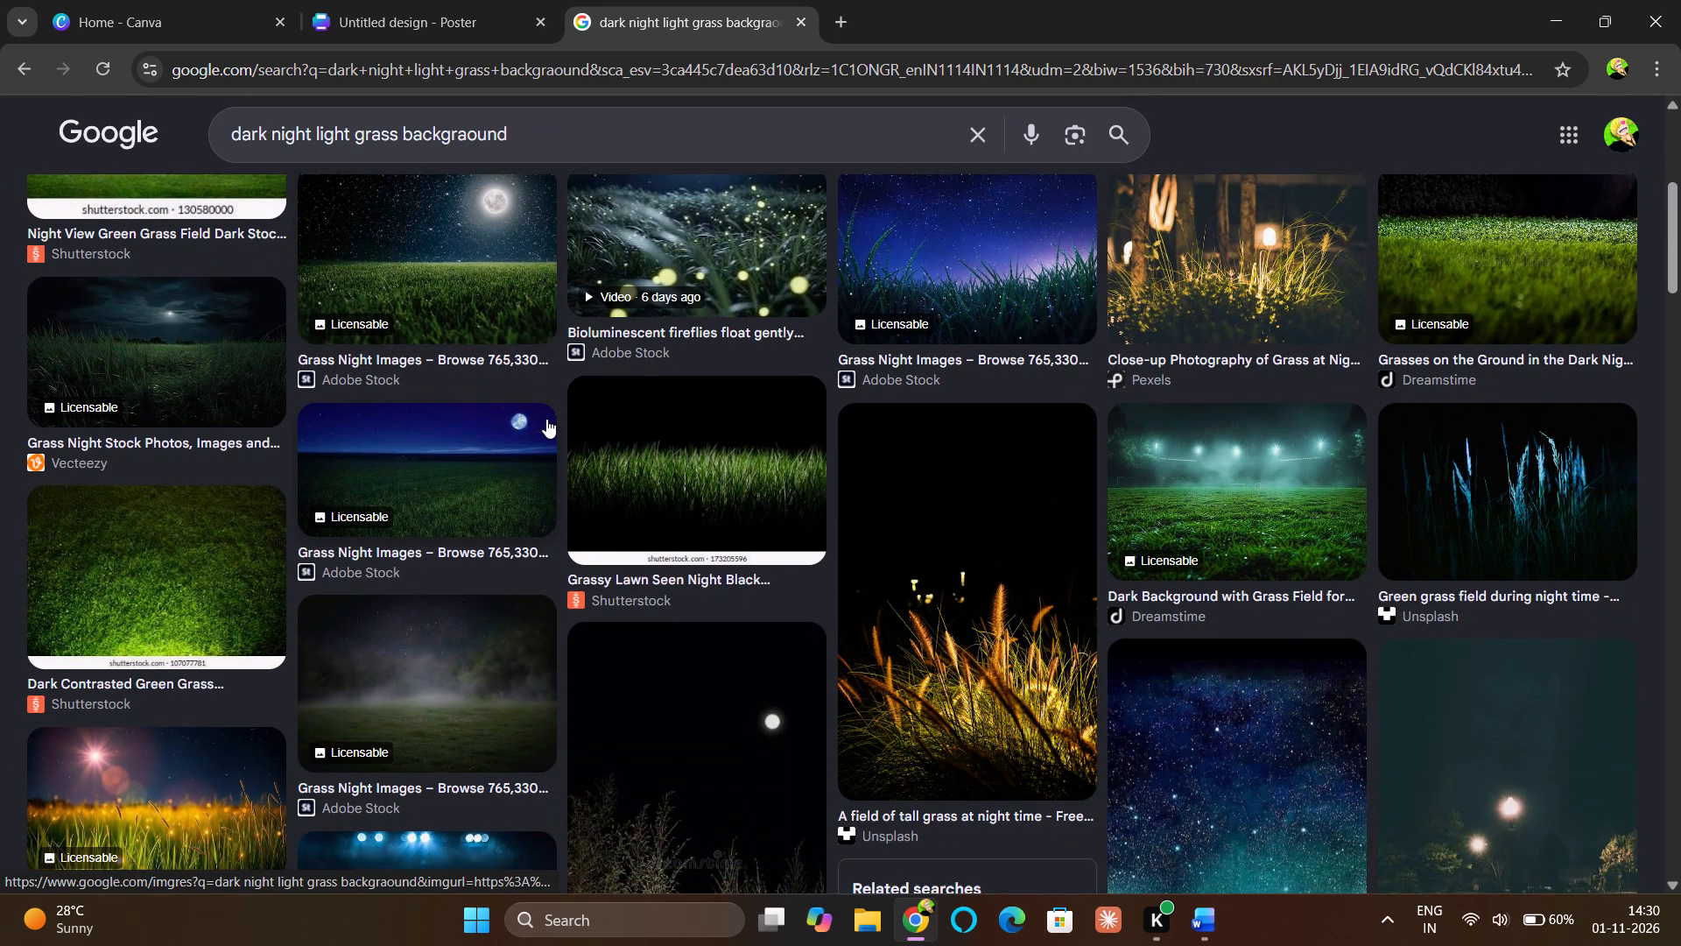
pyautogui.scroll(-1, 546, 419)
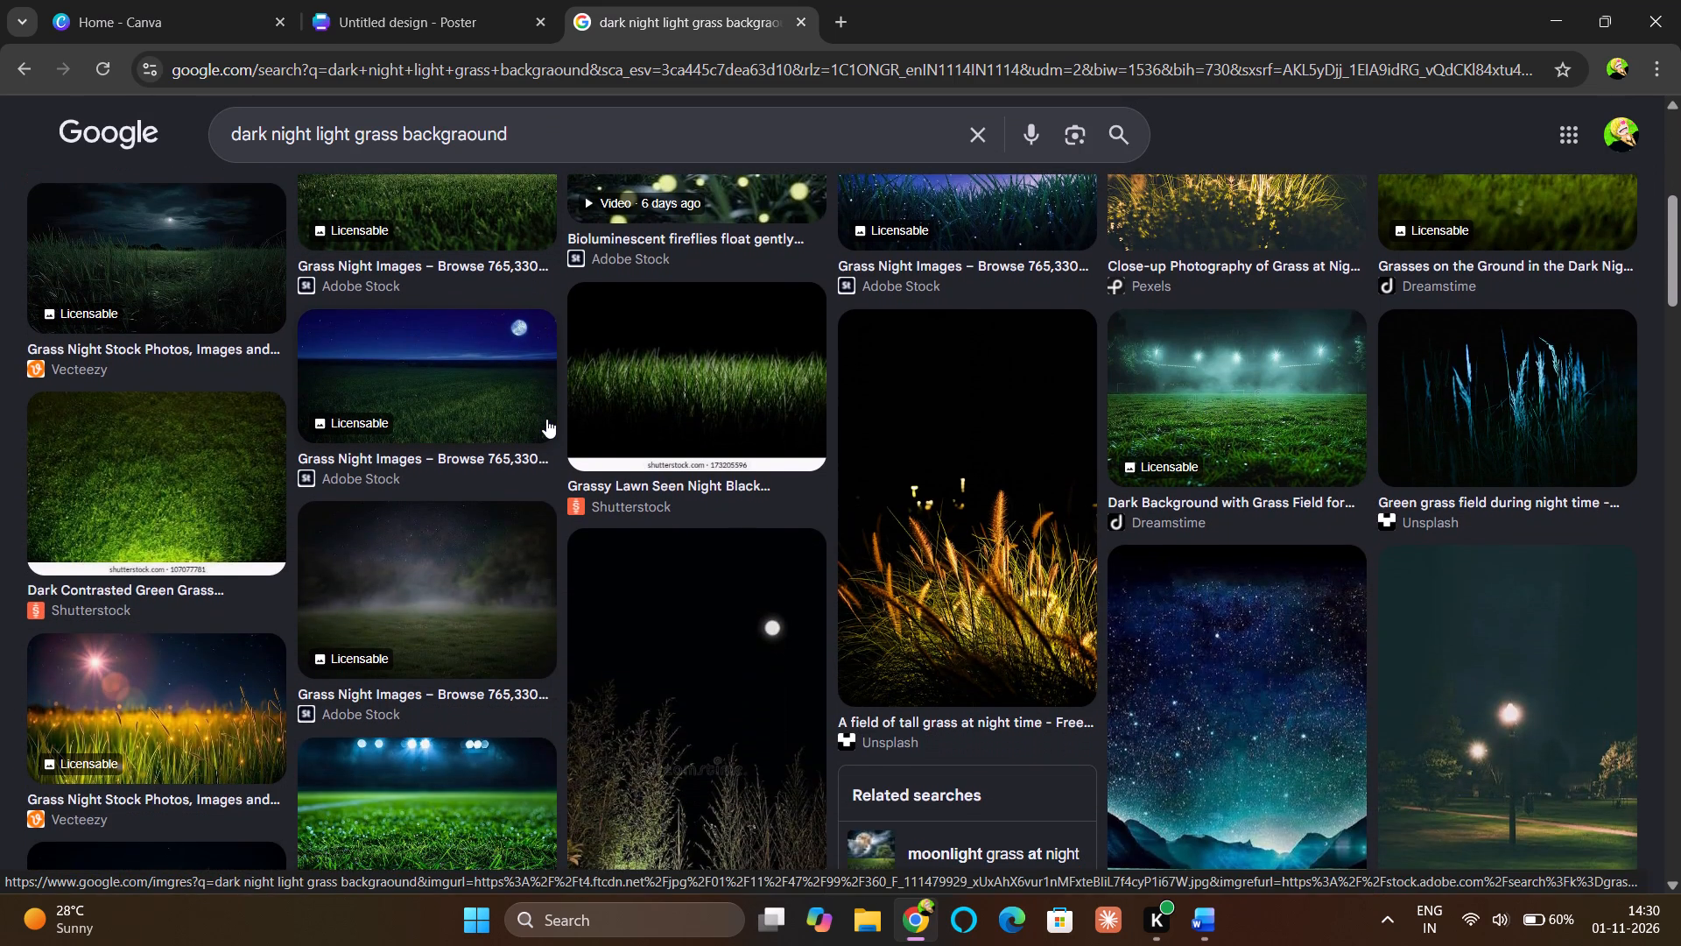
pyautogui.scroll(-2, 546, 419)
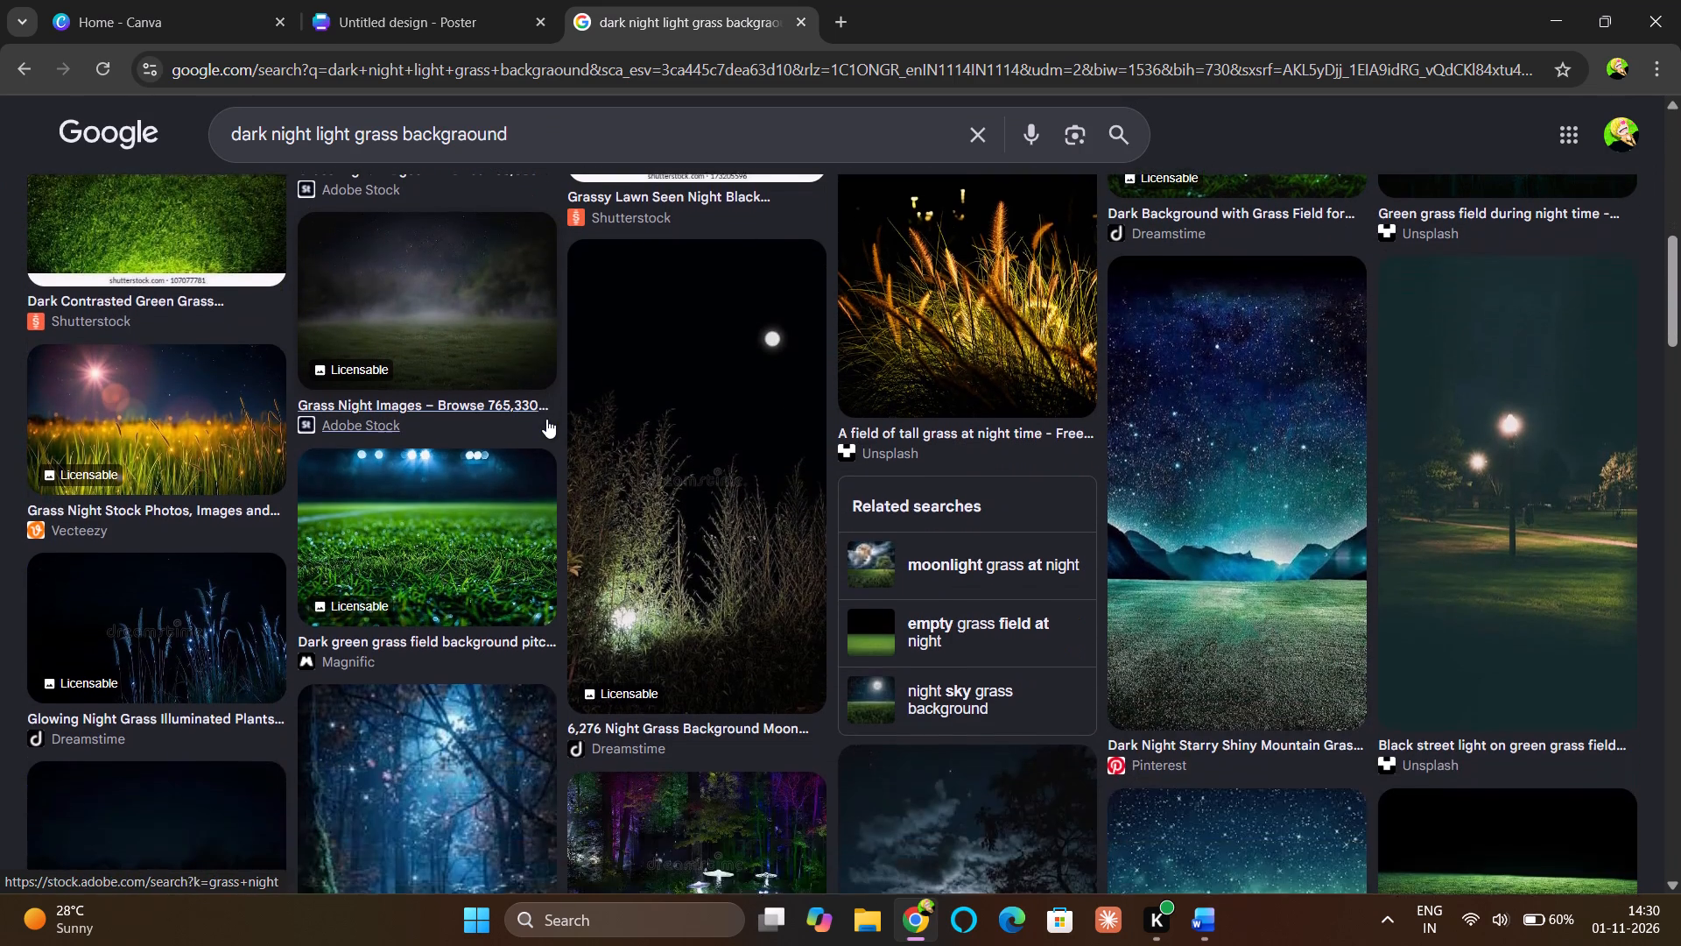
pyautogui.scroll(-1, 546, 419)
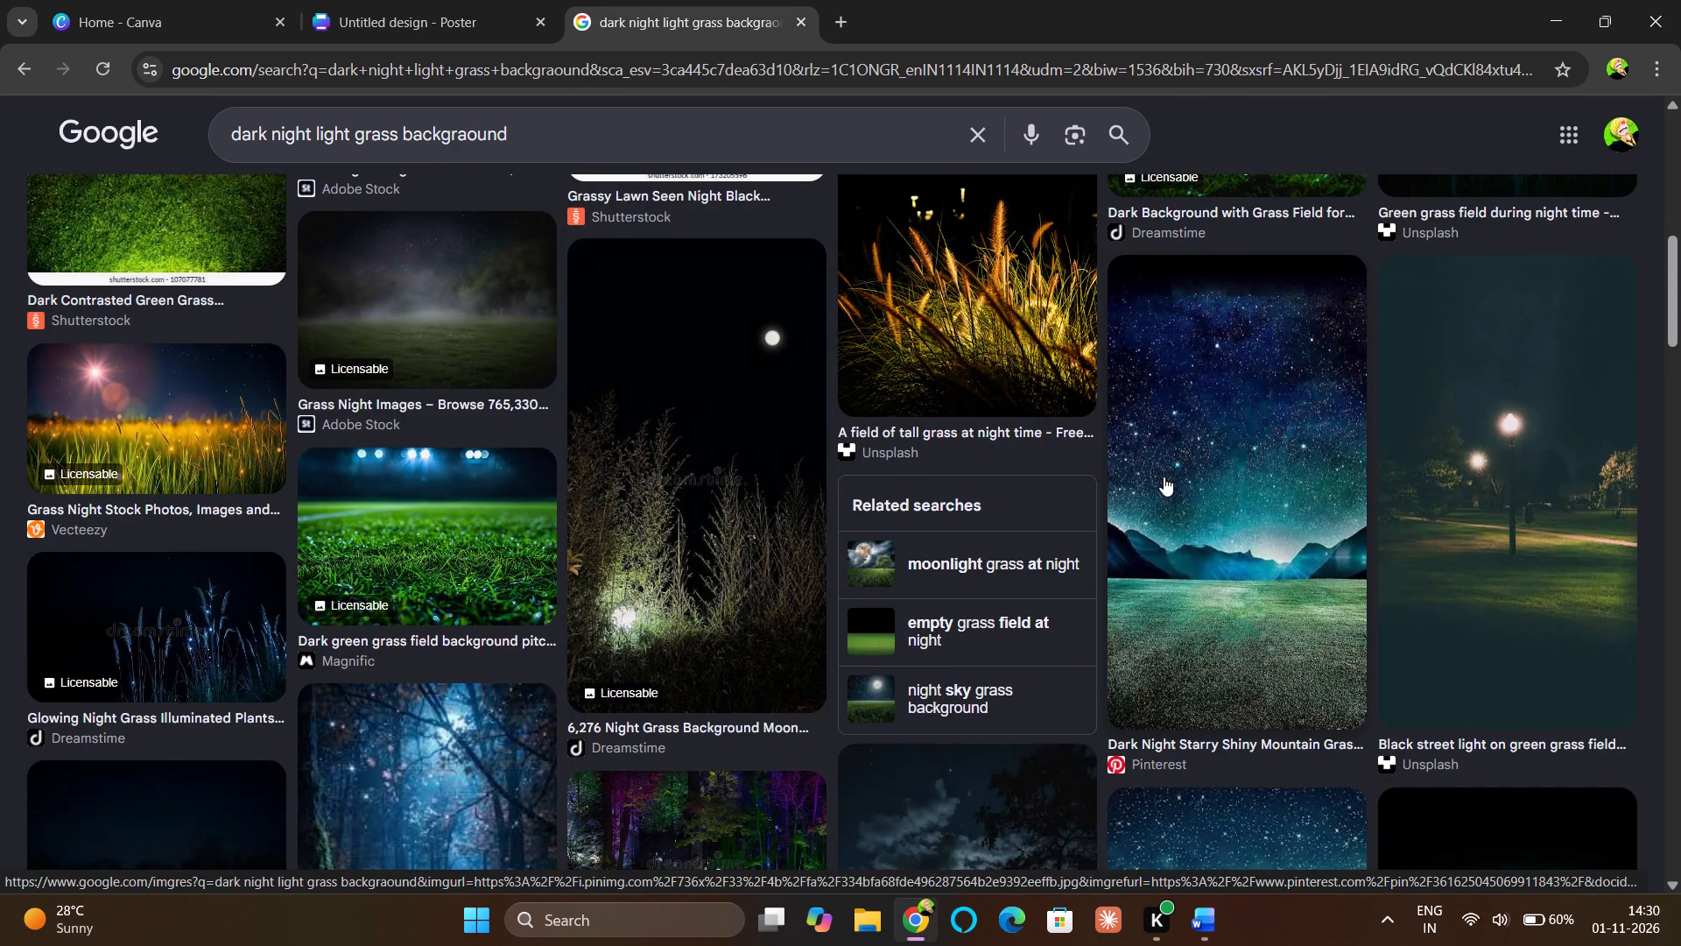
pyautogui.scroll(-1, 1164, 477)
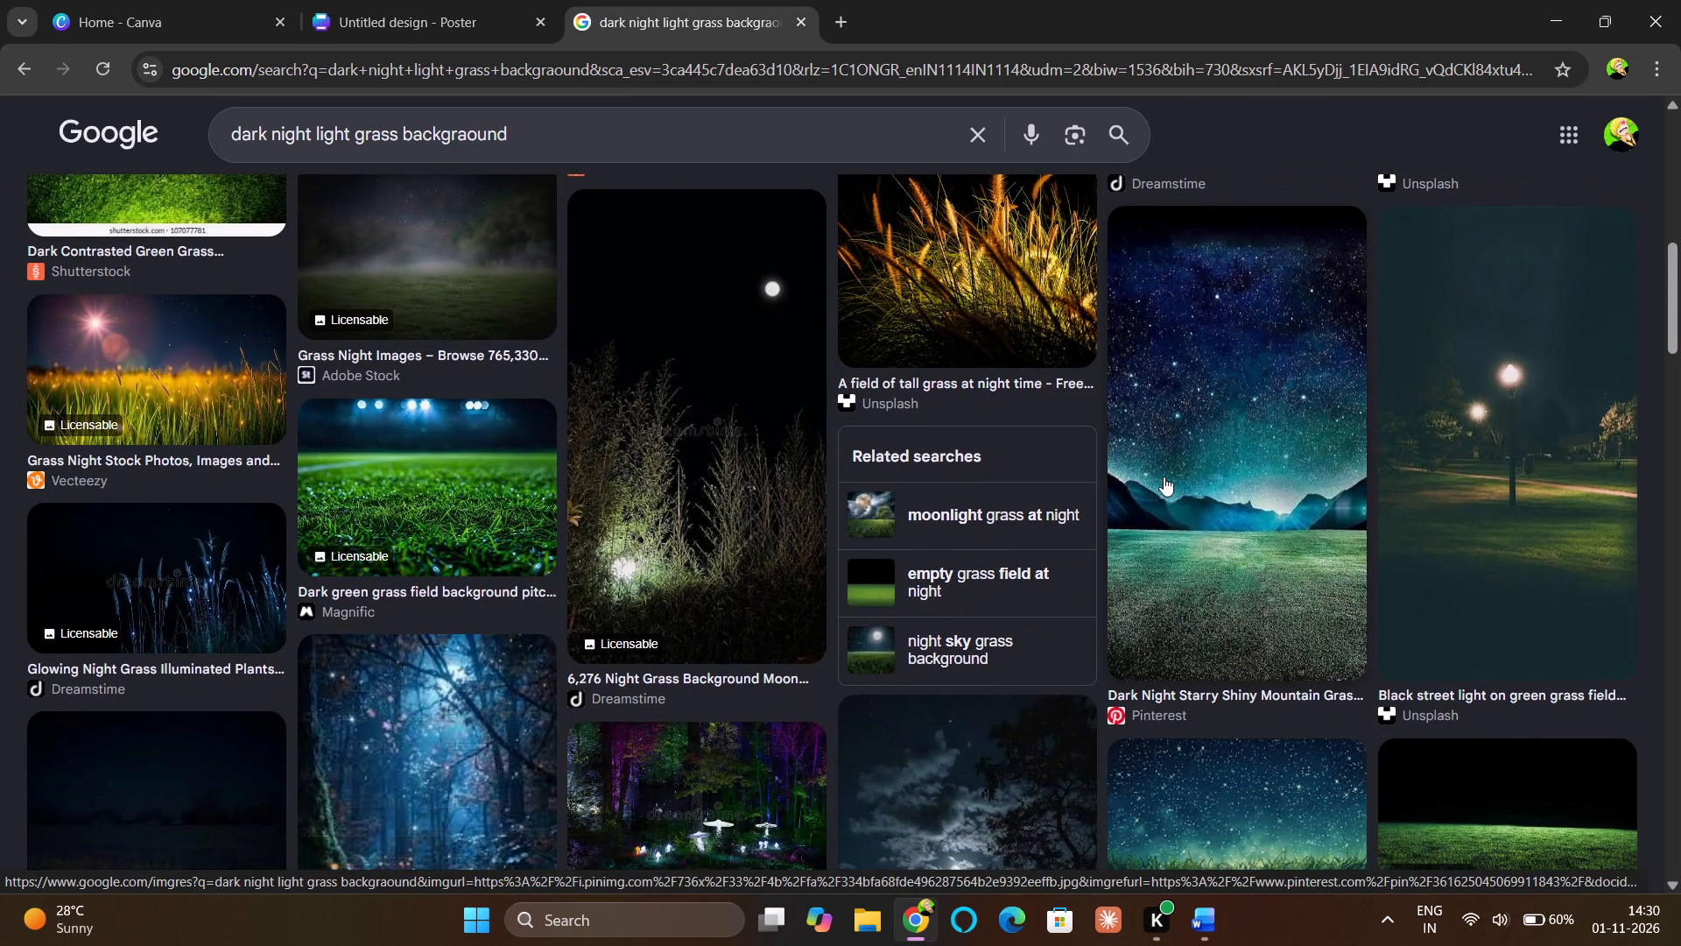
pyautogui.scroll(-1, 1164, 477)
pyautogui.scroll(1, 1164, 477)
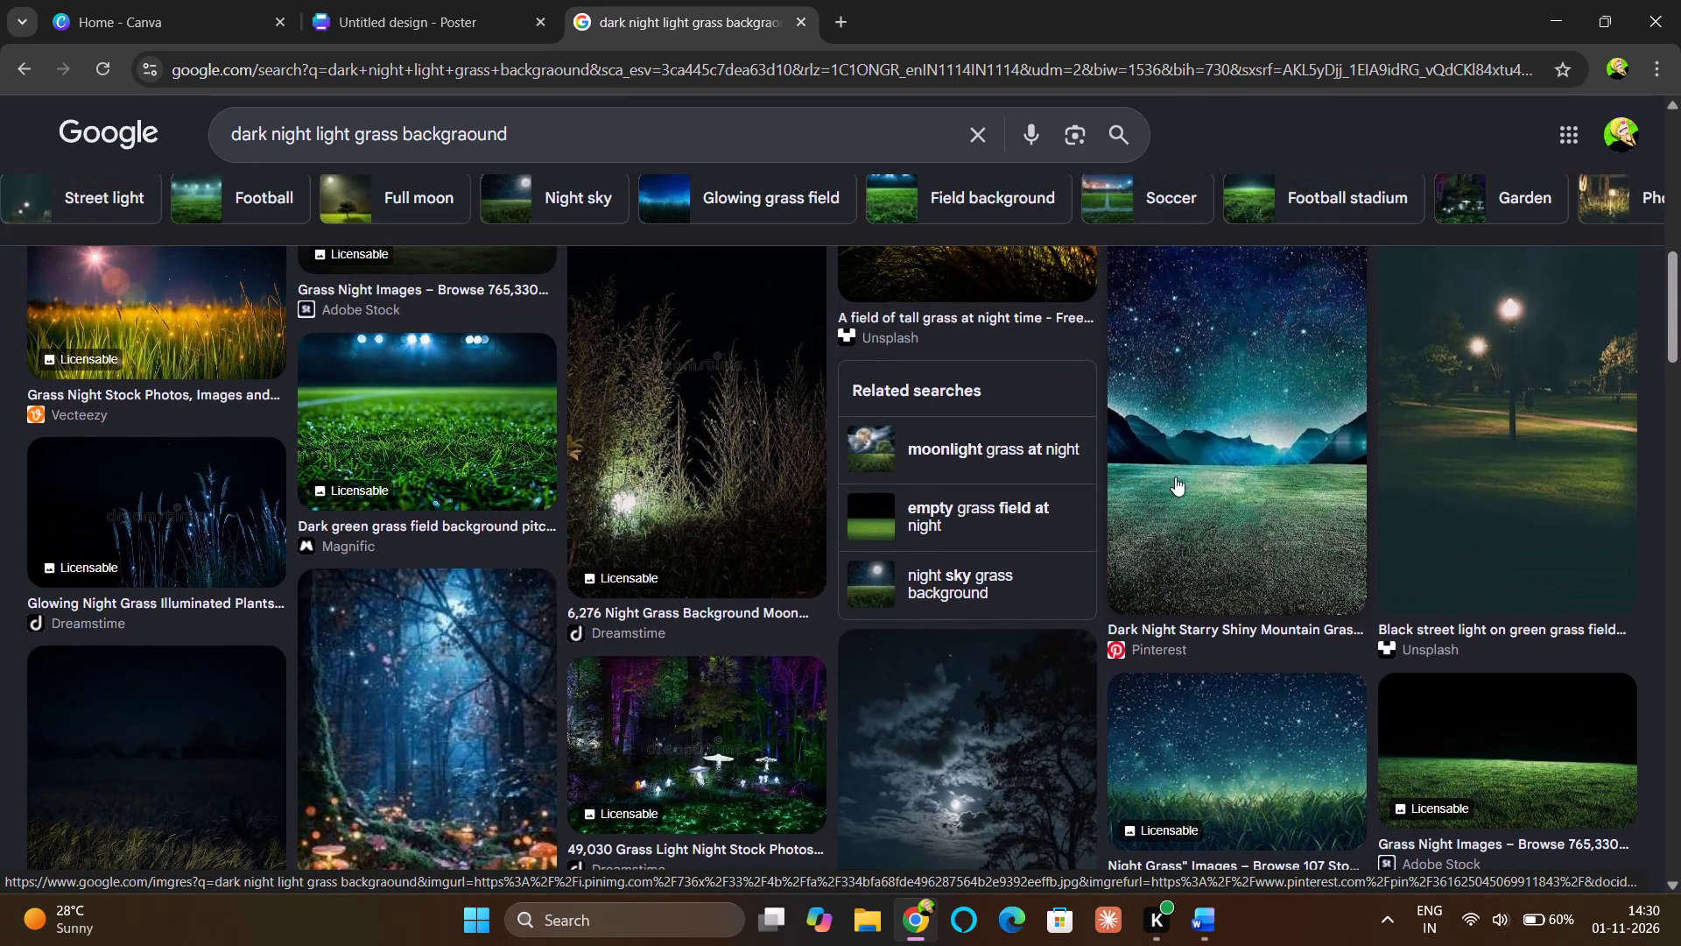
pyautogui.scroll(-1, 1270, 484)
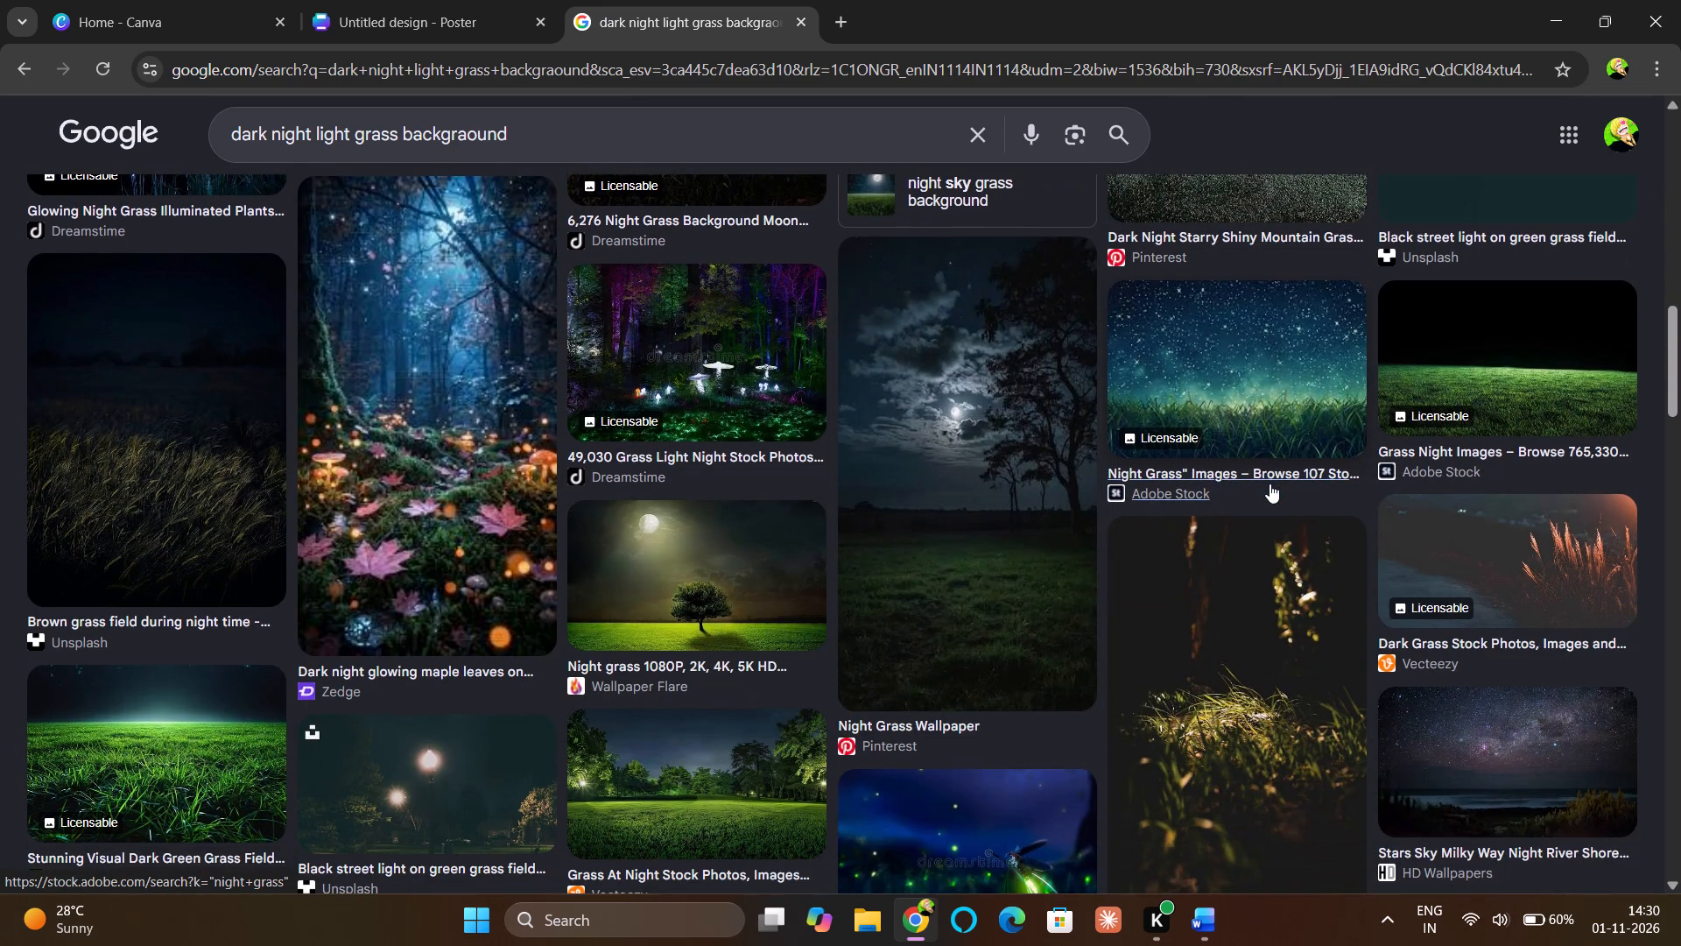
pyautogui.scroll(-1, 1270, 484)
pyautogui.scroll(1, 1270, 484)
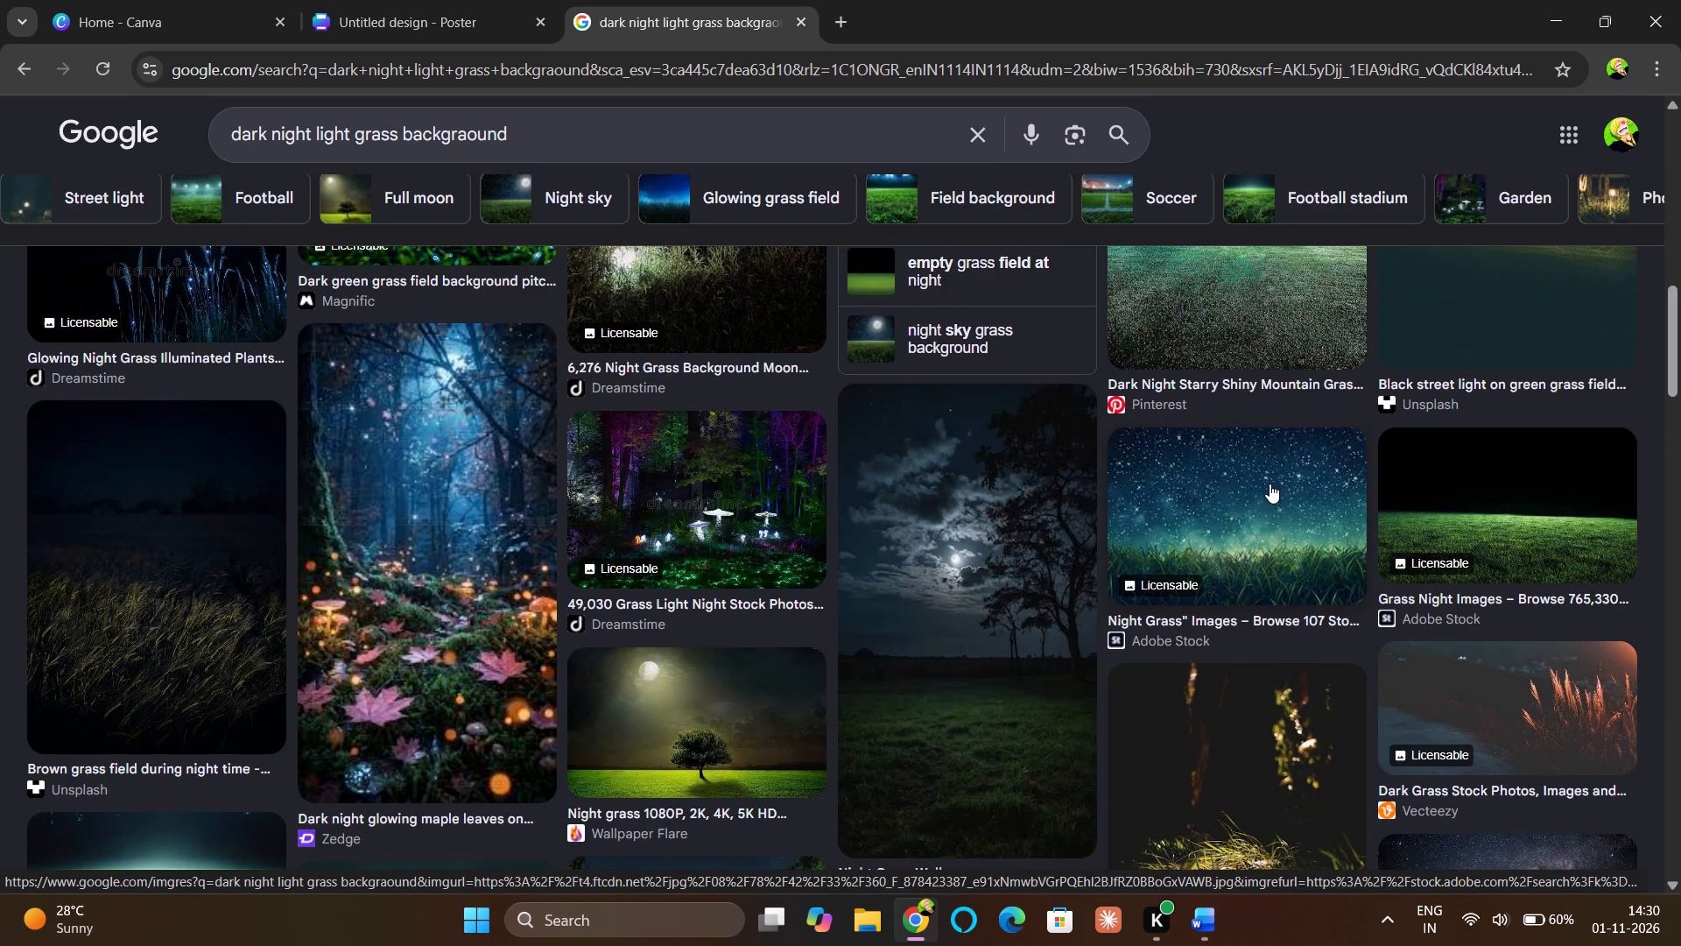
pyautogui.scroll(2, 1270, 484)
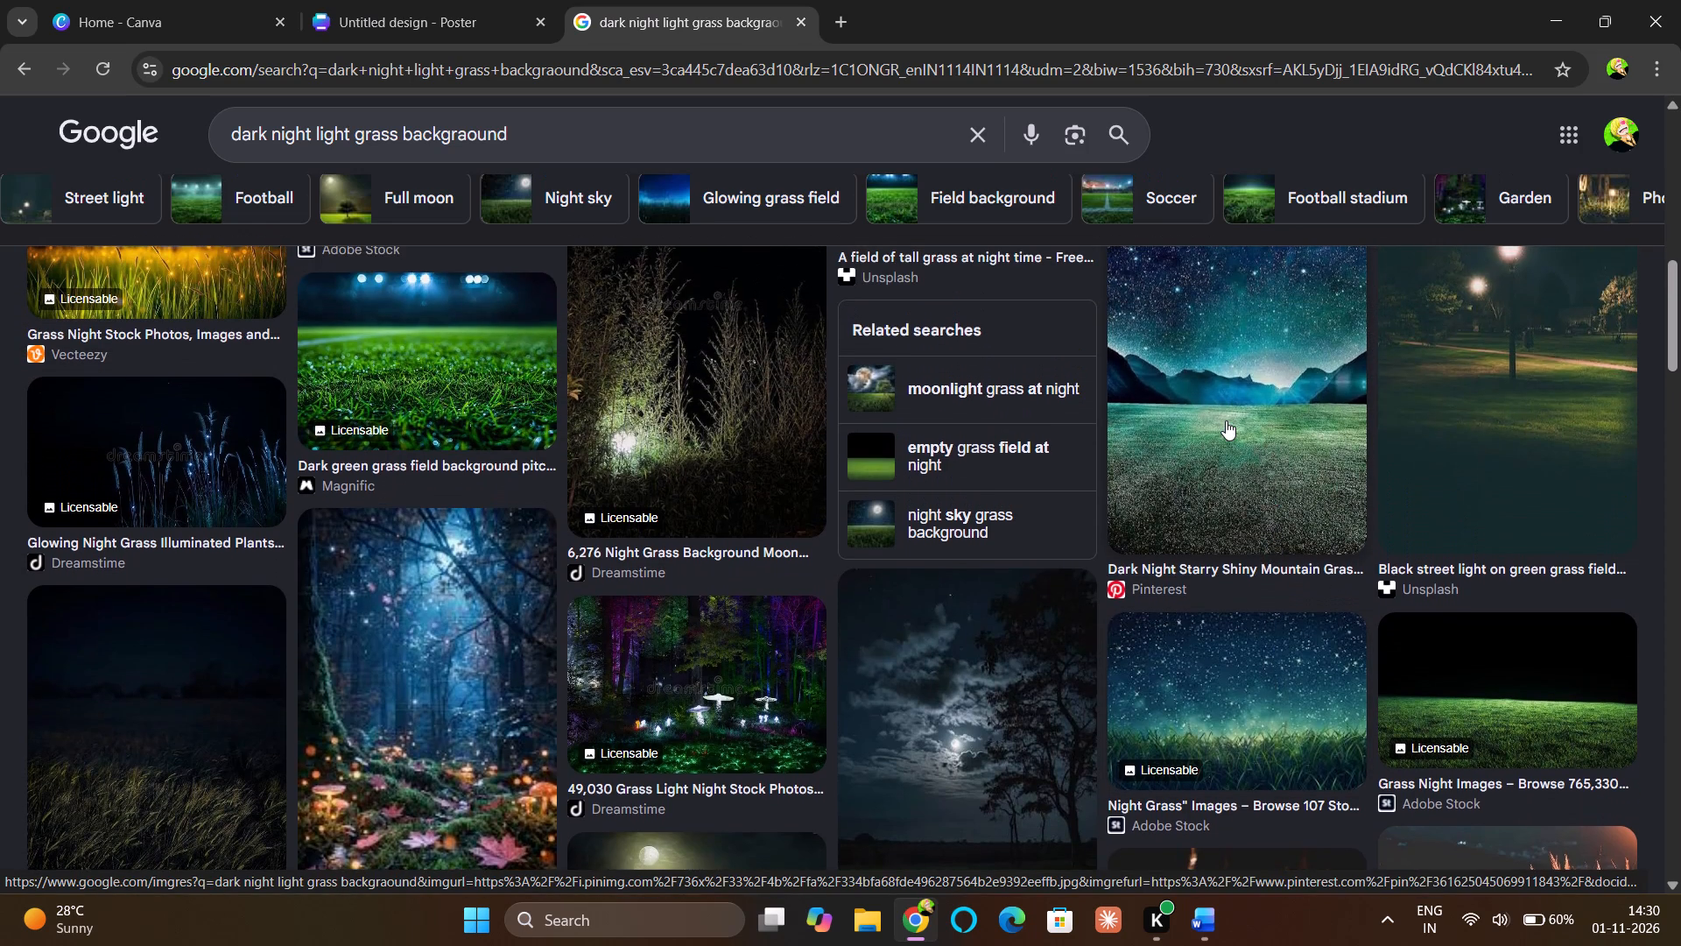
pyautogui.rightClick(1226, 420)
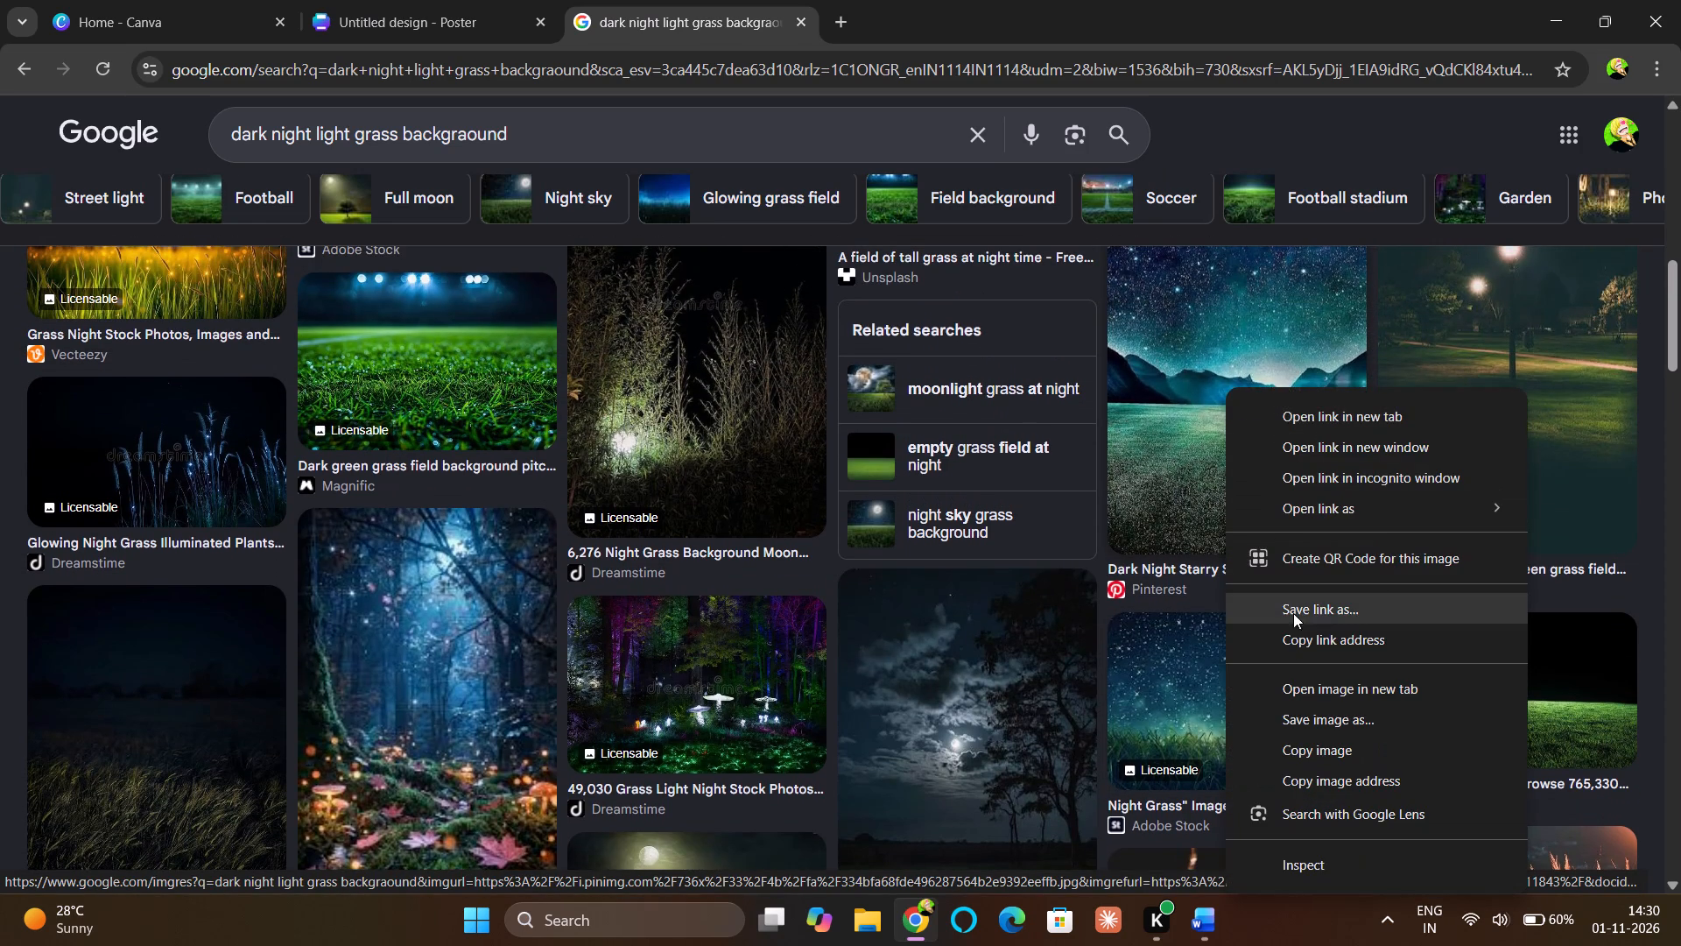
pyautogui.click(1296, 731)
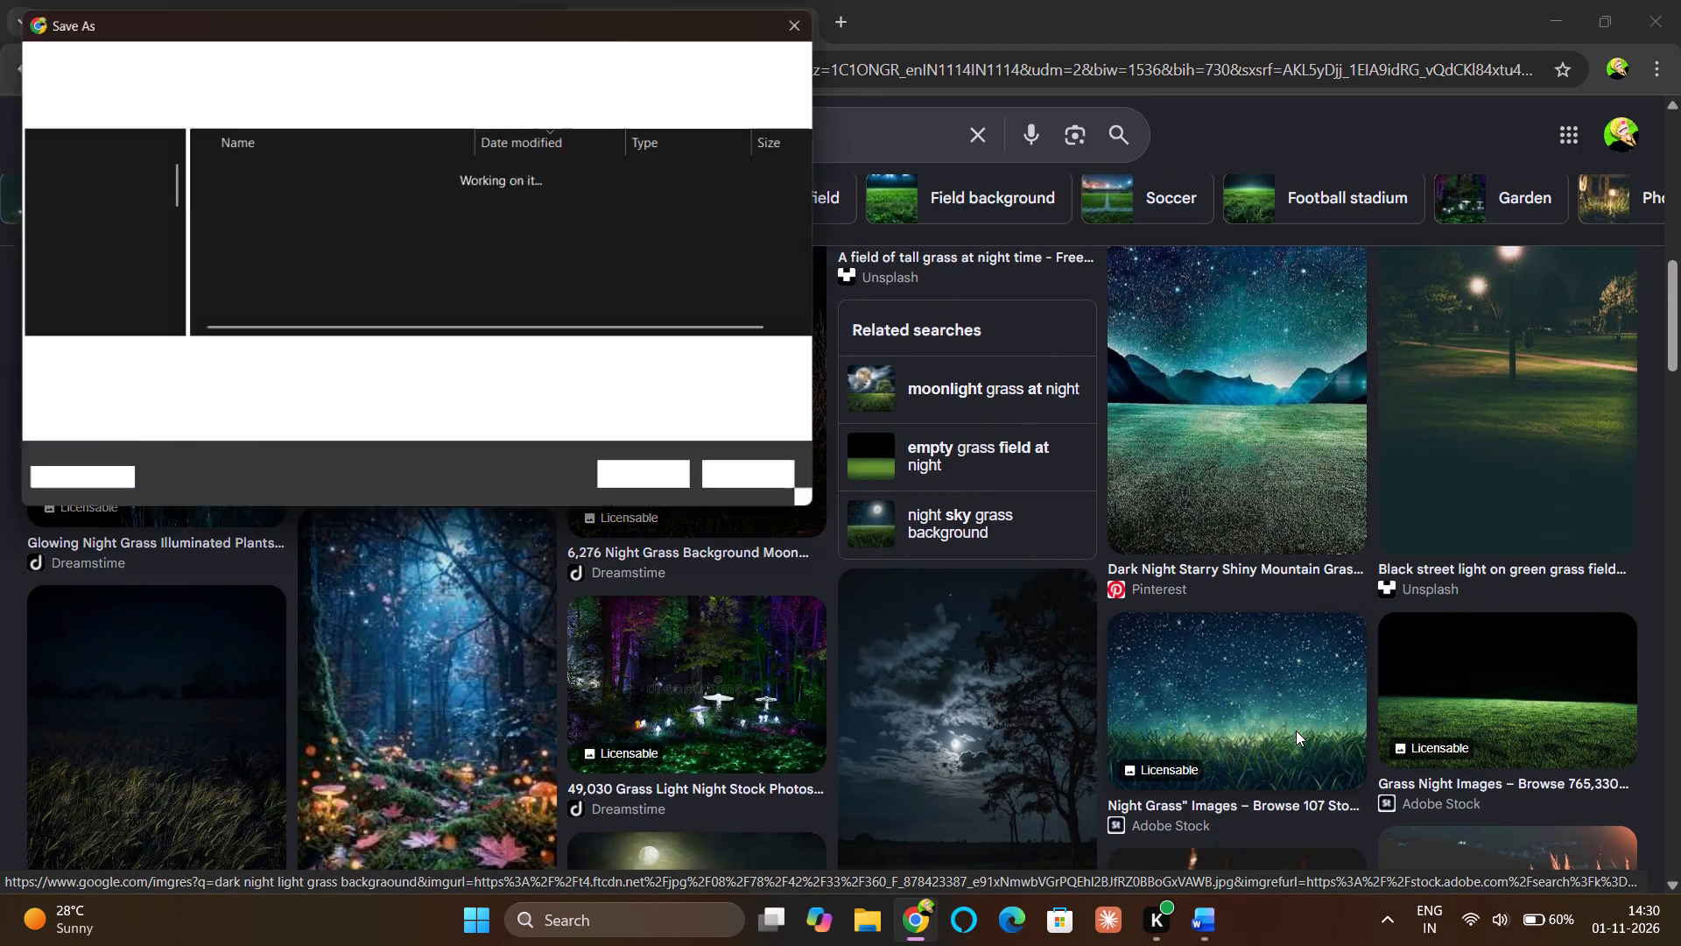
pyautogui.press('Return')
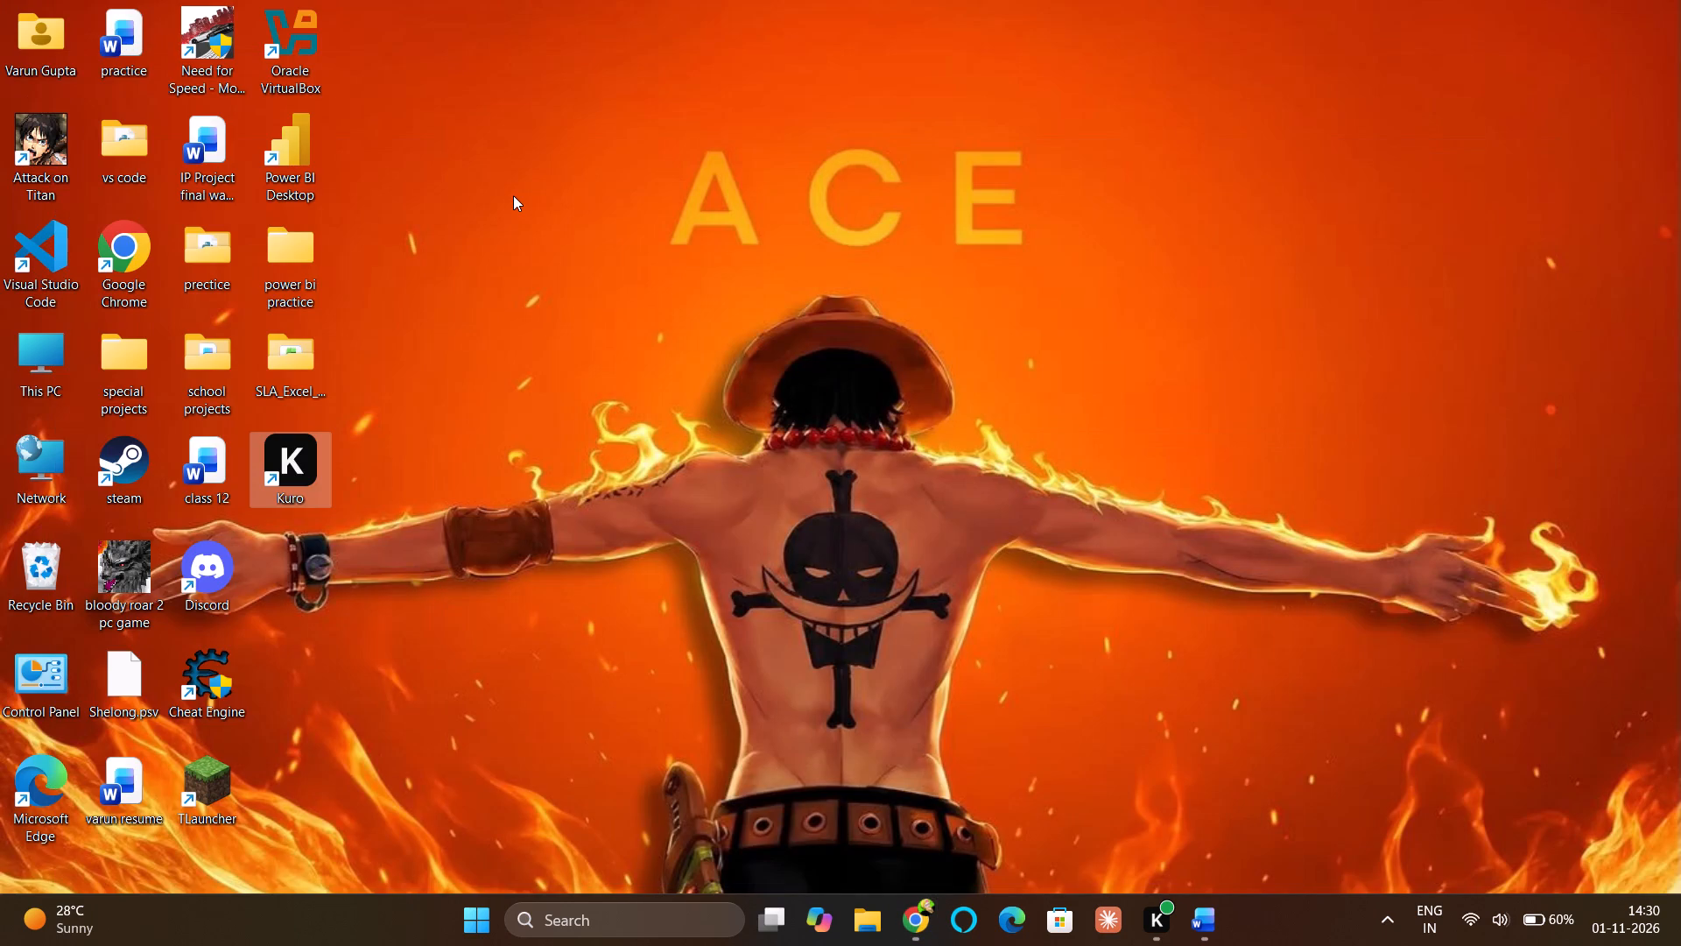
# In File Explorer's Downloads folder, delete yesterday's image files, from images__6_-removebg-preview through images, keeping images (8) and the Assignment 4 files.
pyautogui.click(51, 365)
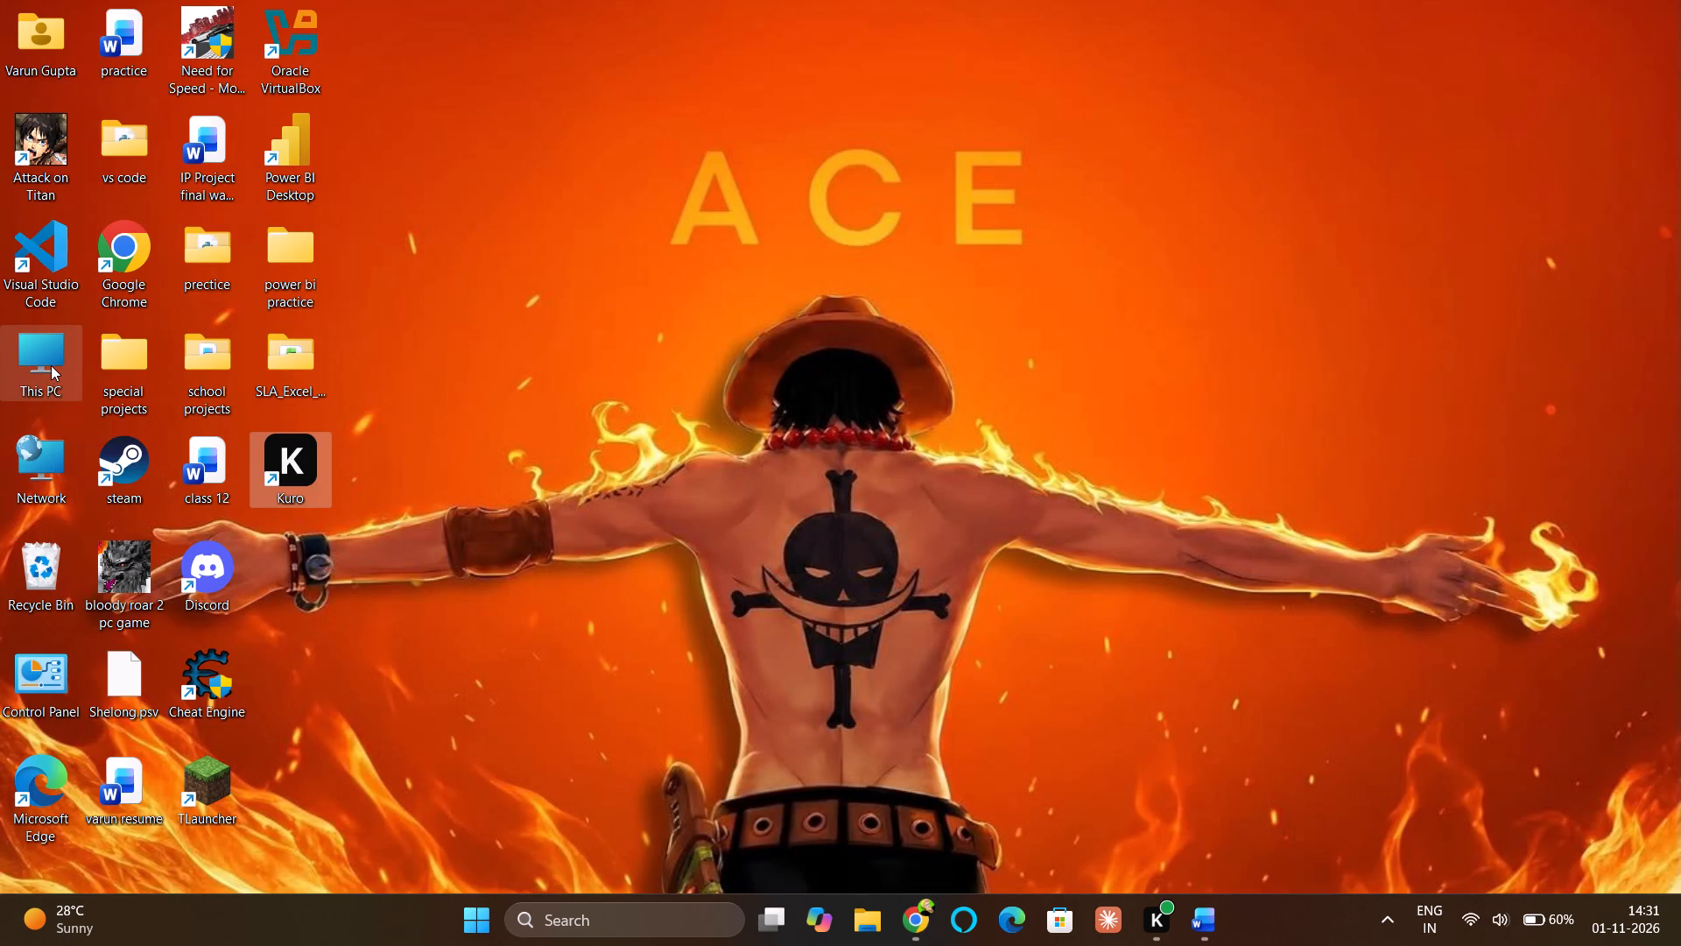
pyautogui.doubleClick(51, 365)
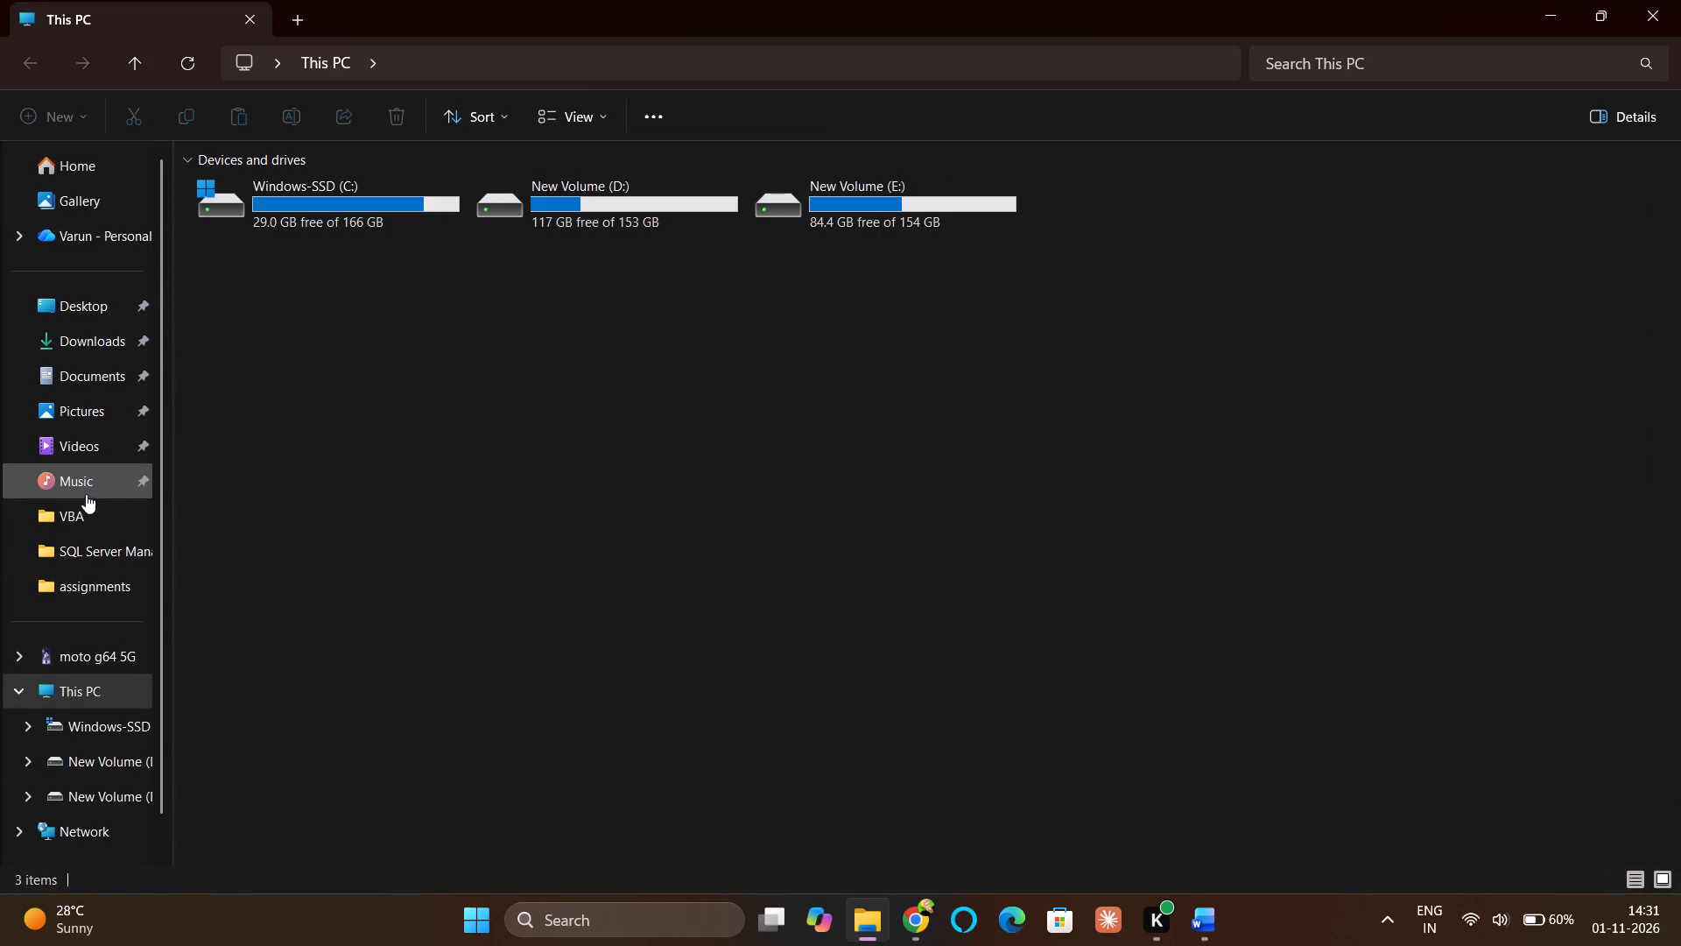
pyautogui.click(109, 353)
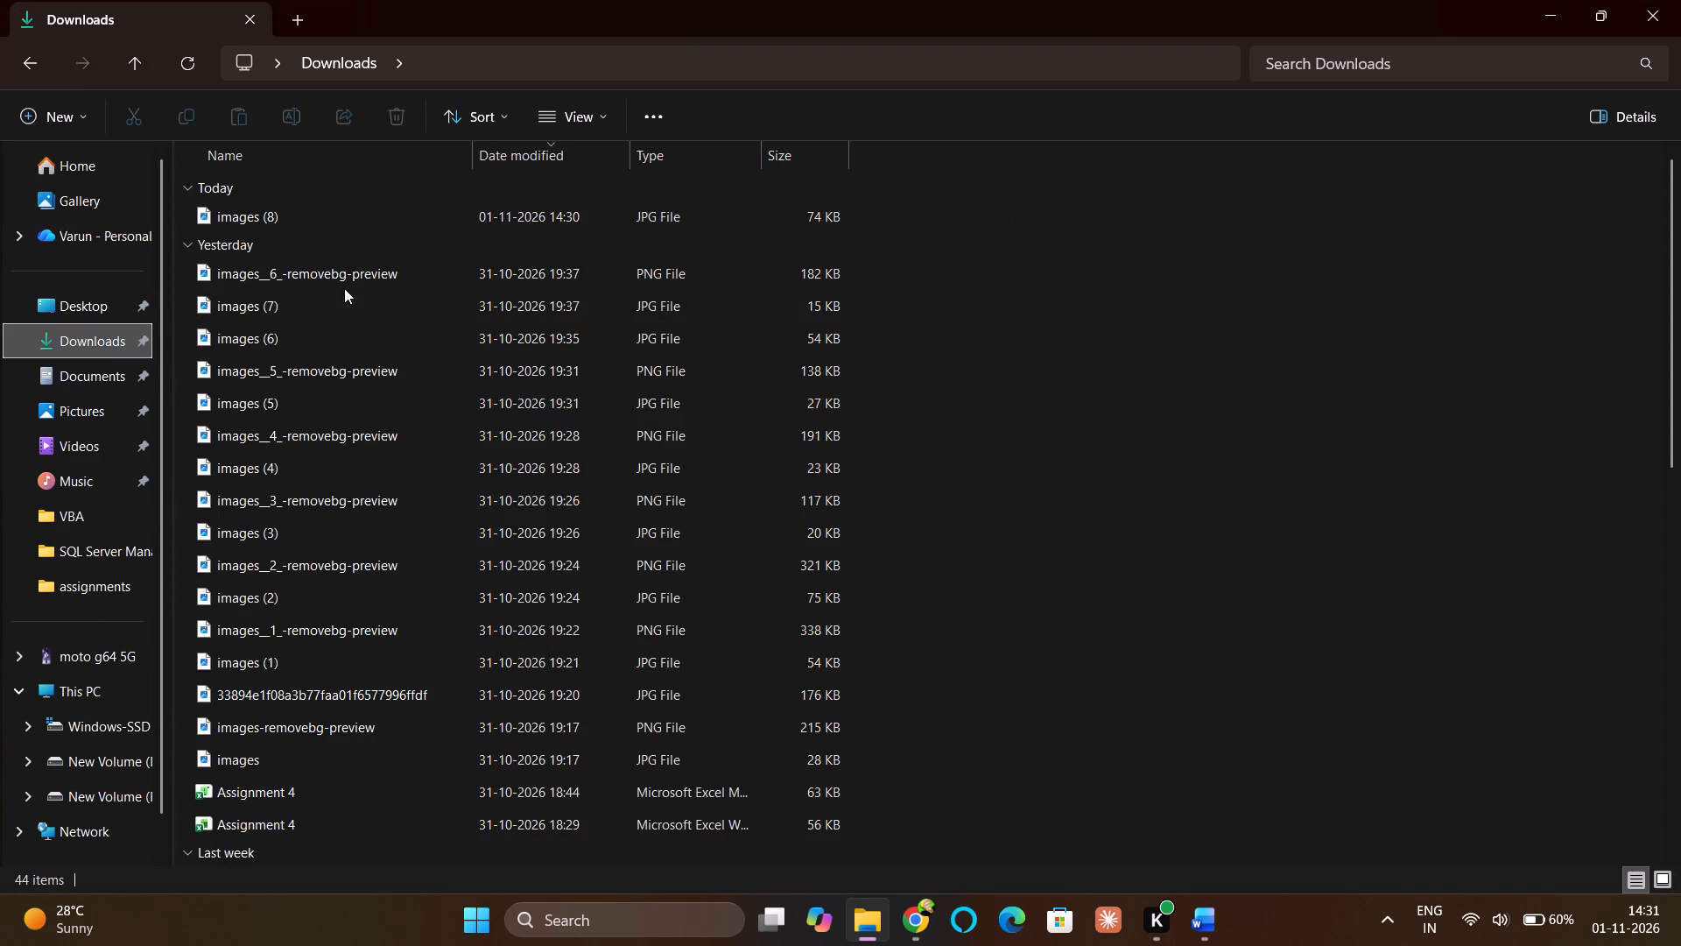
pyautogui.moveTo(872, 276); pyautogui.dragTo(744, 276)
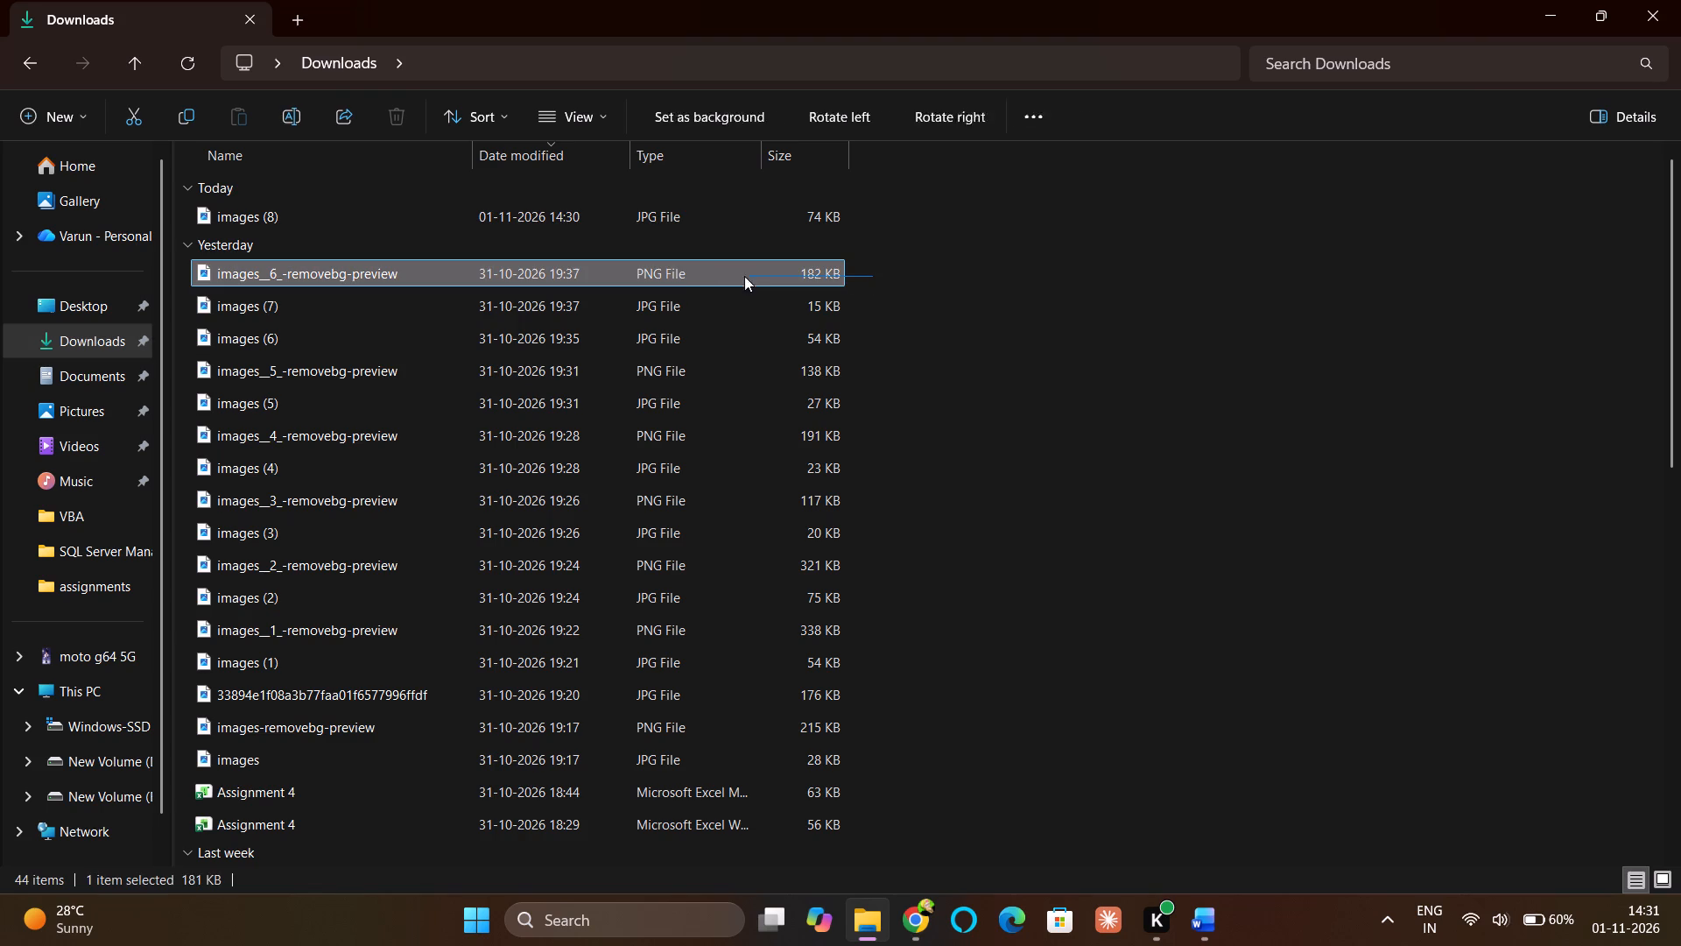
pyautogui.moveTo(744, 276); pyautogui.dragTo(619, 737)
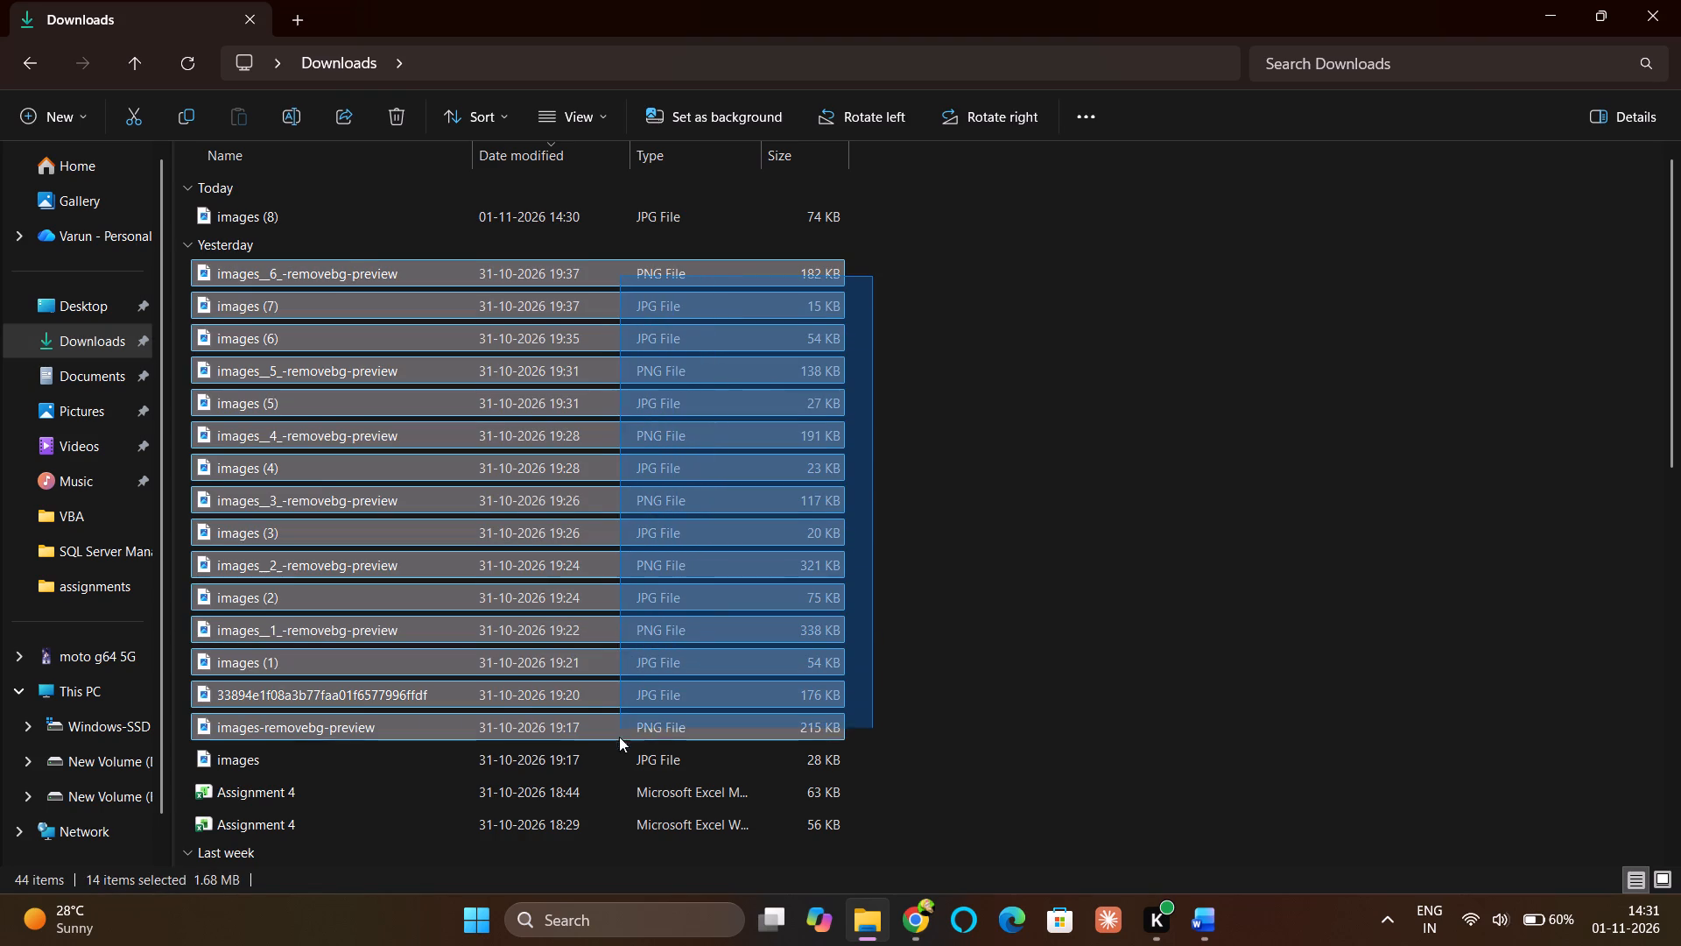
pyautogui.moveTo(619, 737); pyautogui.dragTo(623, 759)
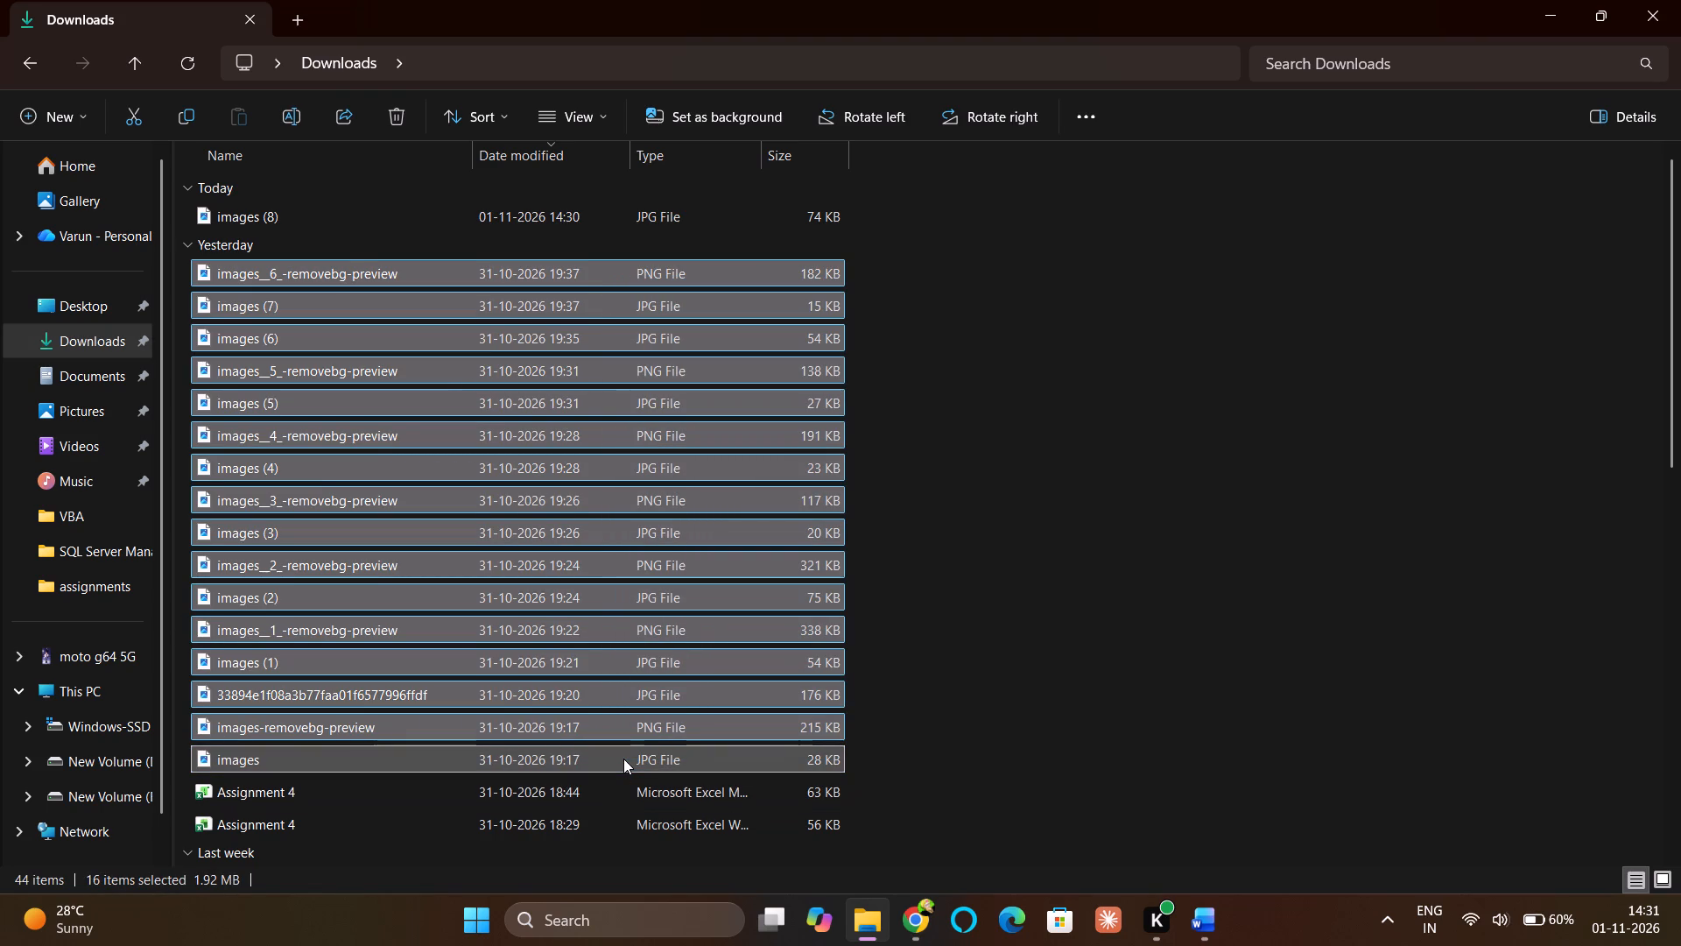
pyautogui.press('Delete')
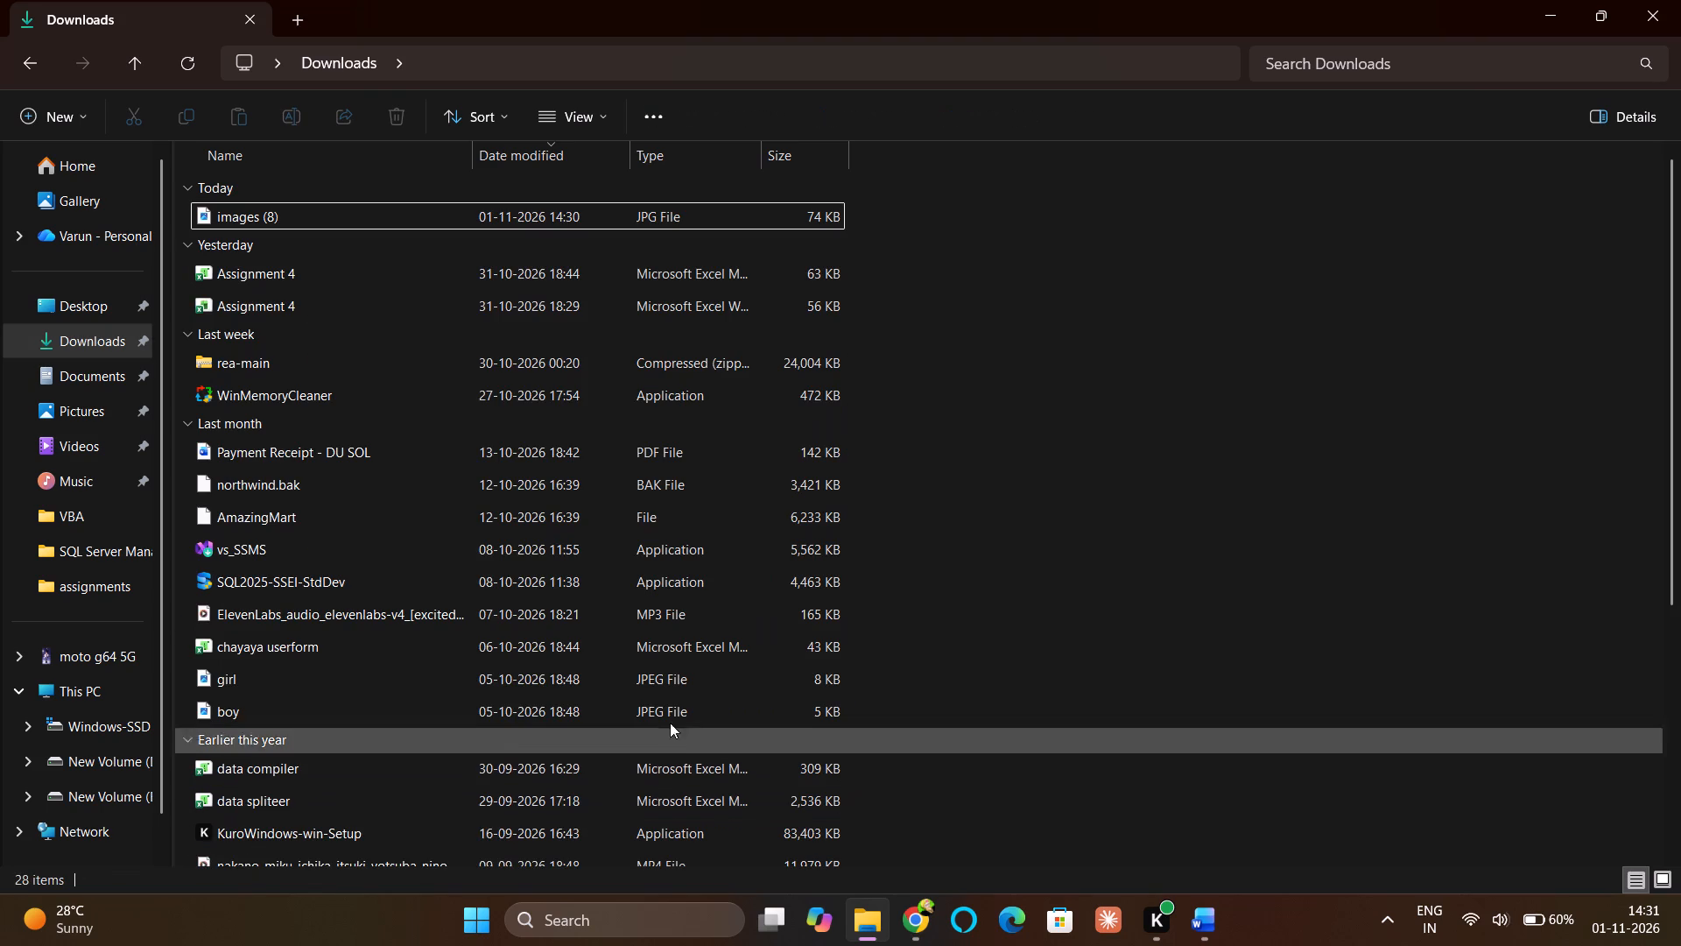
pyautogui.click(993, 553)
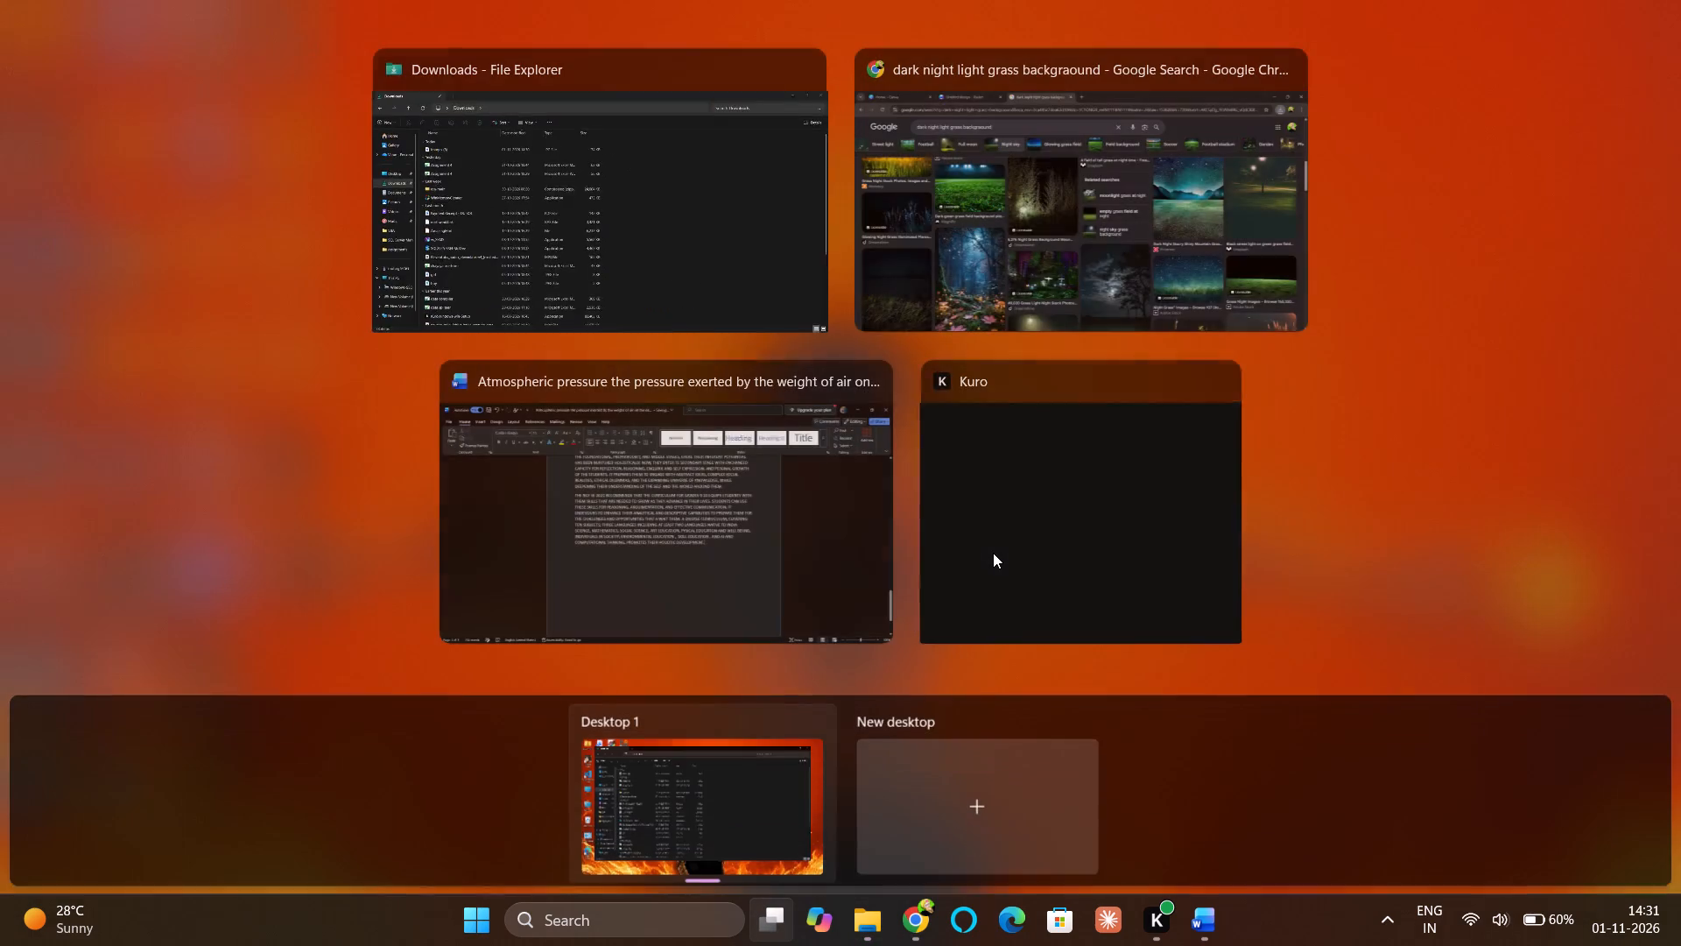
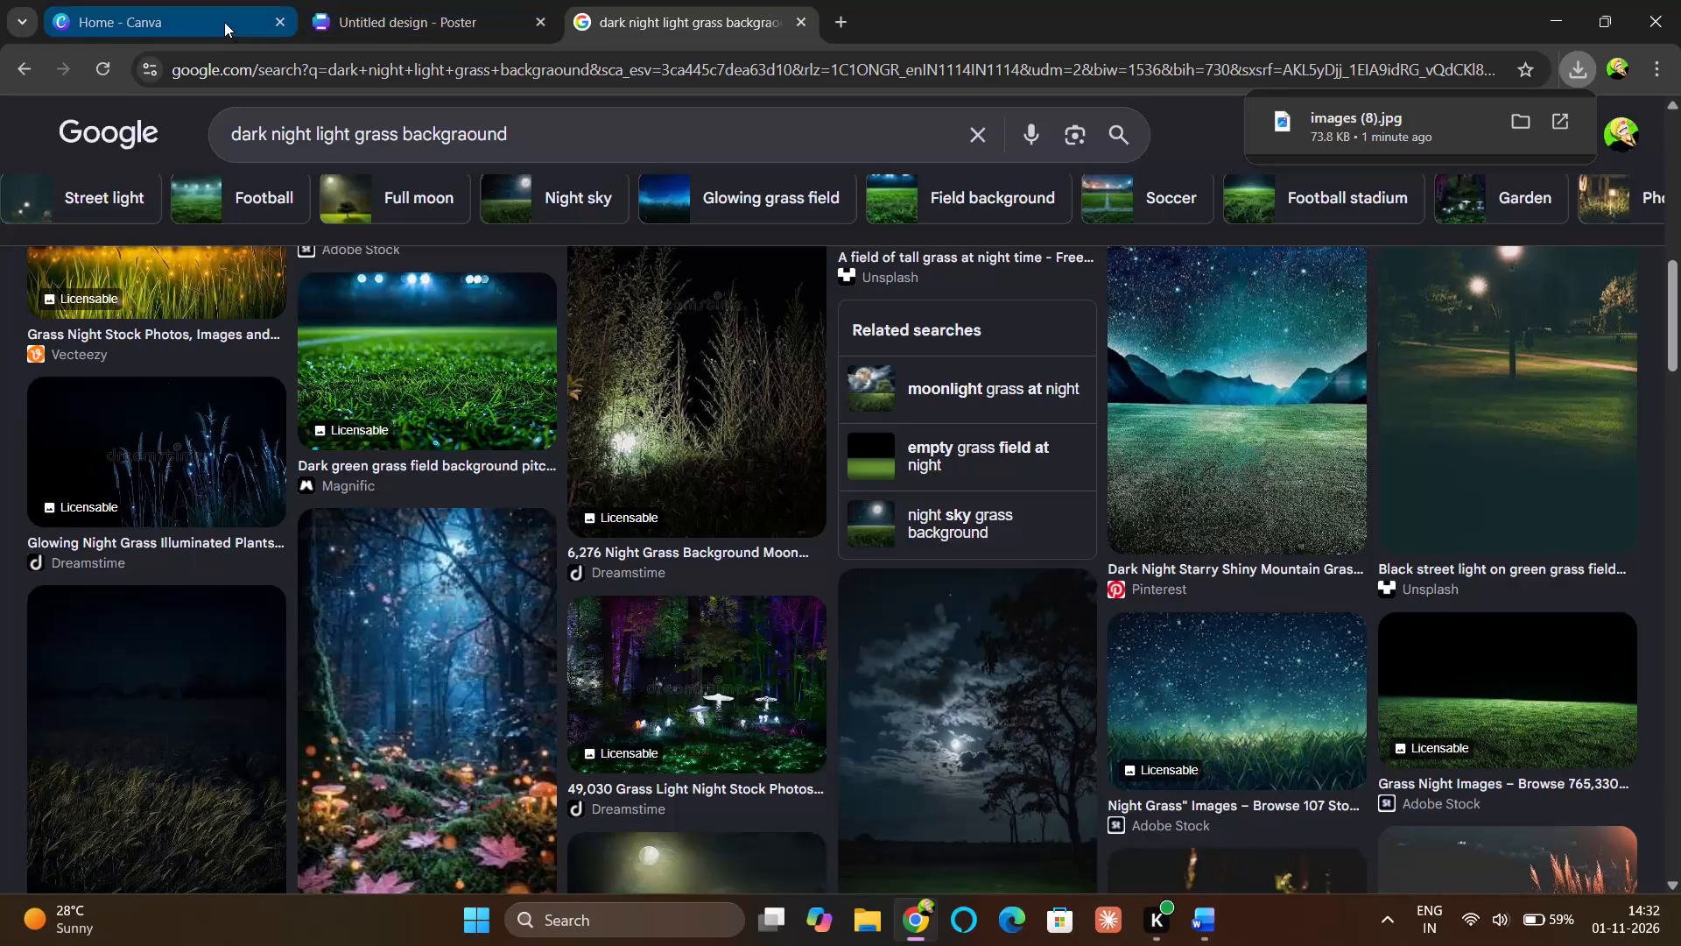
# Switch to the untitled Canva poster design and upload images (8) from the Downloads folder.
pyautogui.click(348, 26)
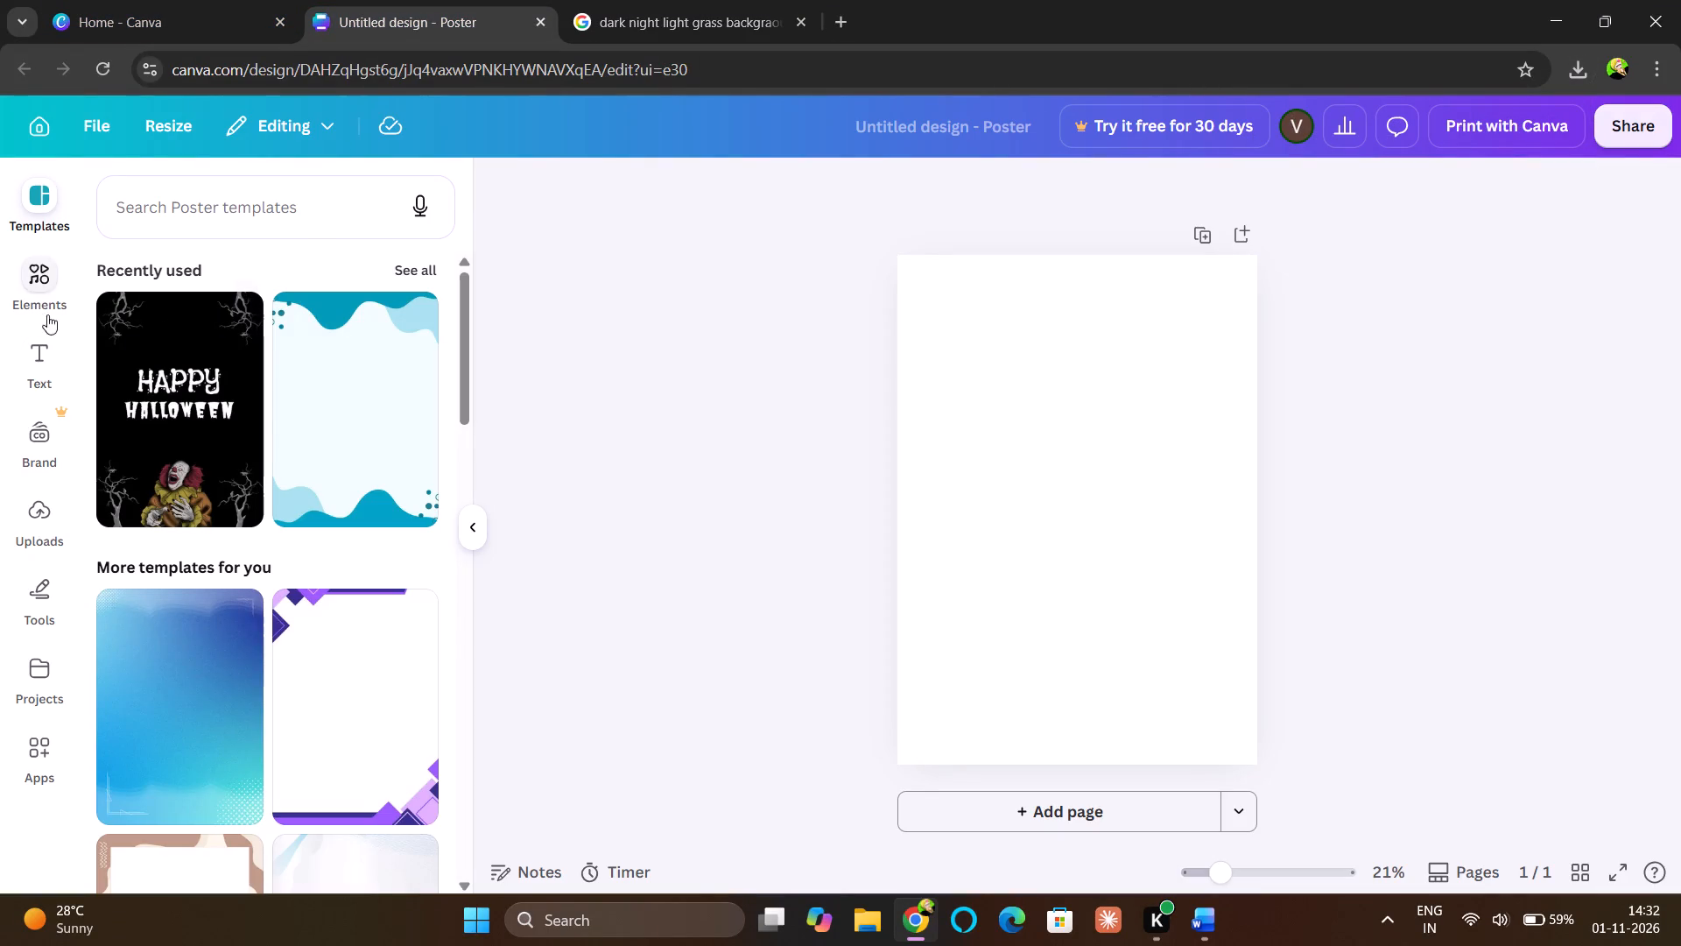
pyautogui.click(30, 507)
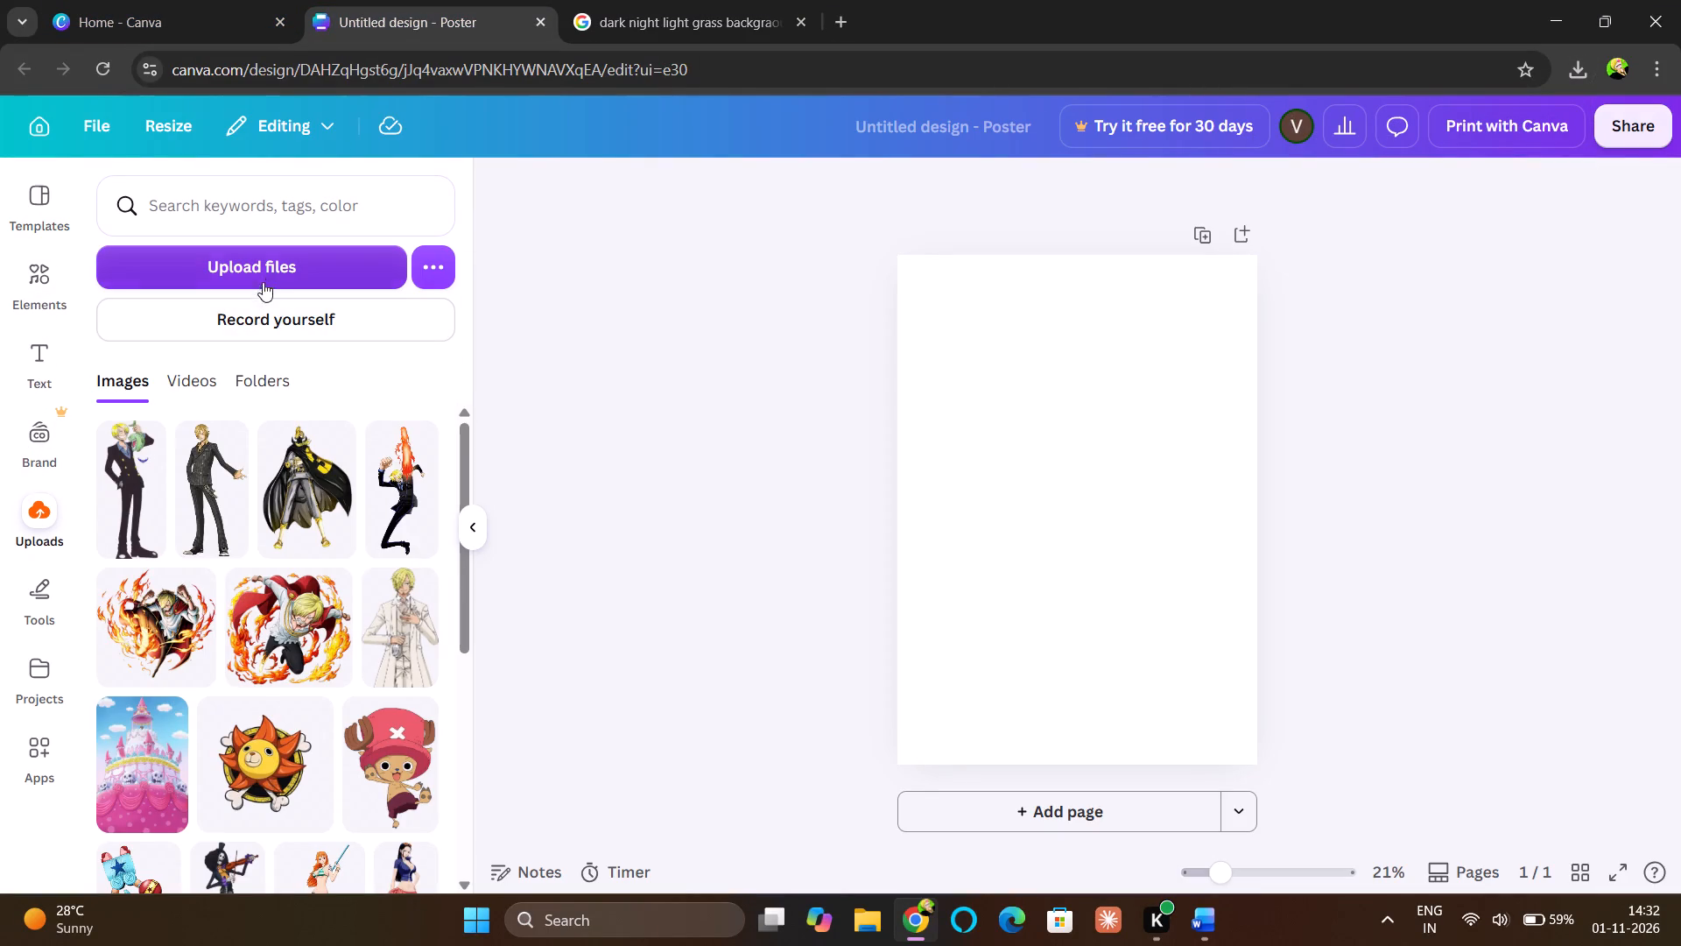
pyautogui.click(274, 264)
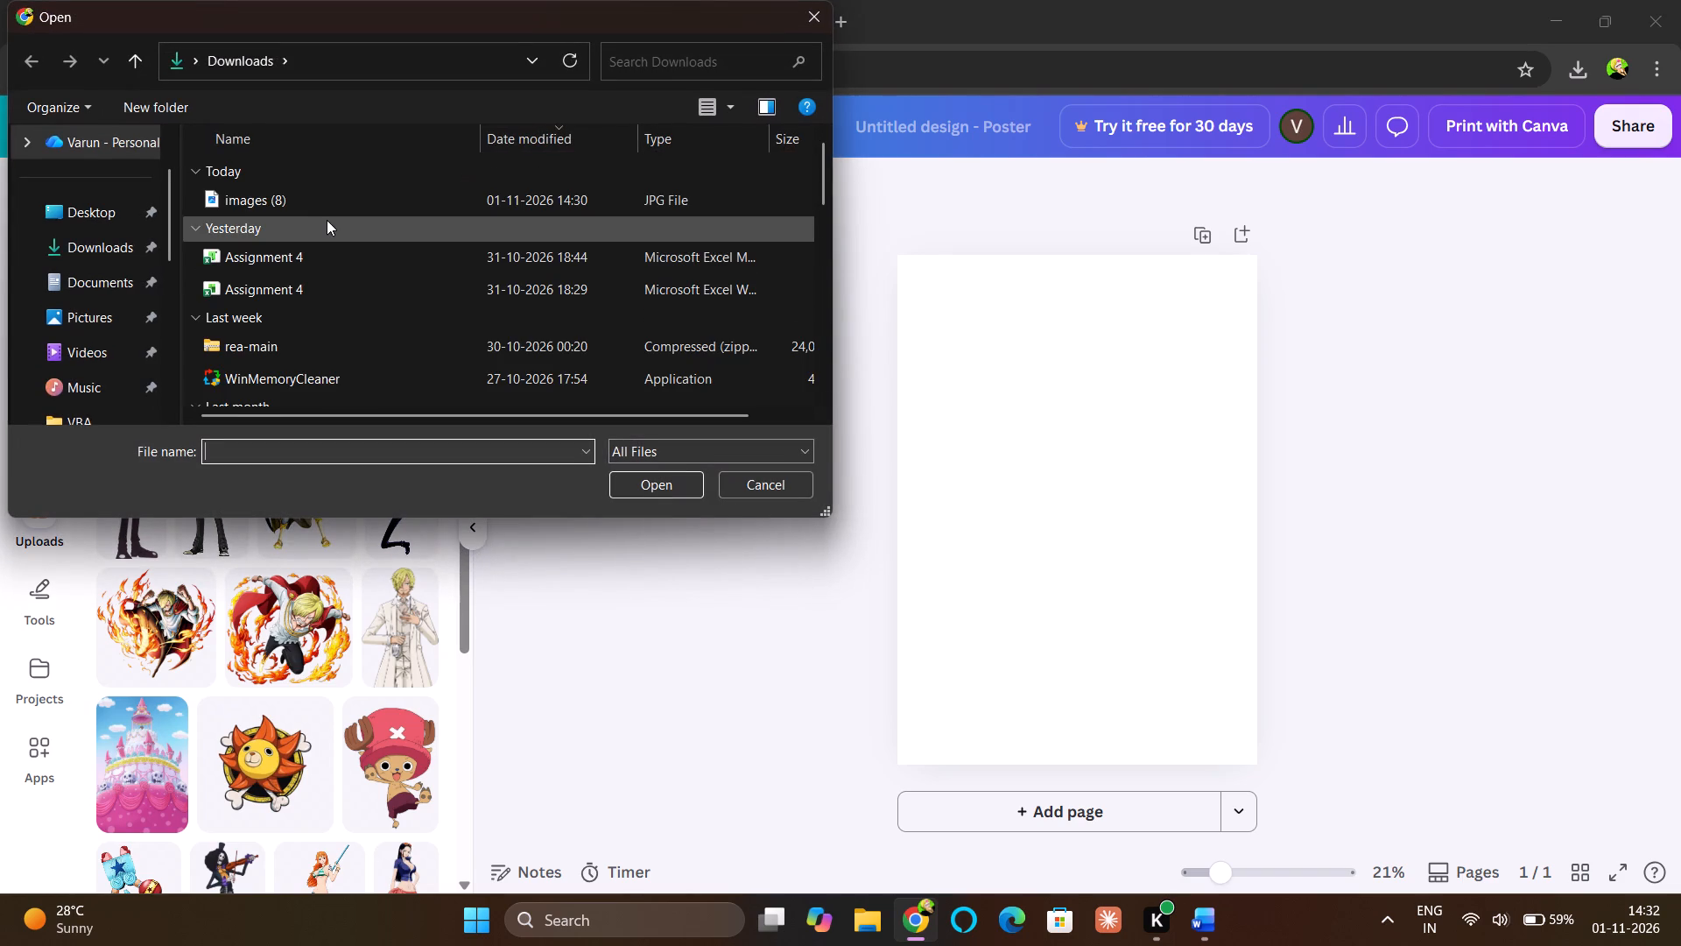
pyautogui.click(333, 210)
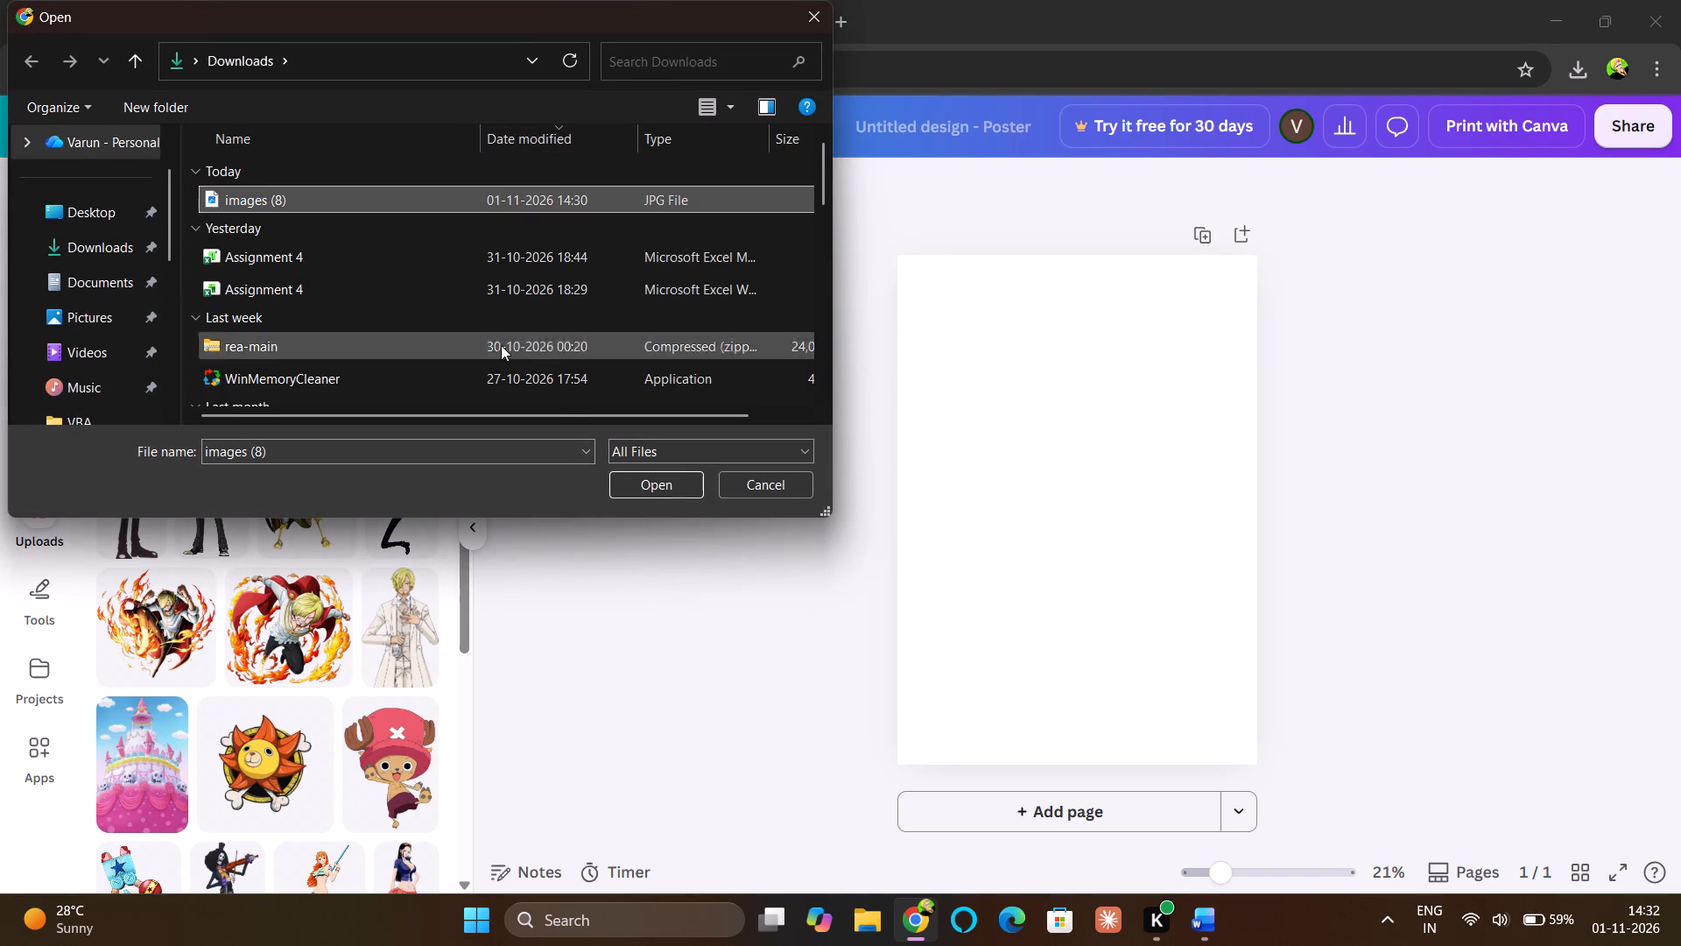
pyautogui.click(645, 484)
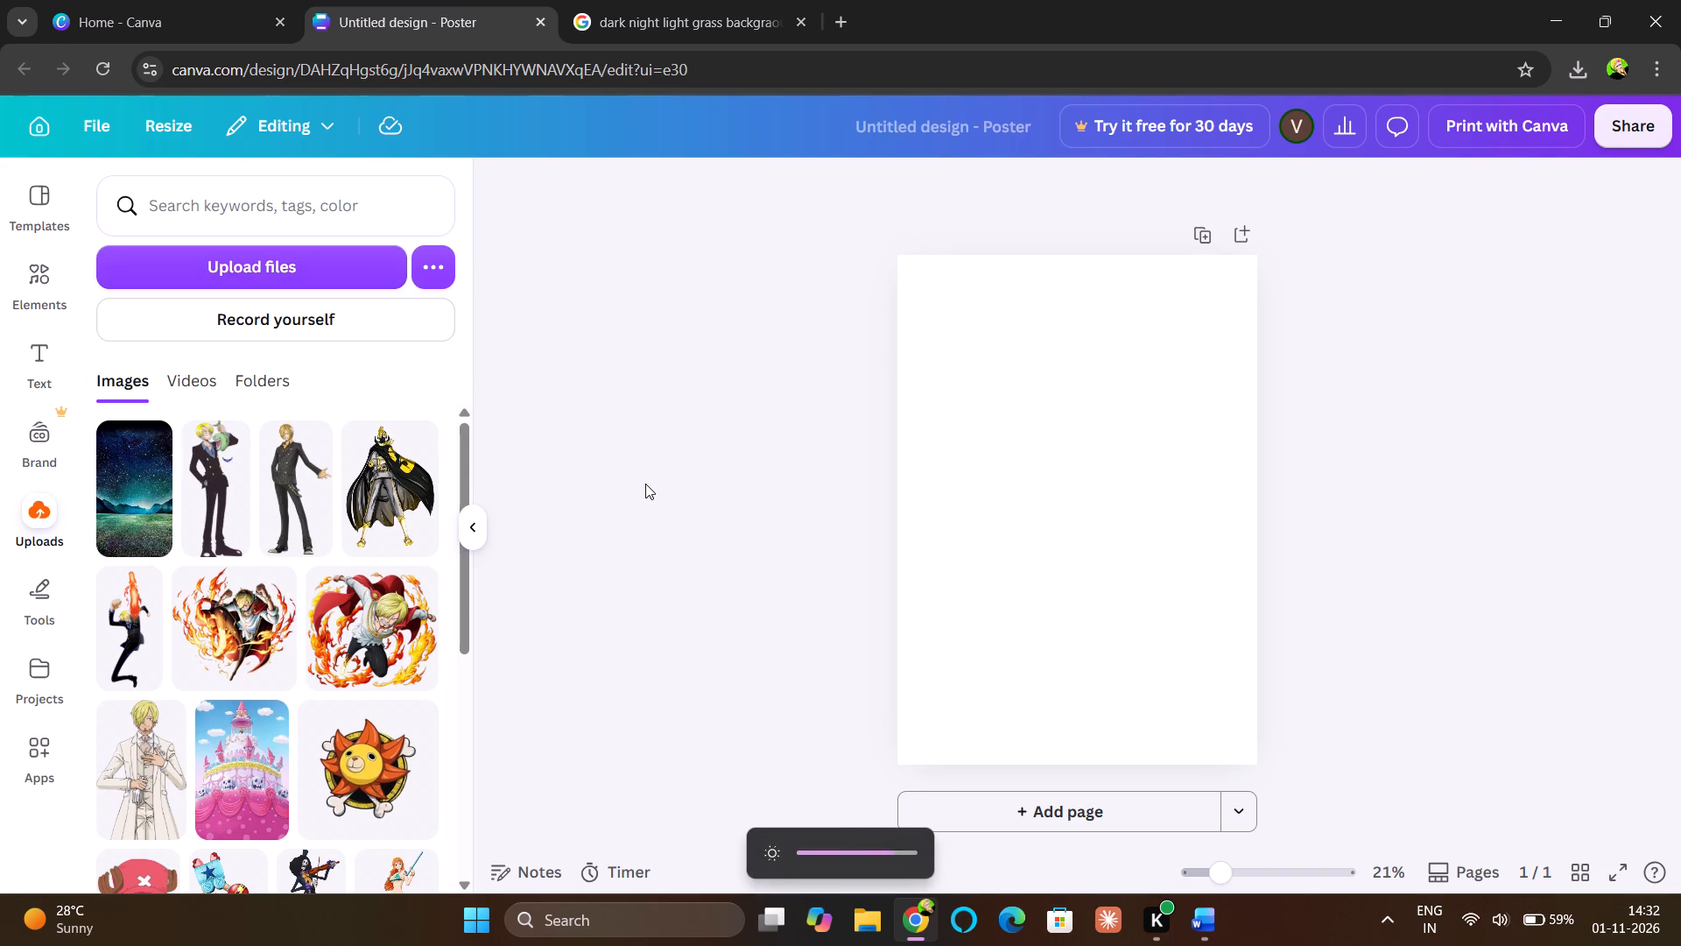
# Place the uploaded starry mountain grass image on the blank poster page and resize it to cover the full page, 42 by 59.4.
pyautogui.click(164, 508)
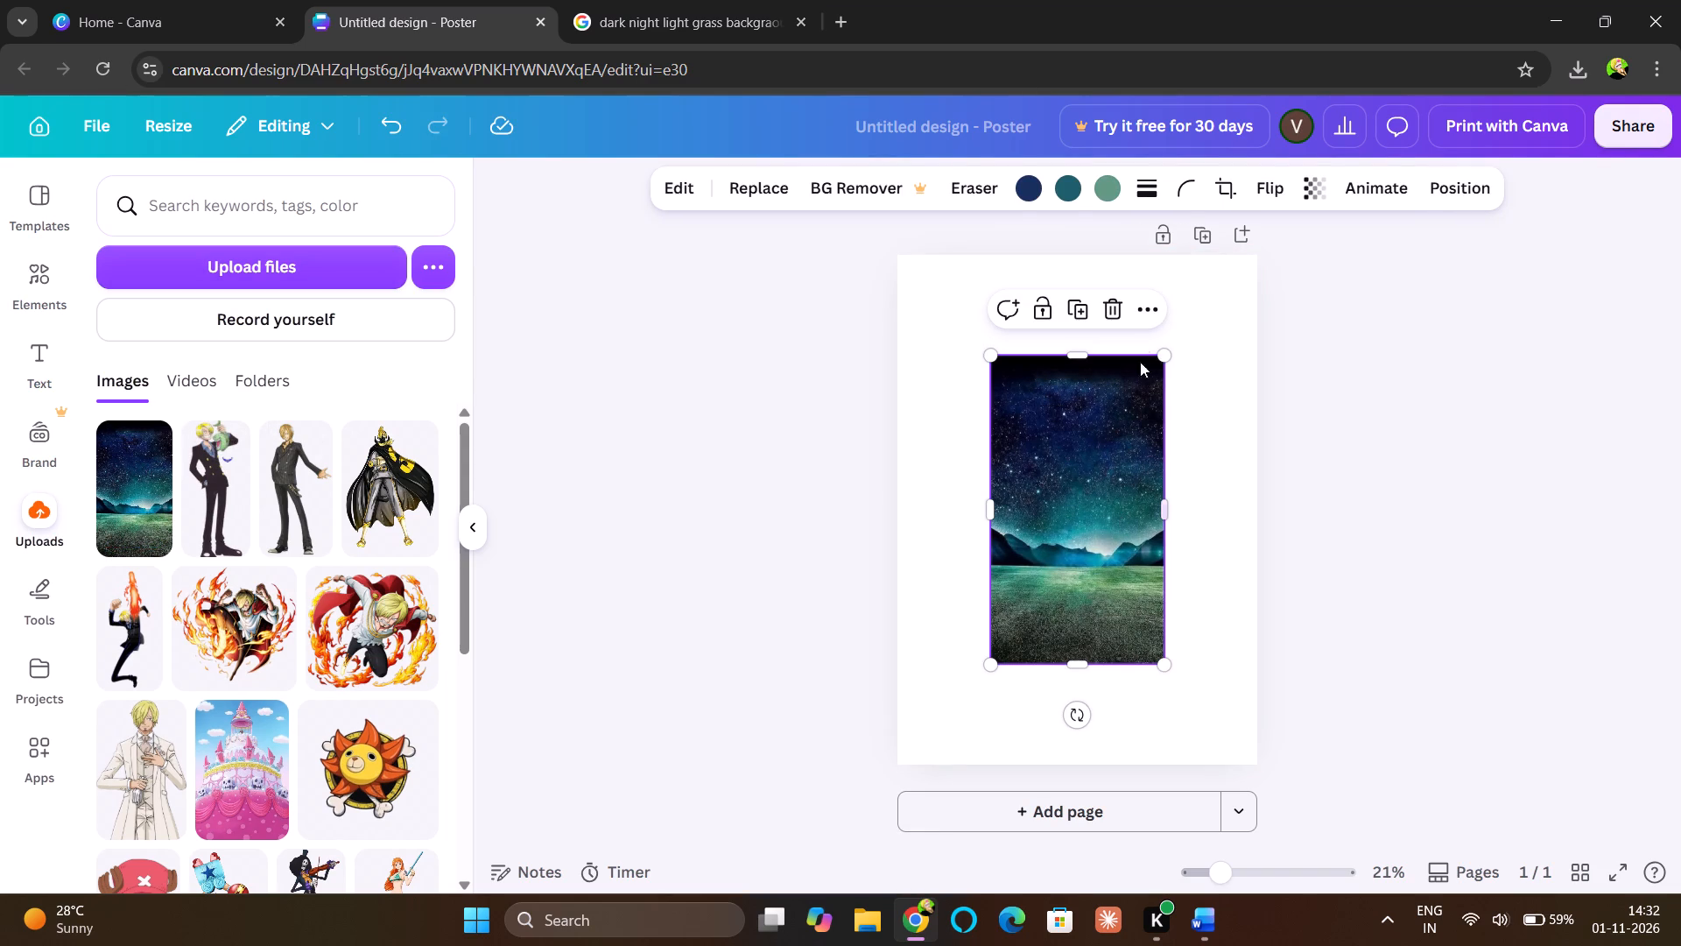
pyautogui.moveTo(1171, 361); pyautogui.dragTo(1213, 300)
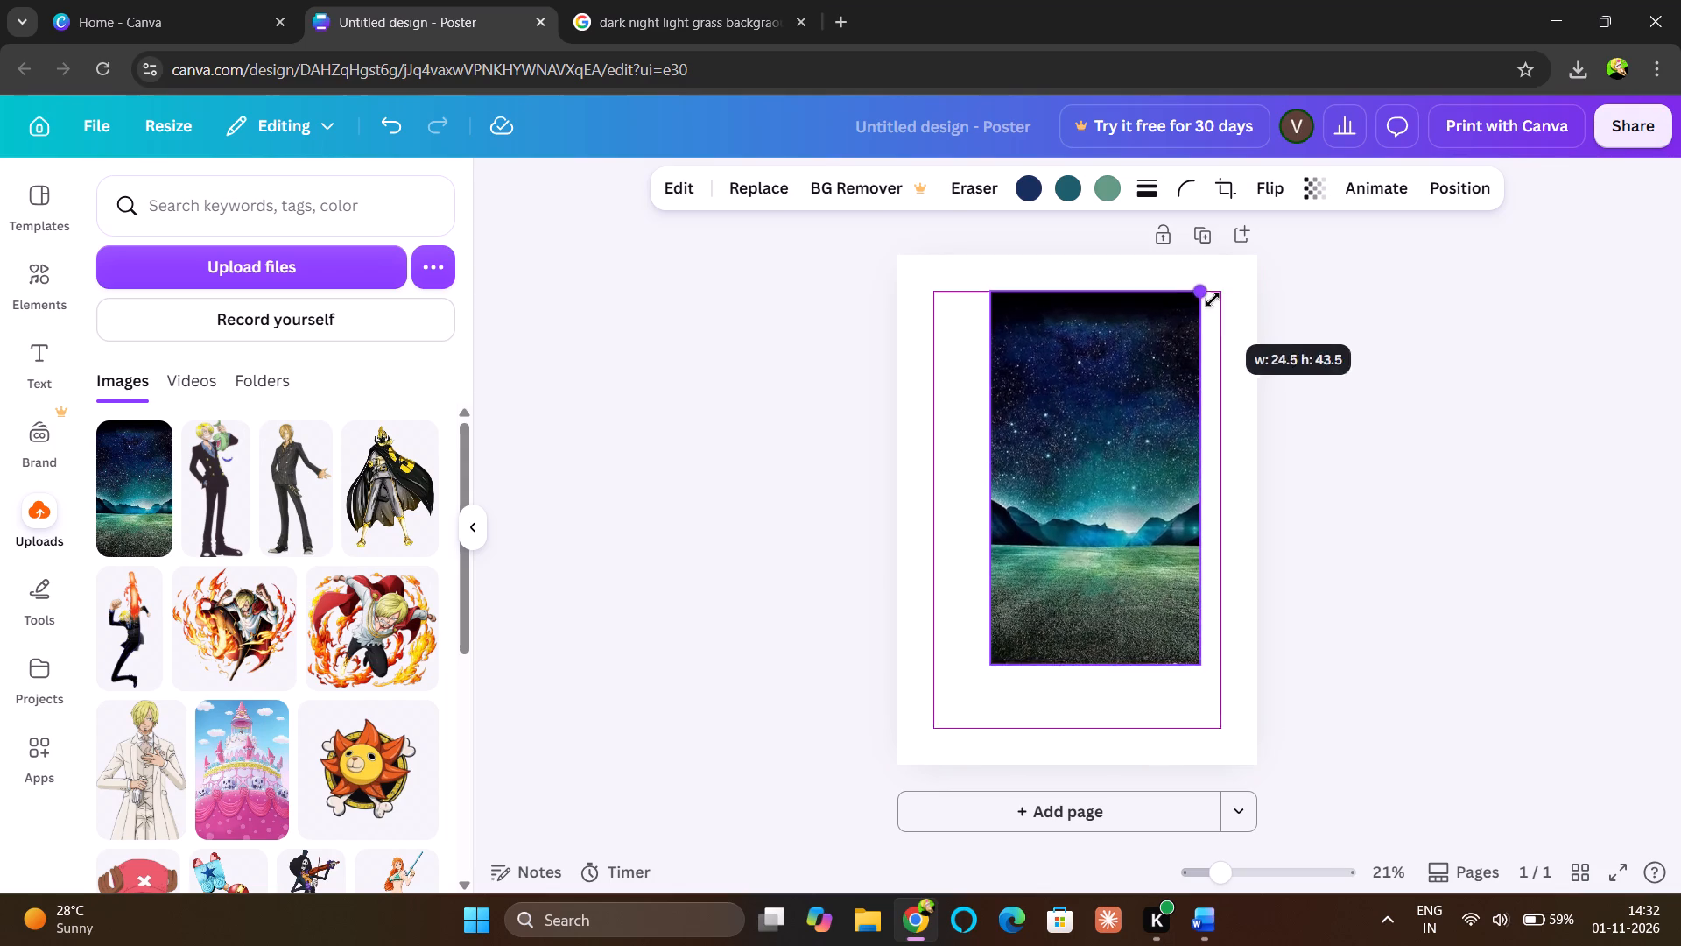
pyautogui.moveTo(1213, 300); pyautogui.dragTo(1257, 273)
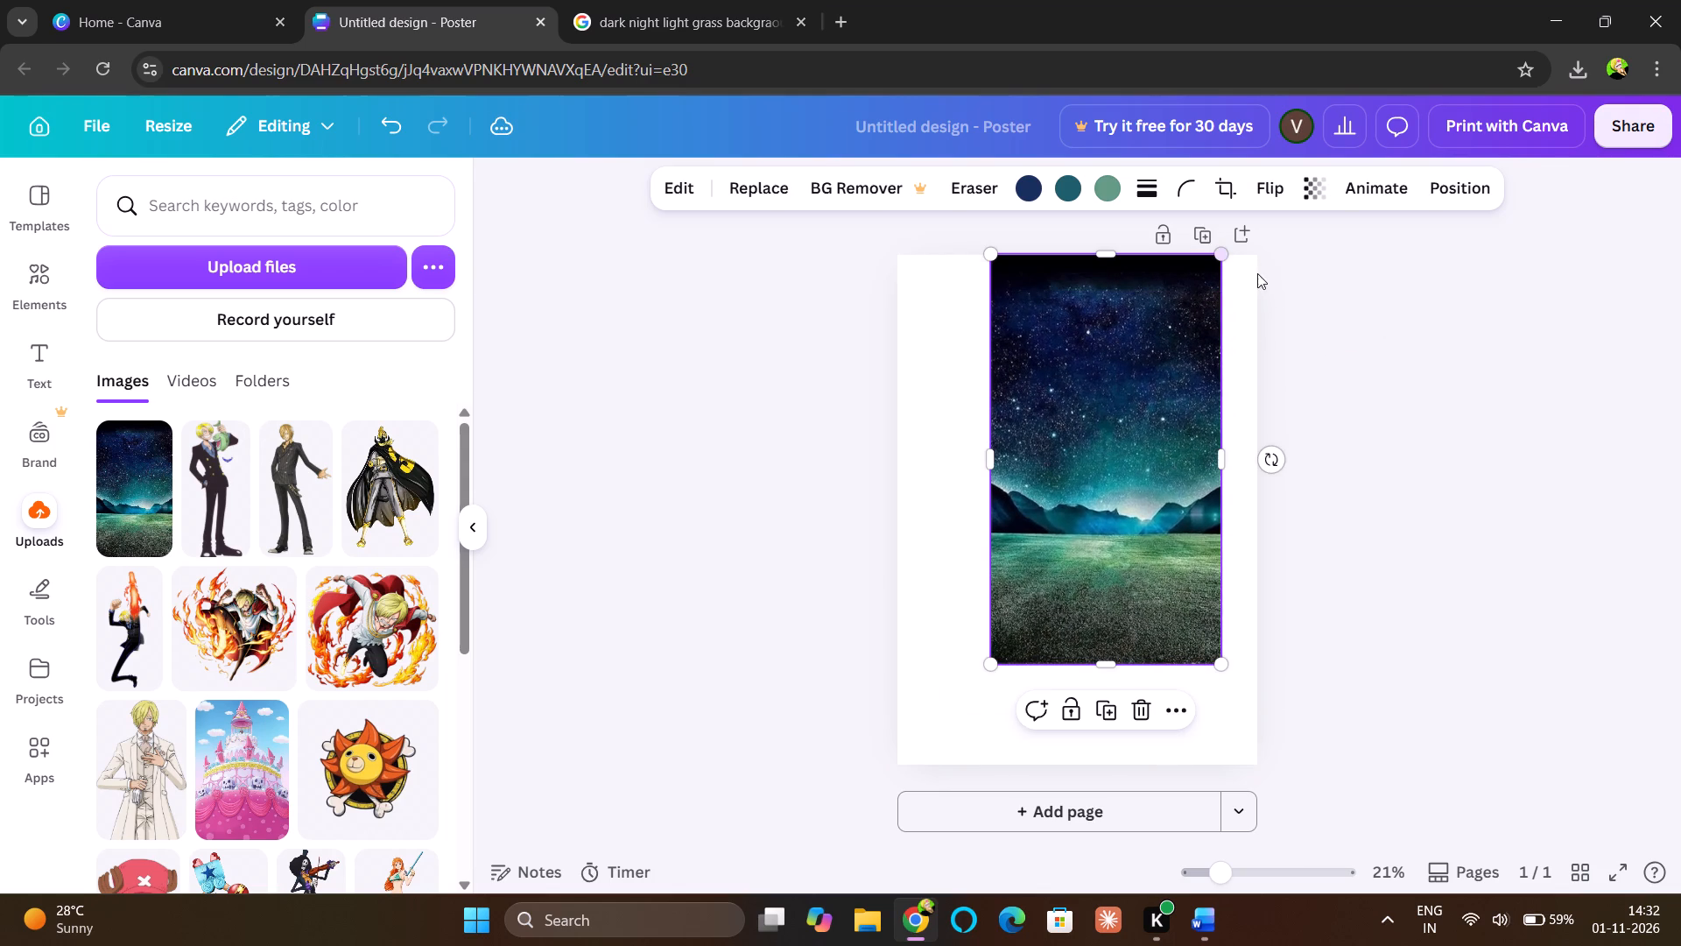
pyautogui.moveTo(1109, 402); pyautogui.dragTo(1085, 482)
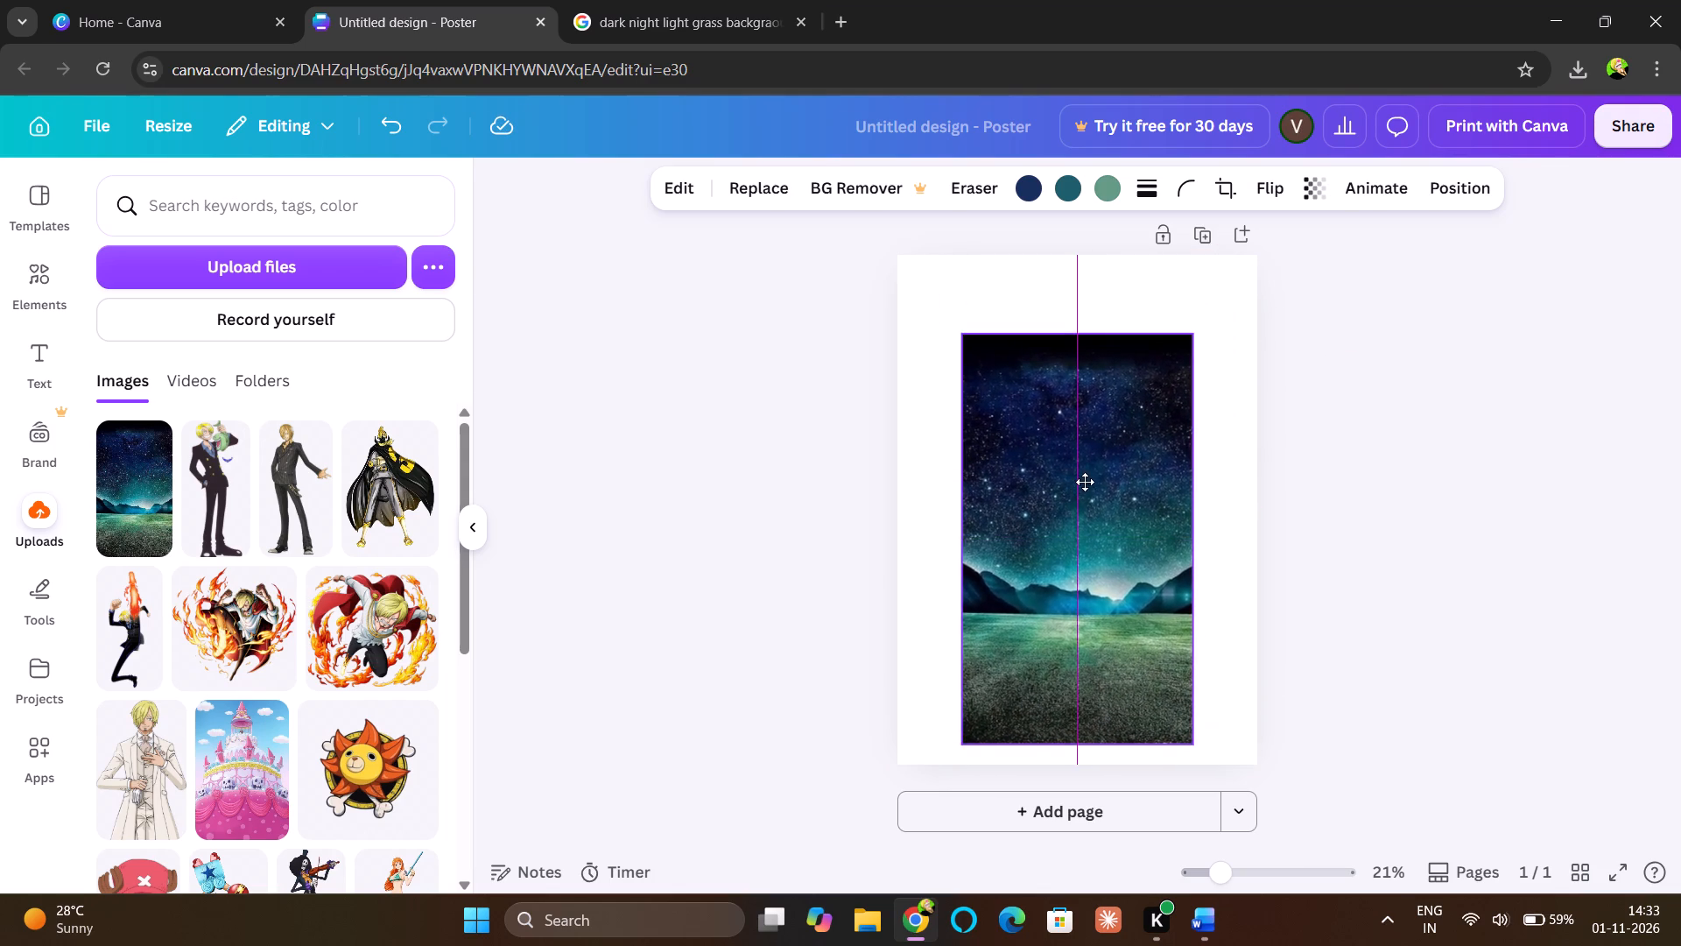
pyautogui.moveTo(1085, 482); pyautogui.dragTo(1077, 506)
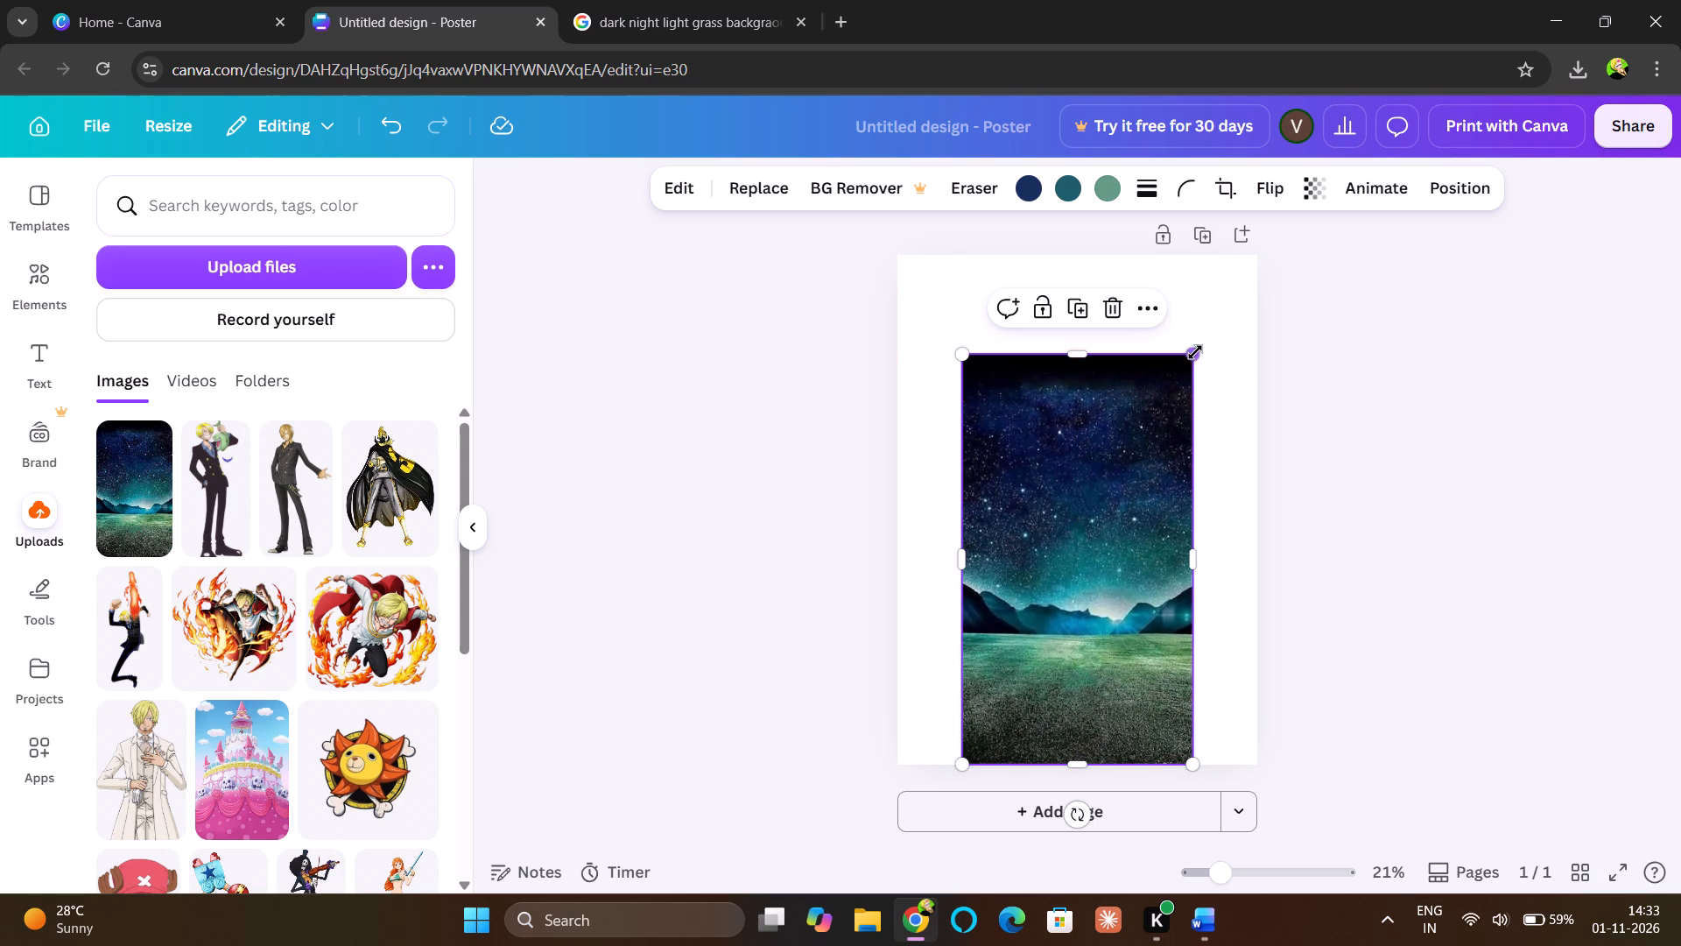
pyautogui.moveTo(1195, 352); pyautogui.dragTo(1241, 244)
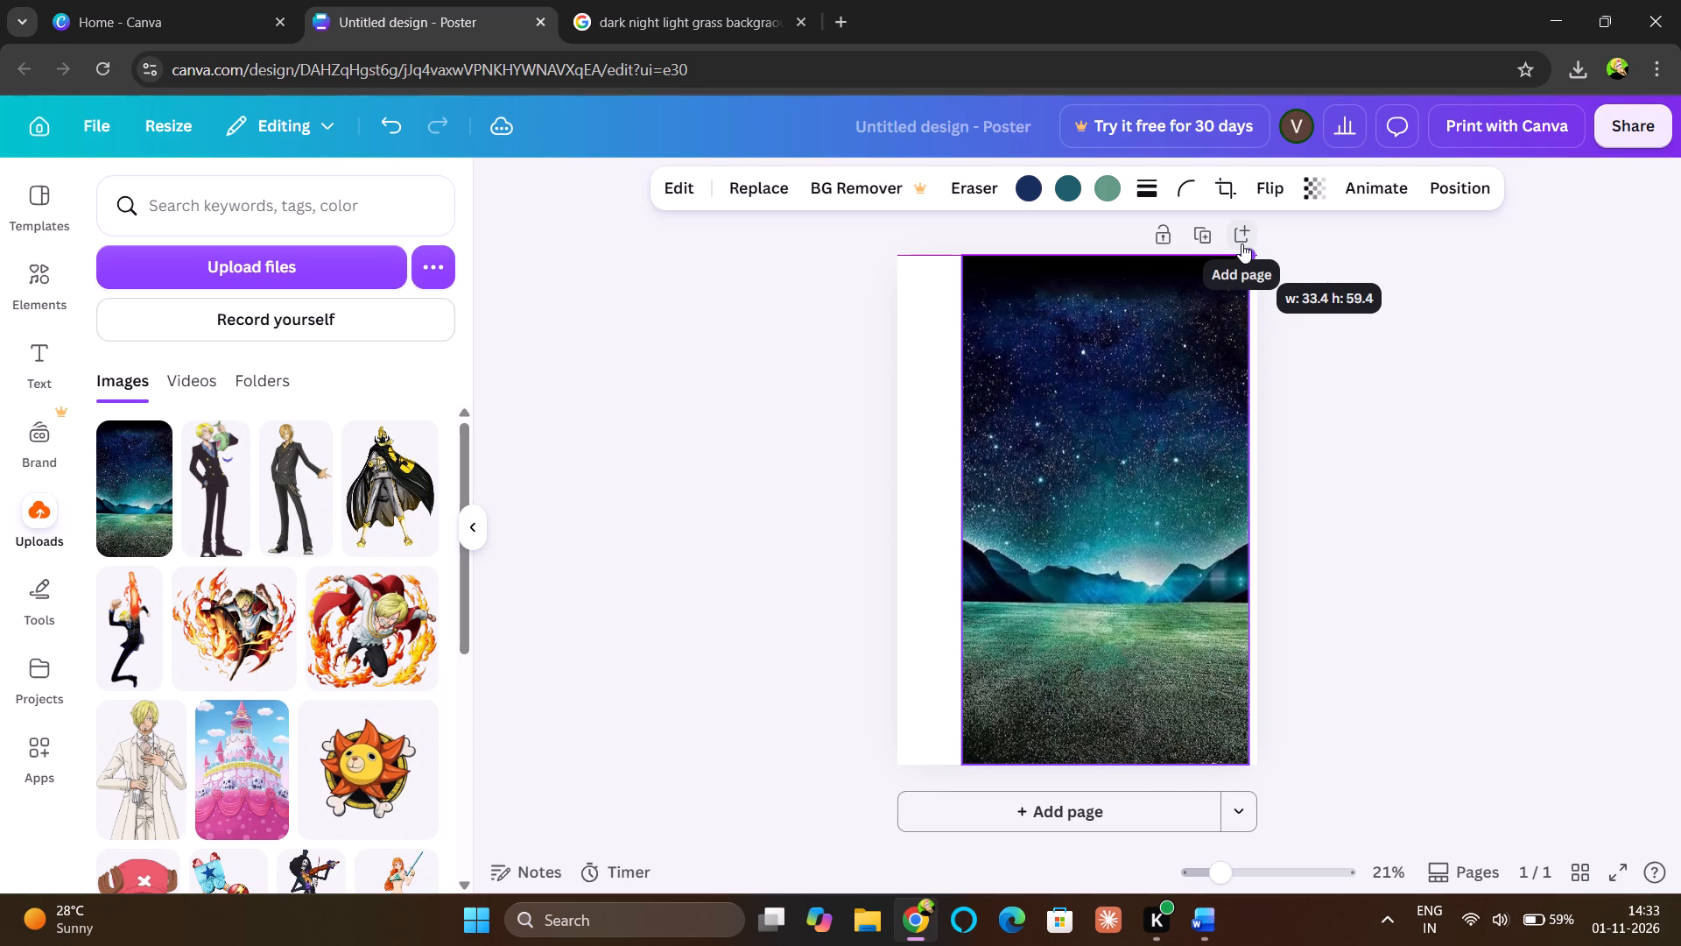
pyautogui.moveTo(1241, 244); pyautogui.dragTo(1269, 248)
pyautogui.moveTo(967, 505); pyautogui.dragTo(935, 509)
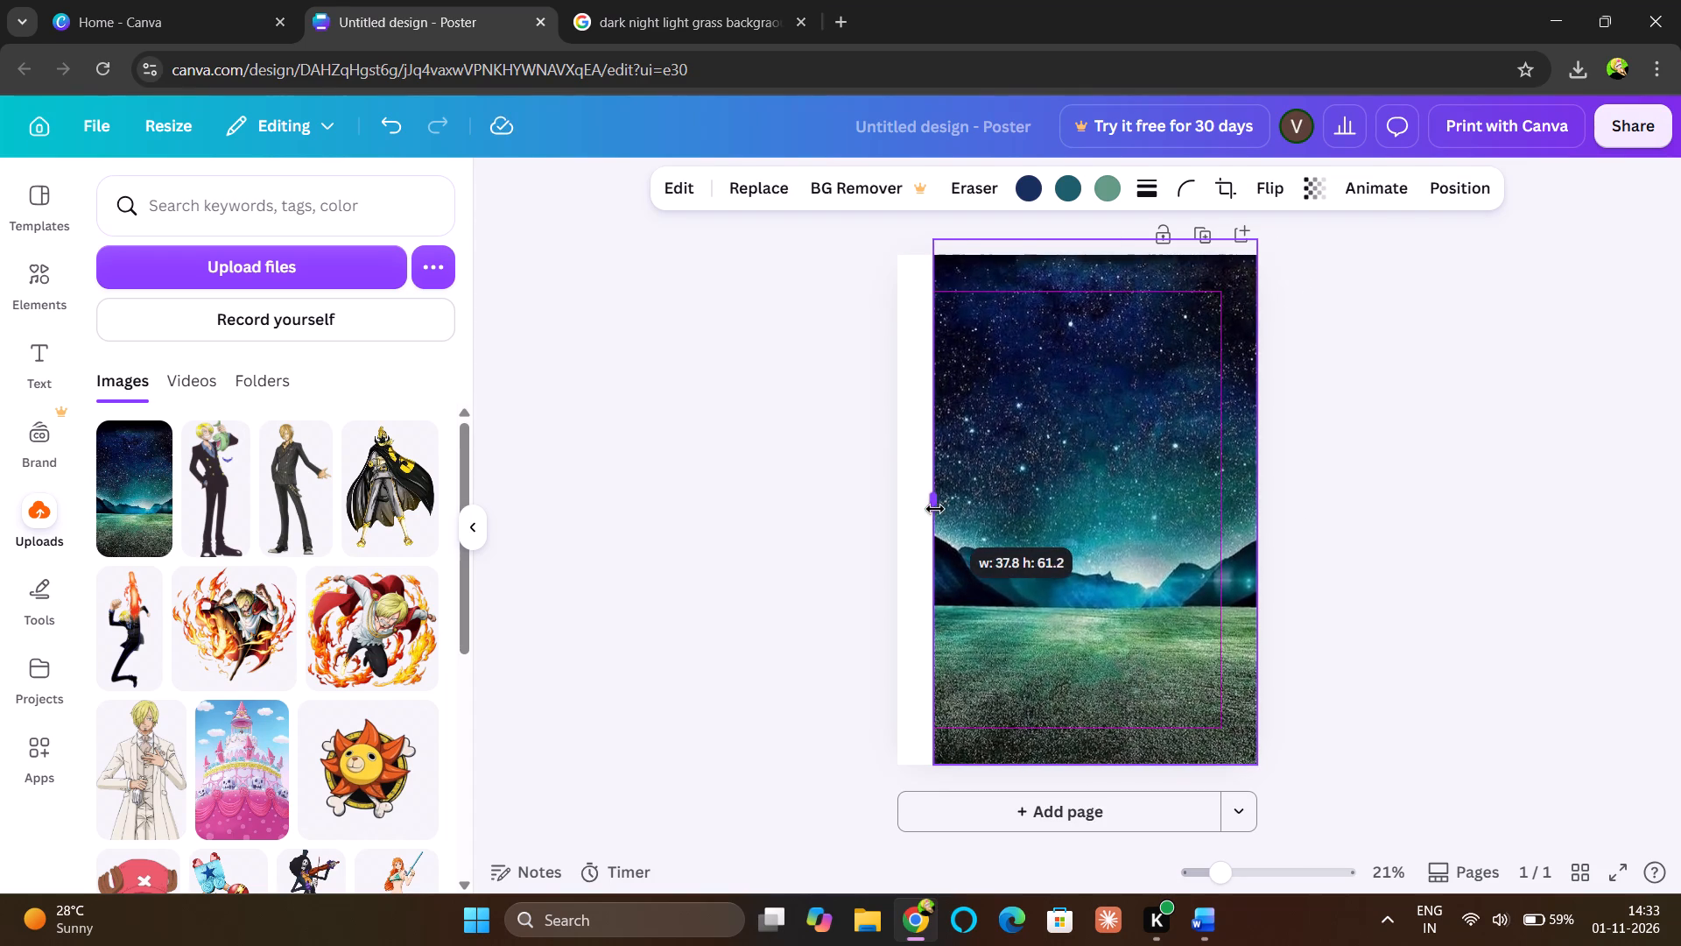
pyautogui.moveTo(935, 509); pyautogui.dragTo(903, 526)
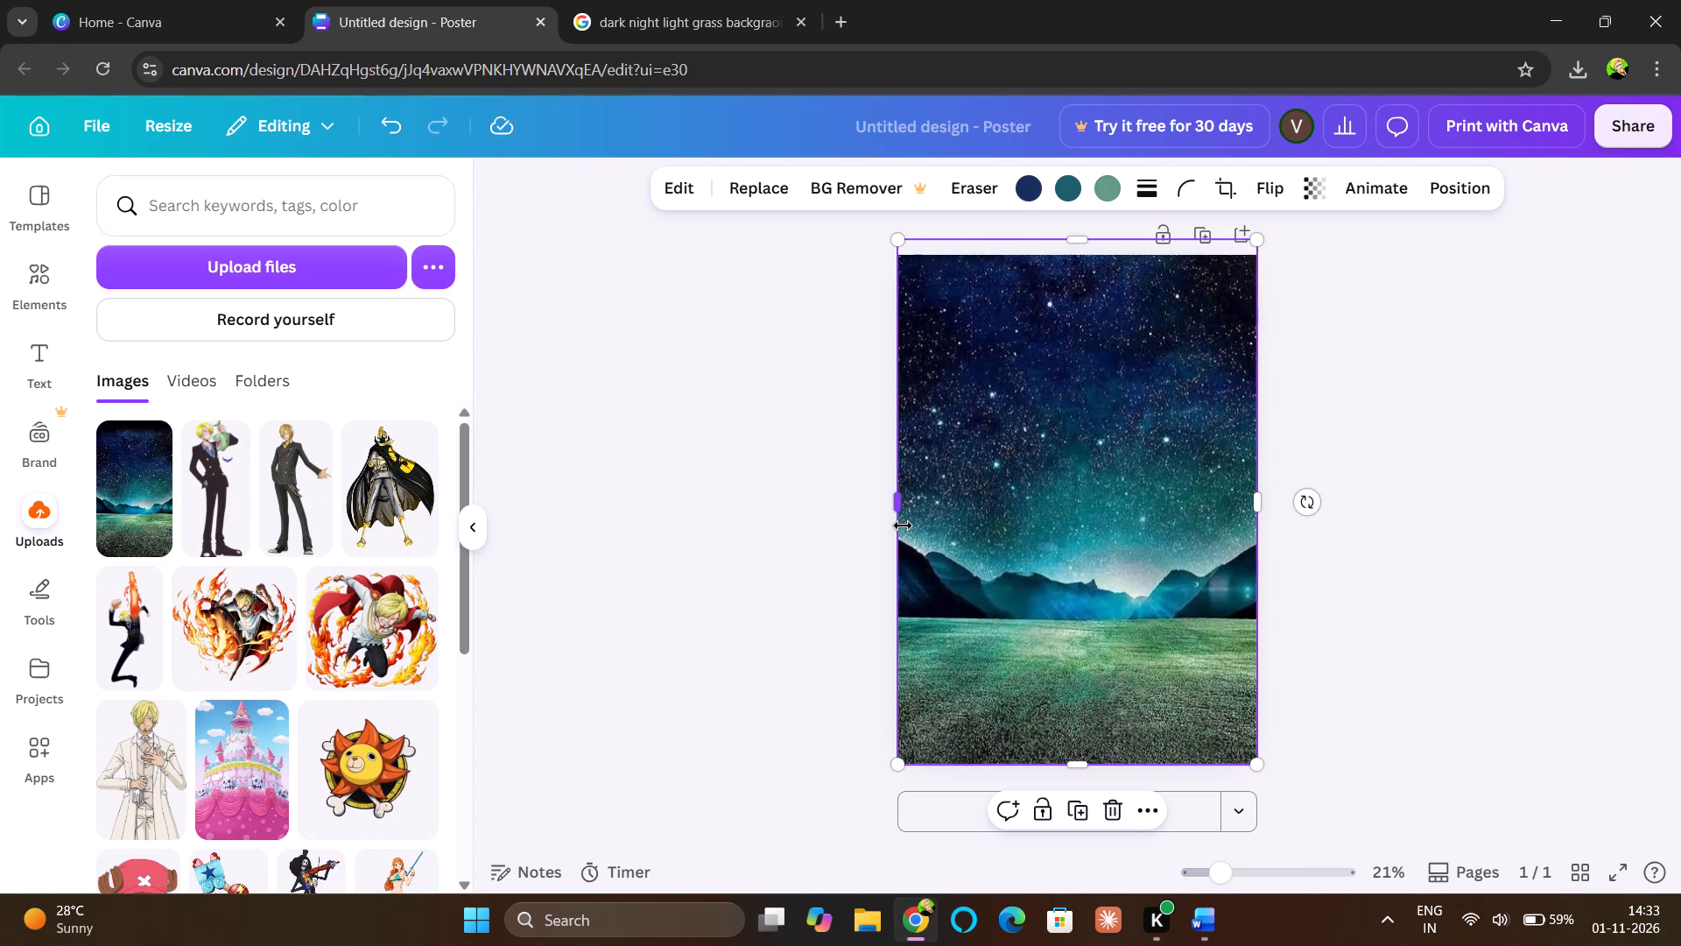
pyautogui.moveTo(1077, 233); pyautogui.dragTo(1077, 246)
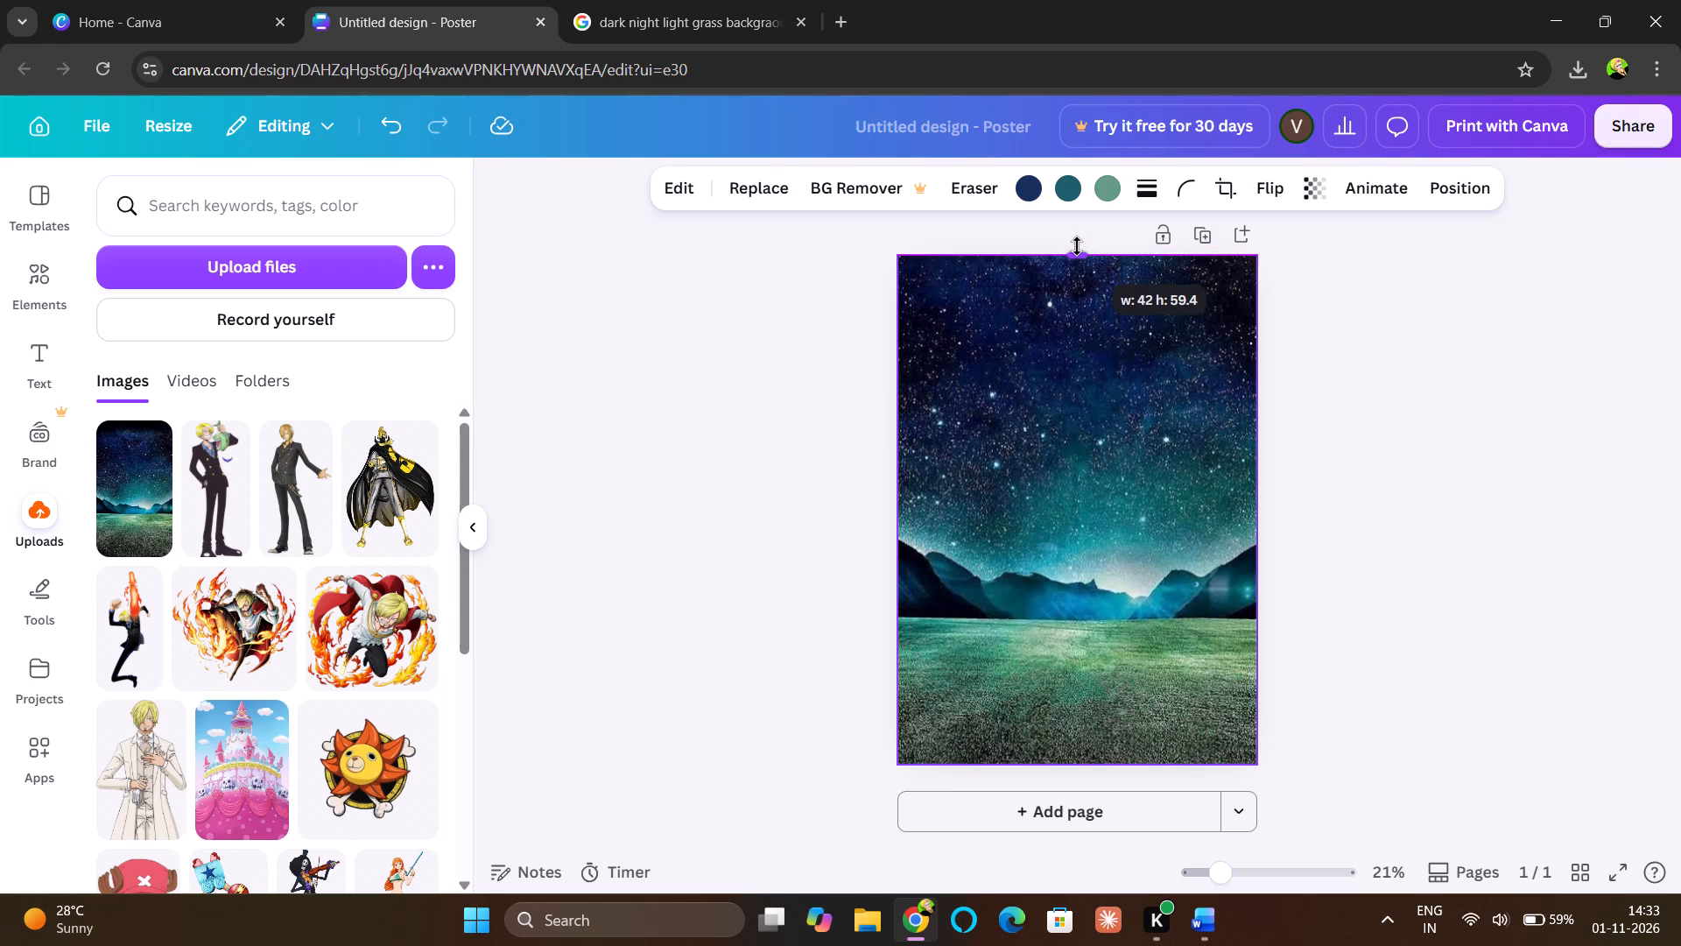
pyautogui.moveTo(1077, 246); pyautogui.dragTo(1077, 247)
pyautogui.click(1392, 505)
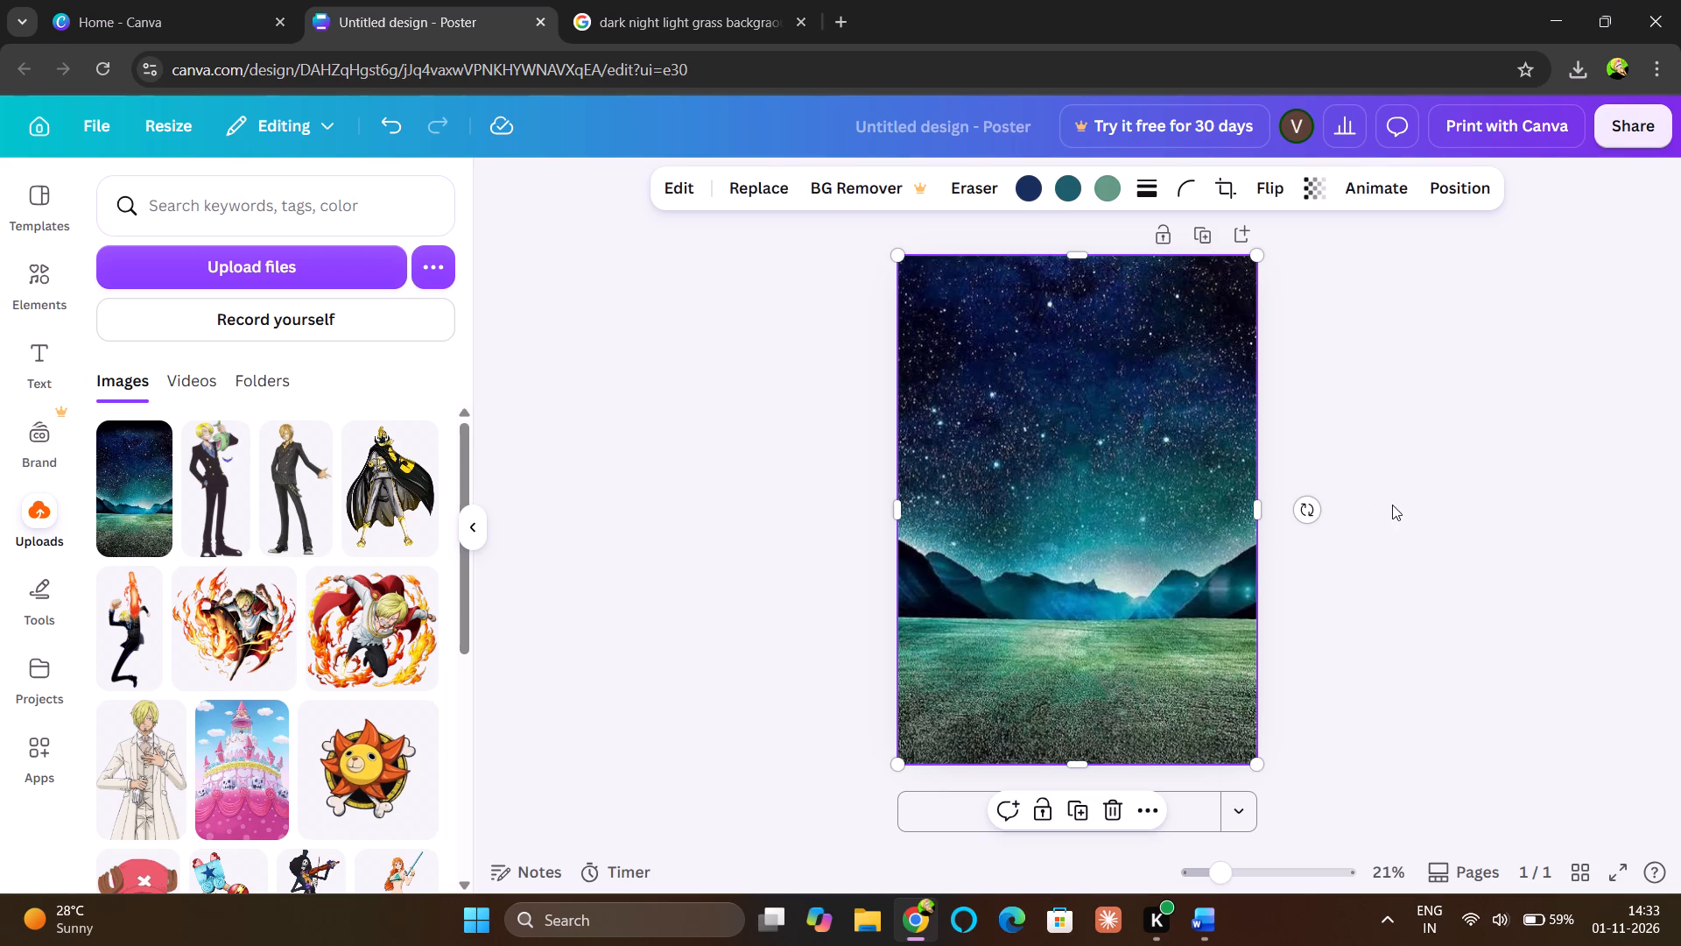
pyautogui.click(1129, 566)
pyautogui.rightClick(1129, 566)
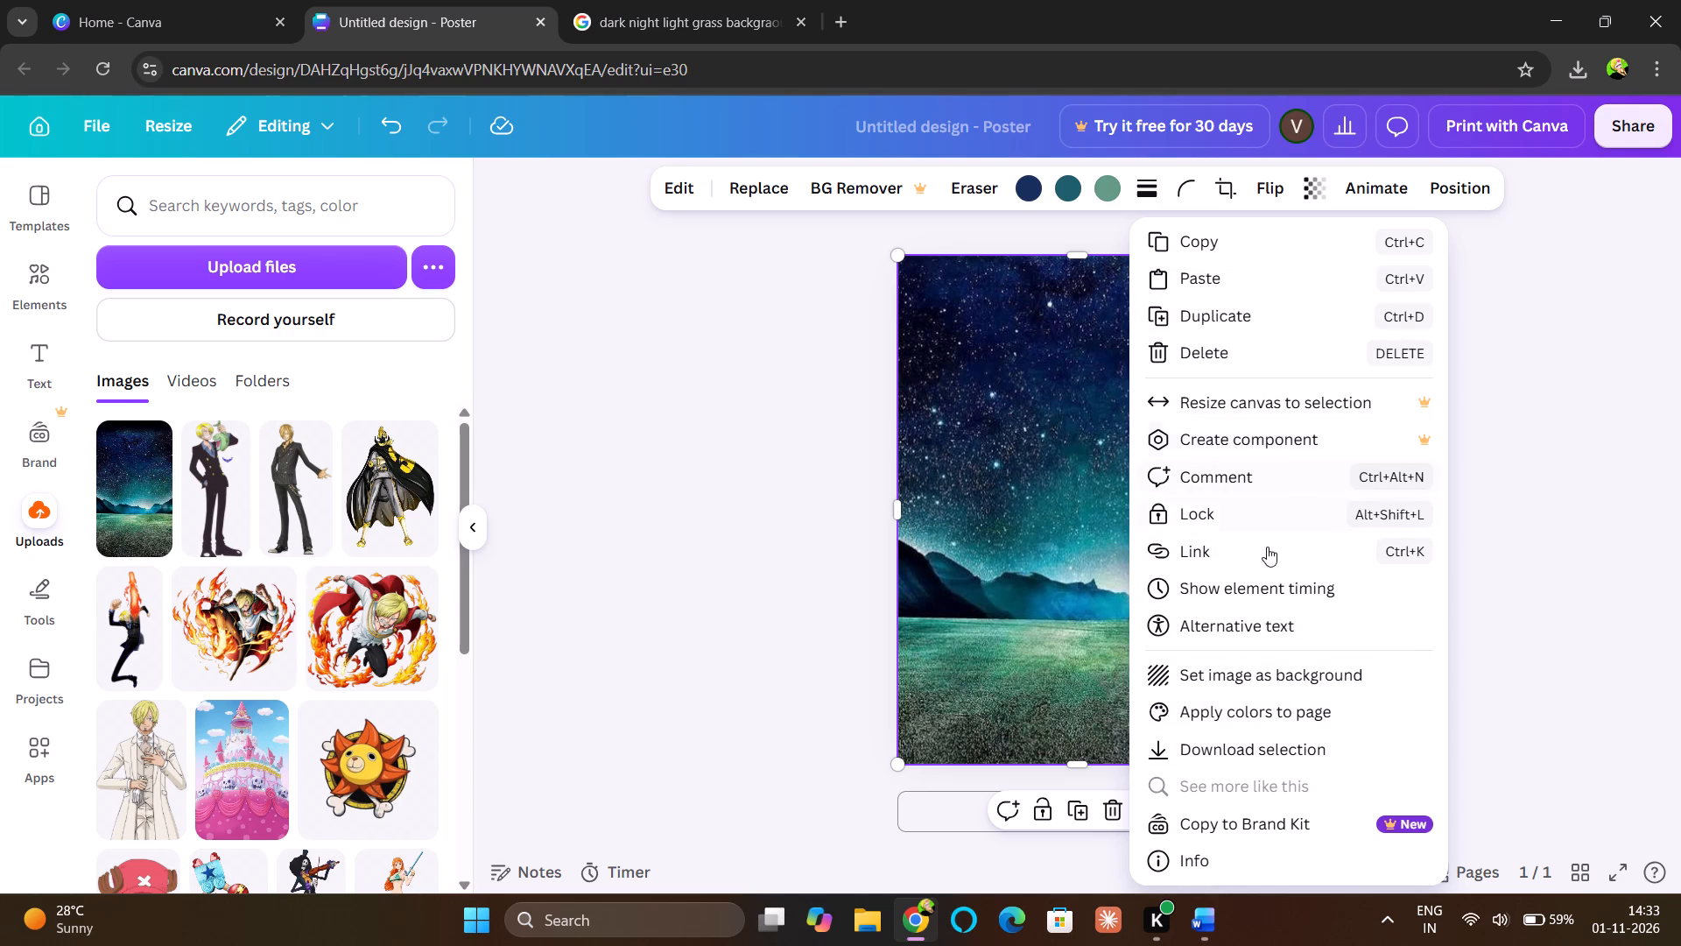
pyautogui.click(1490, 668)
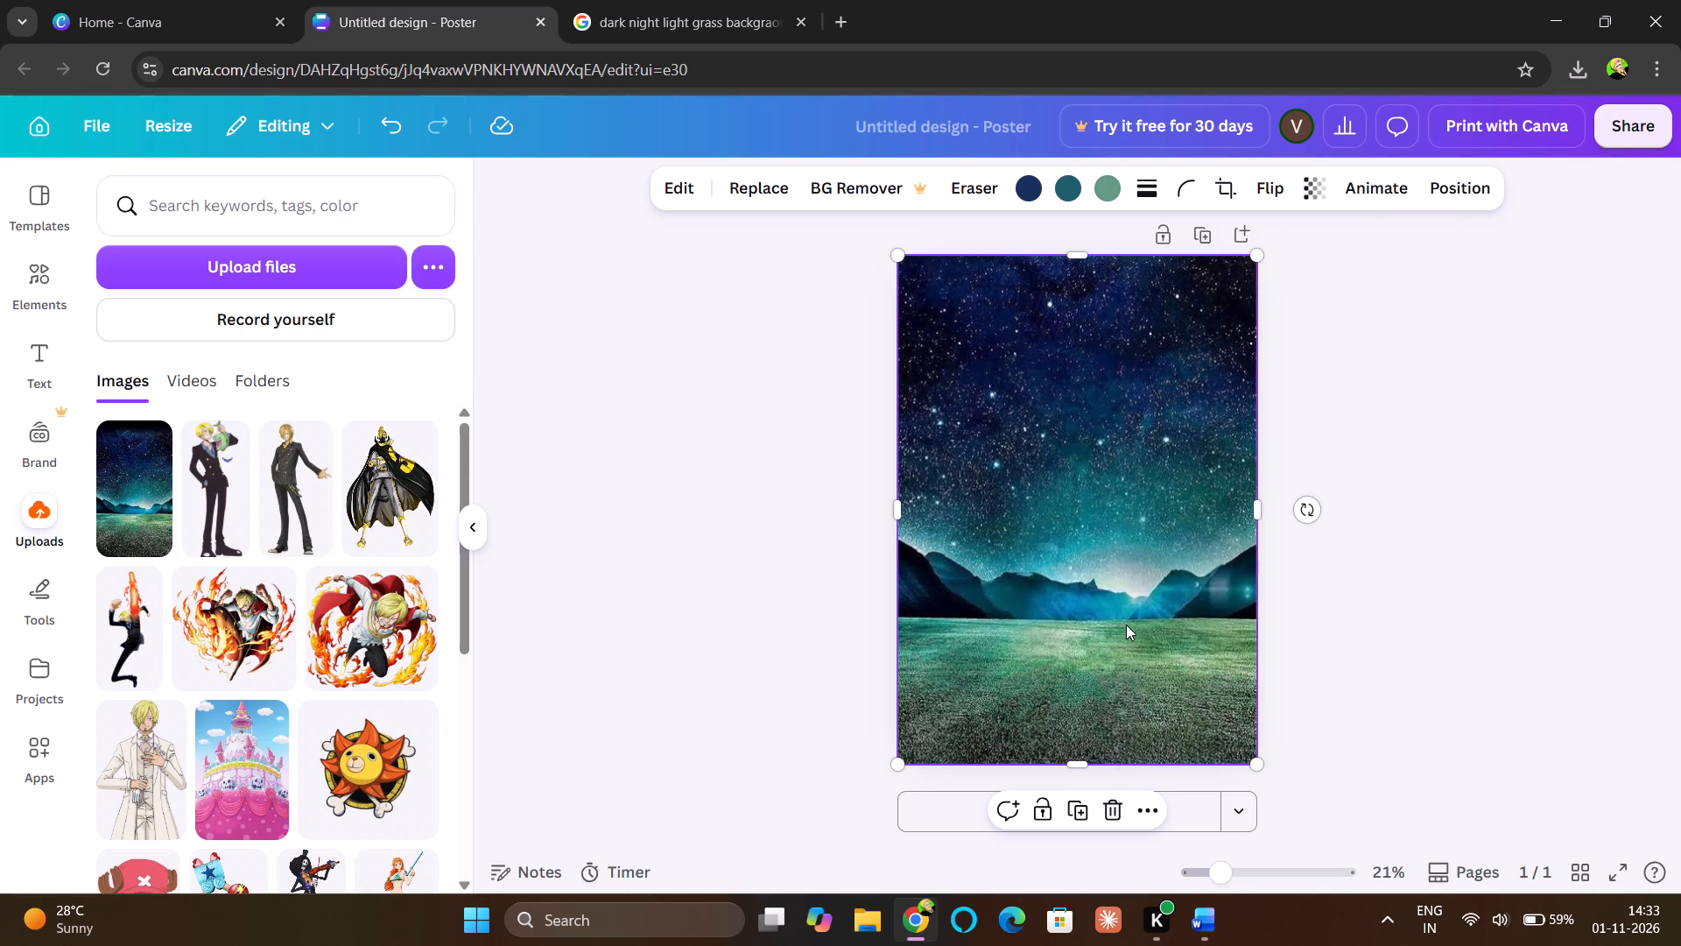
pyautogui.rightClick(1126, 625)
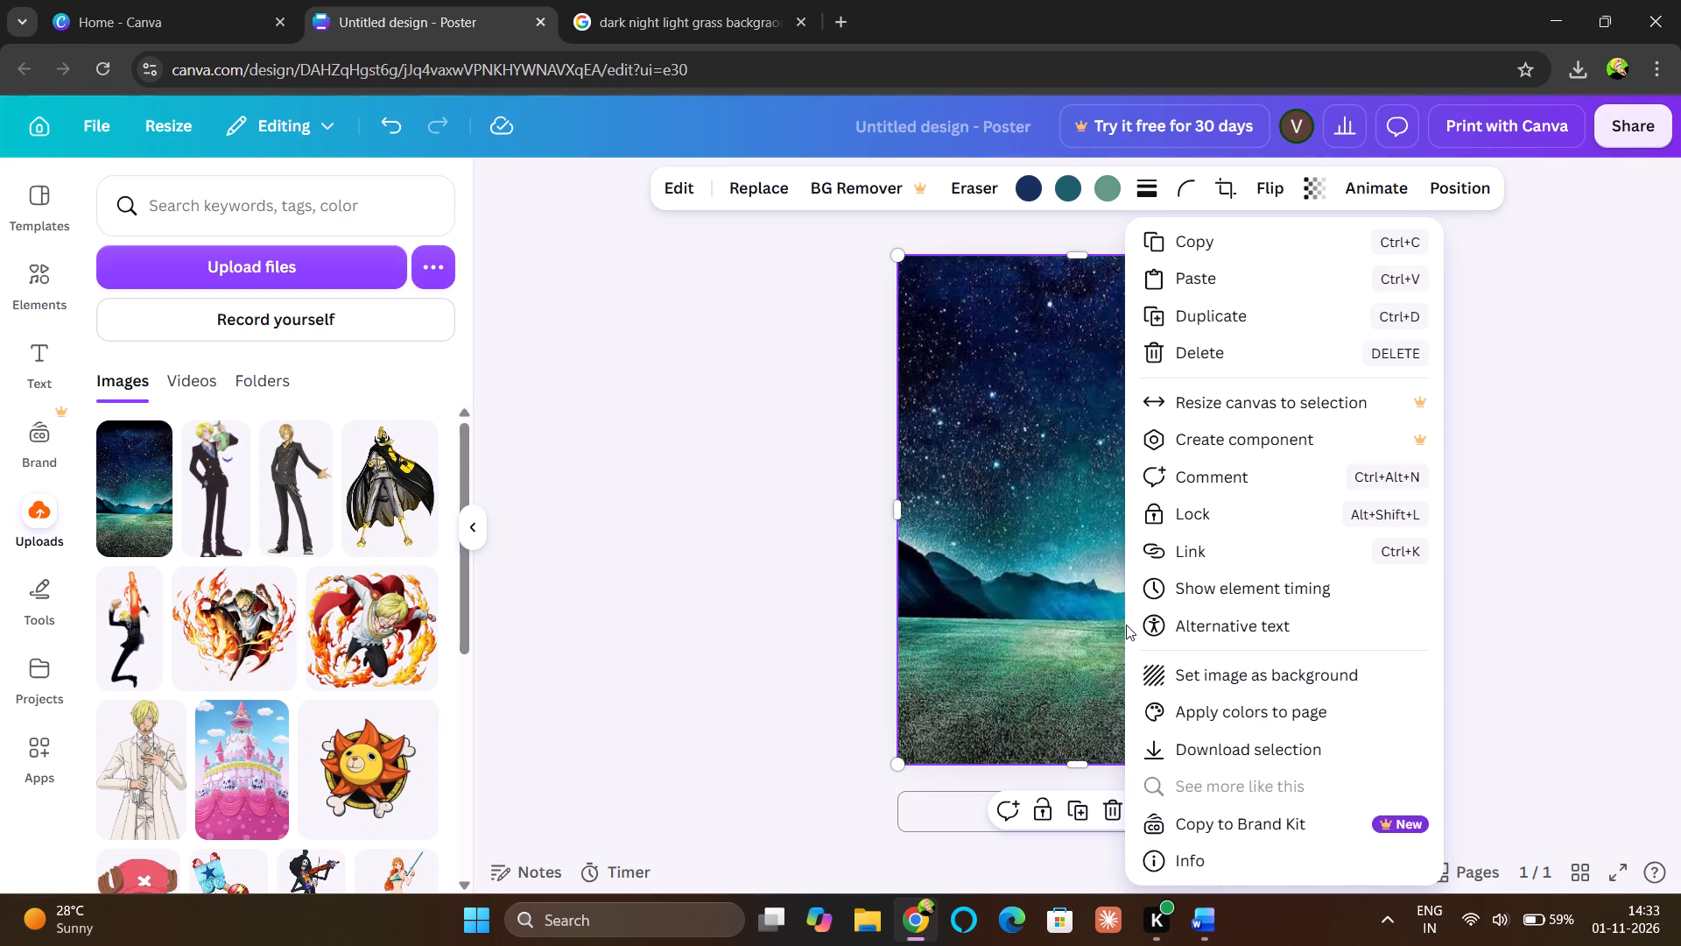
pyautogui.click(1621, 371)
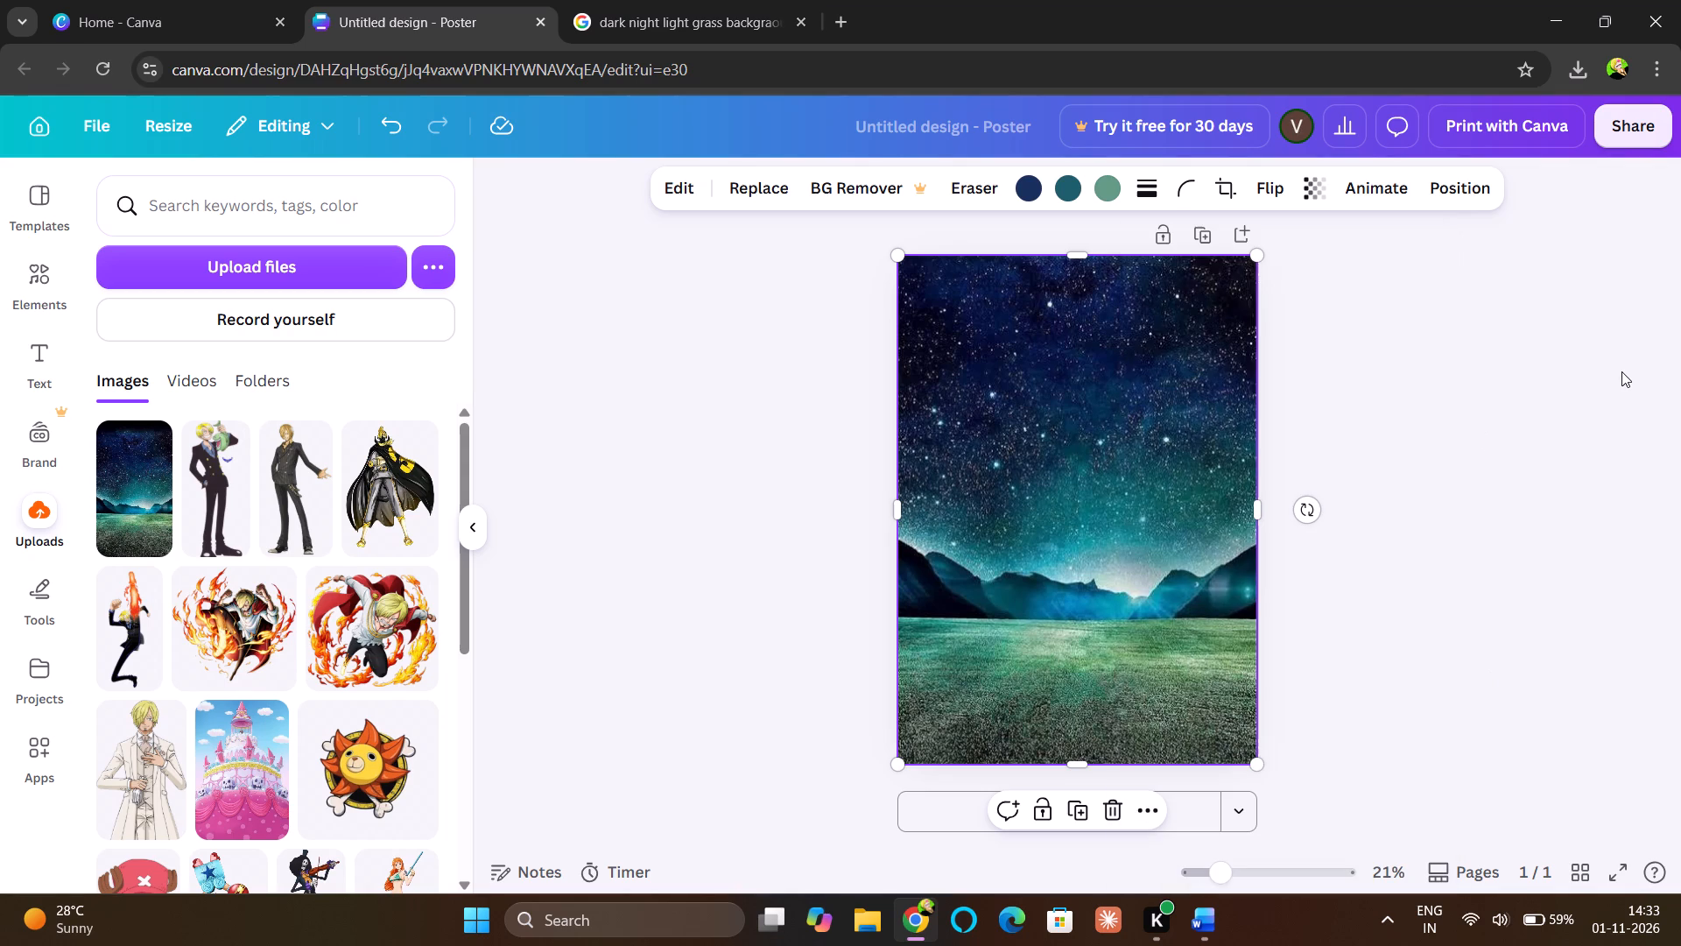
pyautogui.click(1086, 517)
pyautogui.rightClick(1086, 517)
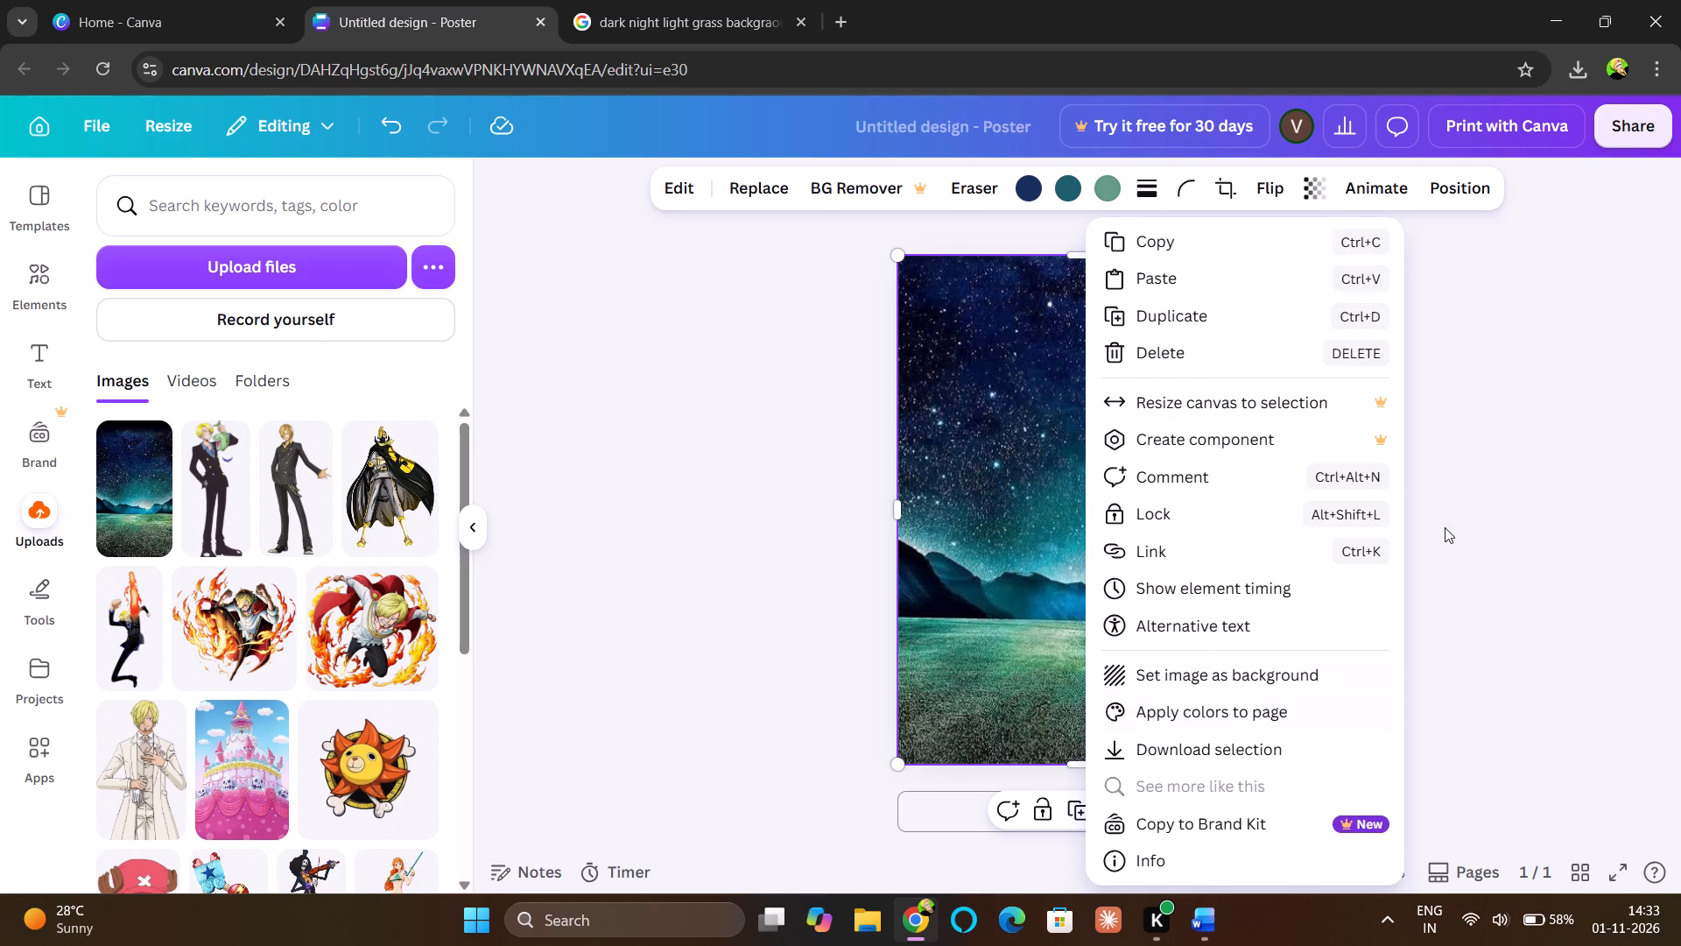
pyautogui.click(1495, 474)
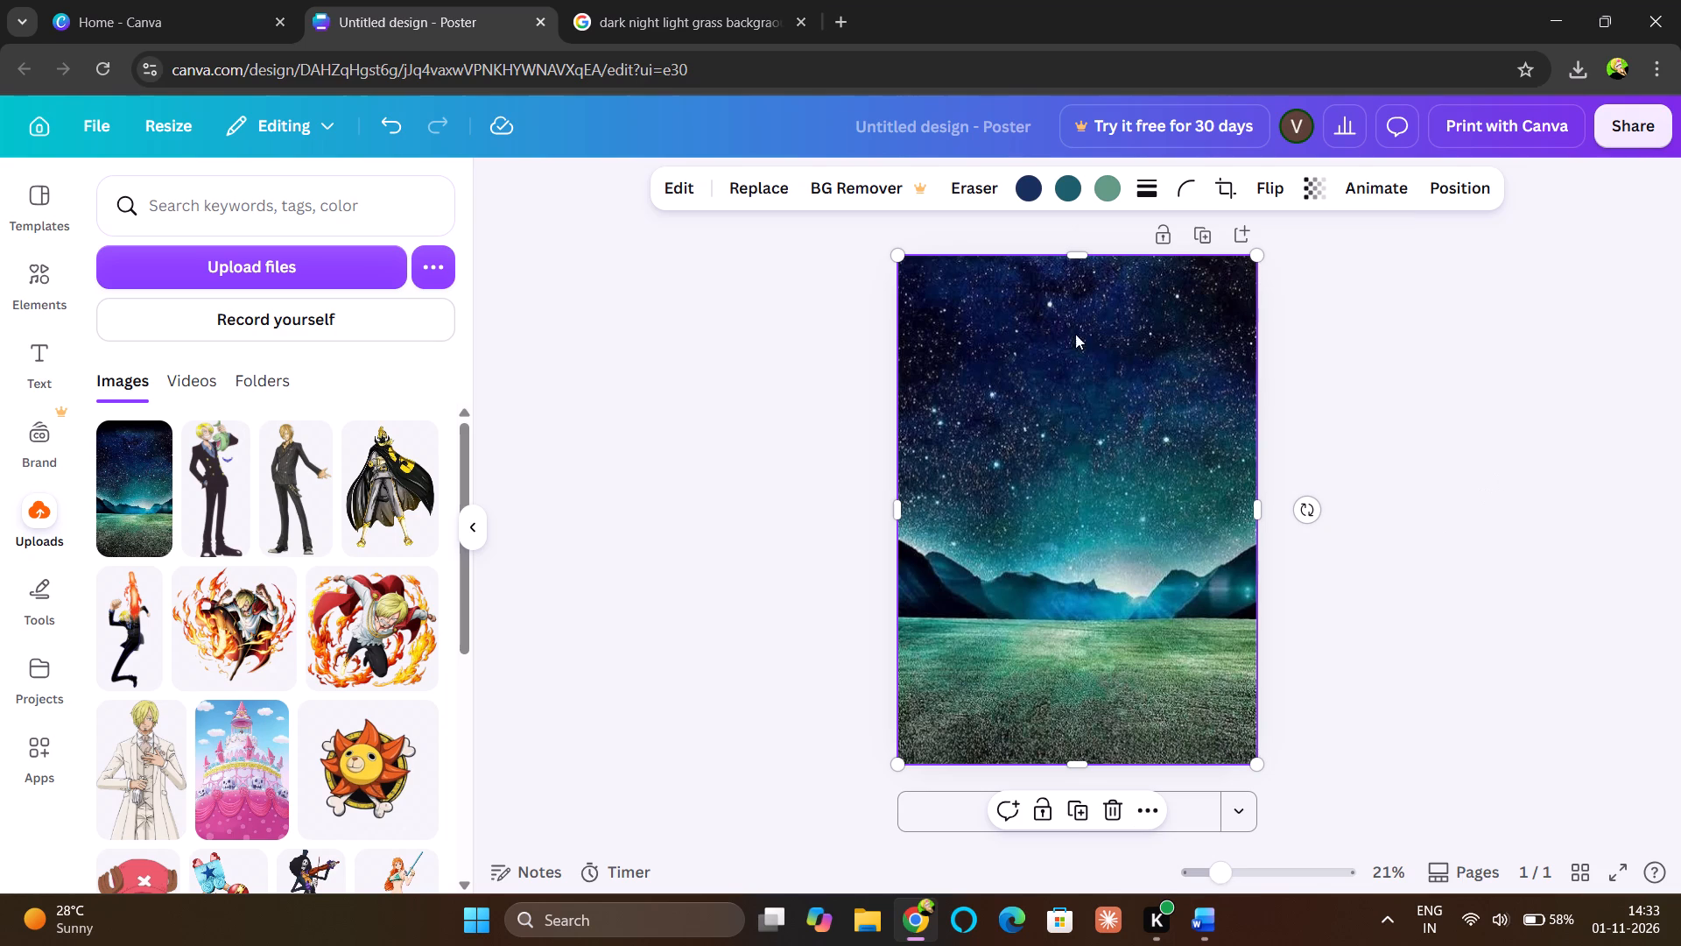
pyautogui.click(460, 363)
# Return to the Google Images tab, replace the query with "zoro png" and run the search.
pyautogui.click(627, 21)
pyautogui.click(652, 140)
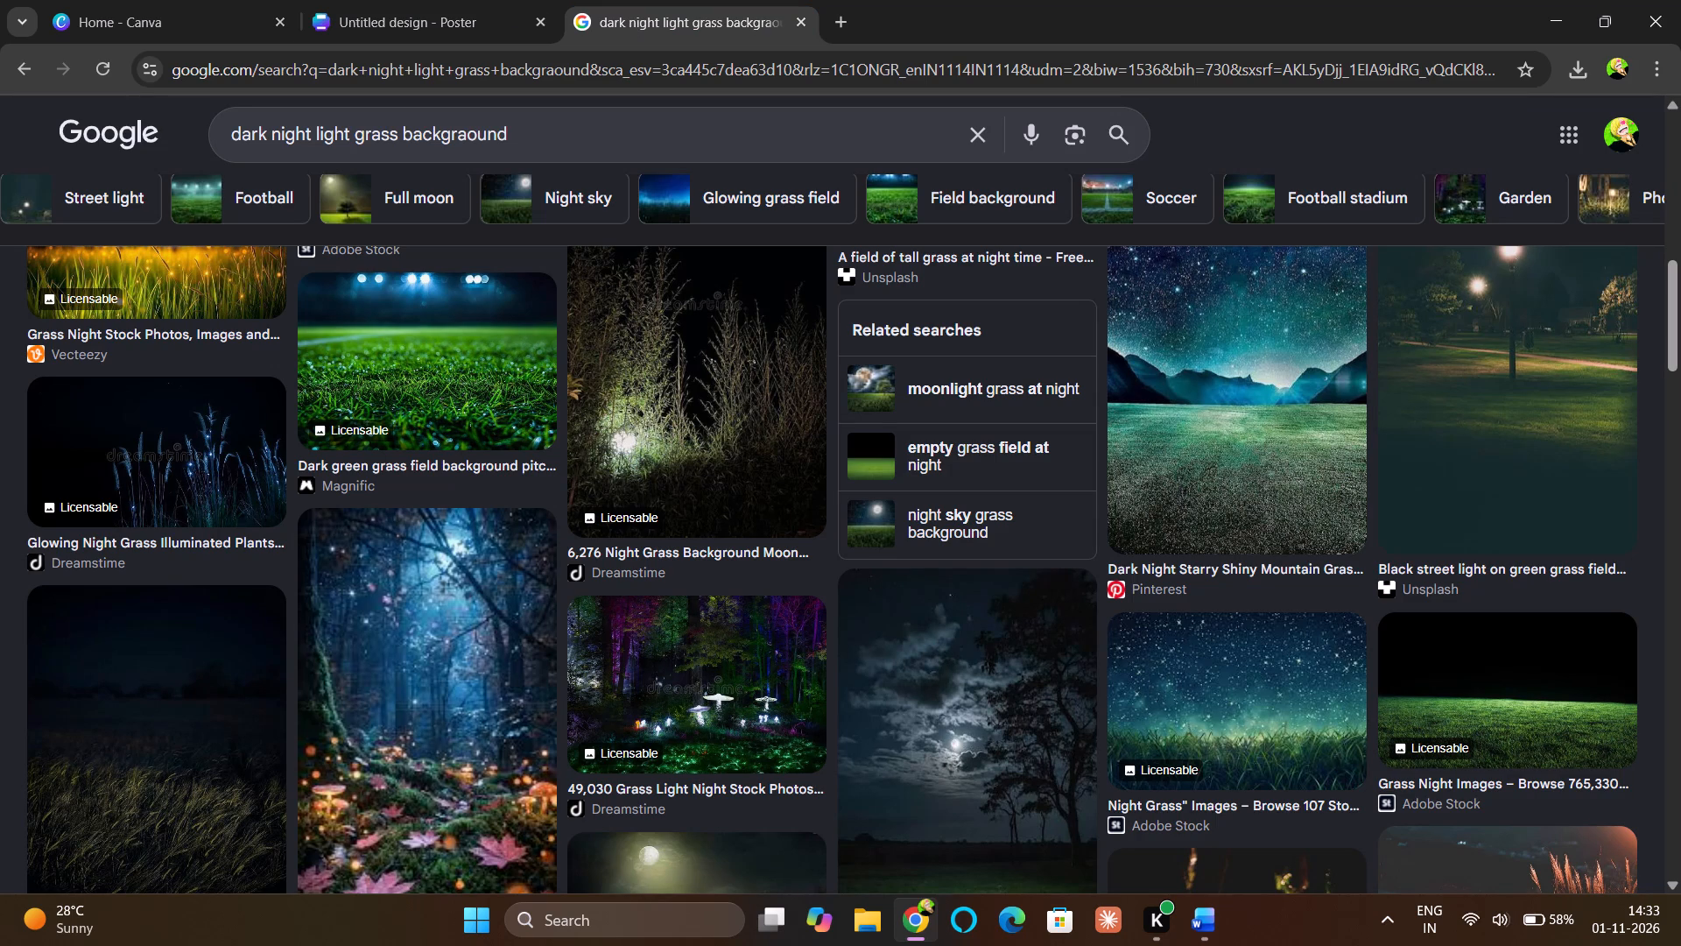
pyautogui.press('BackSpace')
pyautogui.press('BackSpace')
pyautogui.press('BackSpace')
pyautogui.press('BackSpace')
pyautogui.press('BackSpace')
pyautogui.press('BackSpace')
pyautogui.press('BackSpace')
pyautogui.press('BackSpace')
pyautogui.press('BackSpace')
pyautogui.press('BackSpace')
pyautogui.press('BackSpace')
pyautogui.press('BackSpace')
pyautogui.press('BackSpace')
pyautogui.press('BackSpace')
pyautogui.press('BackSpace')
pyautogui.press('BackSpace')
pyautogui.press('BackSpace')
pyautogui.press('BackSpace')
pyautogui.press('BackSpace')
pyautogui.press('BackSpace')
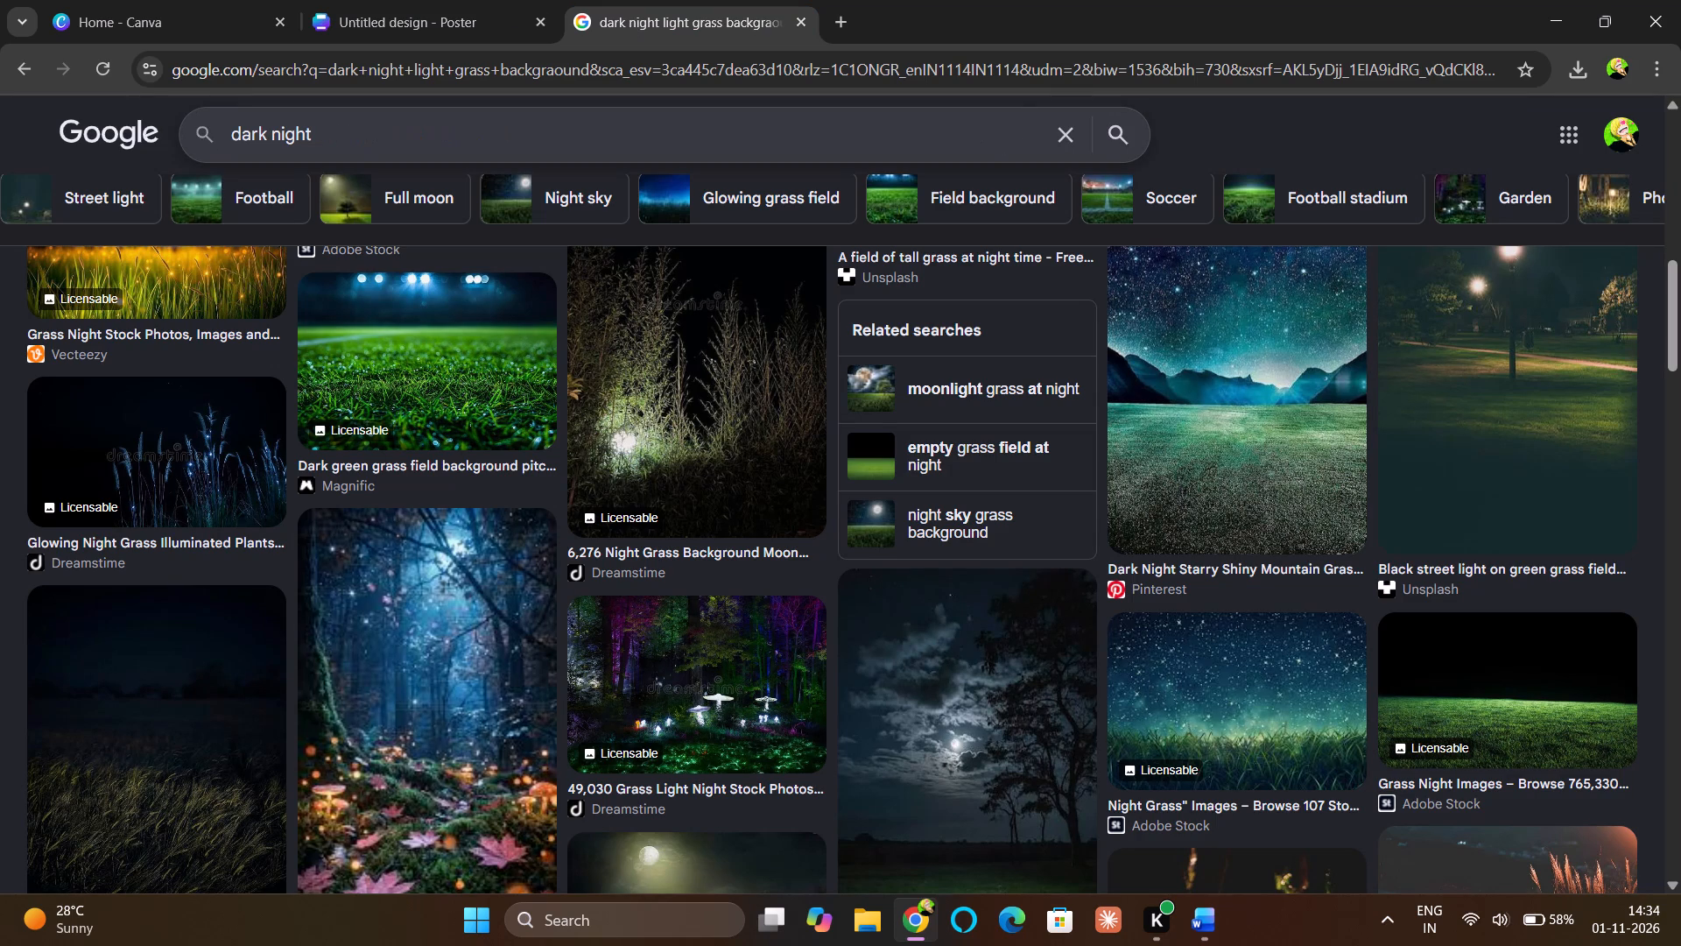
pyautogui.write('zoro png')
pyautogui.press('Return')
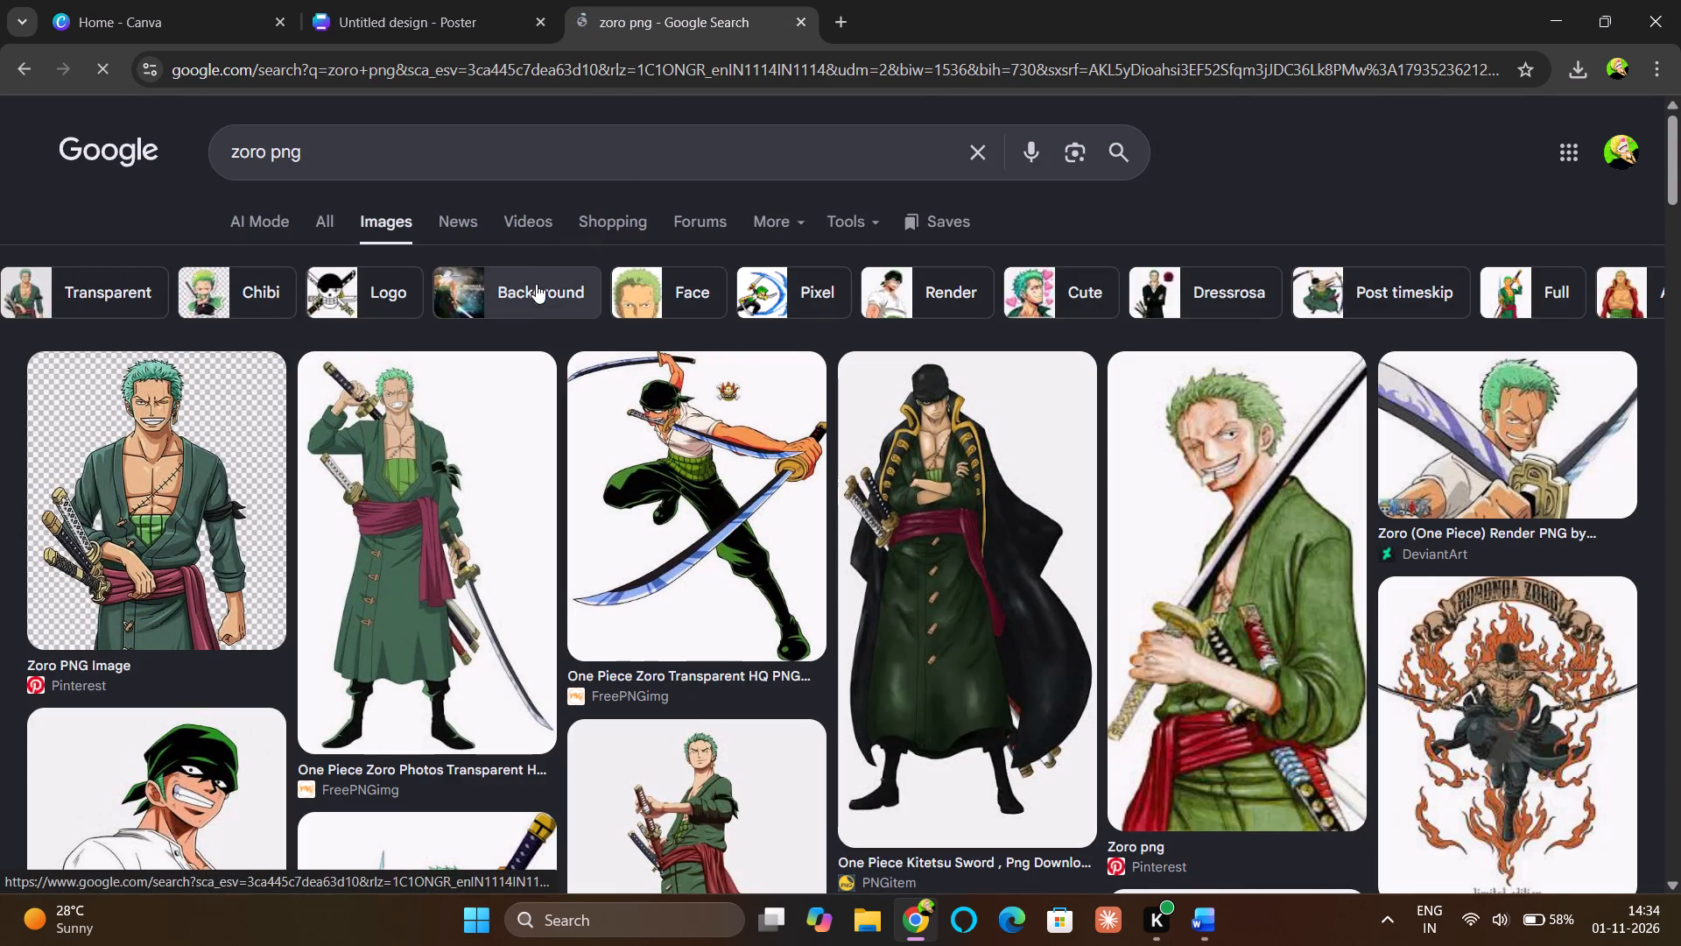
# Browse the zoro png image results for a suitable Zoro picture, checking back against the Canva poster's background.
pyautogui.scroll(-1, 555, 328)
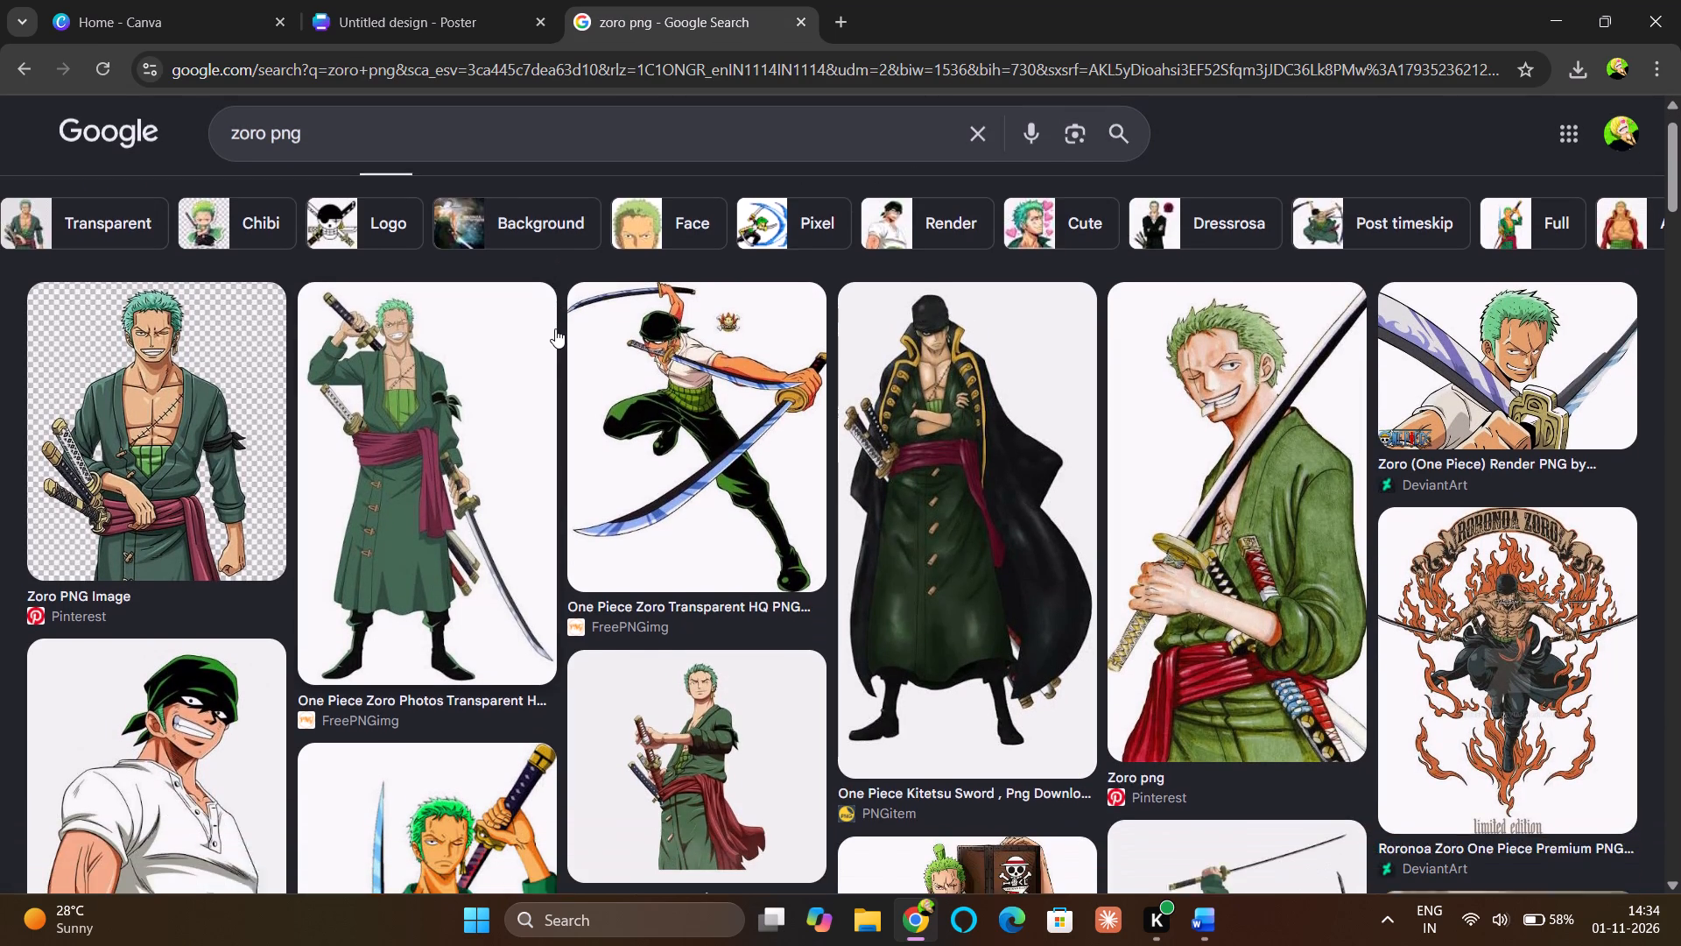
pyautogui.scroll(-2, 555, 328)
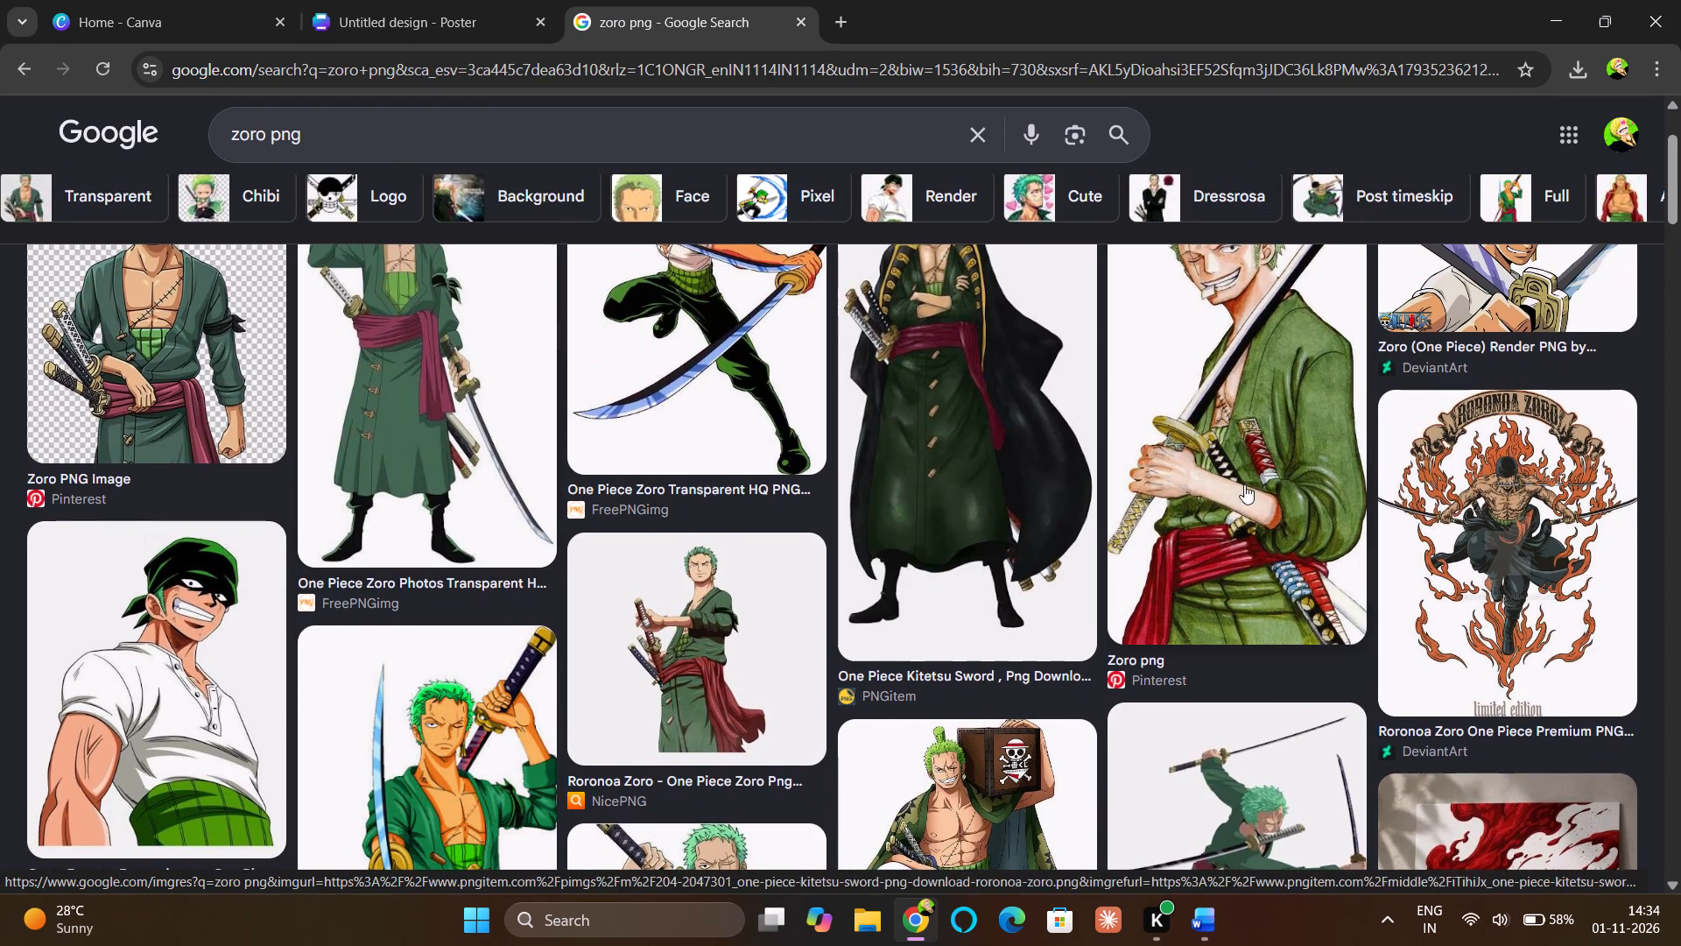
pyautogui.scroll(-2, 1467, 515)
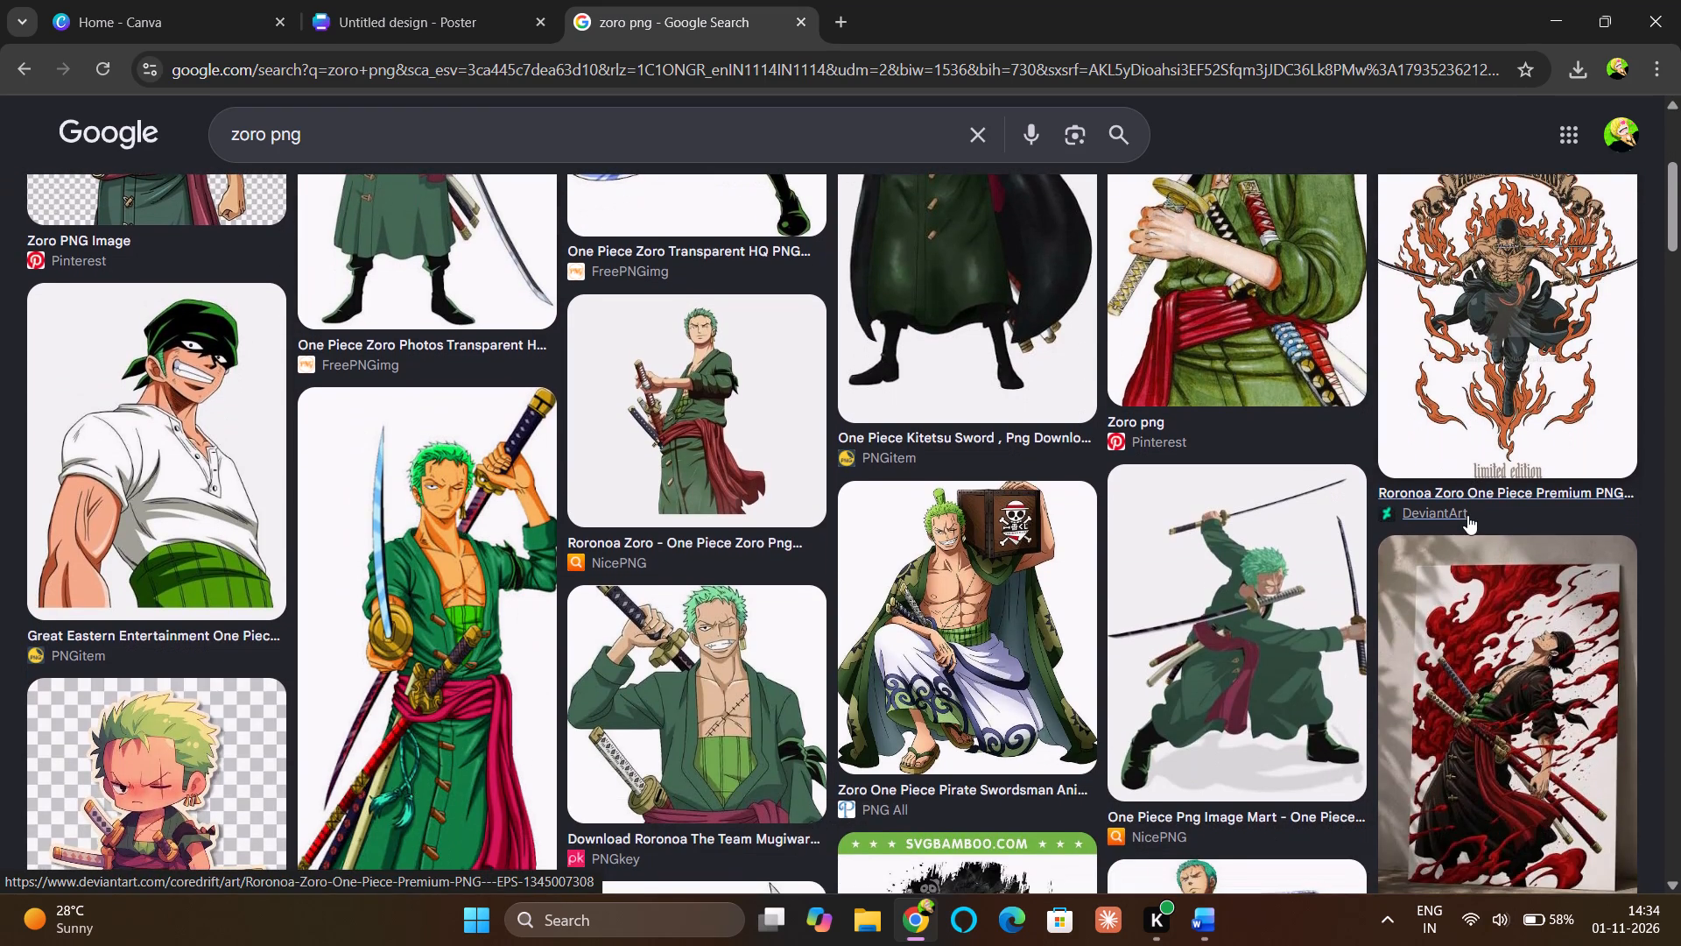
pyautogui.scroll(-2, 1467, 515)
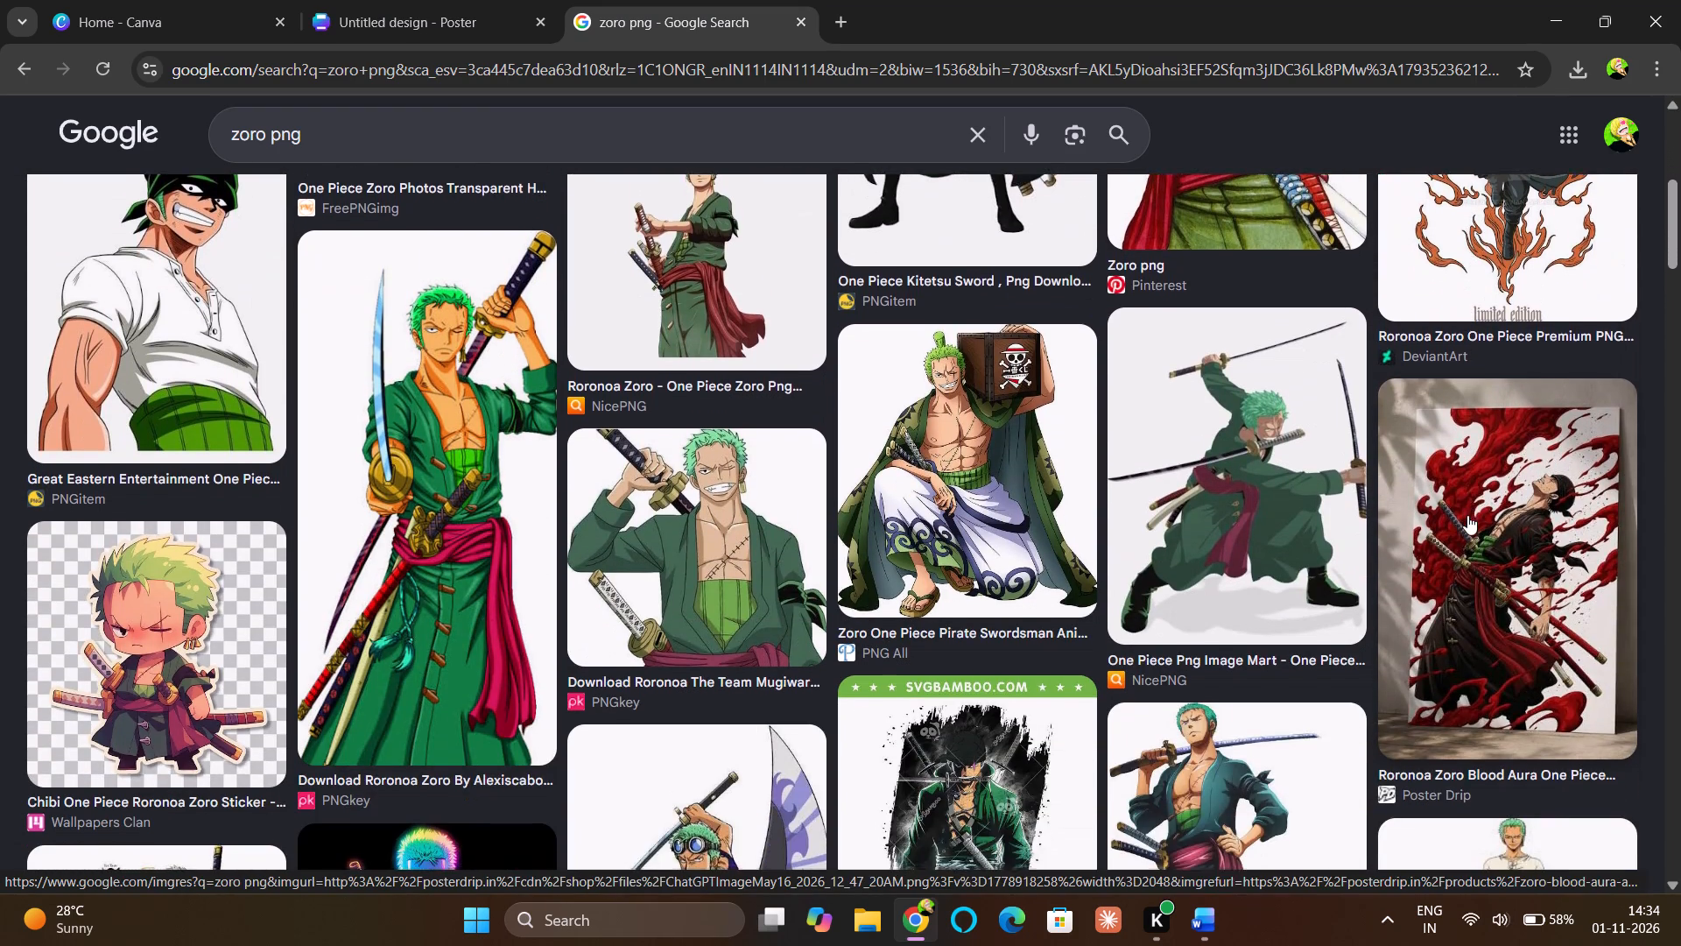
pyautogui.scroll(-3, 1467, 515)
pyautogui.scroll(3, 1467, 515)
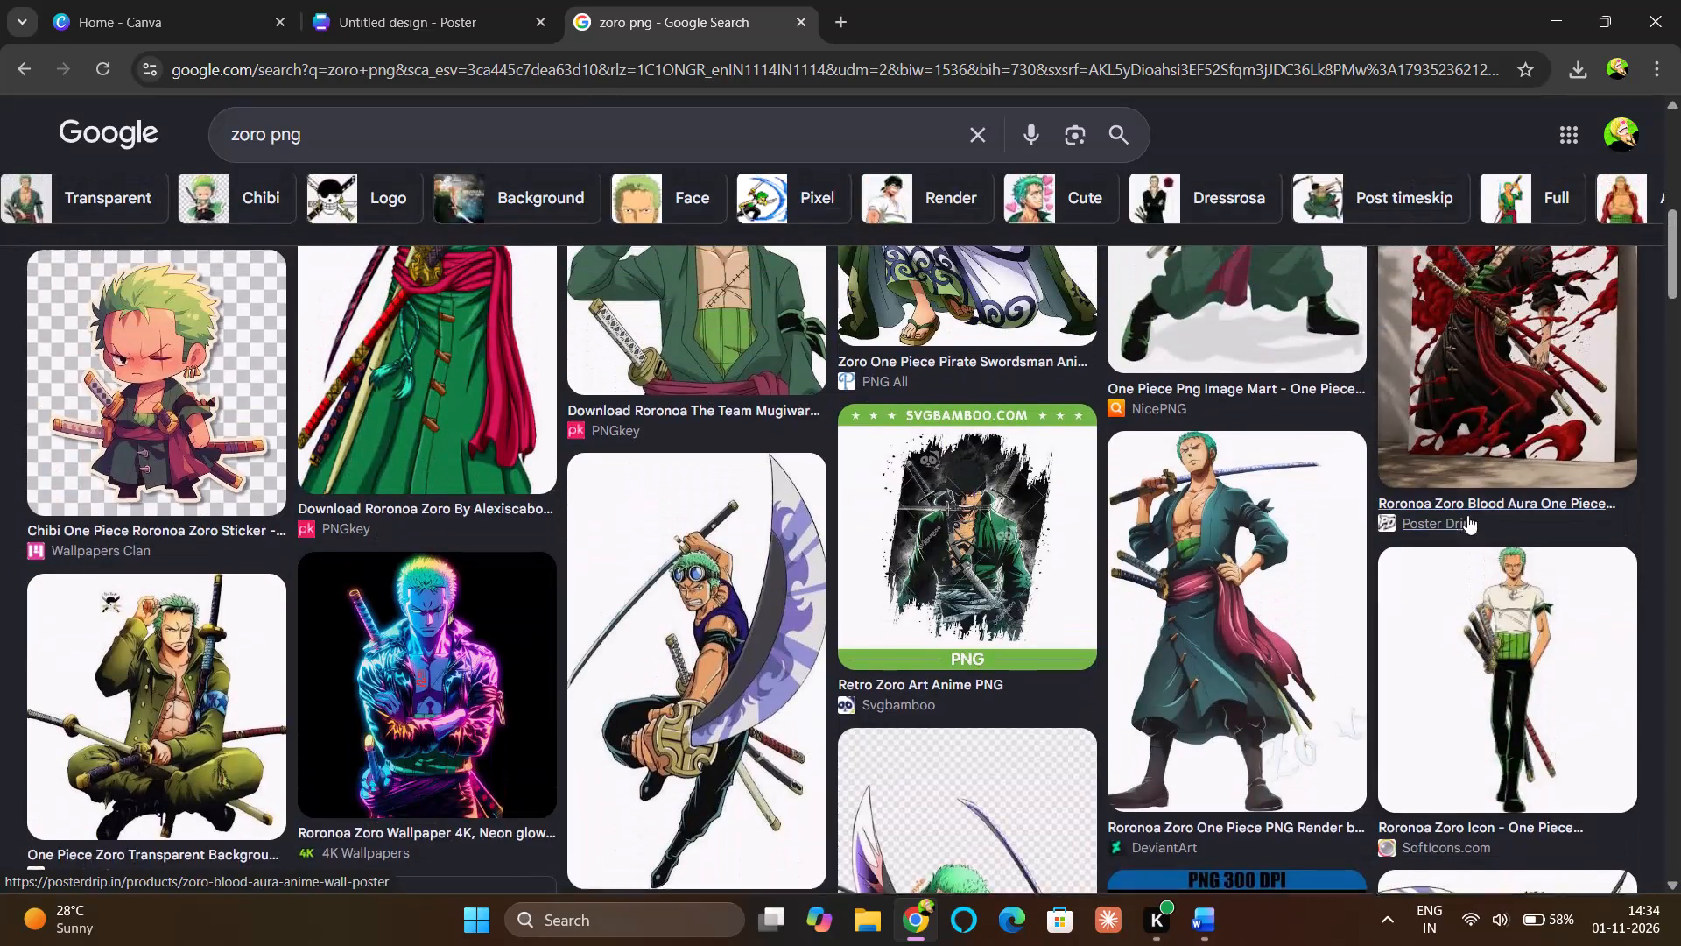
pyautogui.scroll(3, 1467, 515)
pyautogui.scroll(-3, 1467, 515)
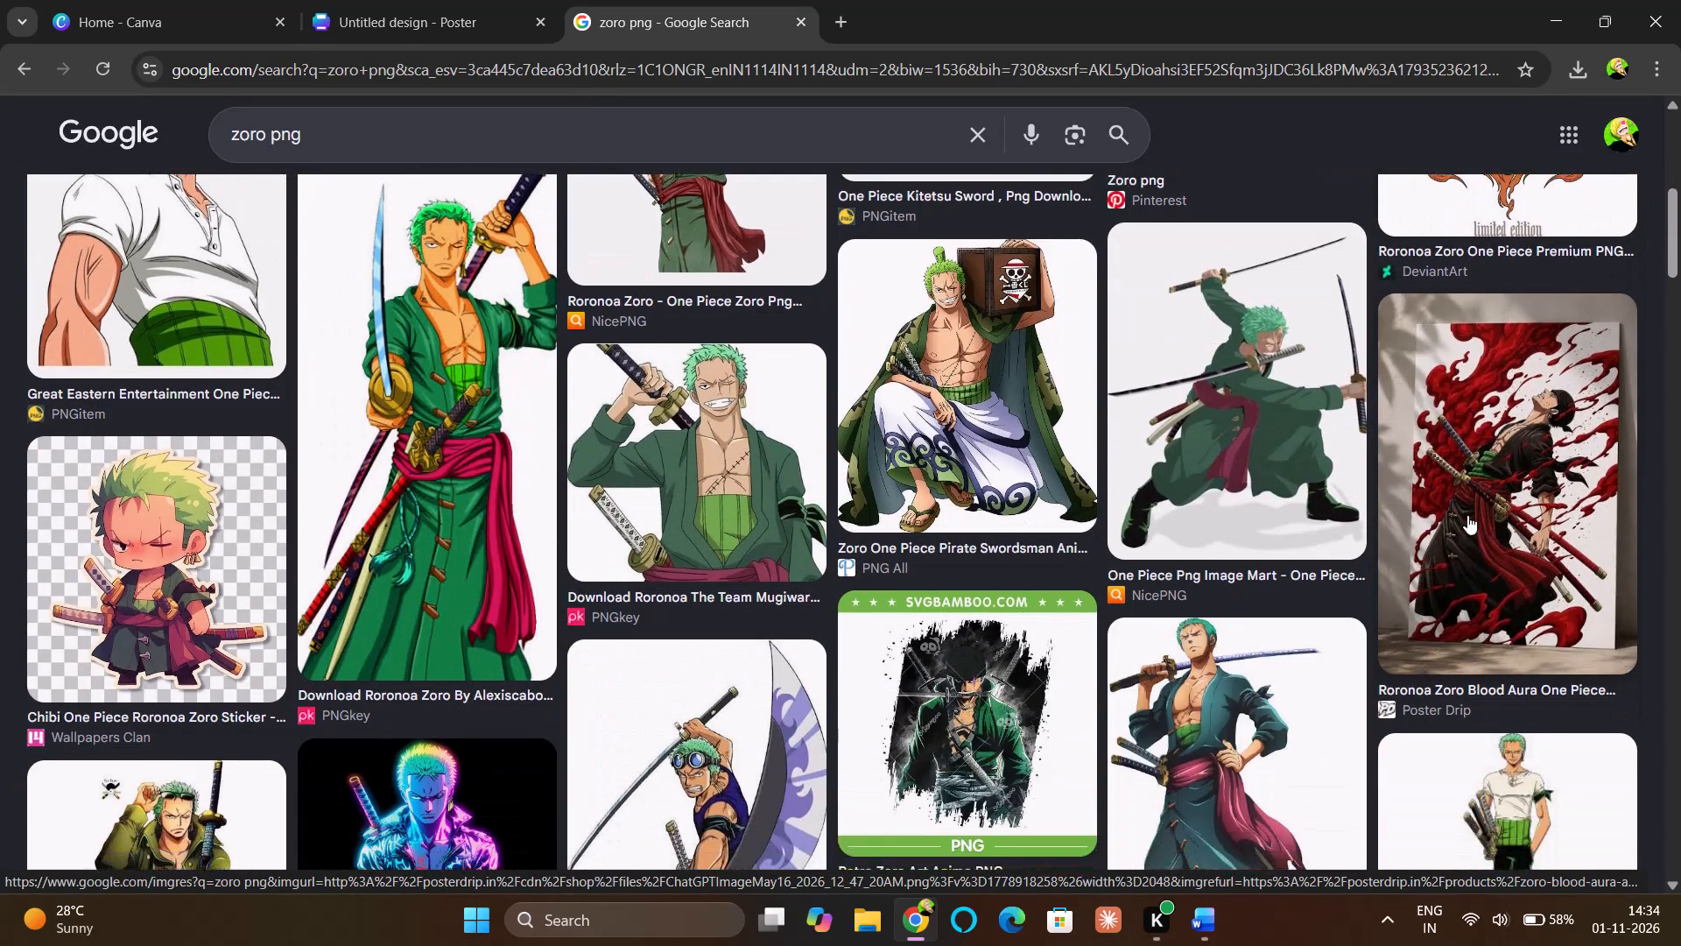
pyautogui.scroll(-3, 1467, 515)
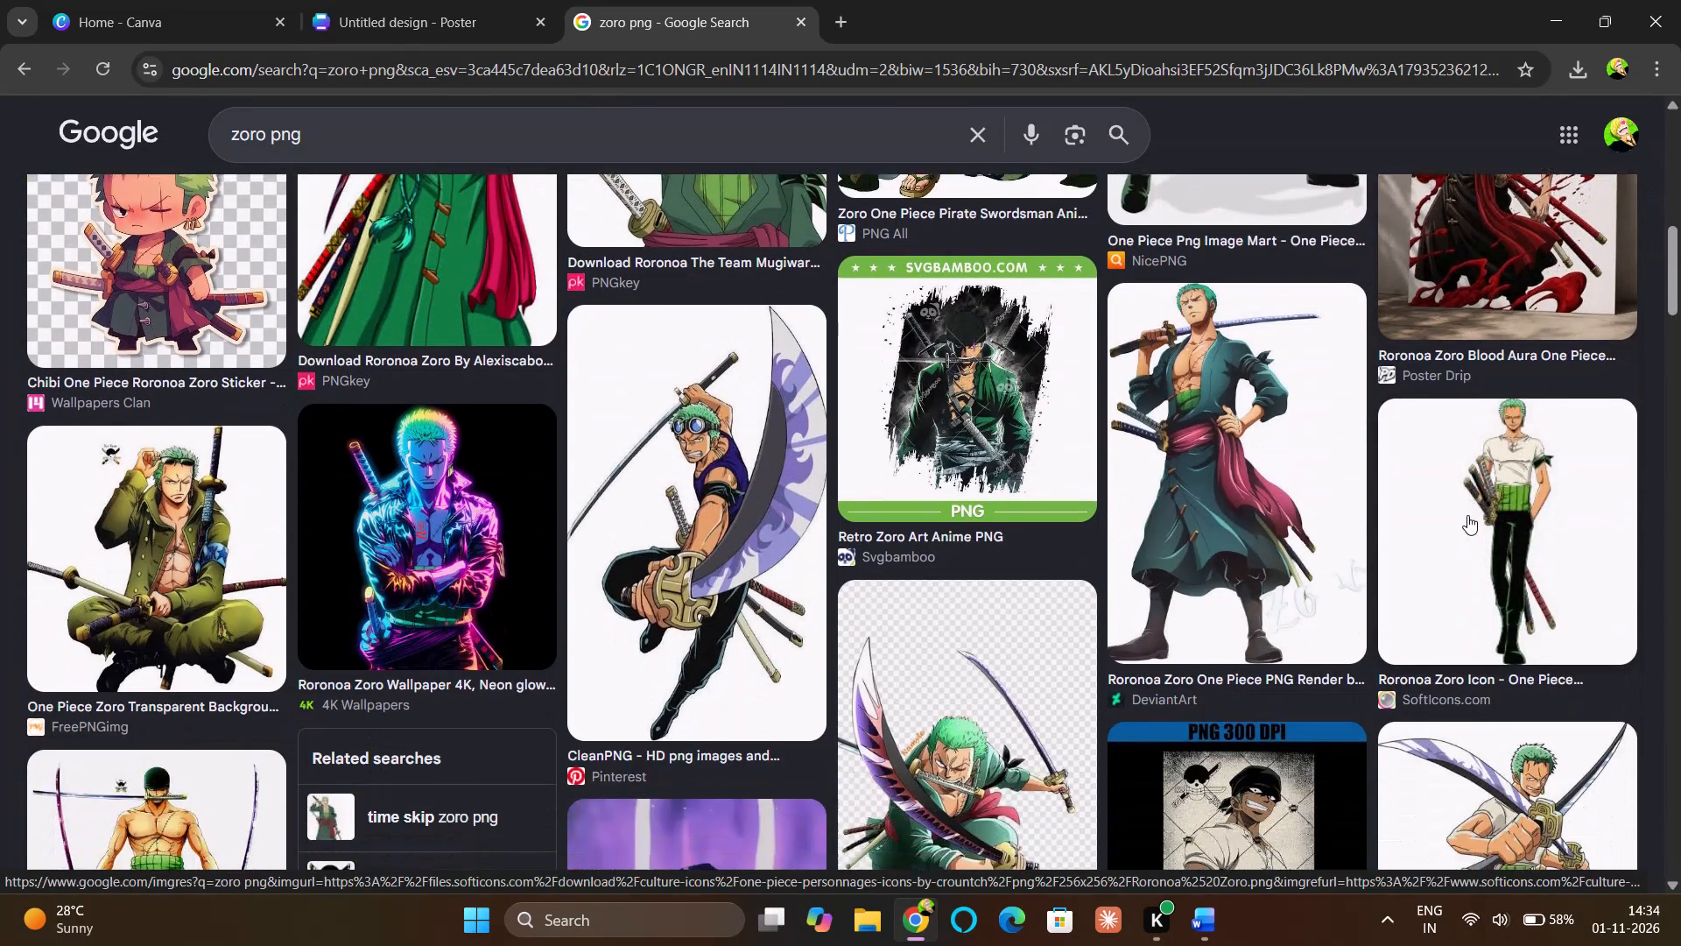
pyautogui.scroll(-2, 1467, 515)
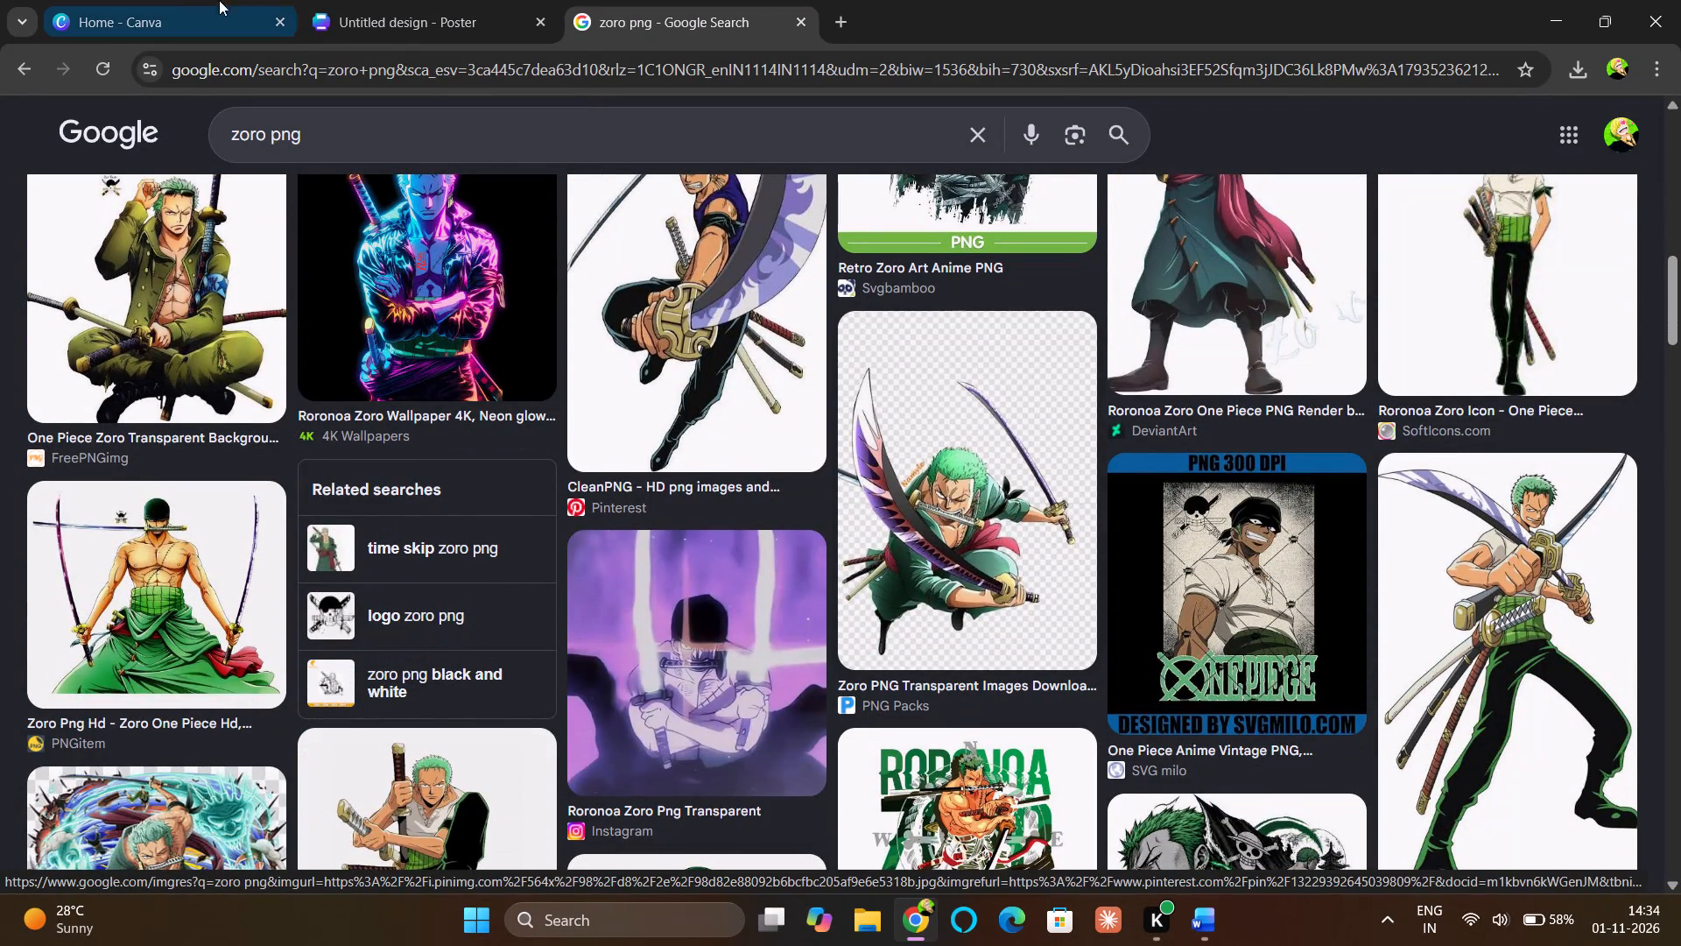
pyautogui.click(335, 7)
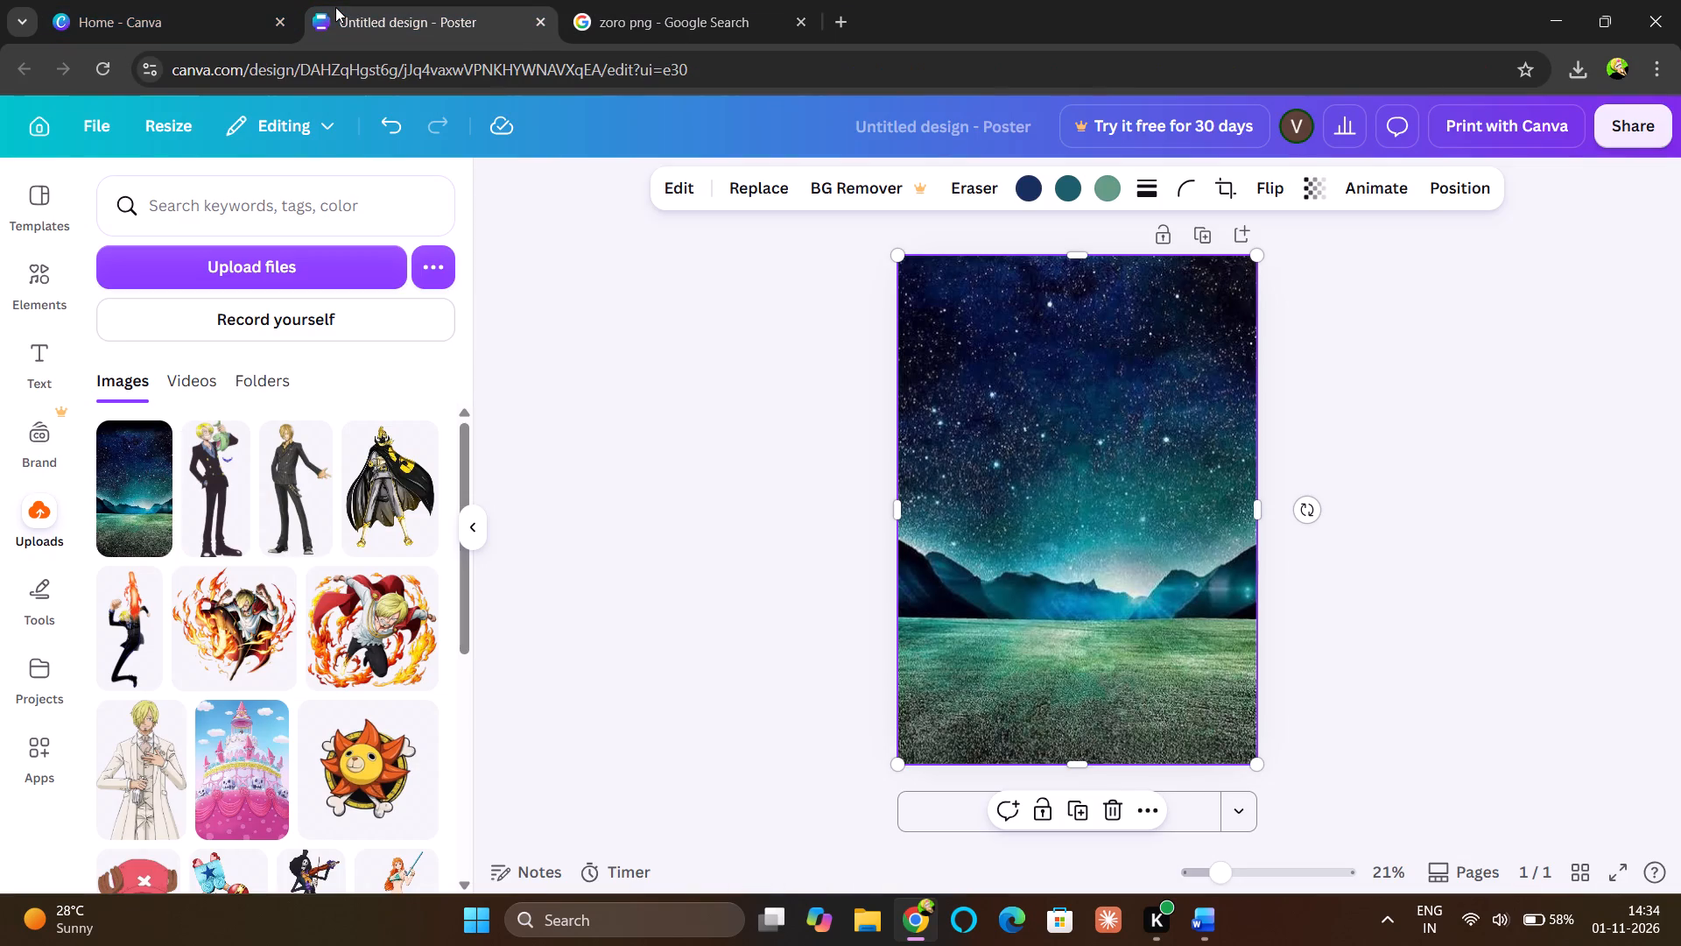
pyautogui.click(654, 29)
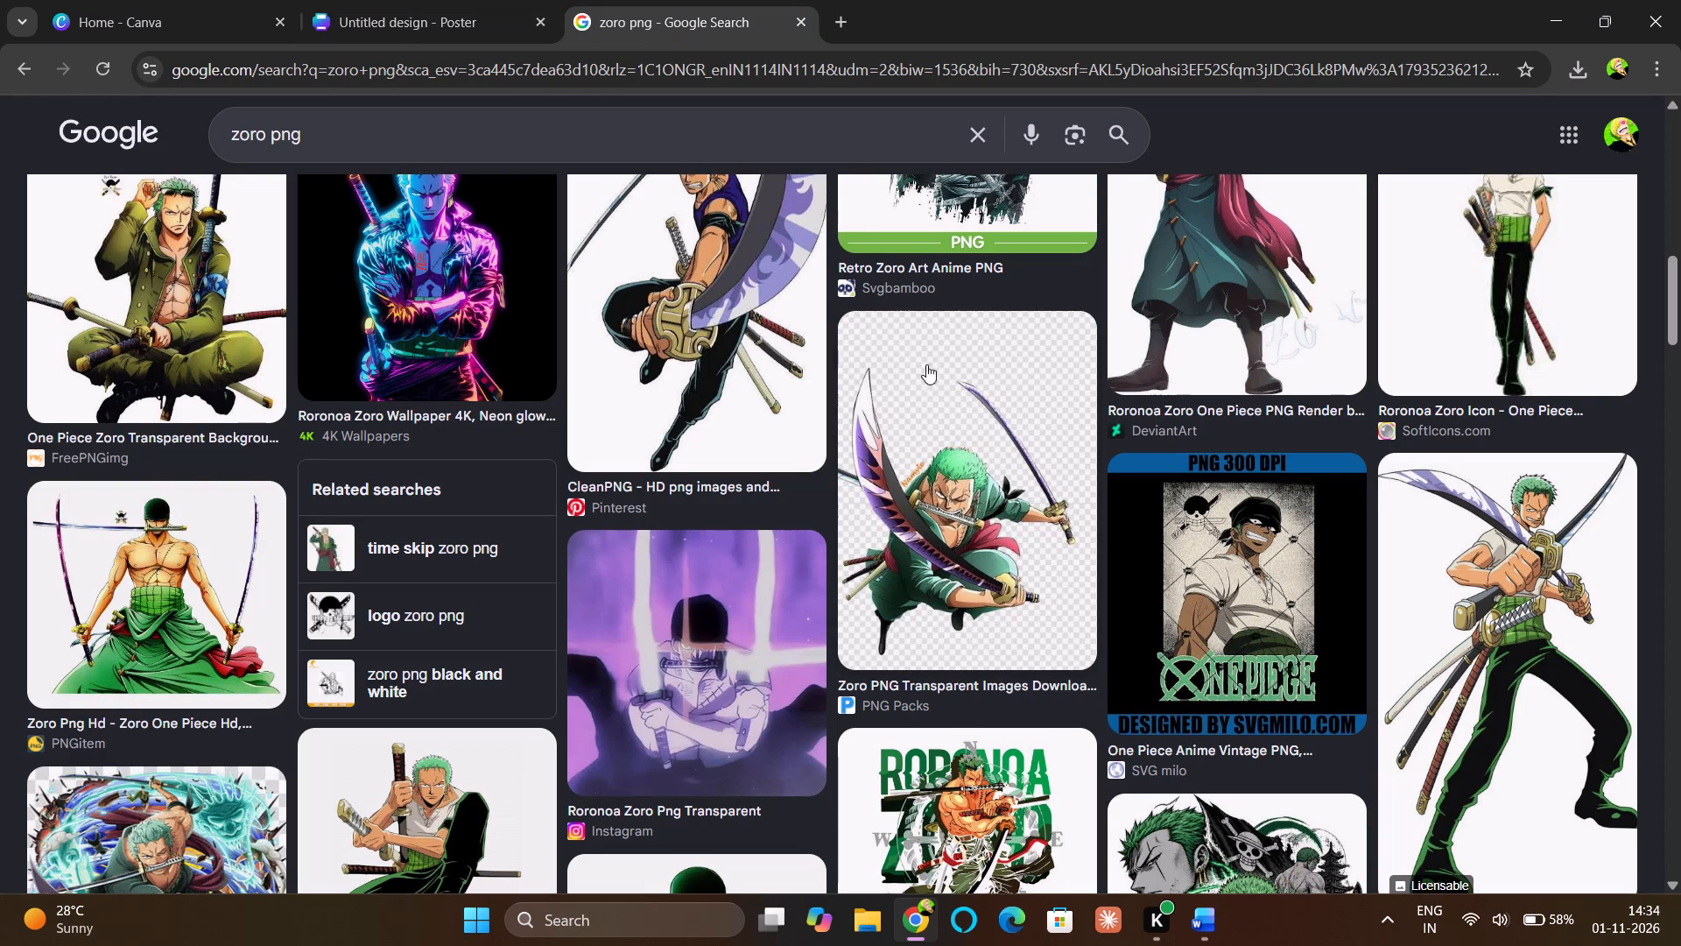
# Save the PNG Packs image of Zoro leaping with three swords to the Downloads folder as images.
pyautogui.rightClick(931, 451)
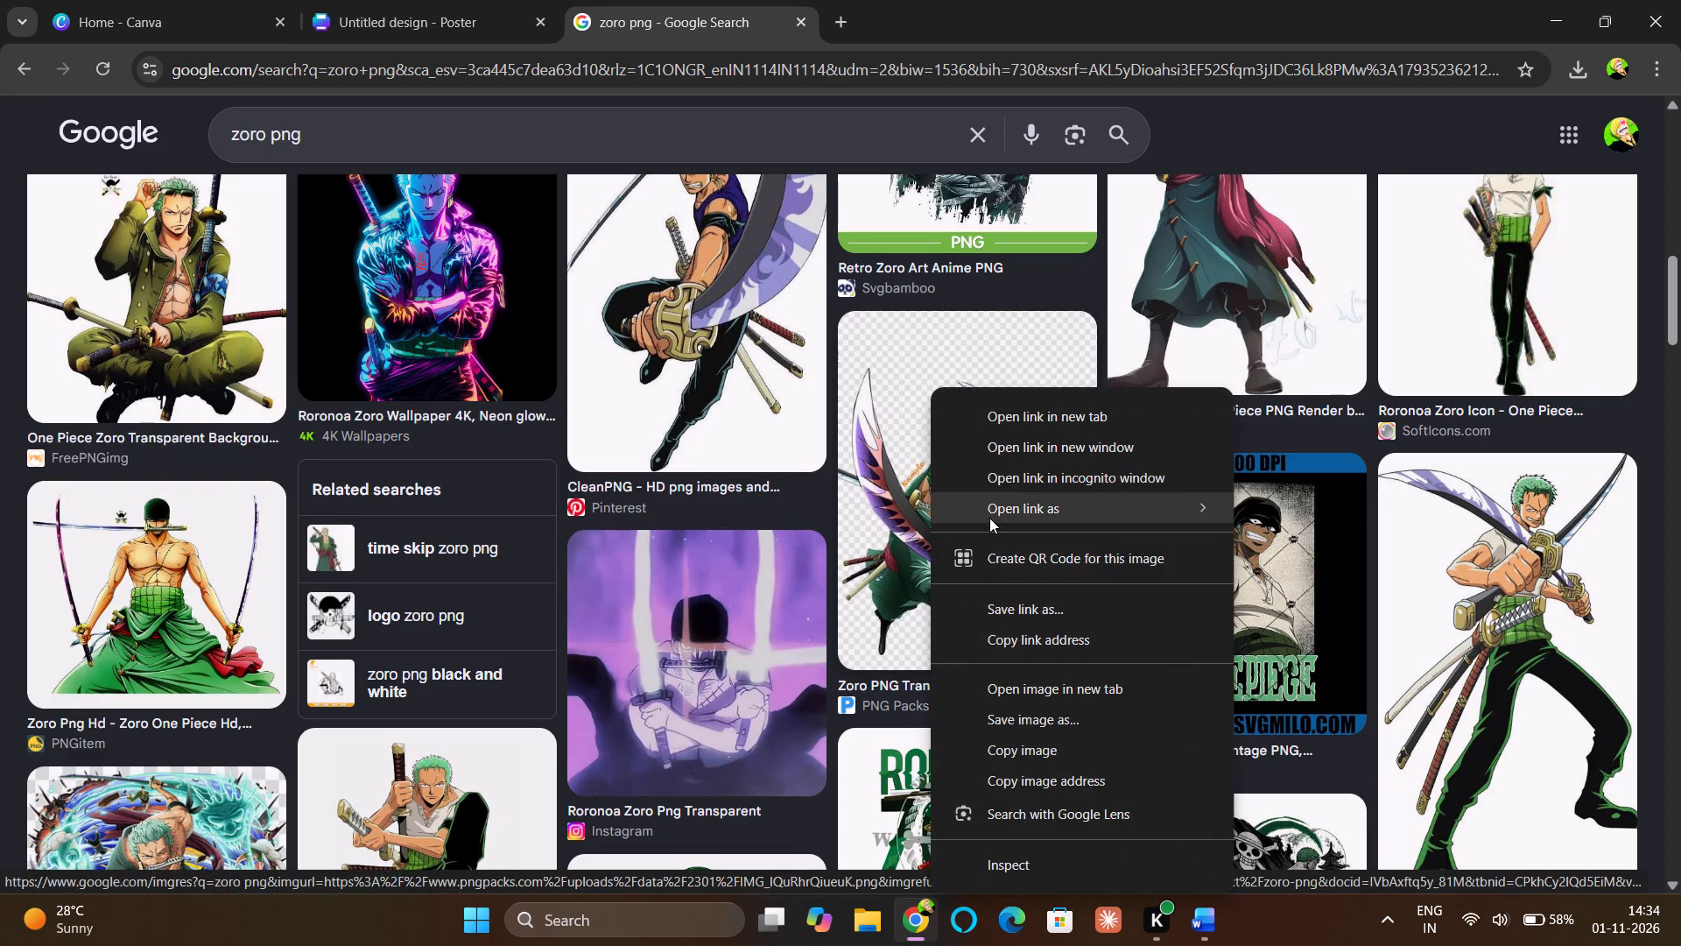
pyautogui.click(1007, 717)
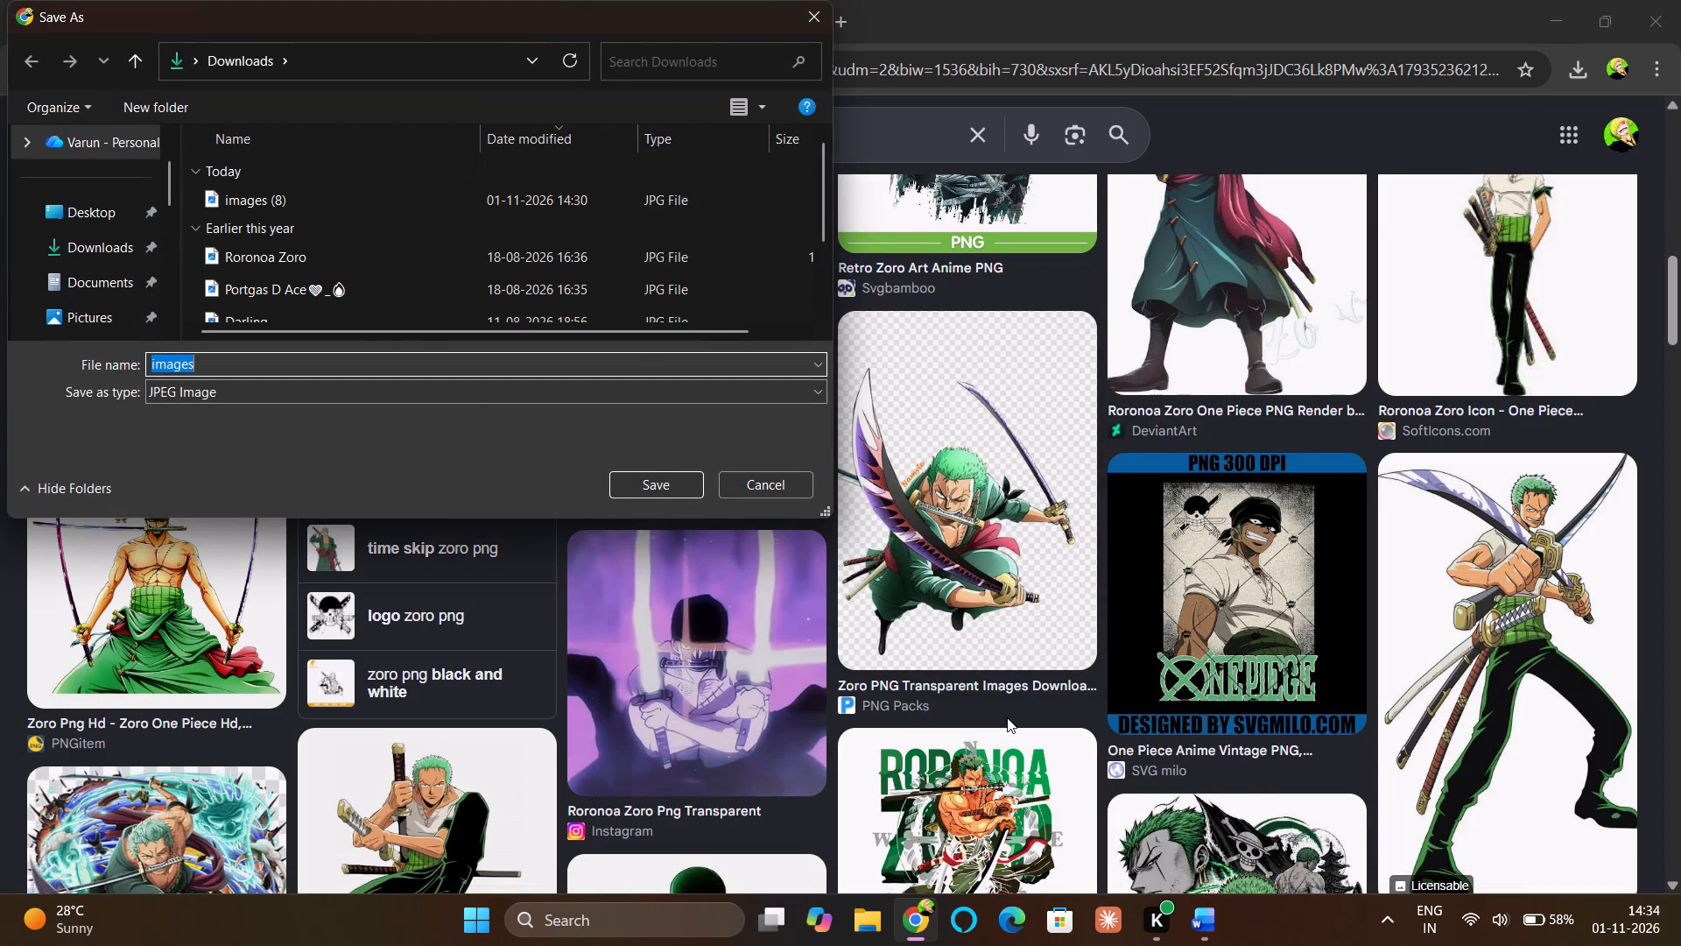
pyautogui.press('Return')
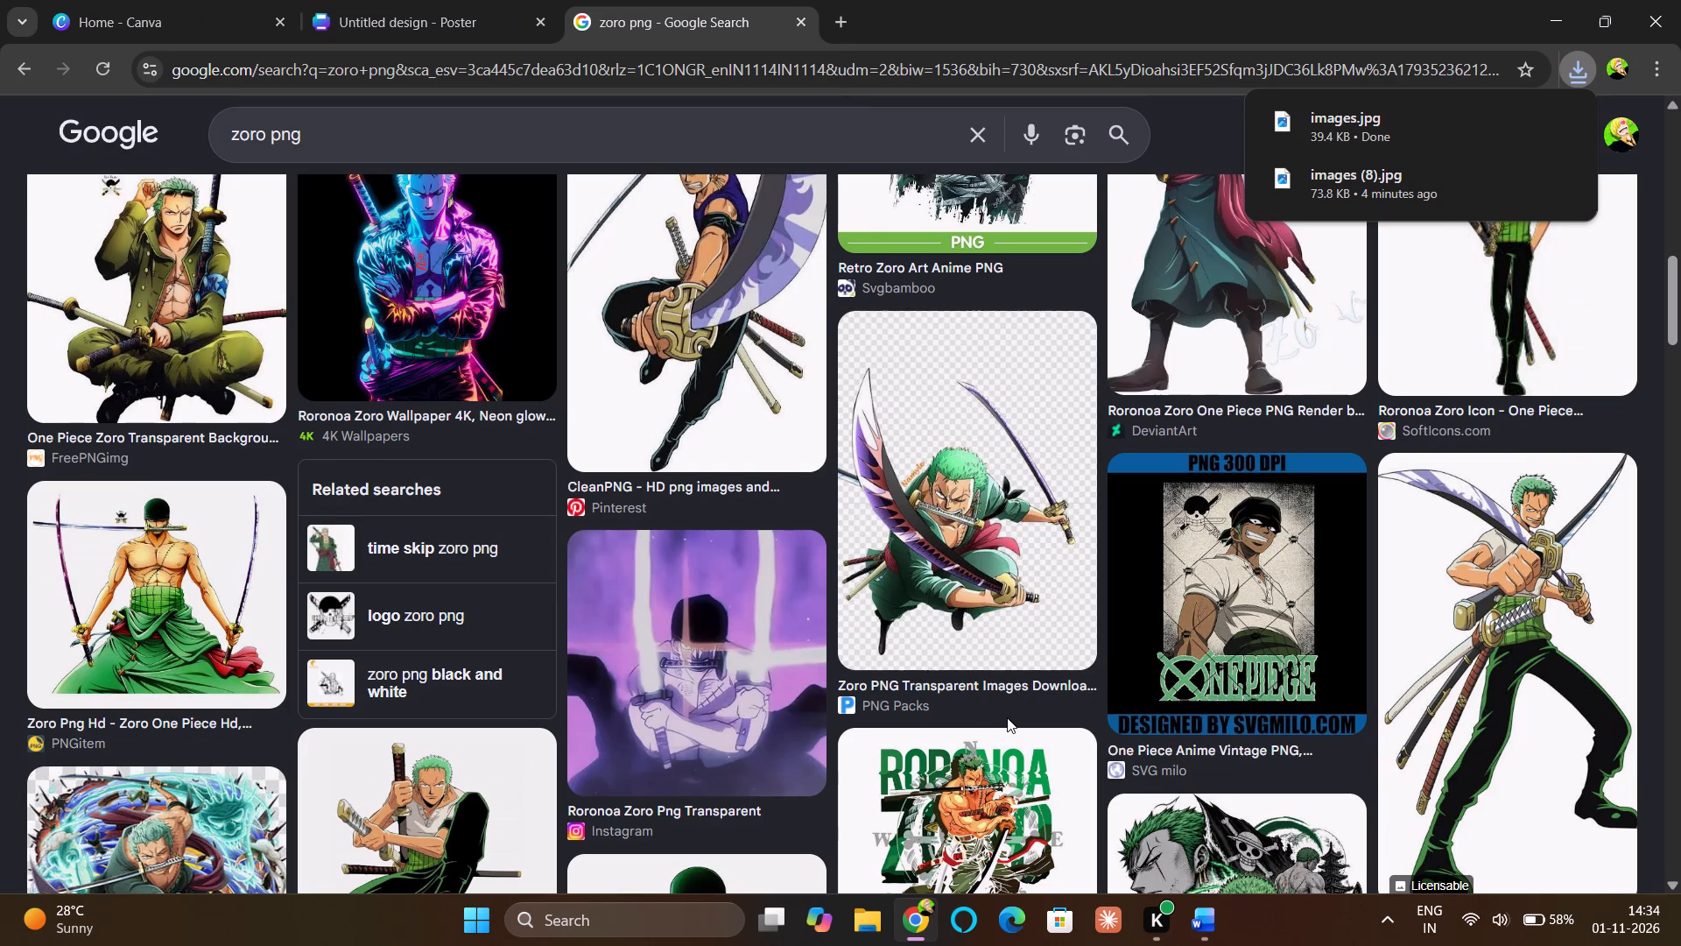
# In a new browser tab, search for "bgm remover" and open the remove.bg background remover site.
pyautogui.click(840, 35)
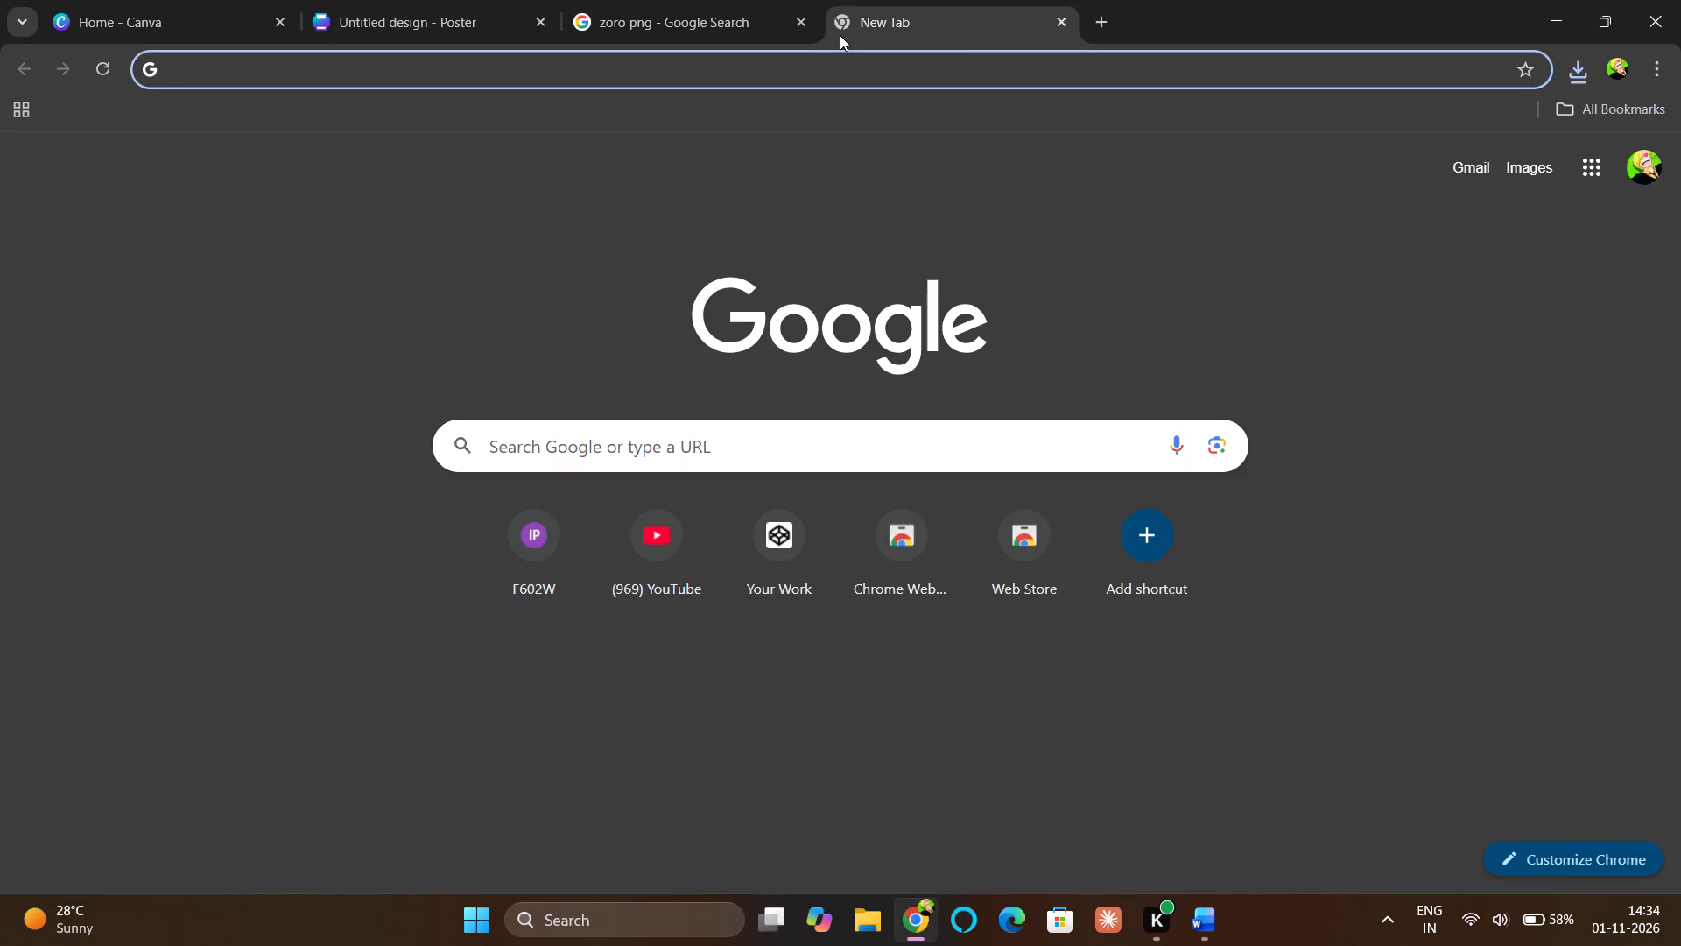
pyautogui.press('b')
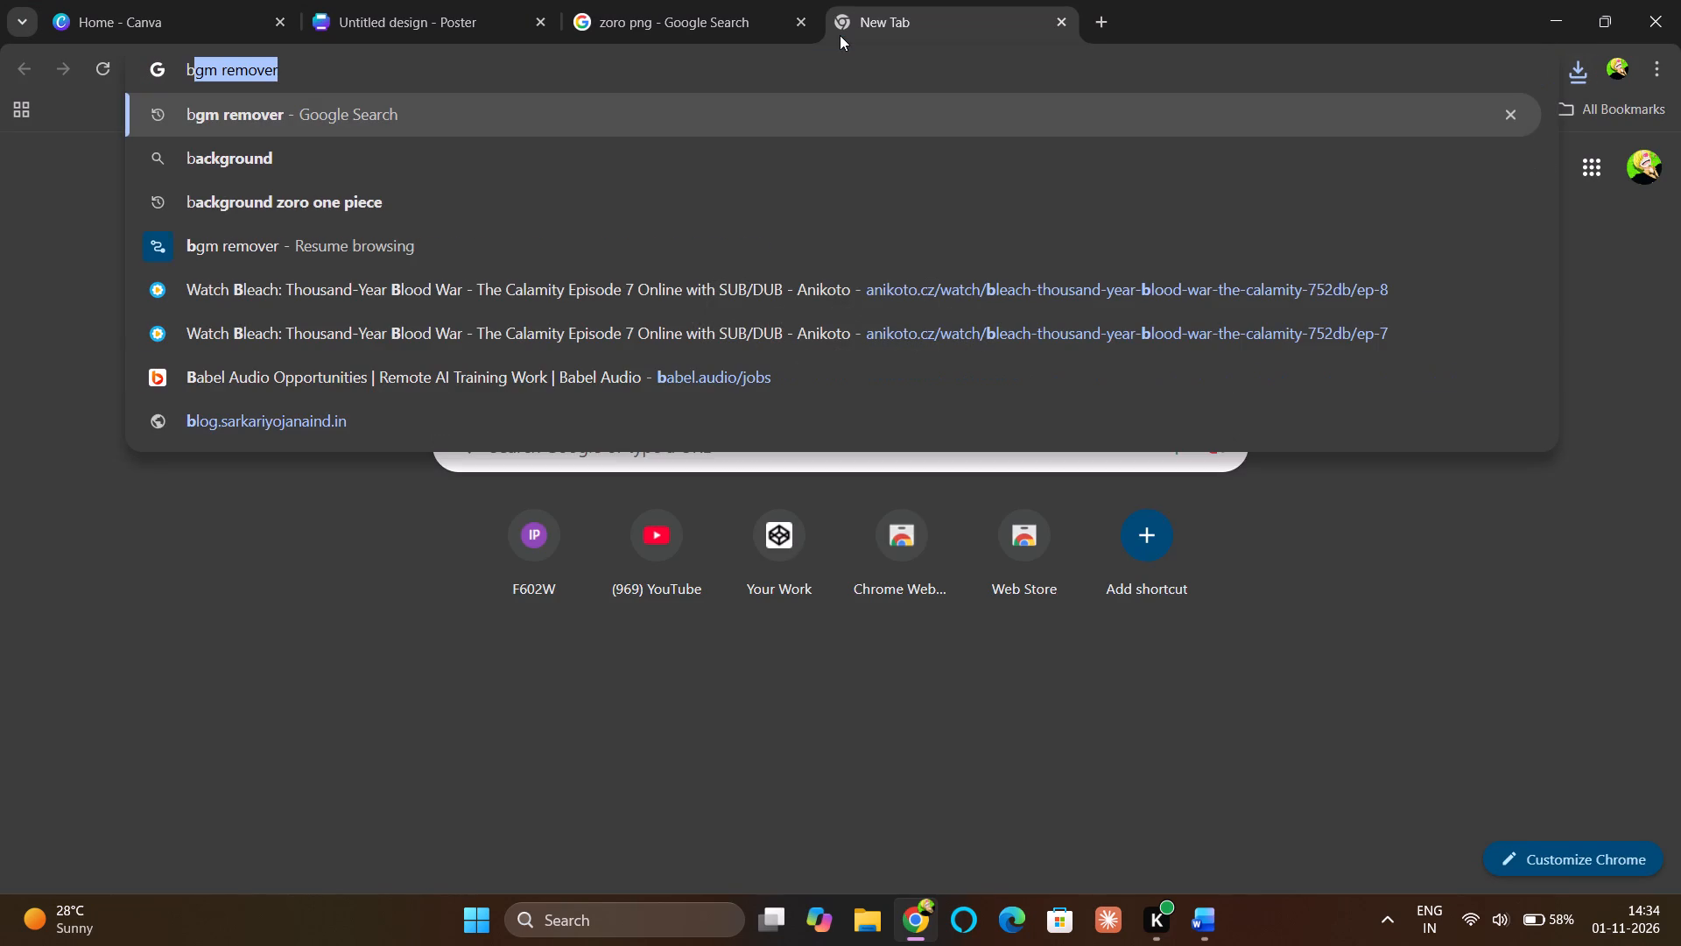
pyautogui.write('gm remover')
pyautogui.press('Return')
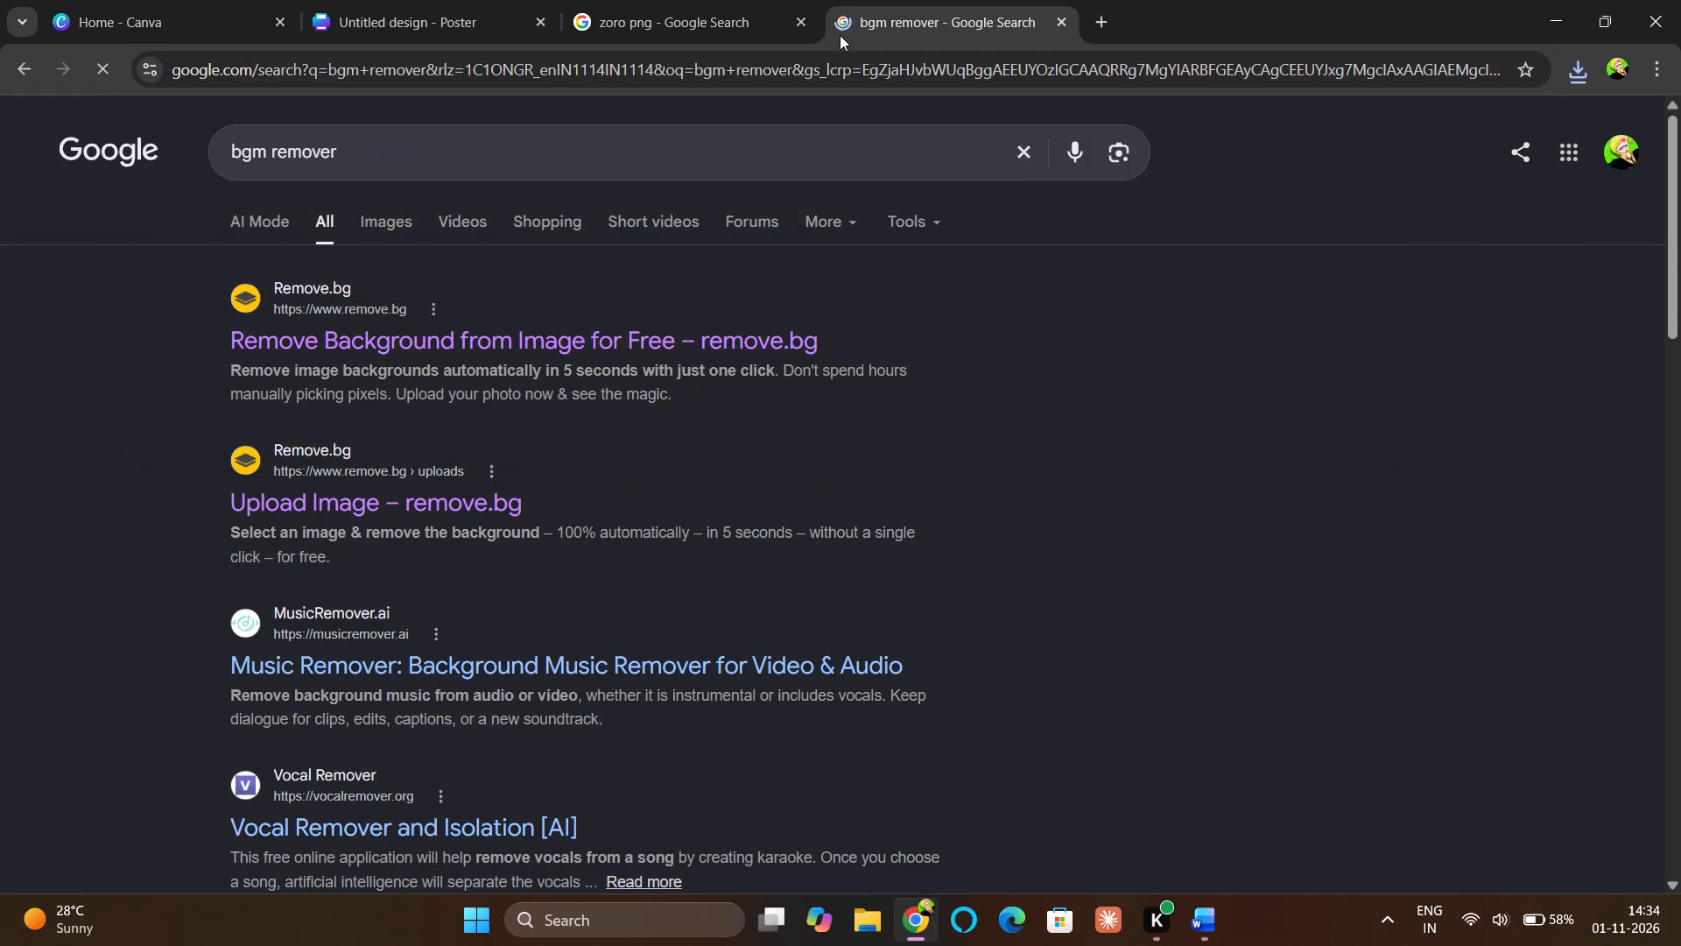
pyautogui.click(712, 336)
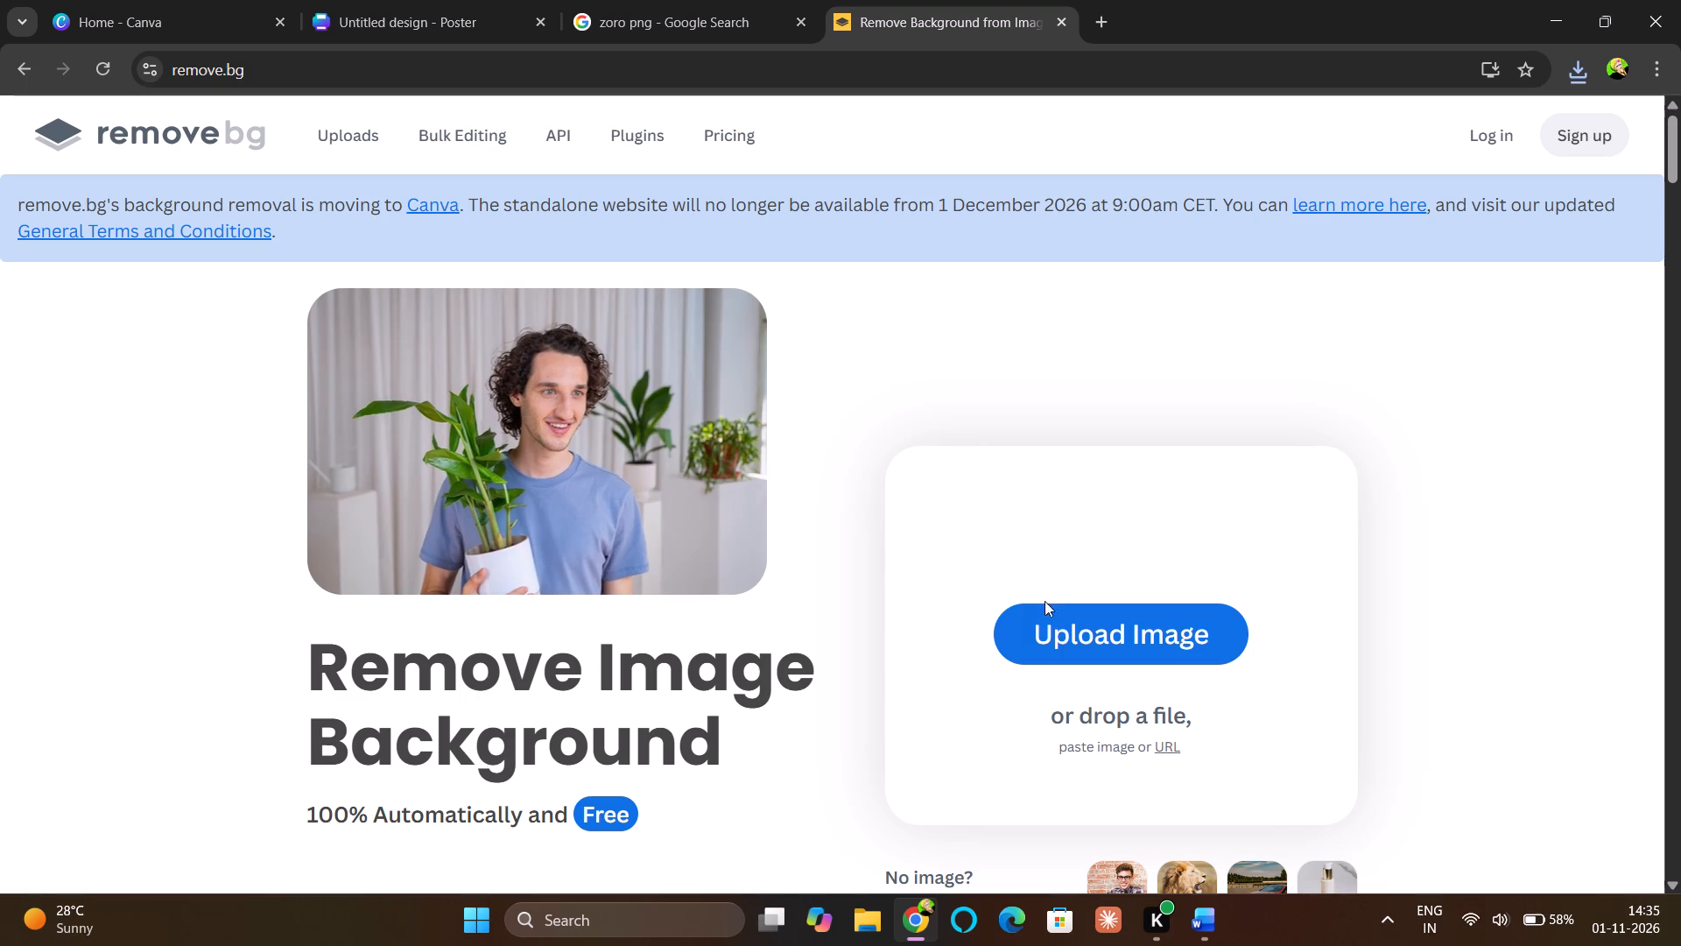
# Remove the background from the images file in Downloads and download the free 384 x 520 preview.
pyautogui.click(1052, 642)
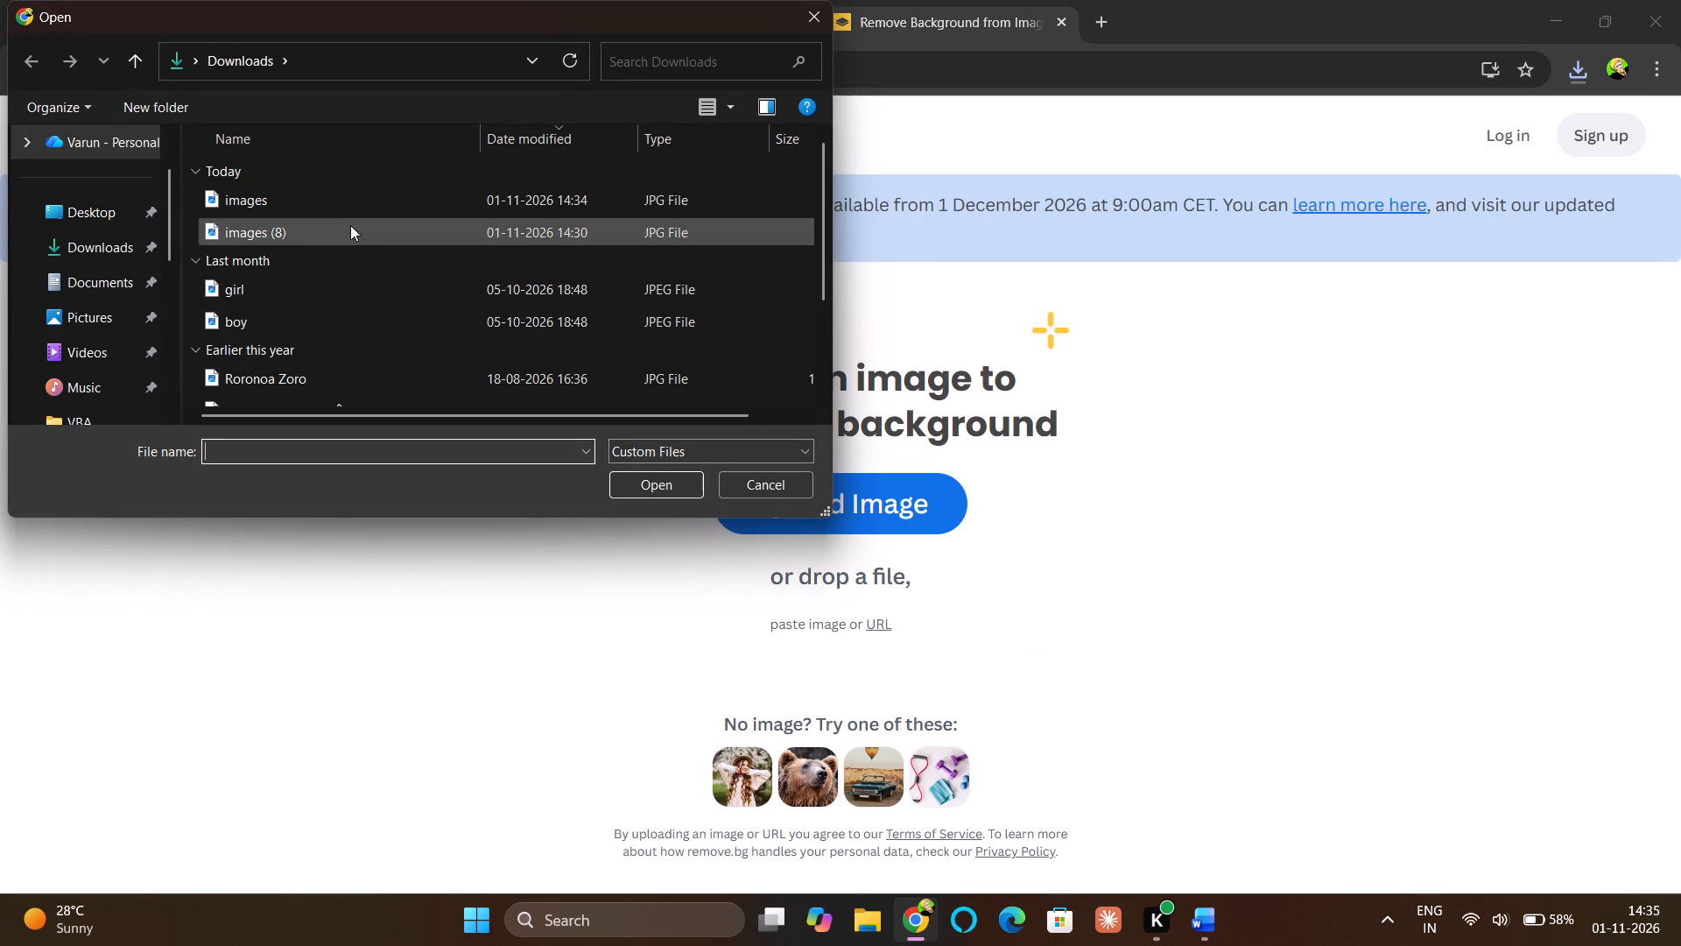
pyautogui.click(281, 194)
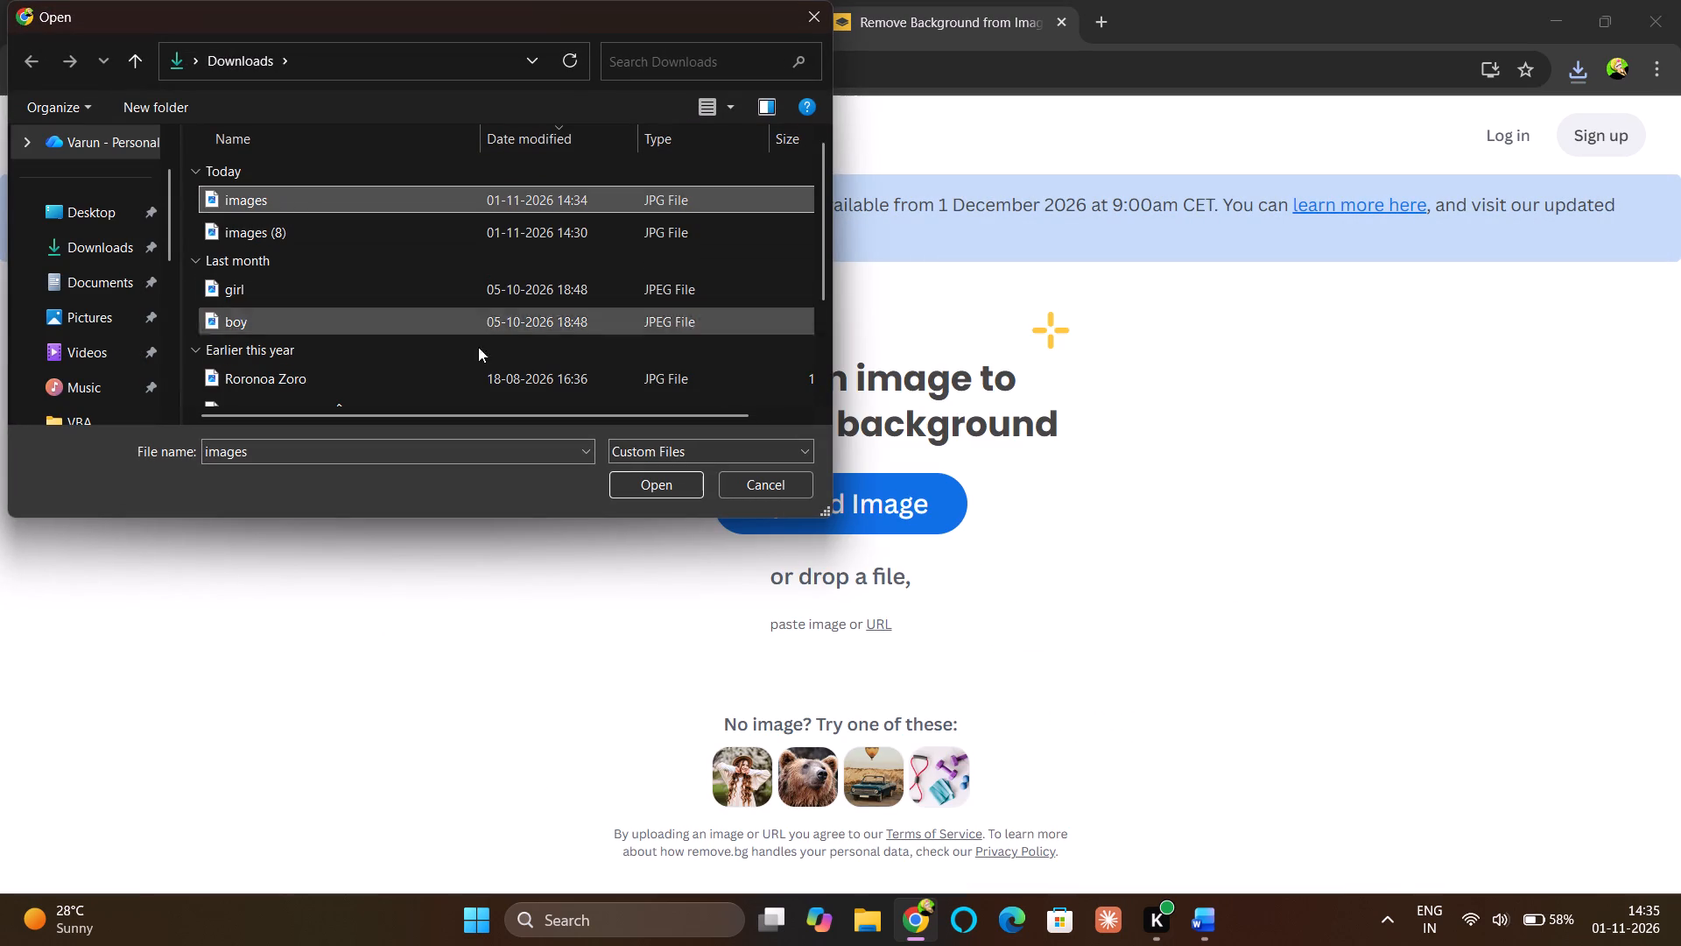
pyautogui.click(632, 483)
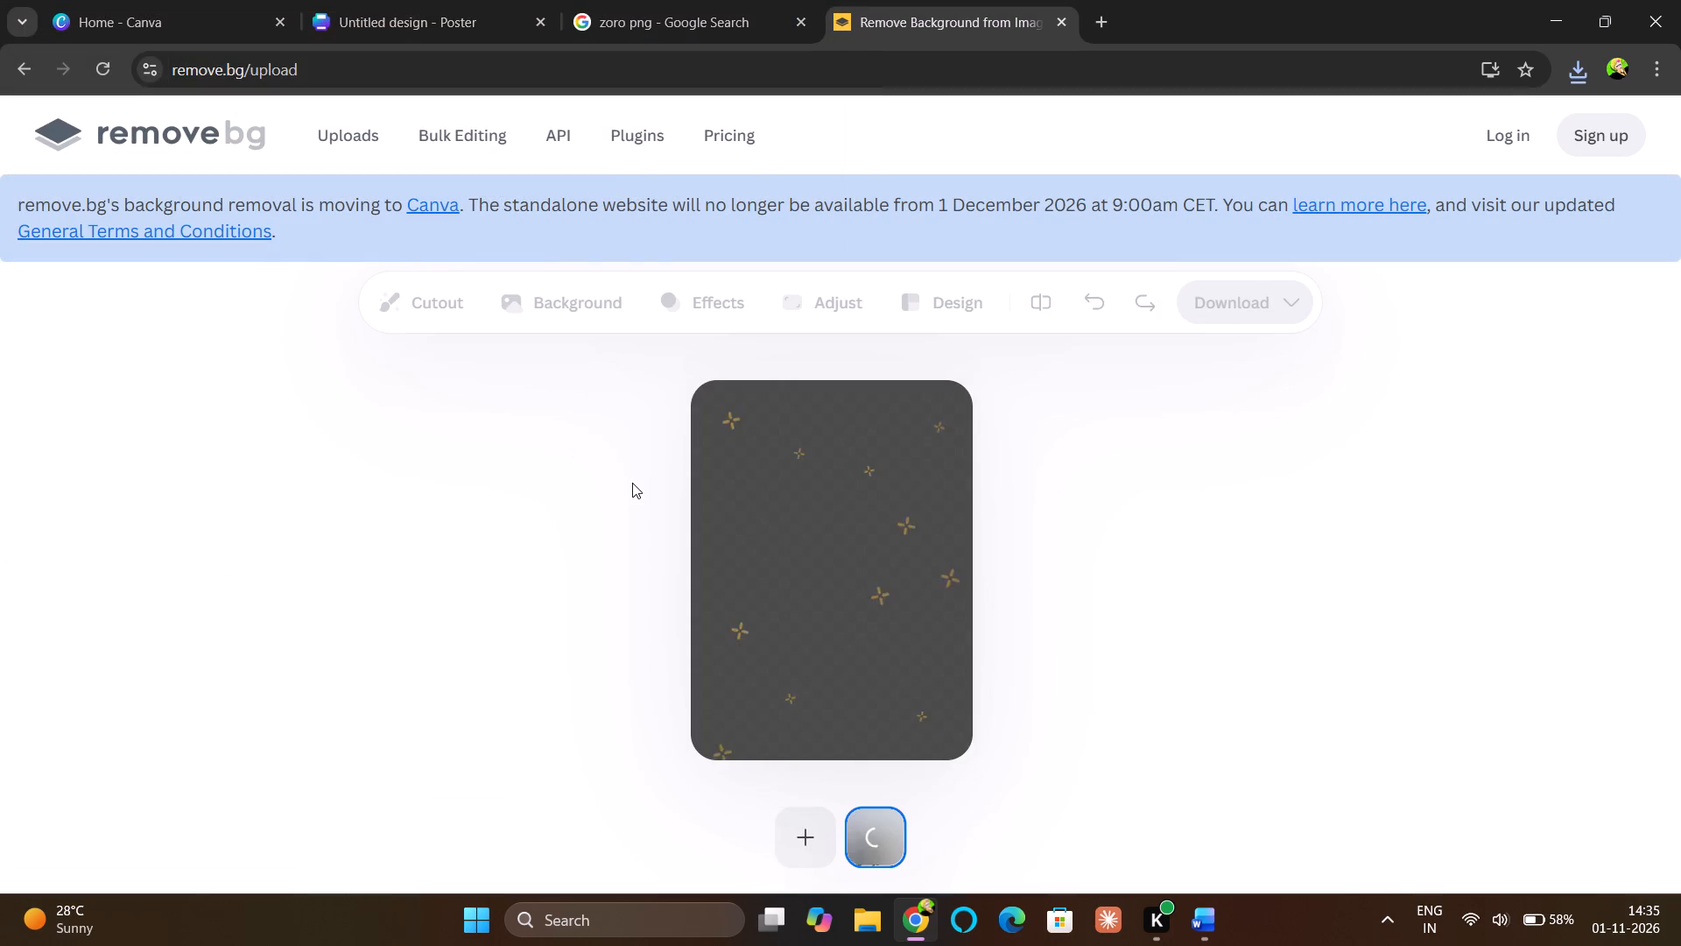
pyautogui.scroll(-1, 628, 524)
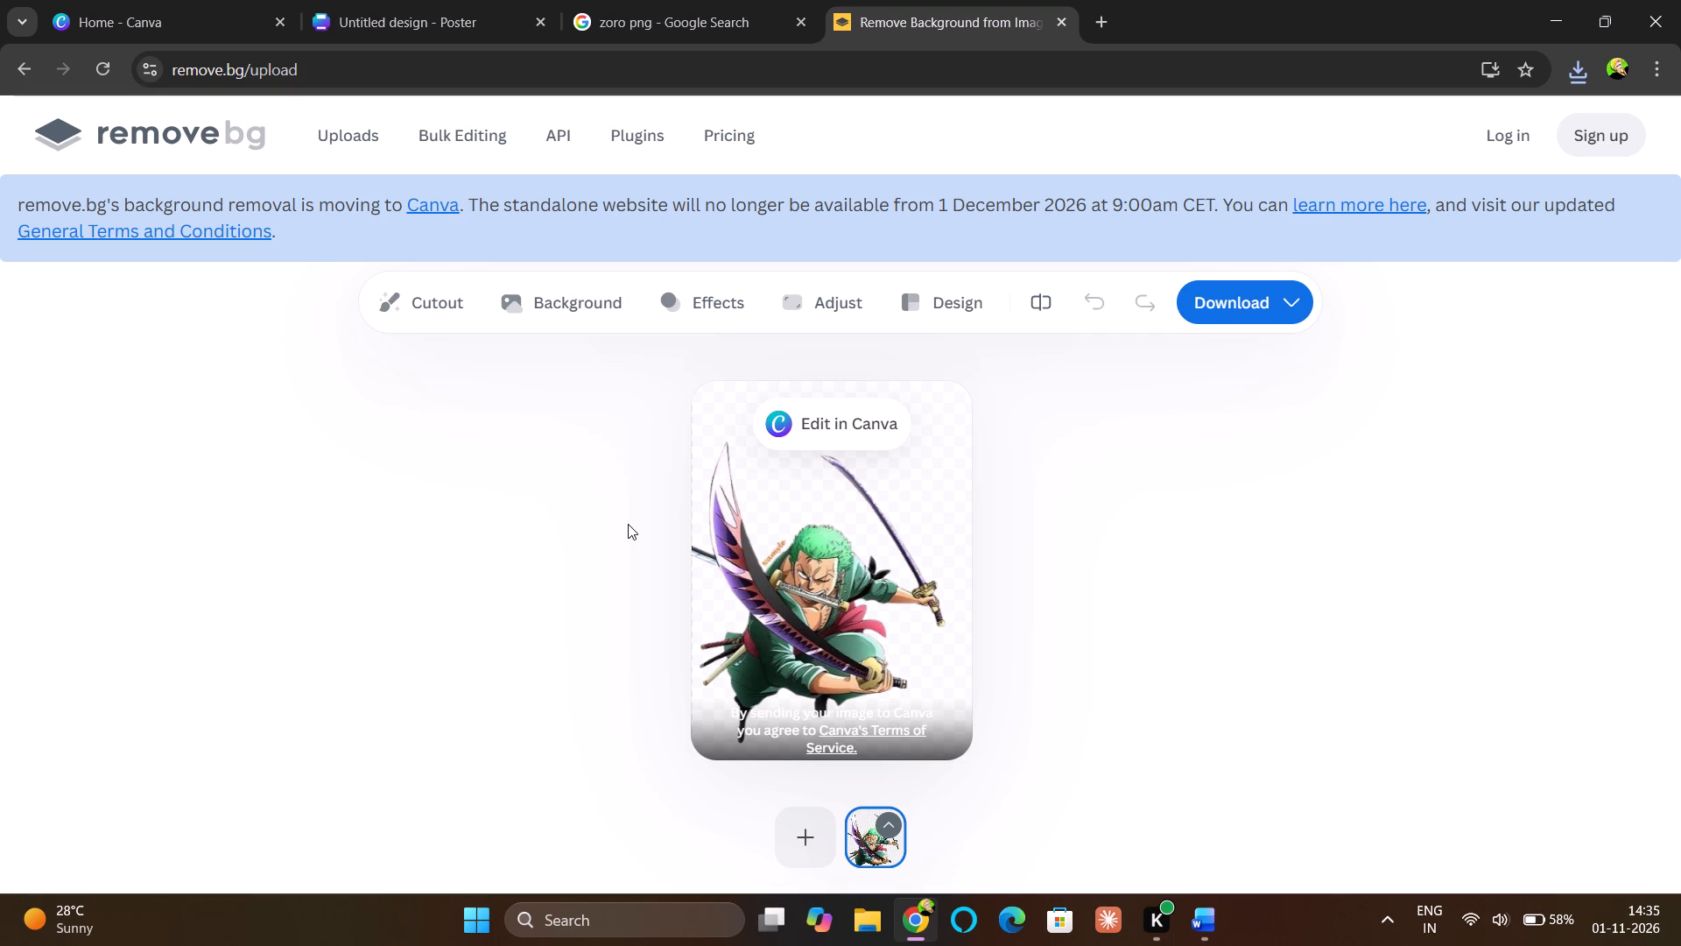
pyautogui.click(1219, 316)
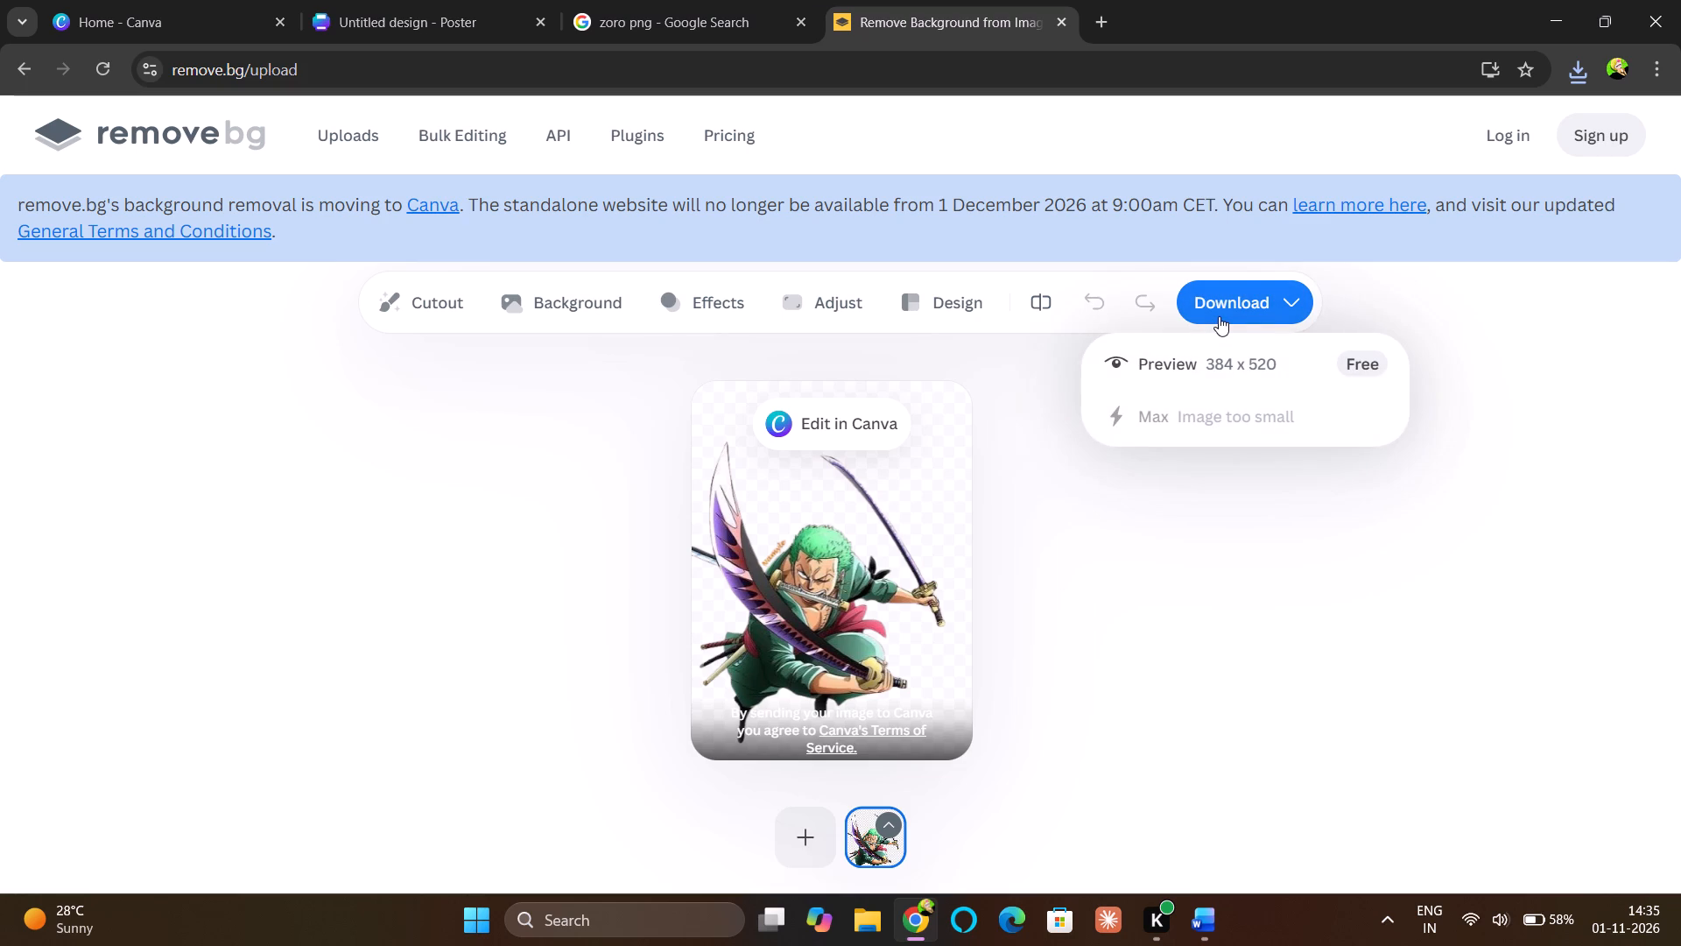
pyautogui.click(1214, 361)
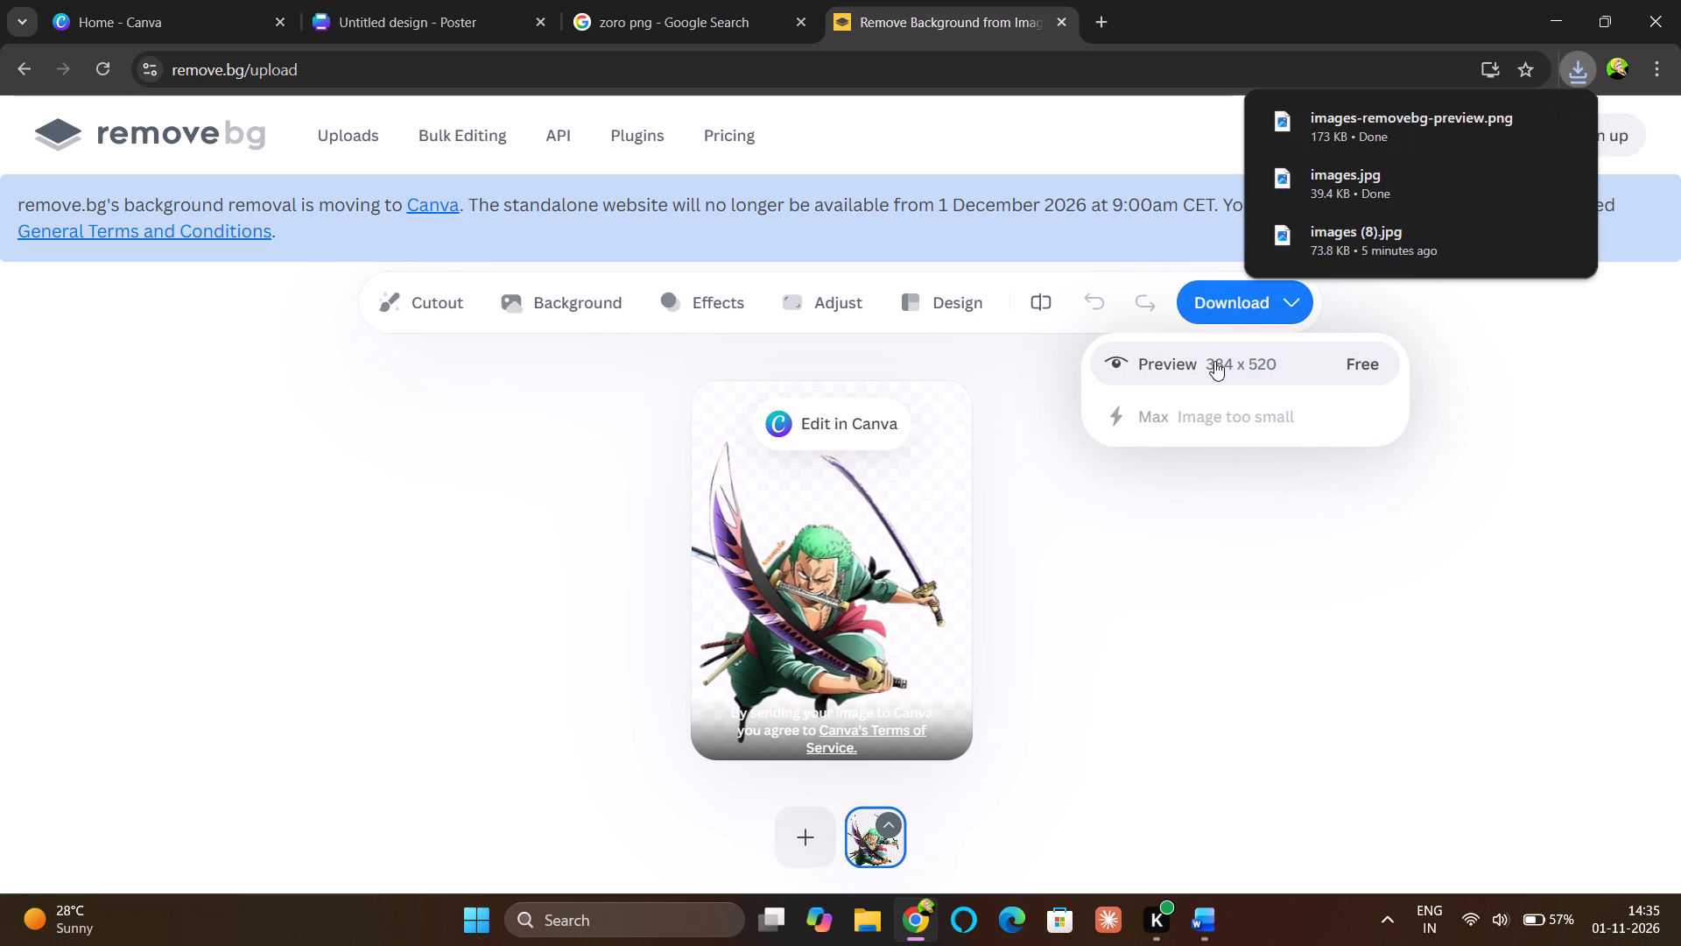
# Switch to the untitled Canva poster design and upload images-removebg-preview from the Downloads folder.
pyautogui.click(462, 8)
pyautogui.click(278, 271)
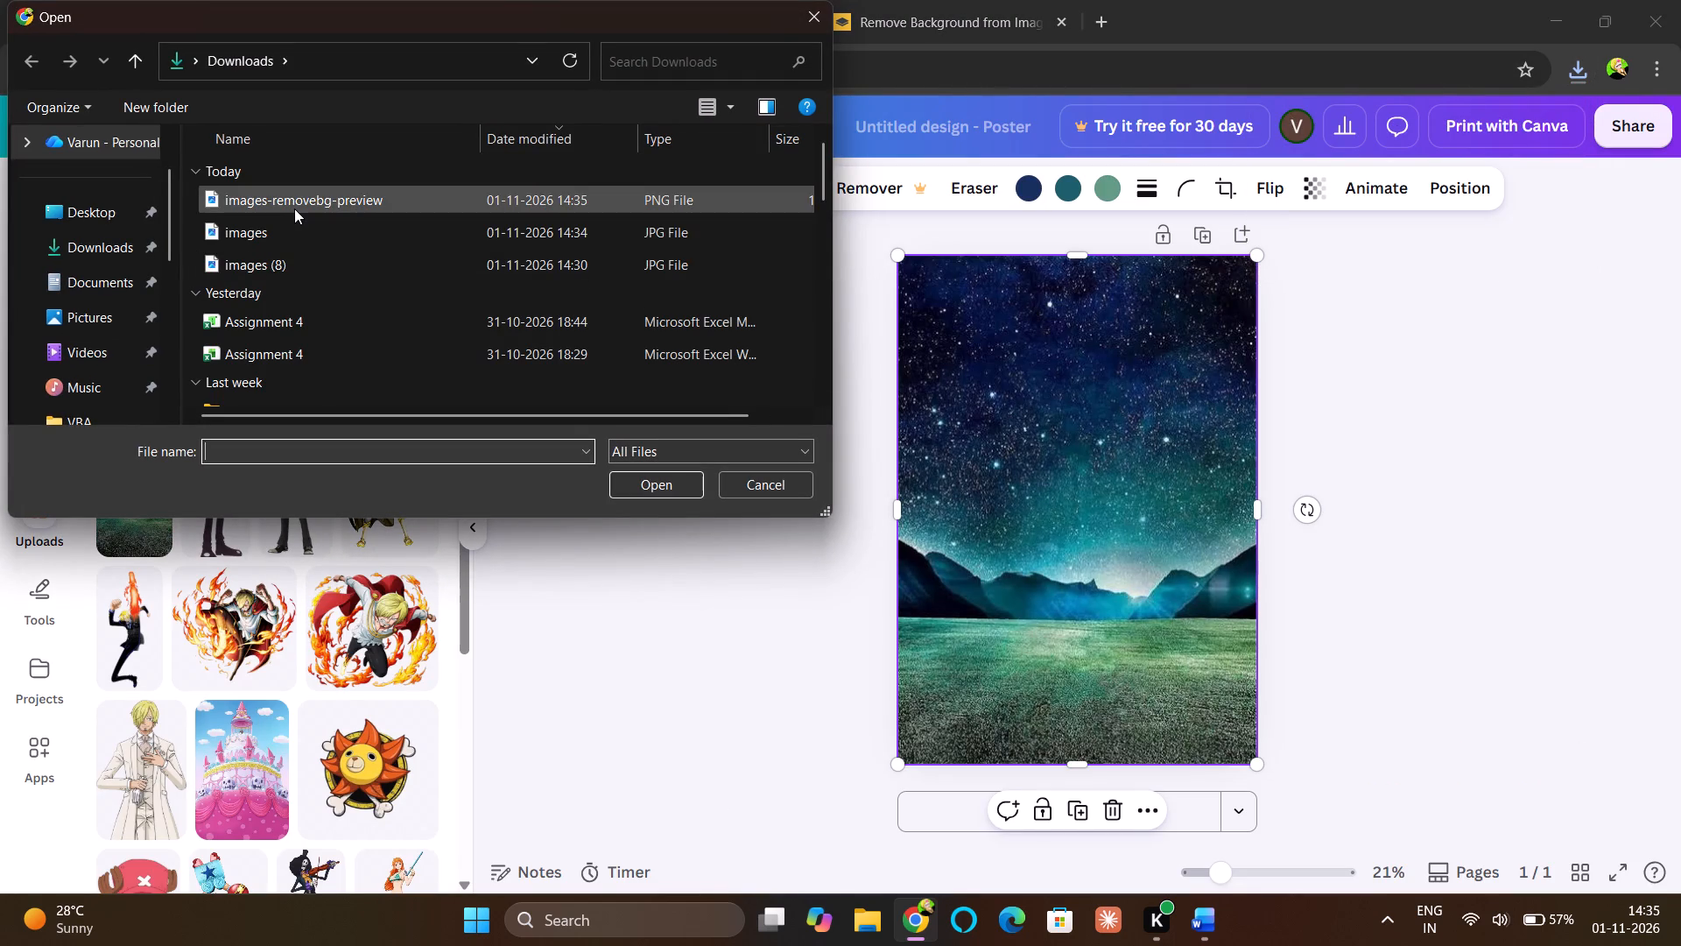
pyautogui.click(294, 208)
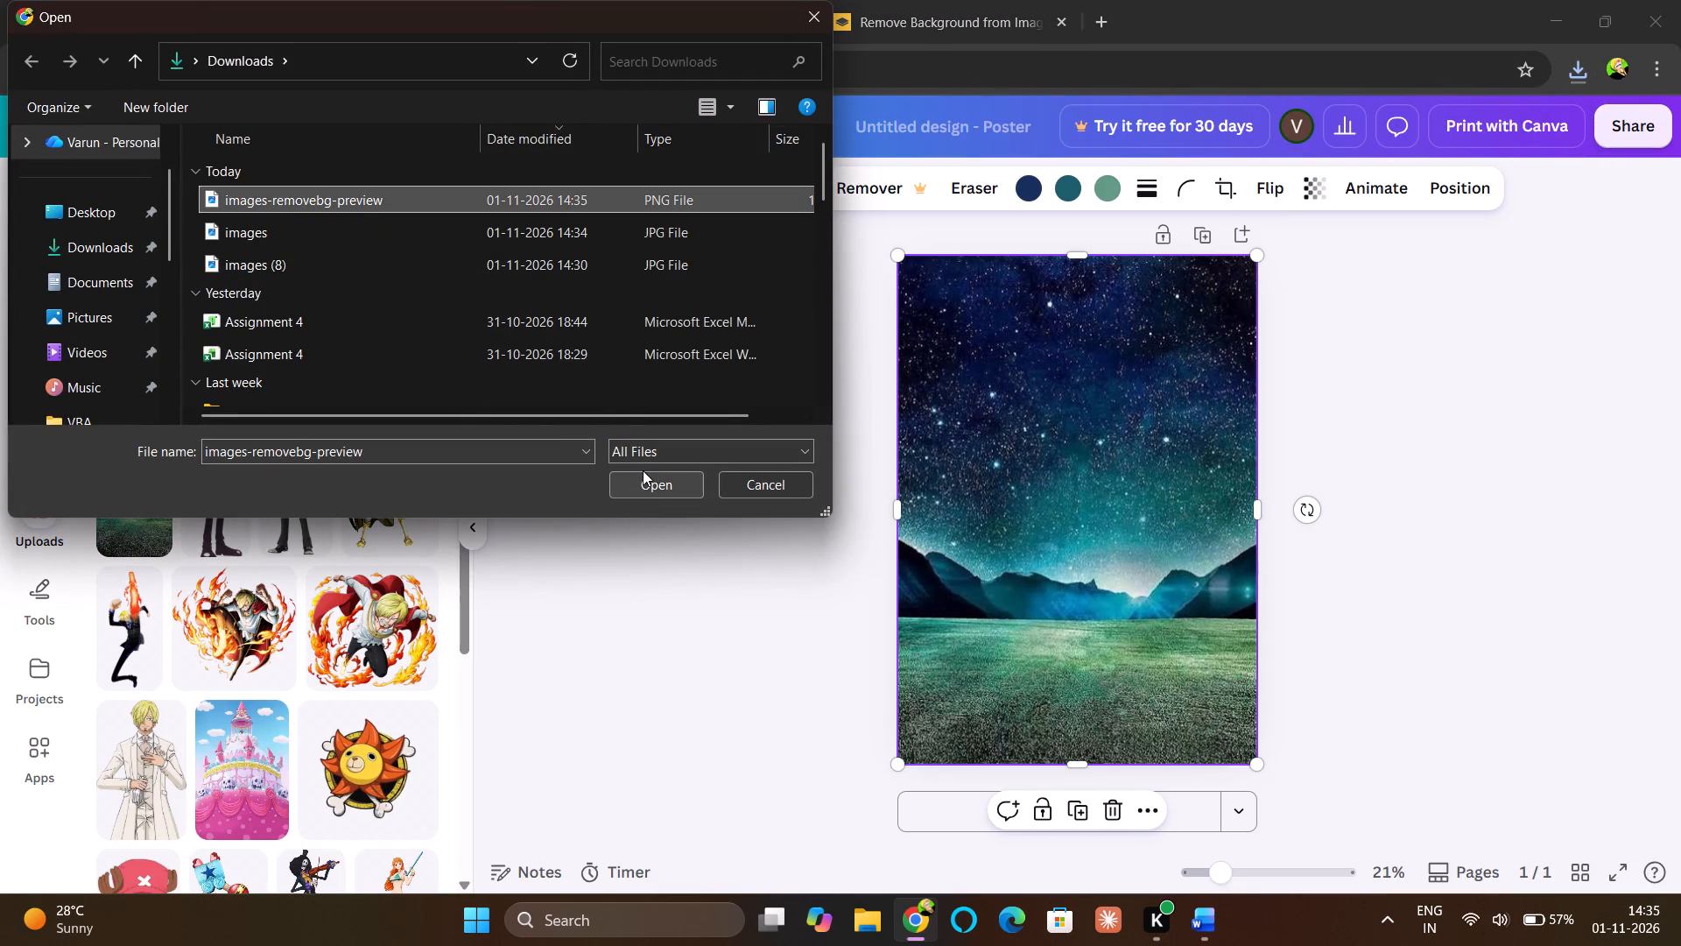
pyautogui.click(643, 470)
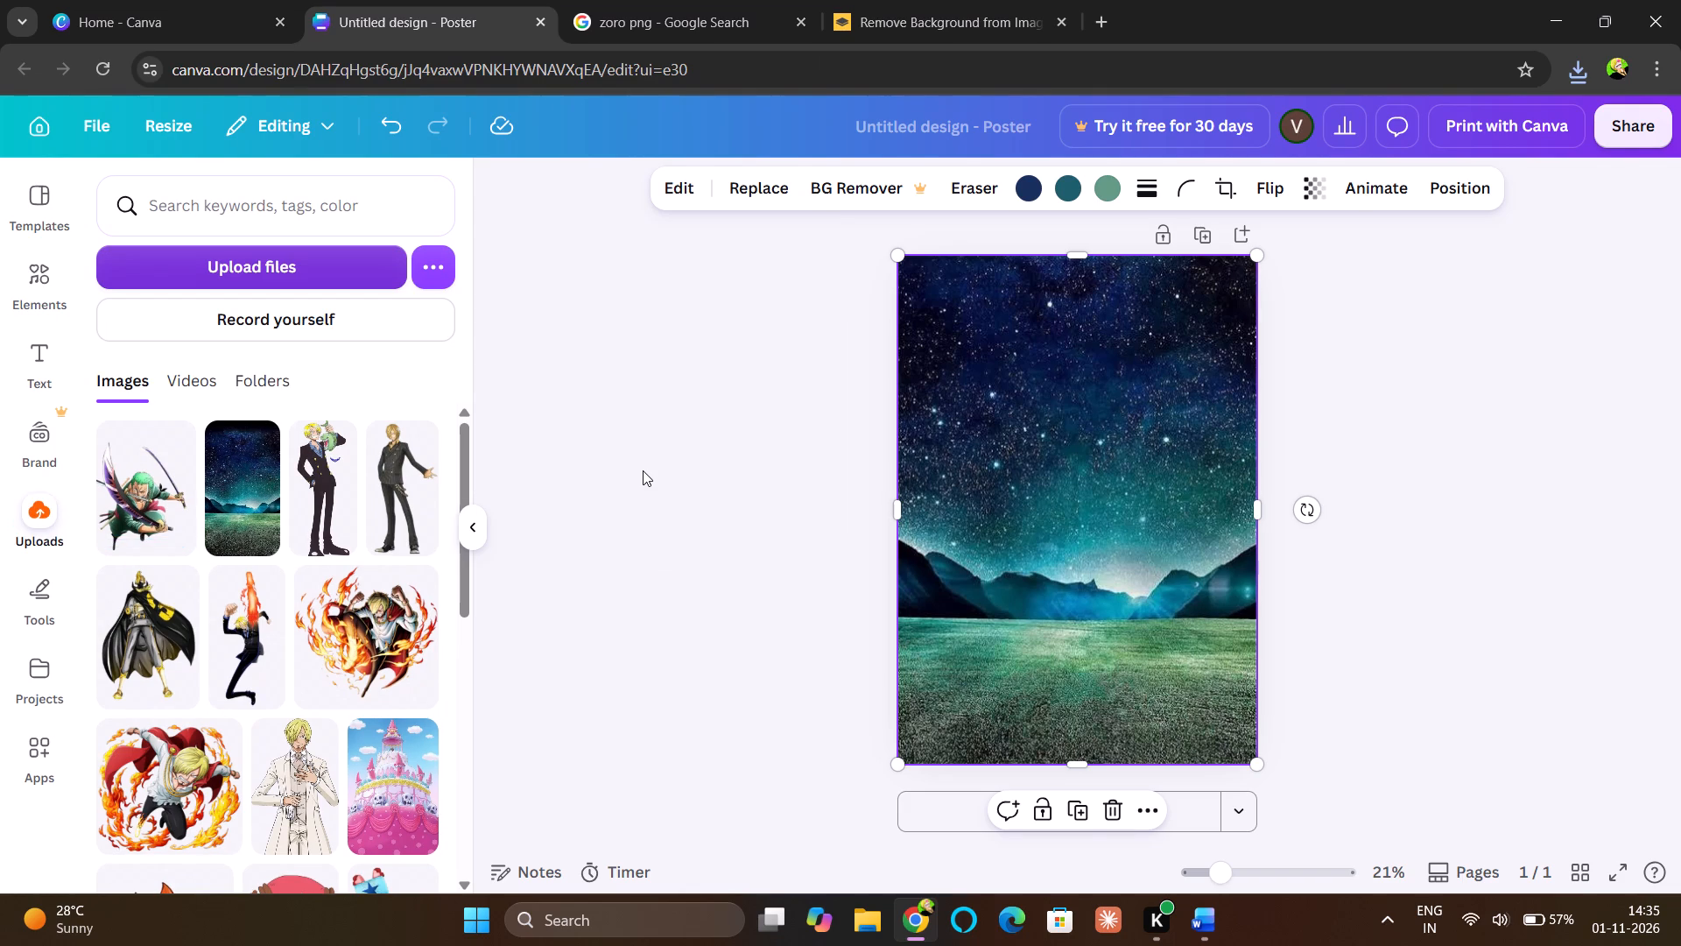
# Place the Zoro cutout on the poster, shrink it to about 15.9 wide and crop the empty strip above his swords.
pyautogui.click(151, 498)
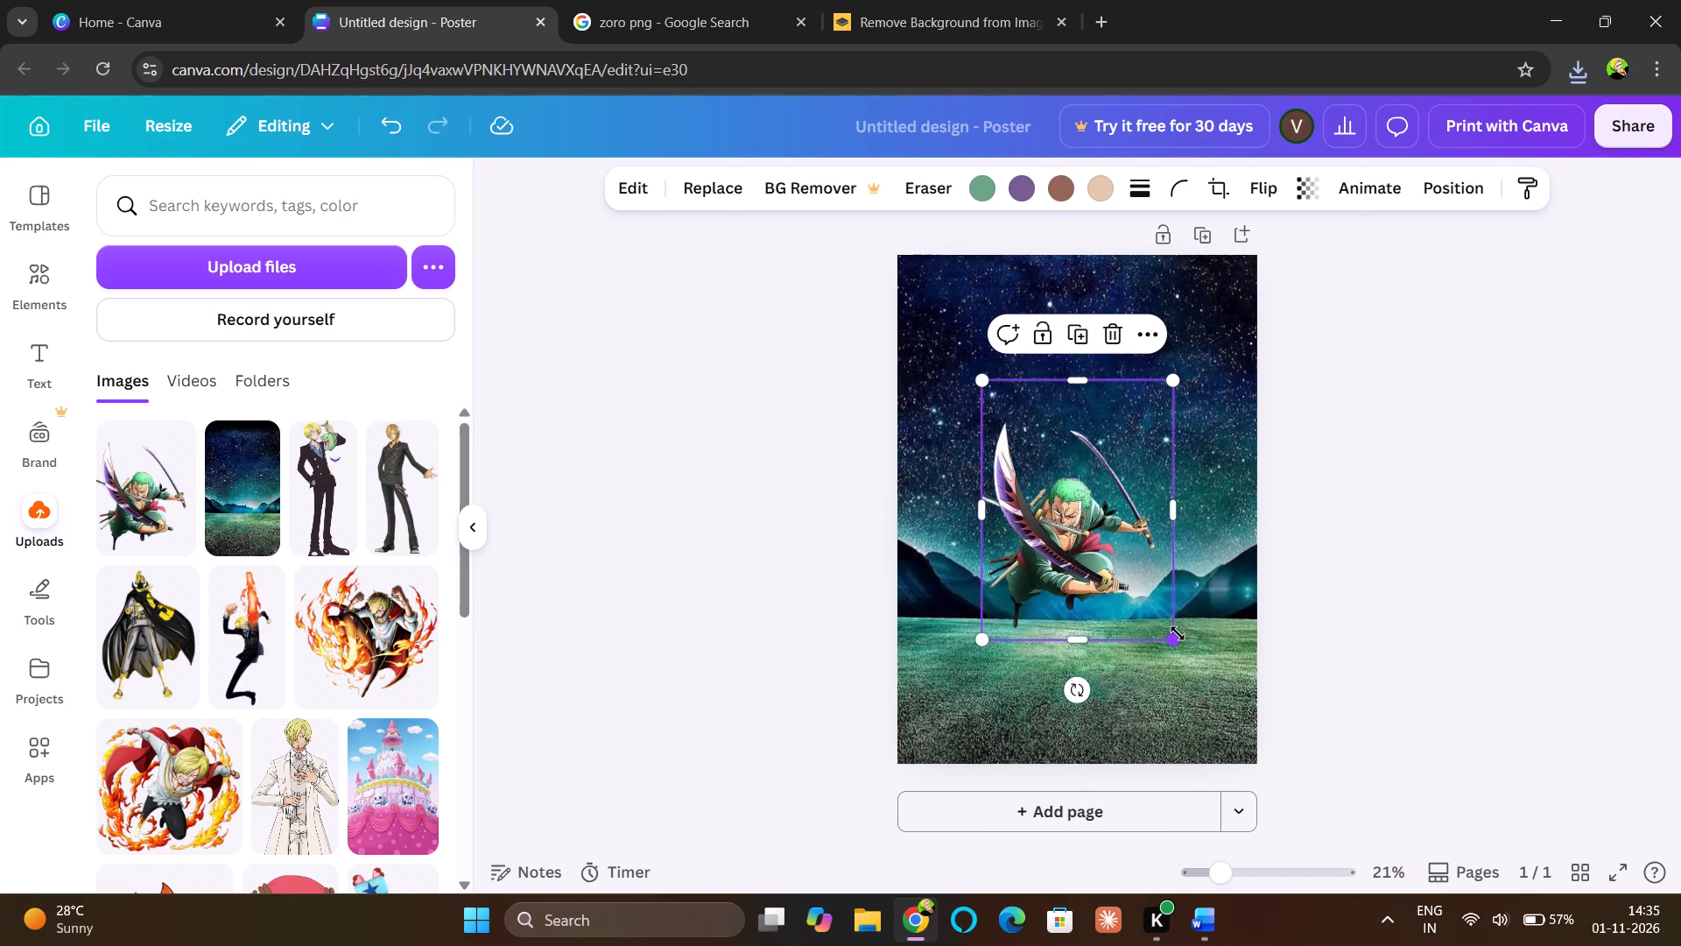
pyautogui.moveTo(1173, 638); pyautogui.dragTo(1102, 574)
pyautogui.moveTo(1048, 380); pyautogui.dragTo(1052, 392)
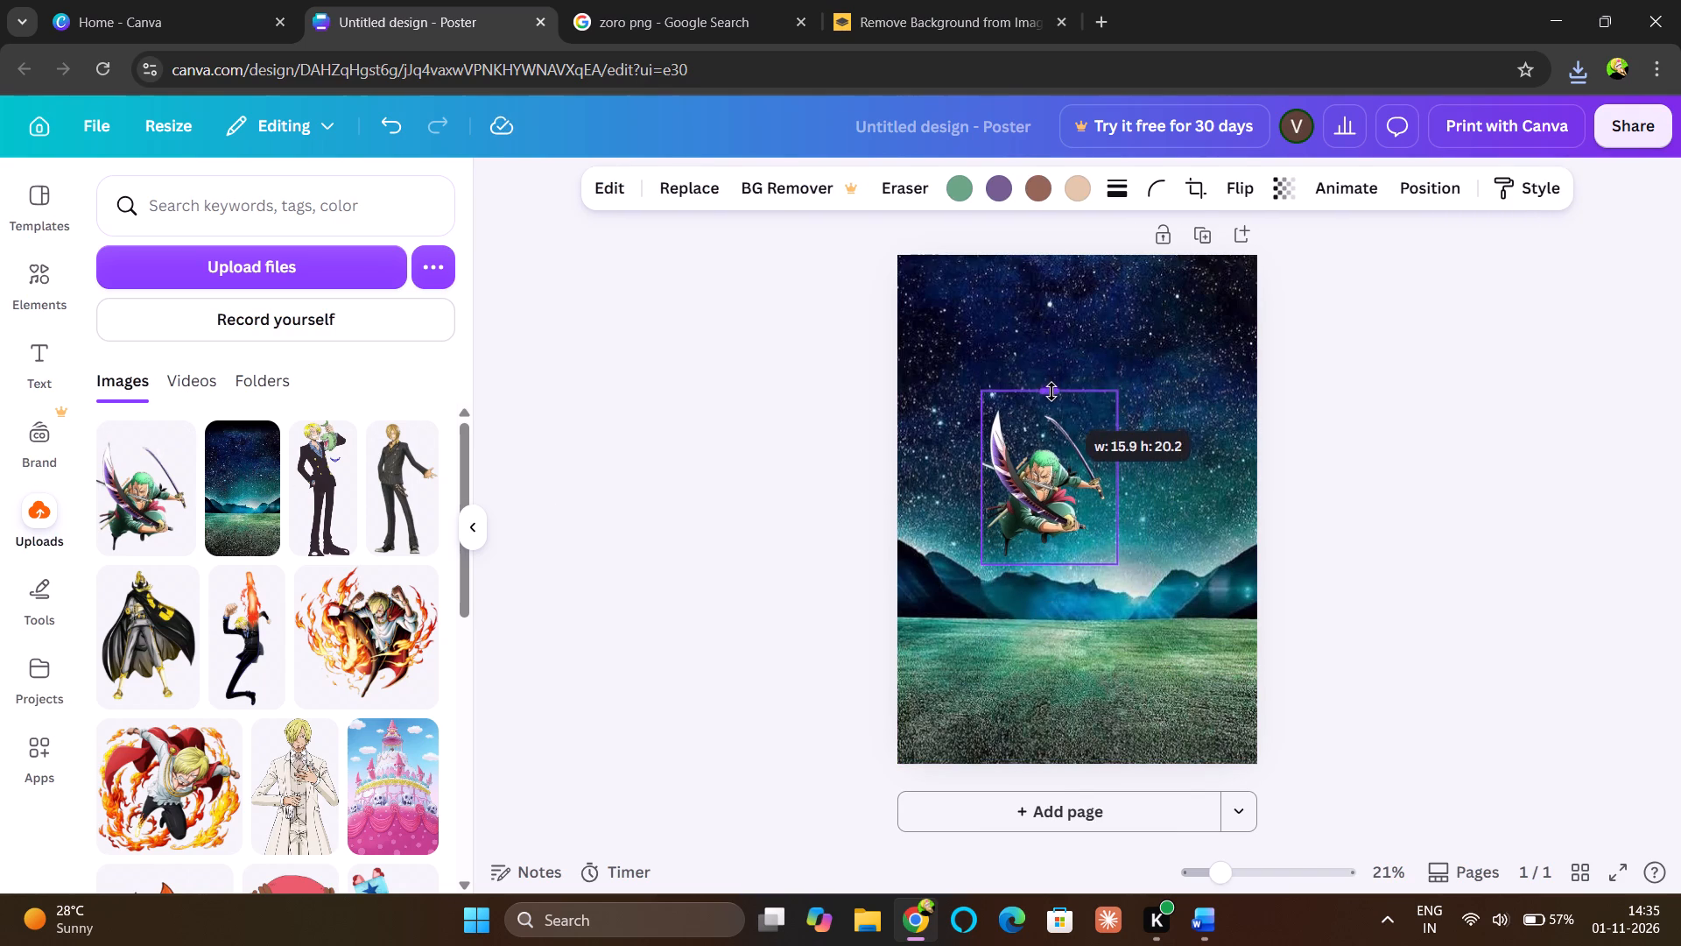
pyautogui.moveTo(1052, 392); pyautogui.dragTo(1052, 405)
# Position the Zoro cutout near the poster's horizontal centre, in front of the mountains with his feet at the grass horizon.
pyautogui.moveTo(1052, 473); pyautogui.dragTo(1118, 546)
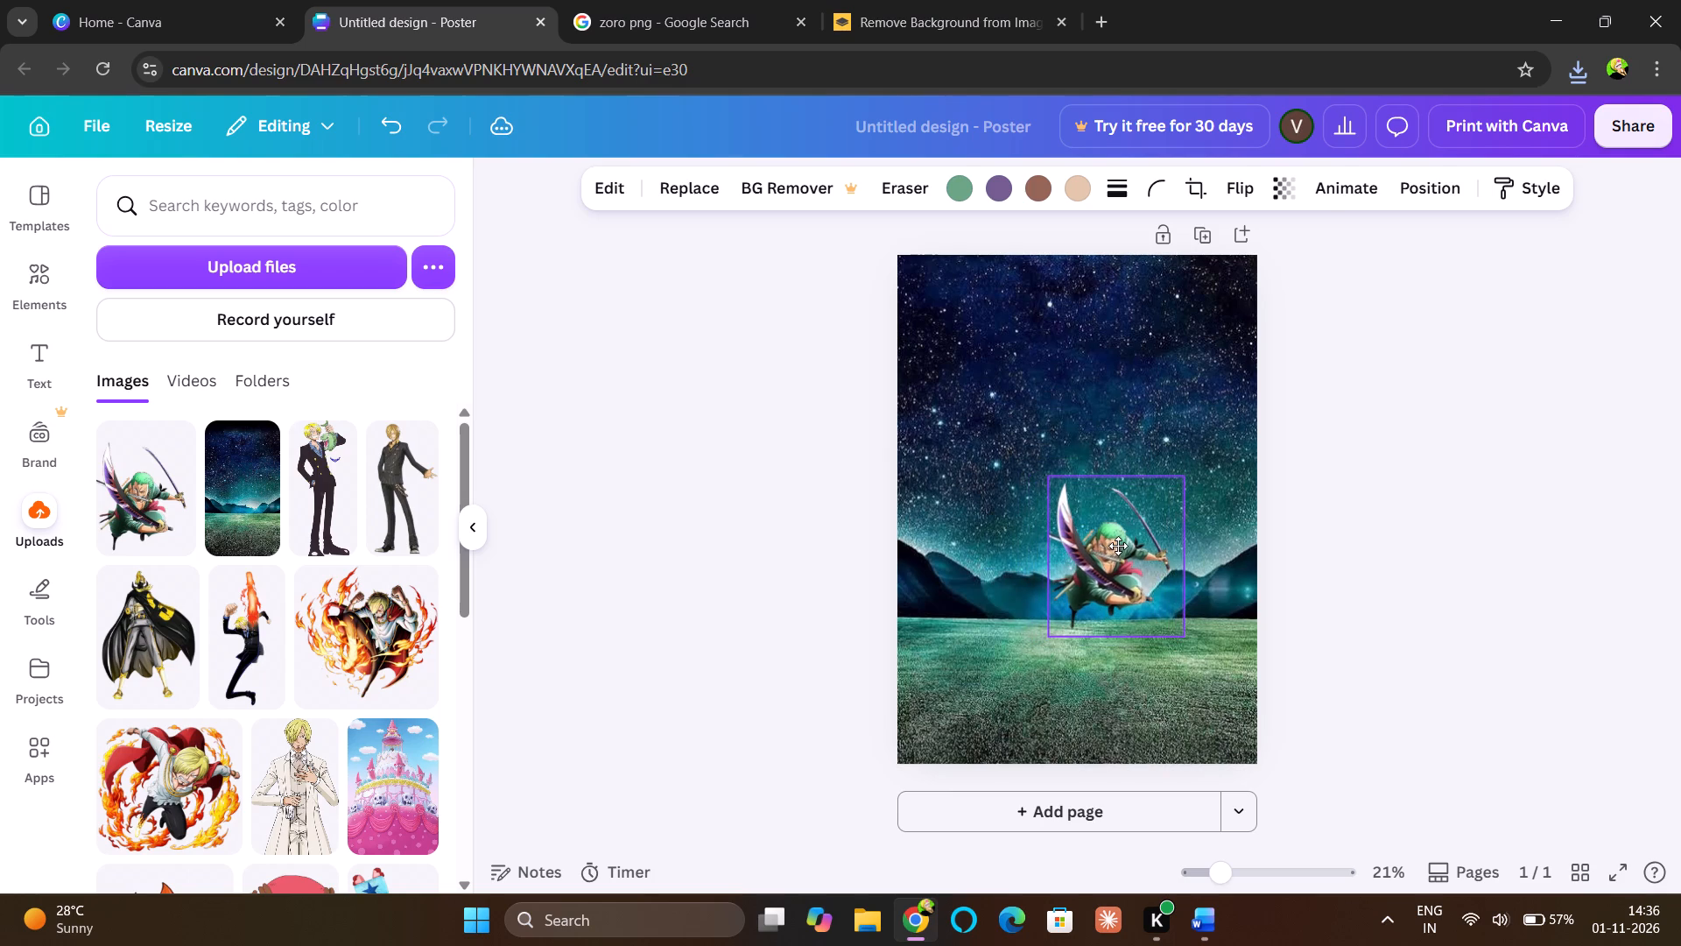
pyautogui.moveTo(1118, 546); pyautogui.dragTo(1096, 552)
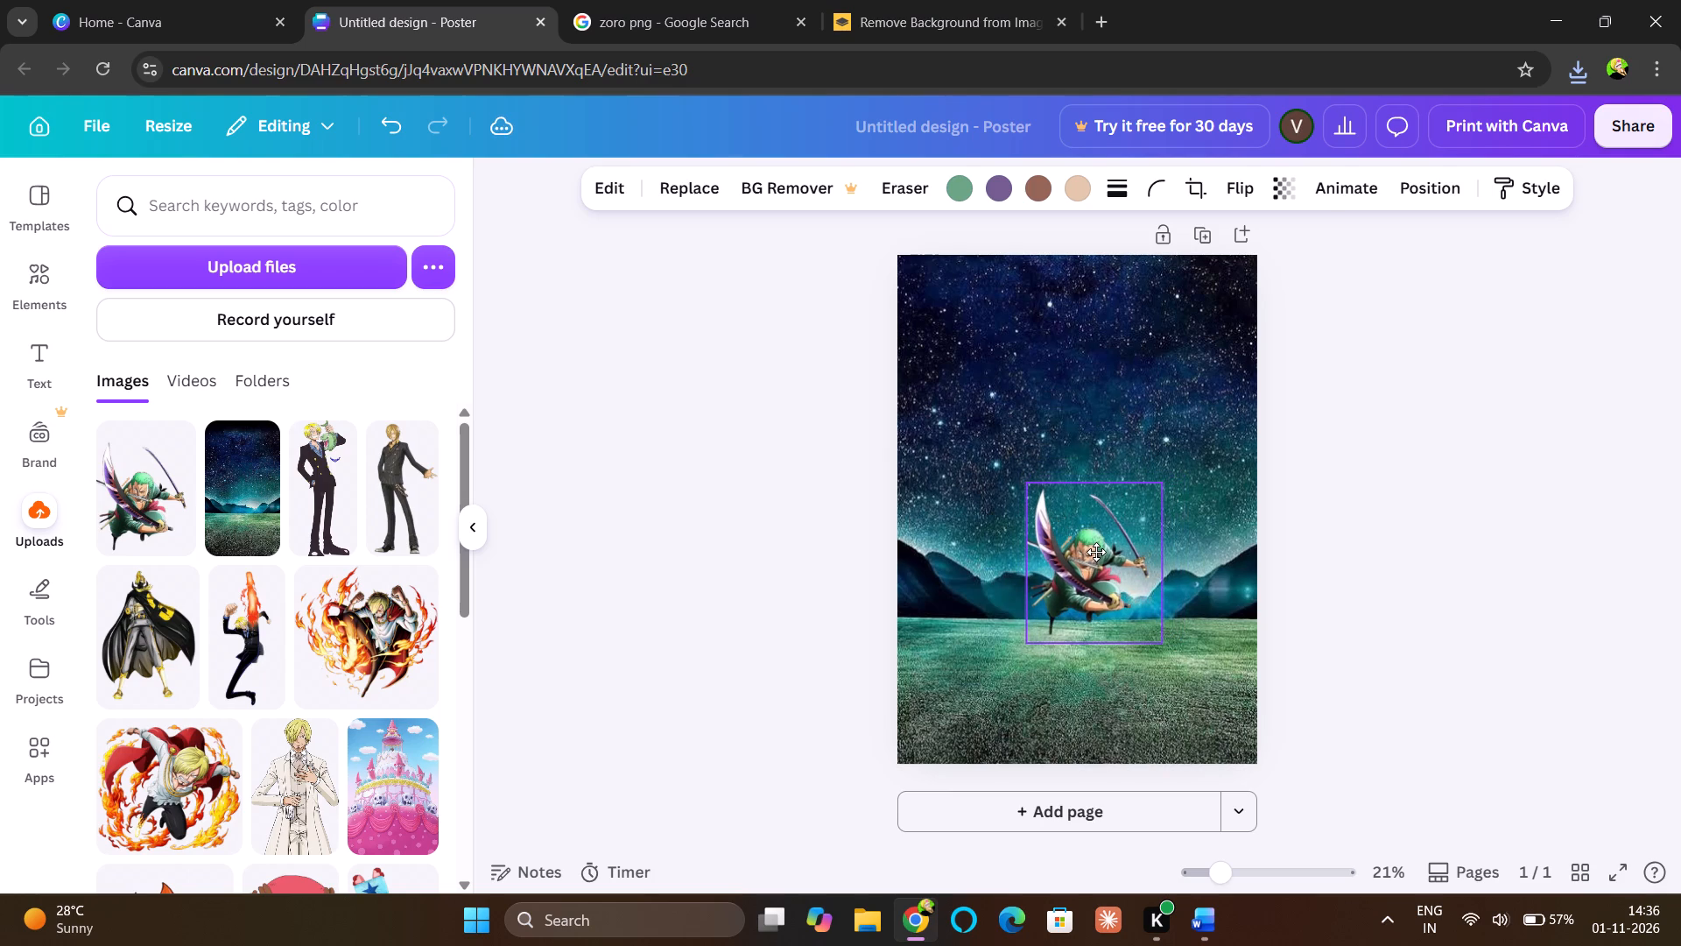
pyautogui.moveTo(1096, 552); pyautogui.dragTo(1084, 662)
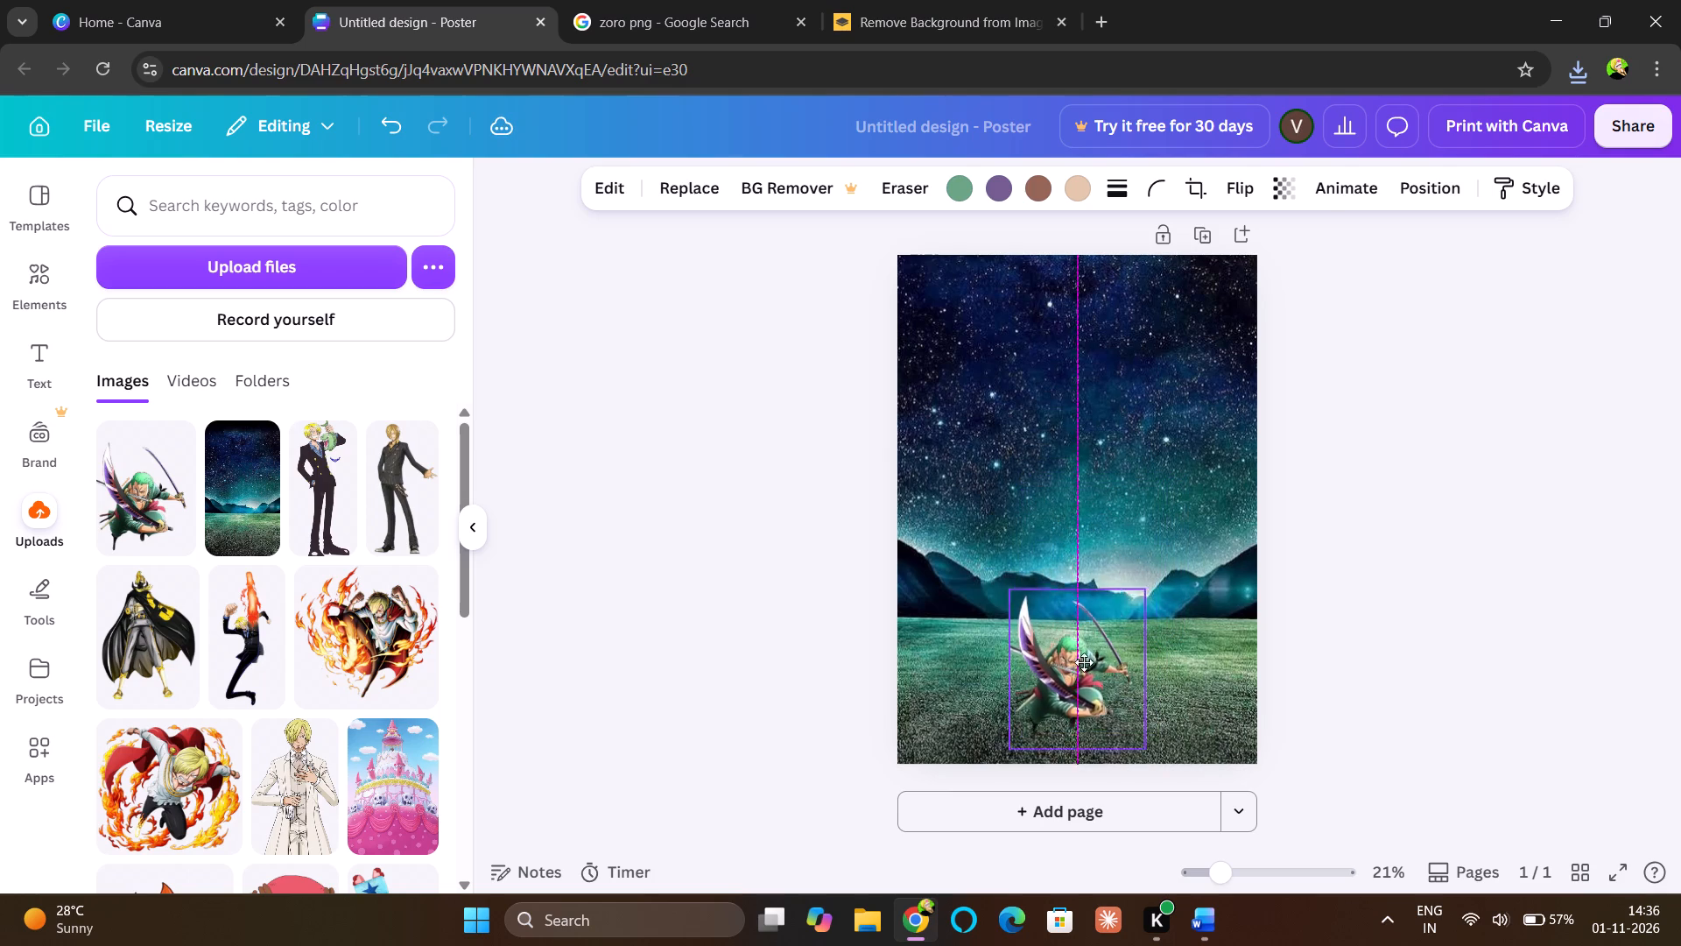
pyautogui.moveTo(1084, 662); pyautogui.dragTo(1083, 649)
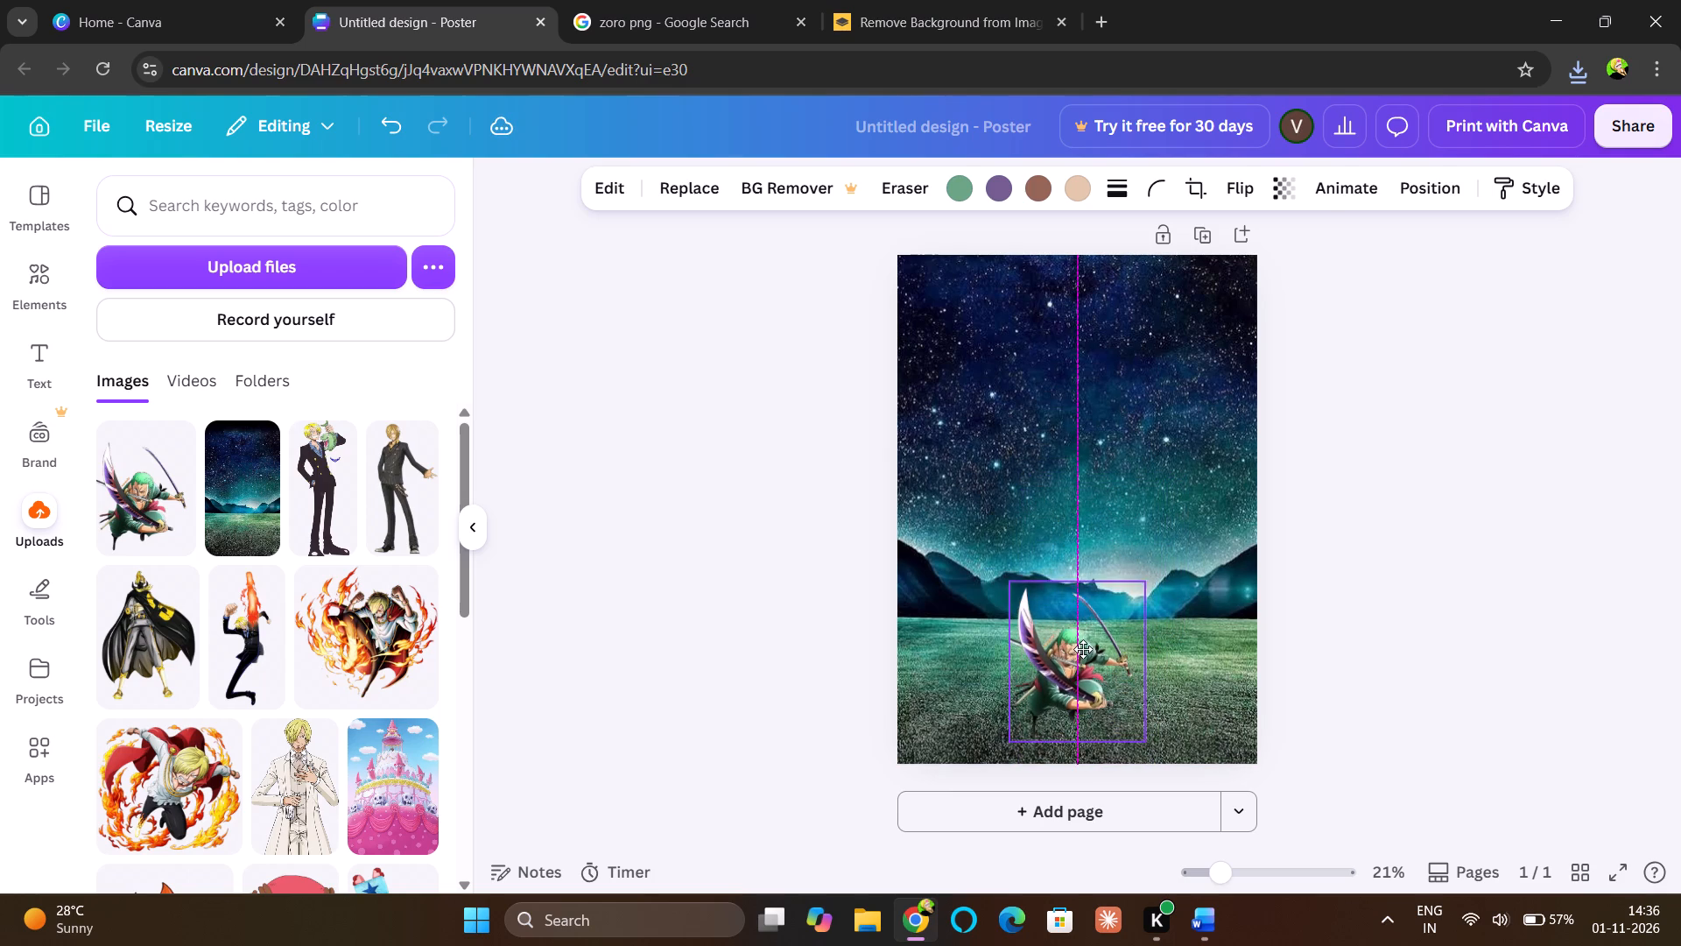
pyautogui.moveTo(1083, 649); pyautogui.dragTo(1076, 595)
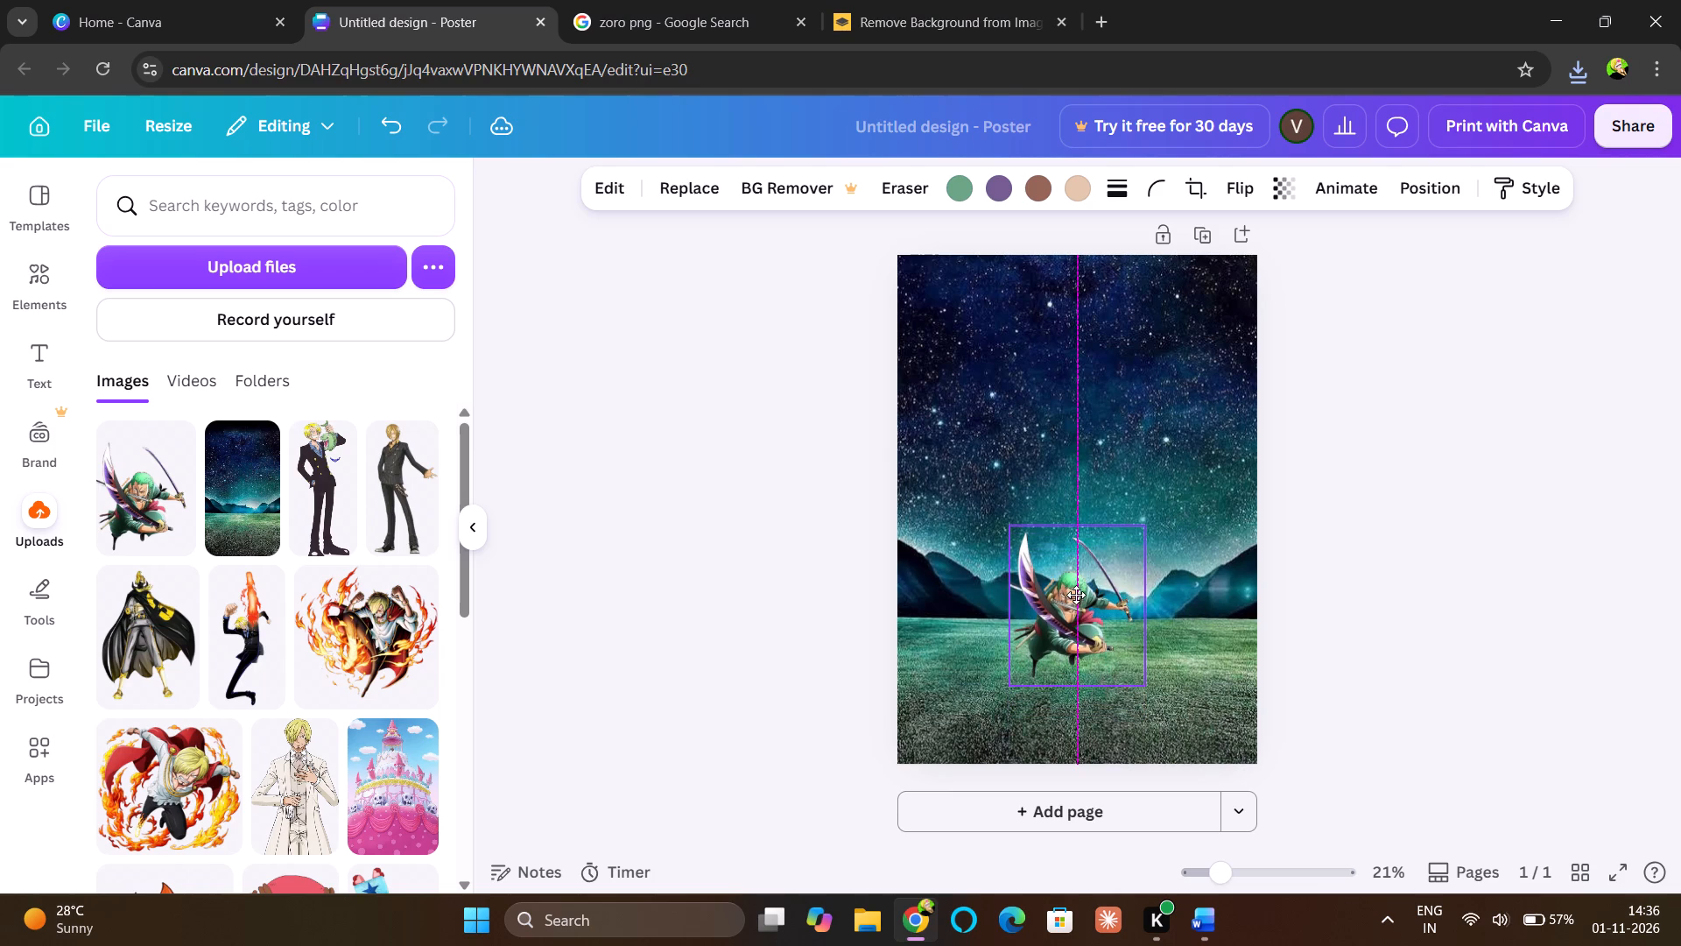
pyautogui.moveTo(1076, 595); pyautogui.dragTo(1076, 557)
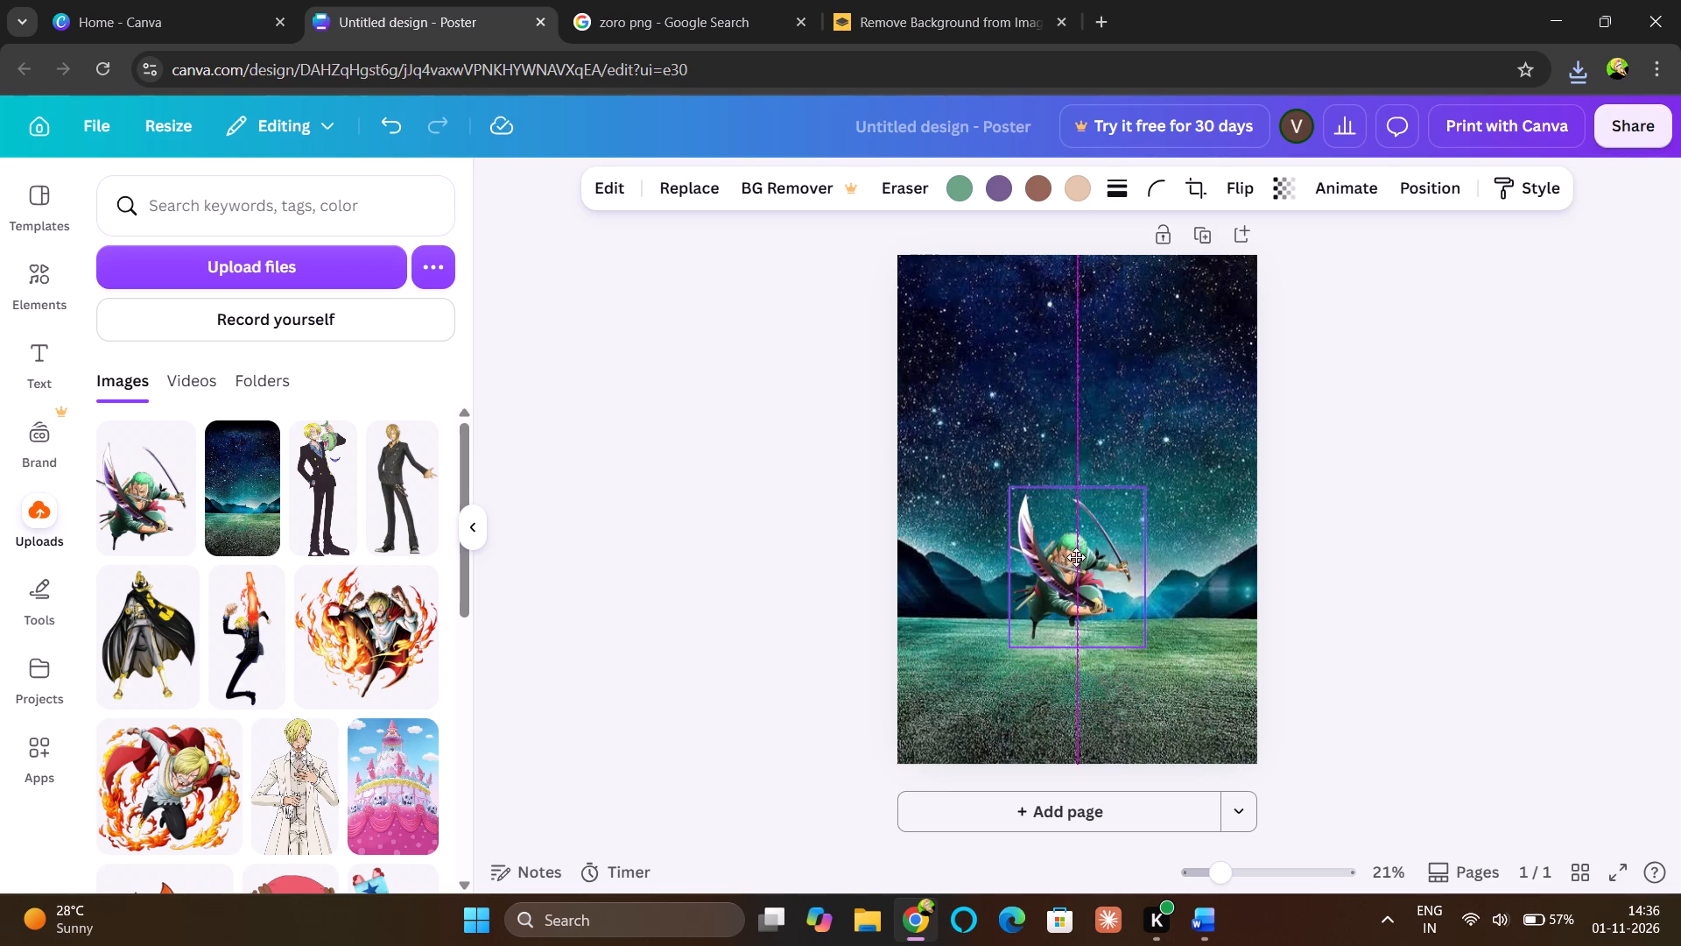
pyautogui.moveTo(1076, 557); pyautogui.dragTo(1088, 554)
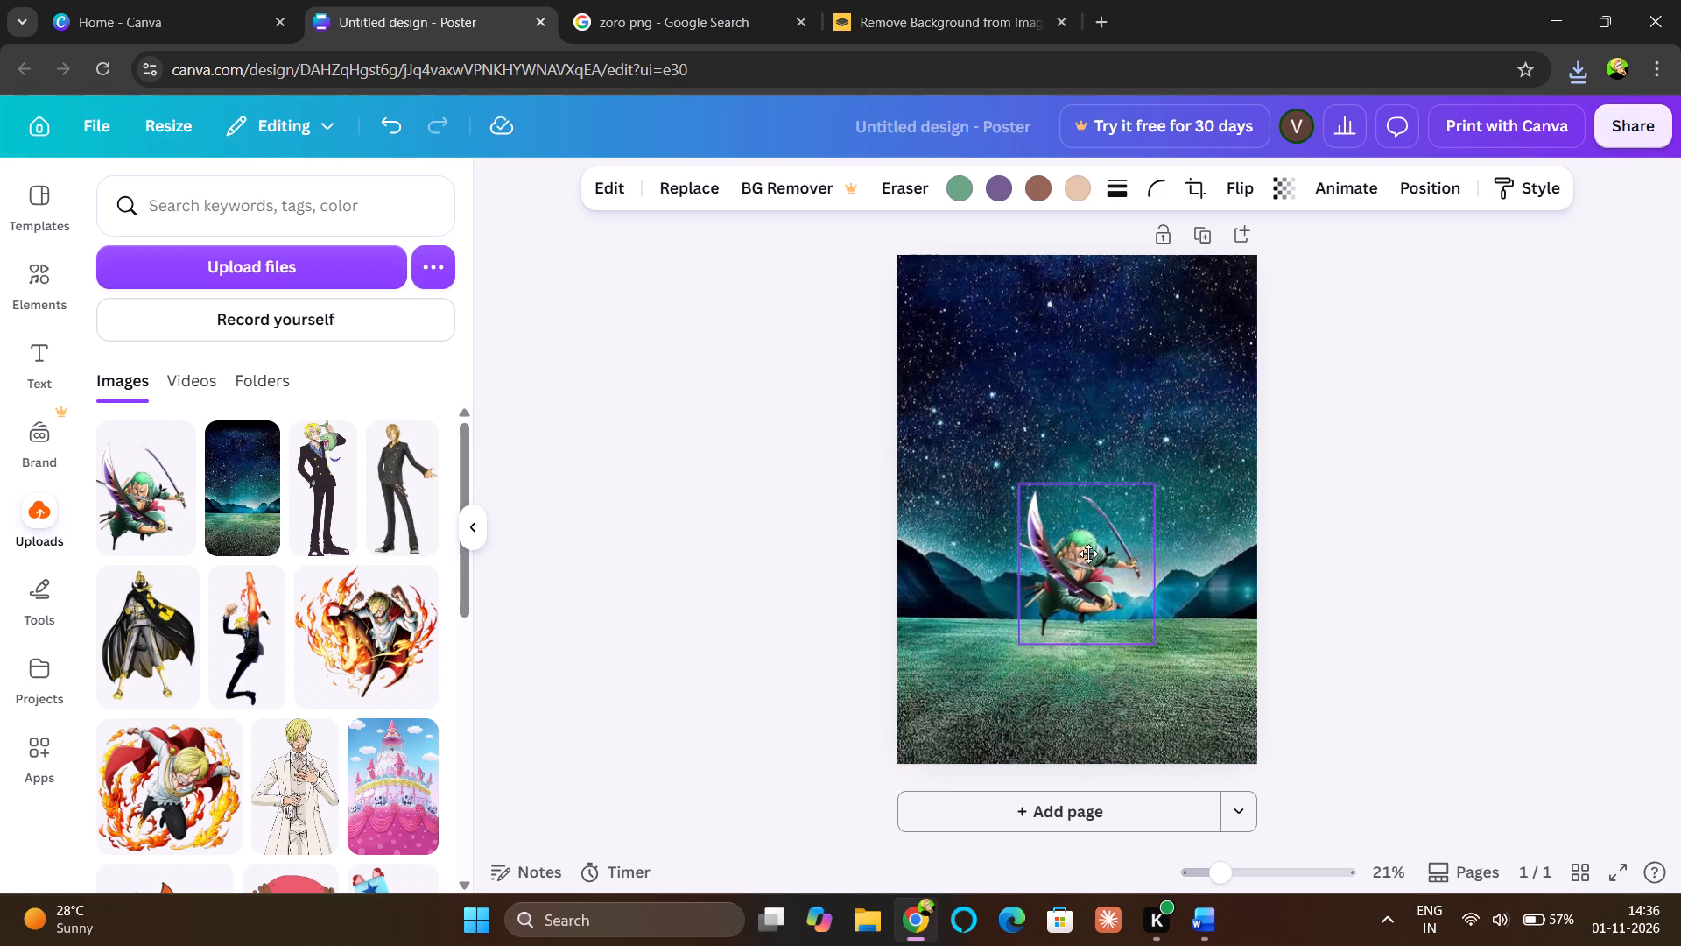
pyautogui.moveTo(1088, 554); pyautogui.dragTo(1085, 552)
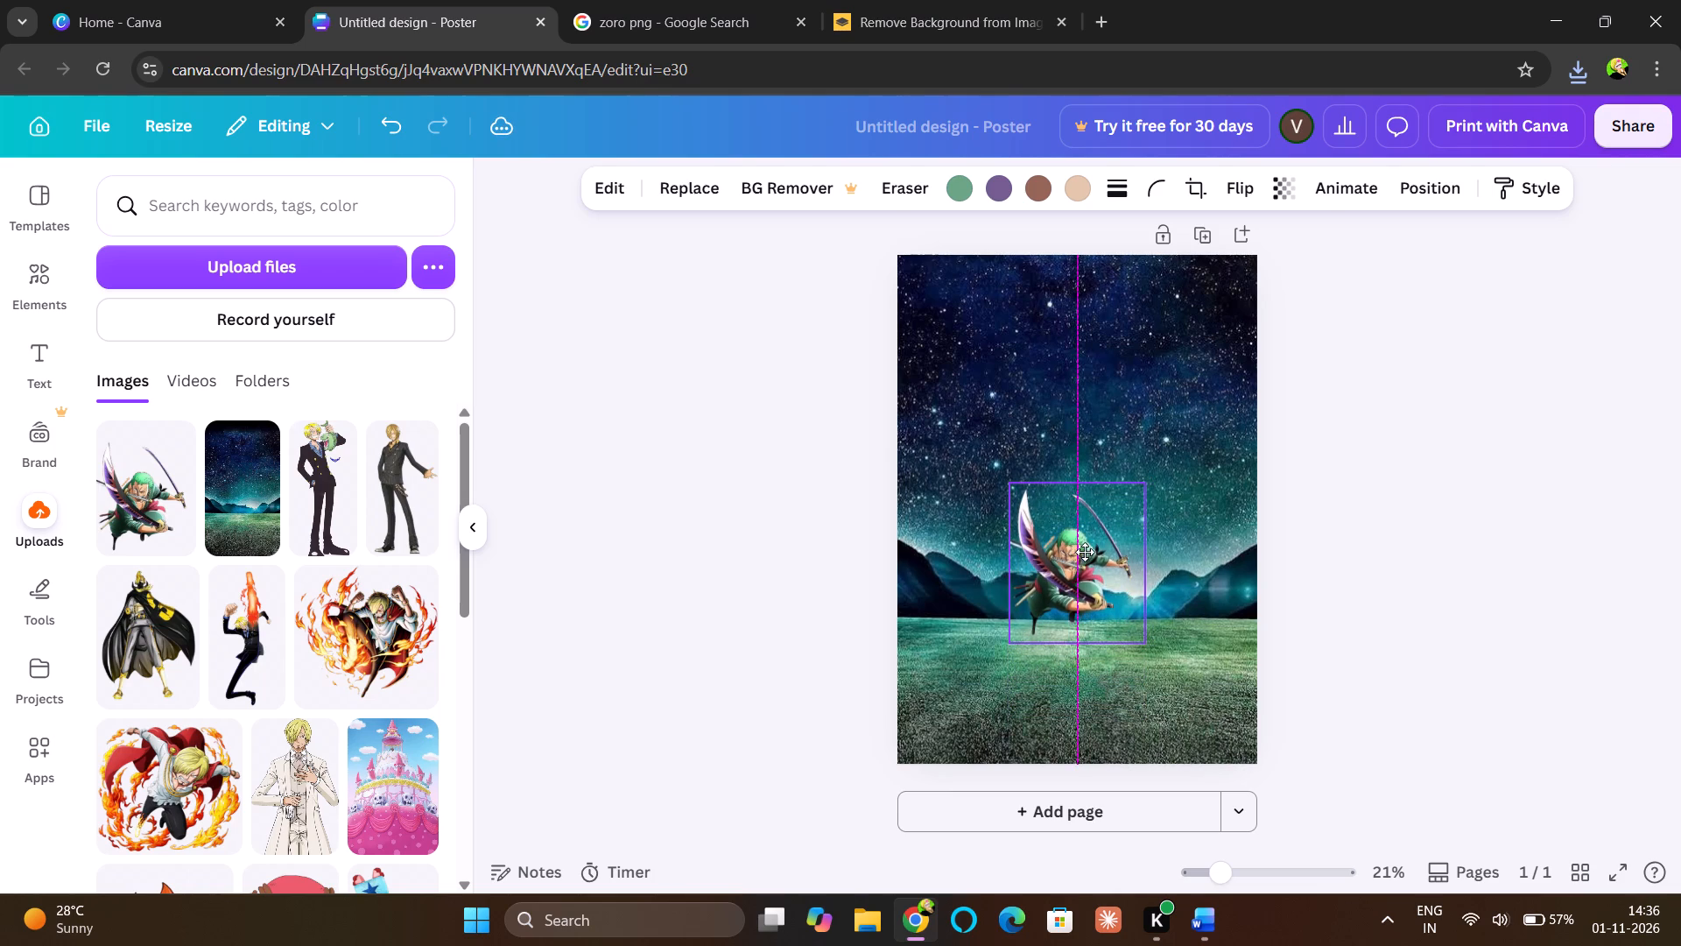
pyautogui.moveTo(1085, 552); pyautogui.dragTo(1087, 548)
pyautogui.click(1366, 568)
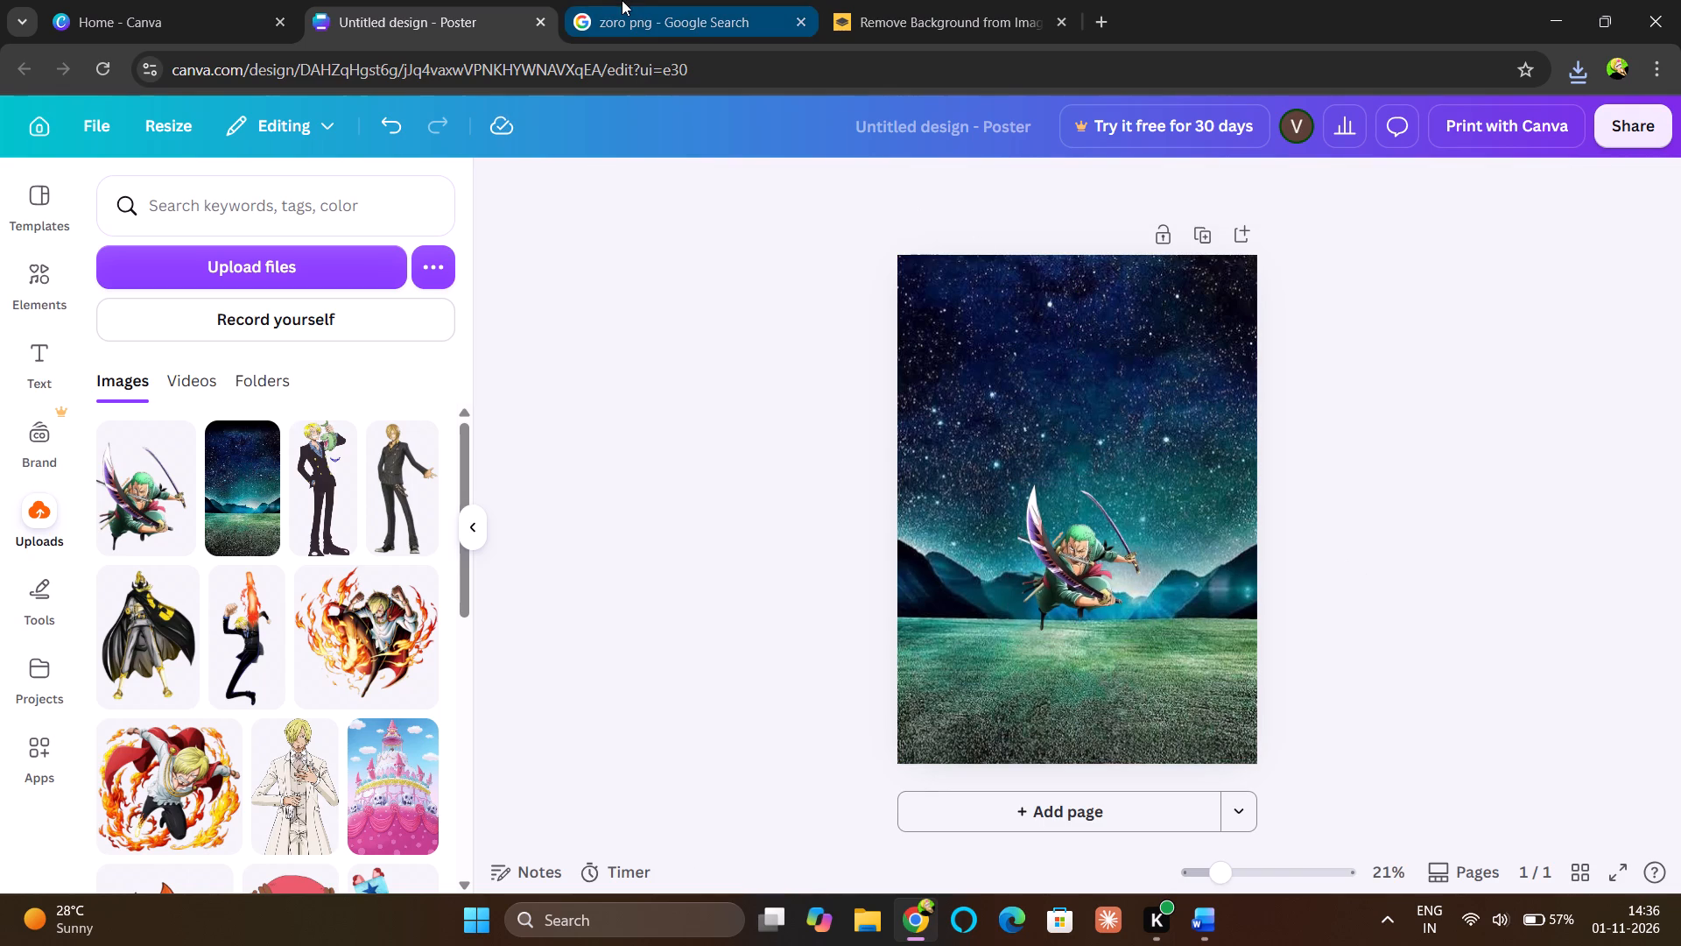
# From the zoro png Google results, save the Roronoa Zoro image with skulls and flames to Downloads as images (1).
pyautogui.click(647, 0)
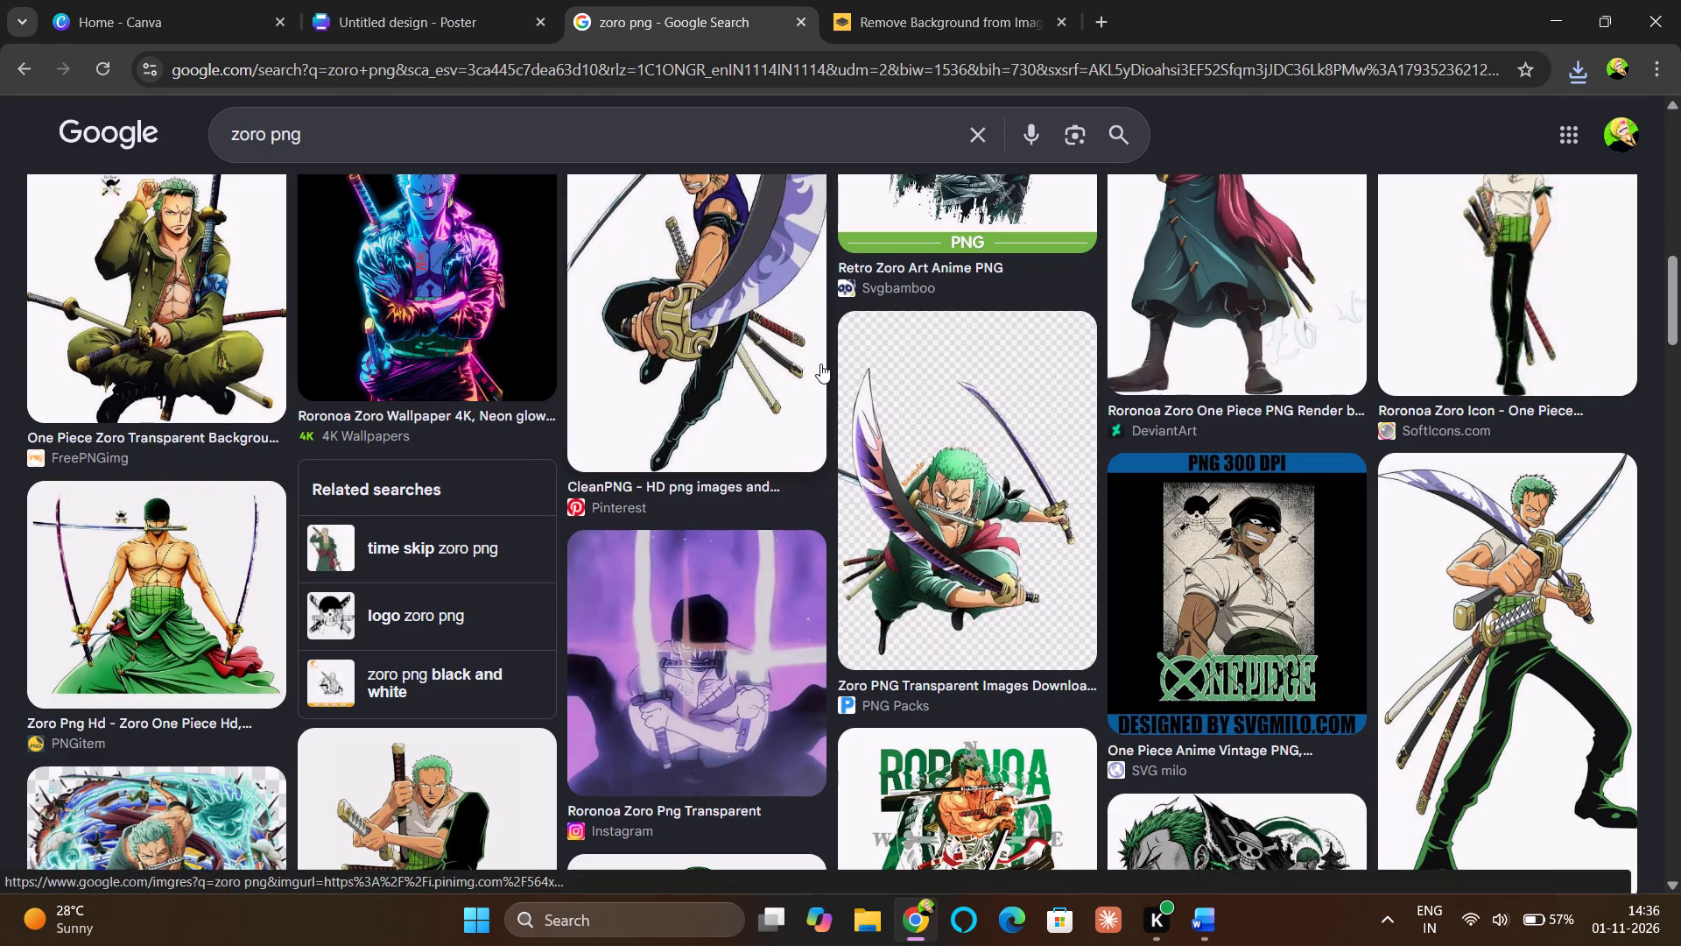
pyautogui.scroll(4, 820, 364)
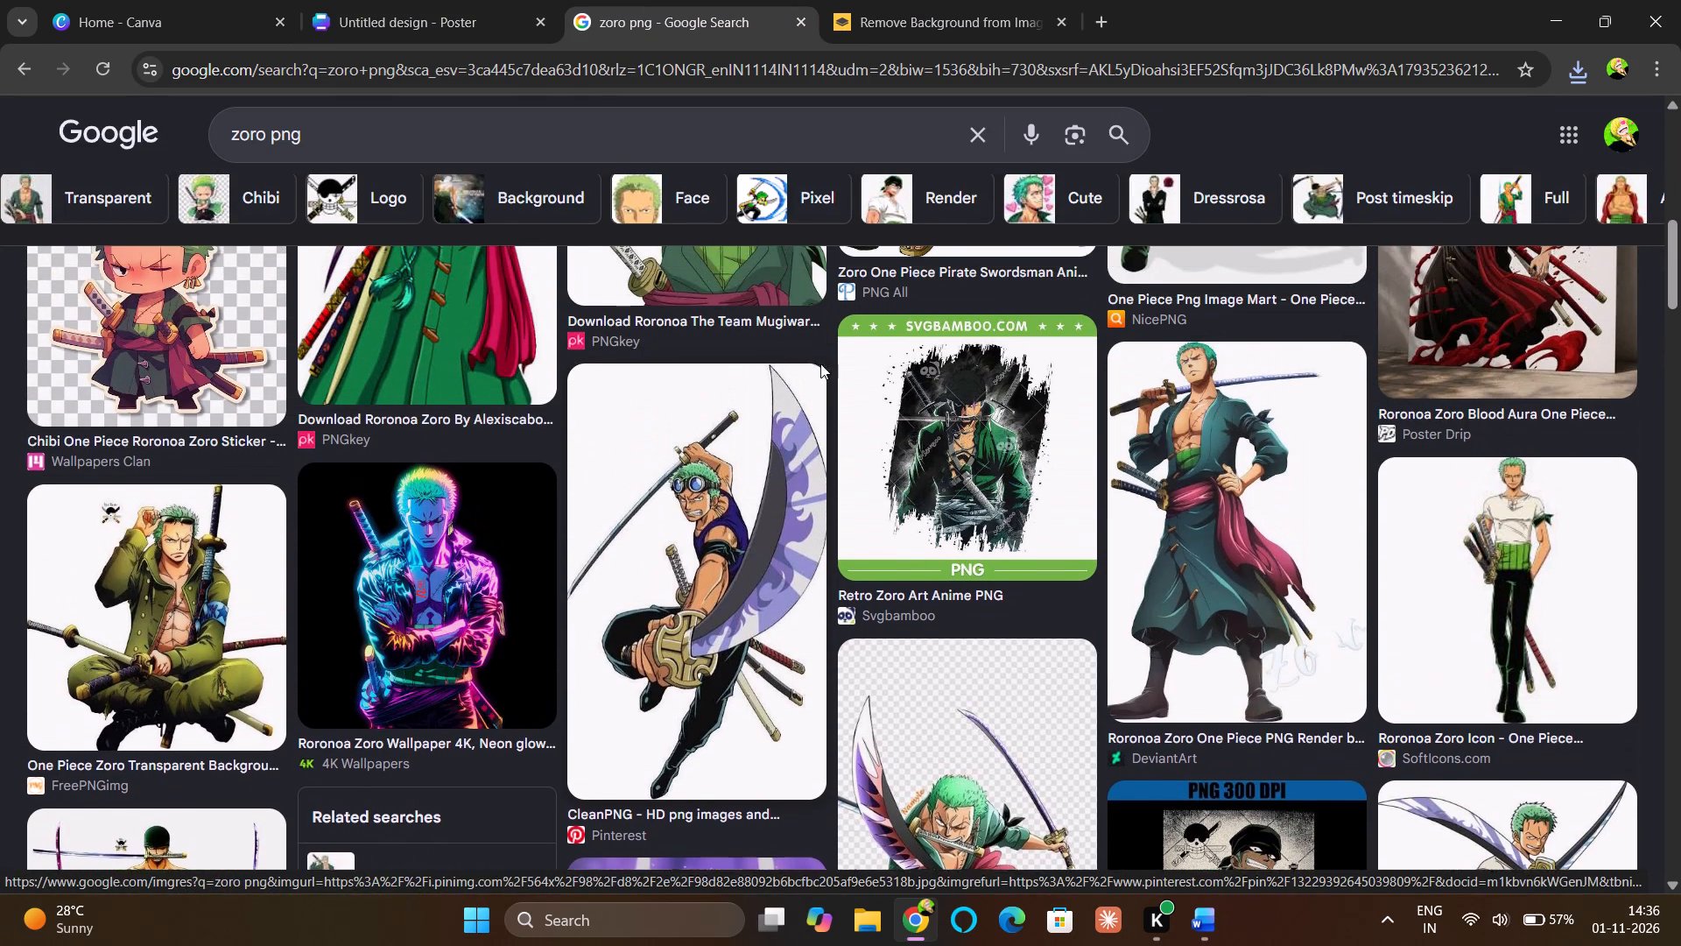
pyautogui.scroll(7, 820, 364)
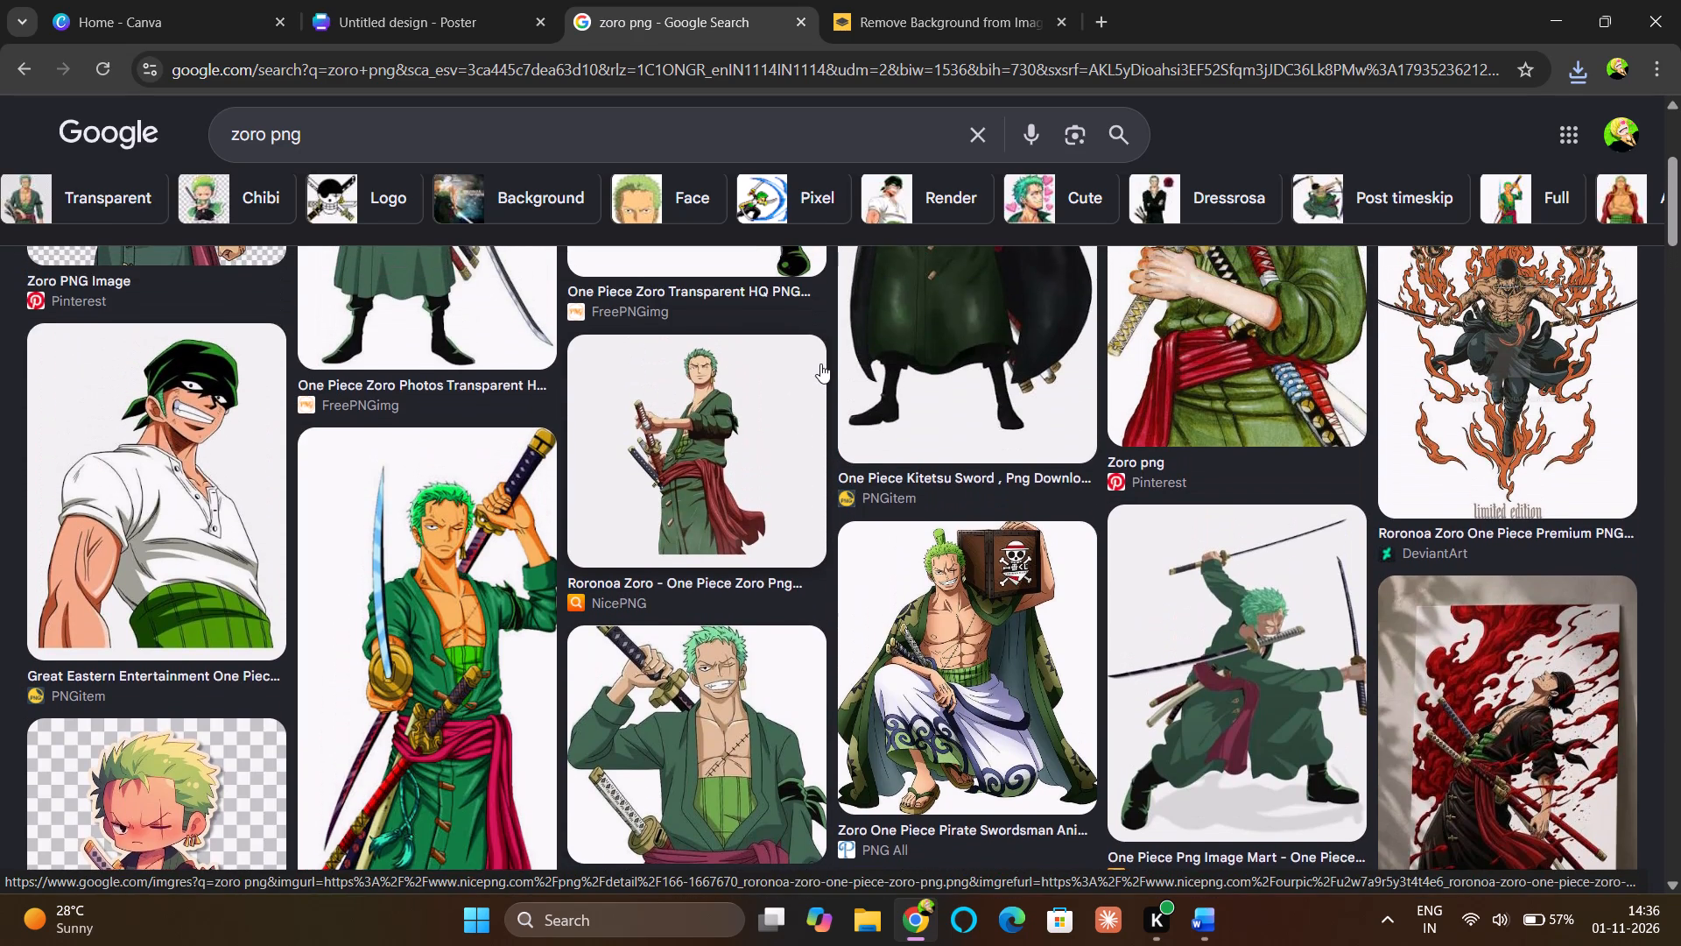
pyautogui.scroll(4, 820, 364)
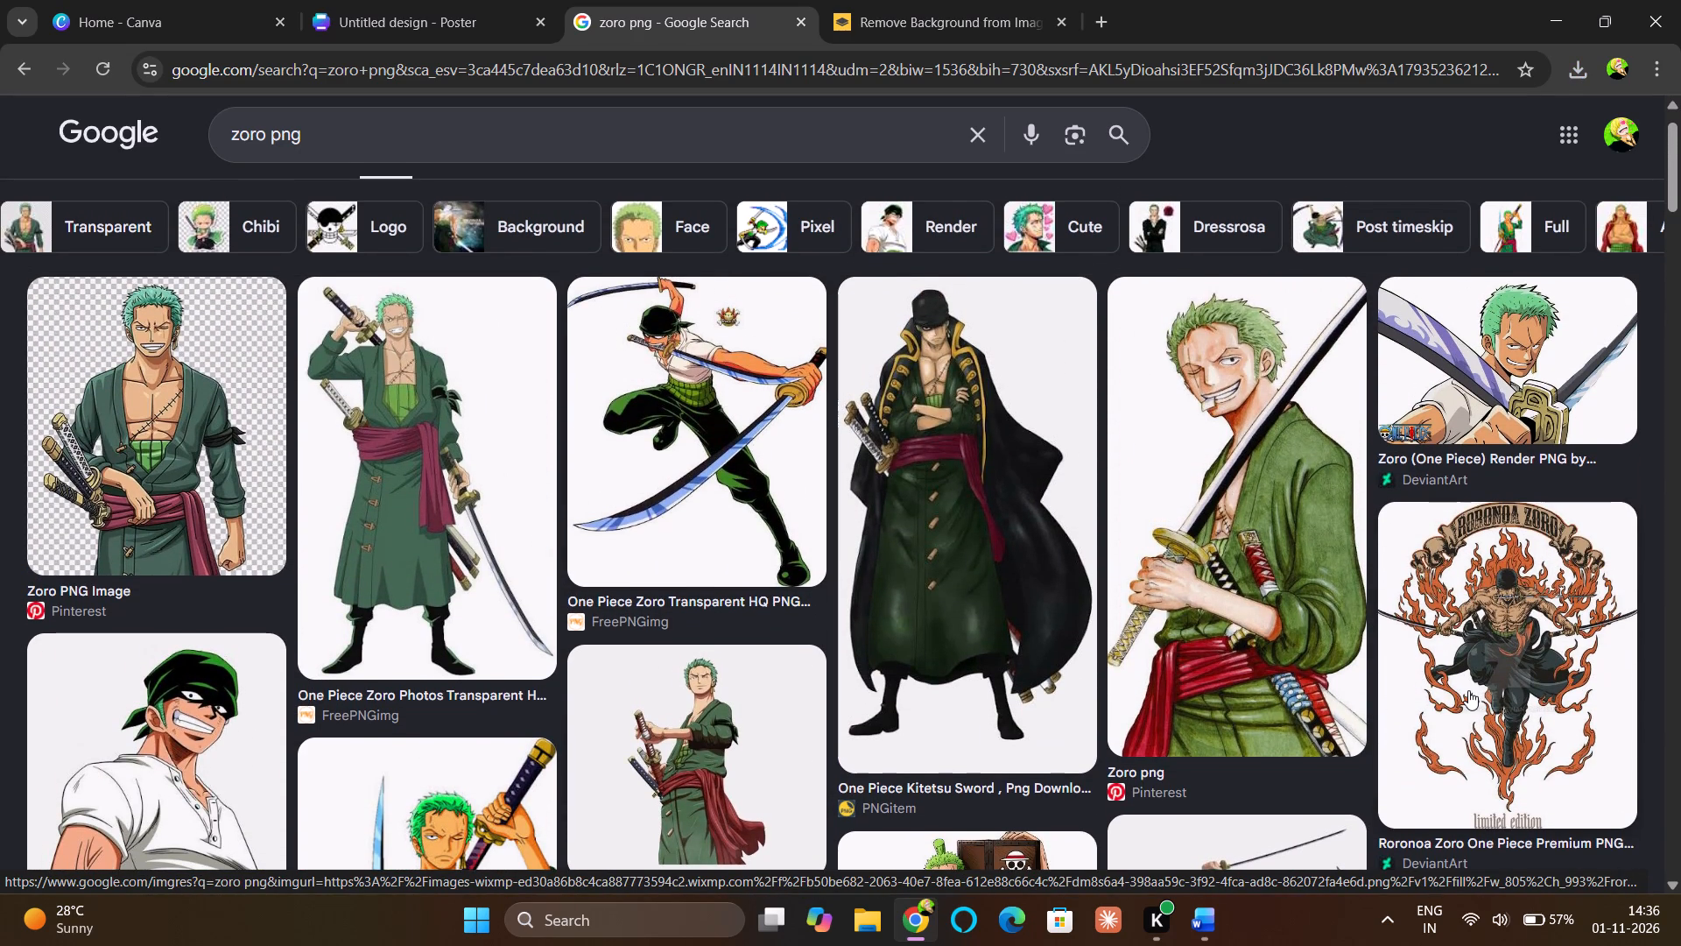
pyautogui.scroll(-1, 1468, 690)
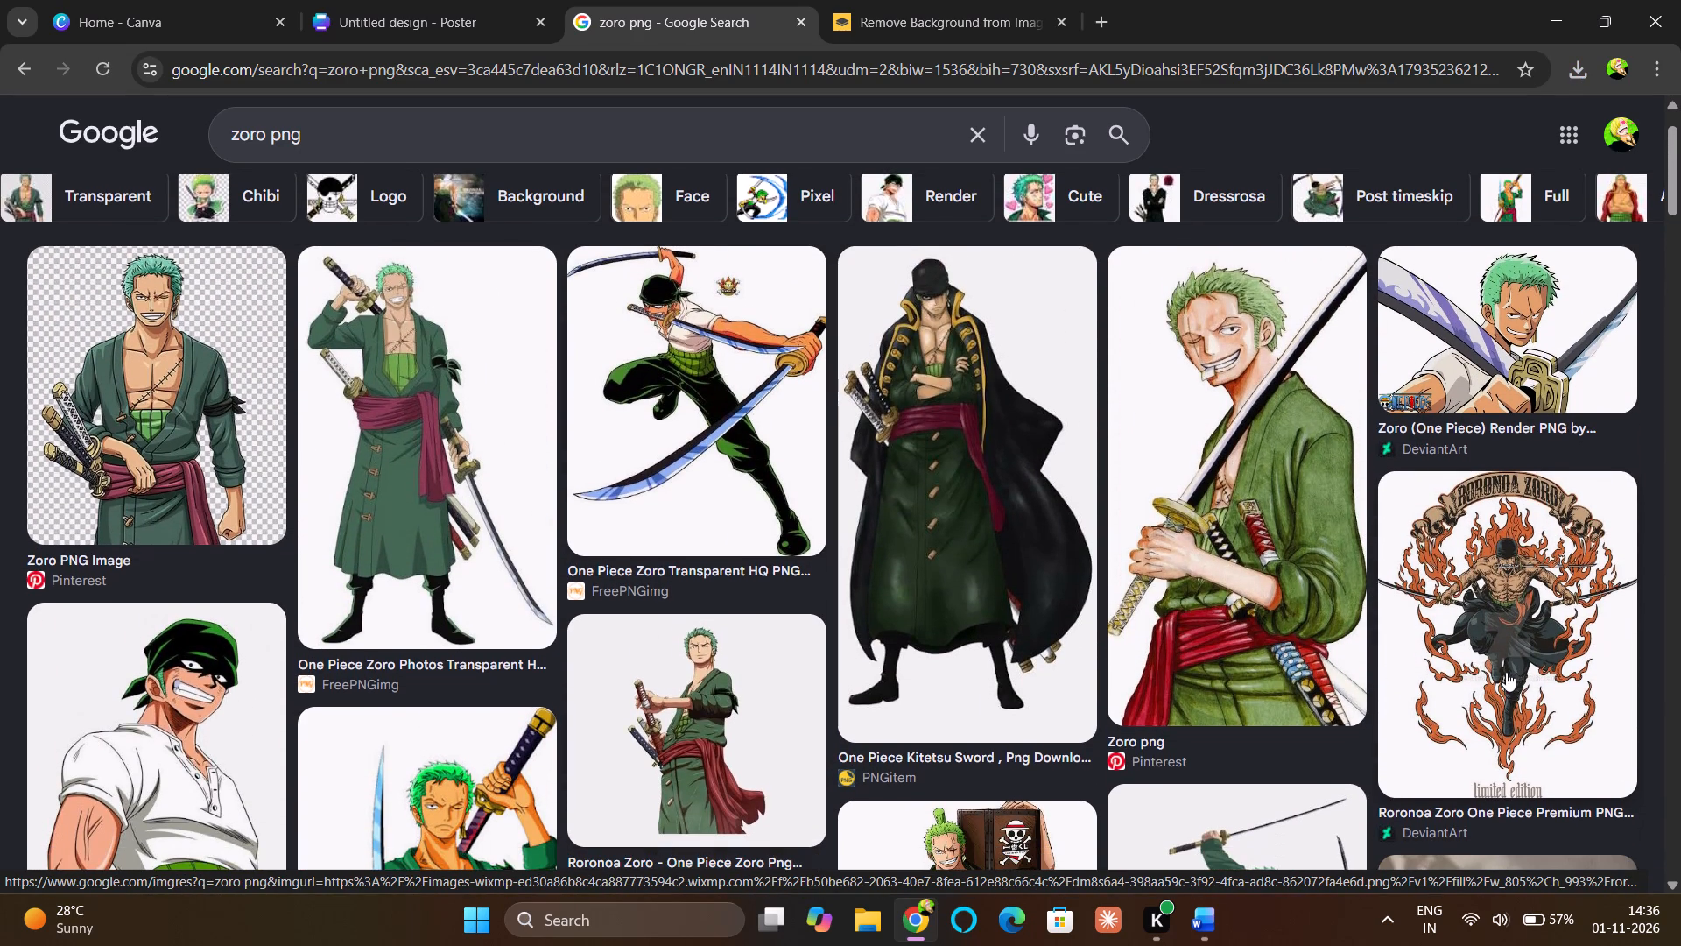
pyautogui.rightClick(1509, 675)
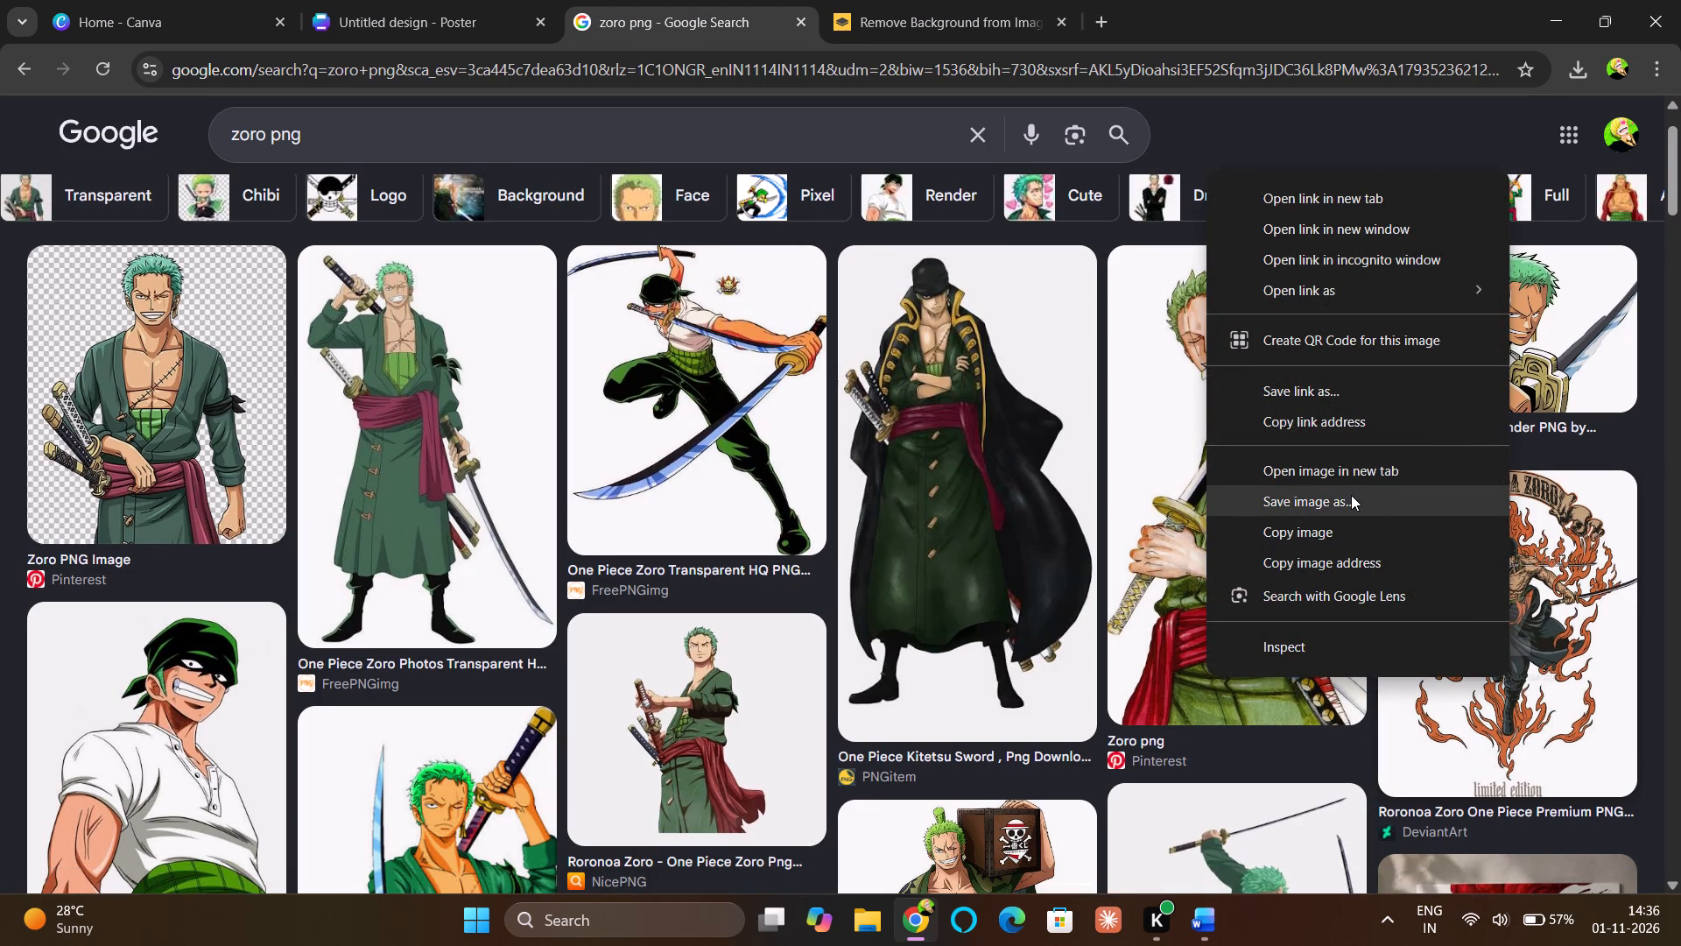
pyautogui.click(1351, 495)
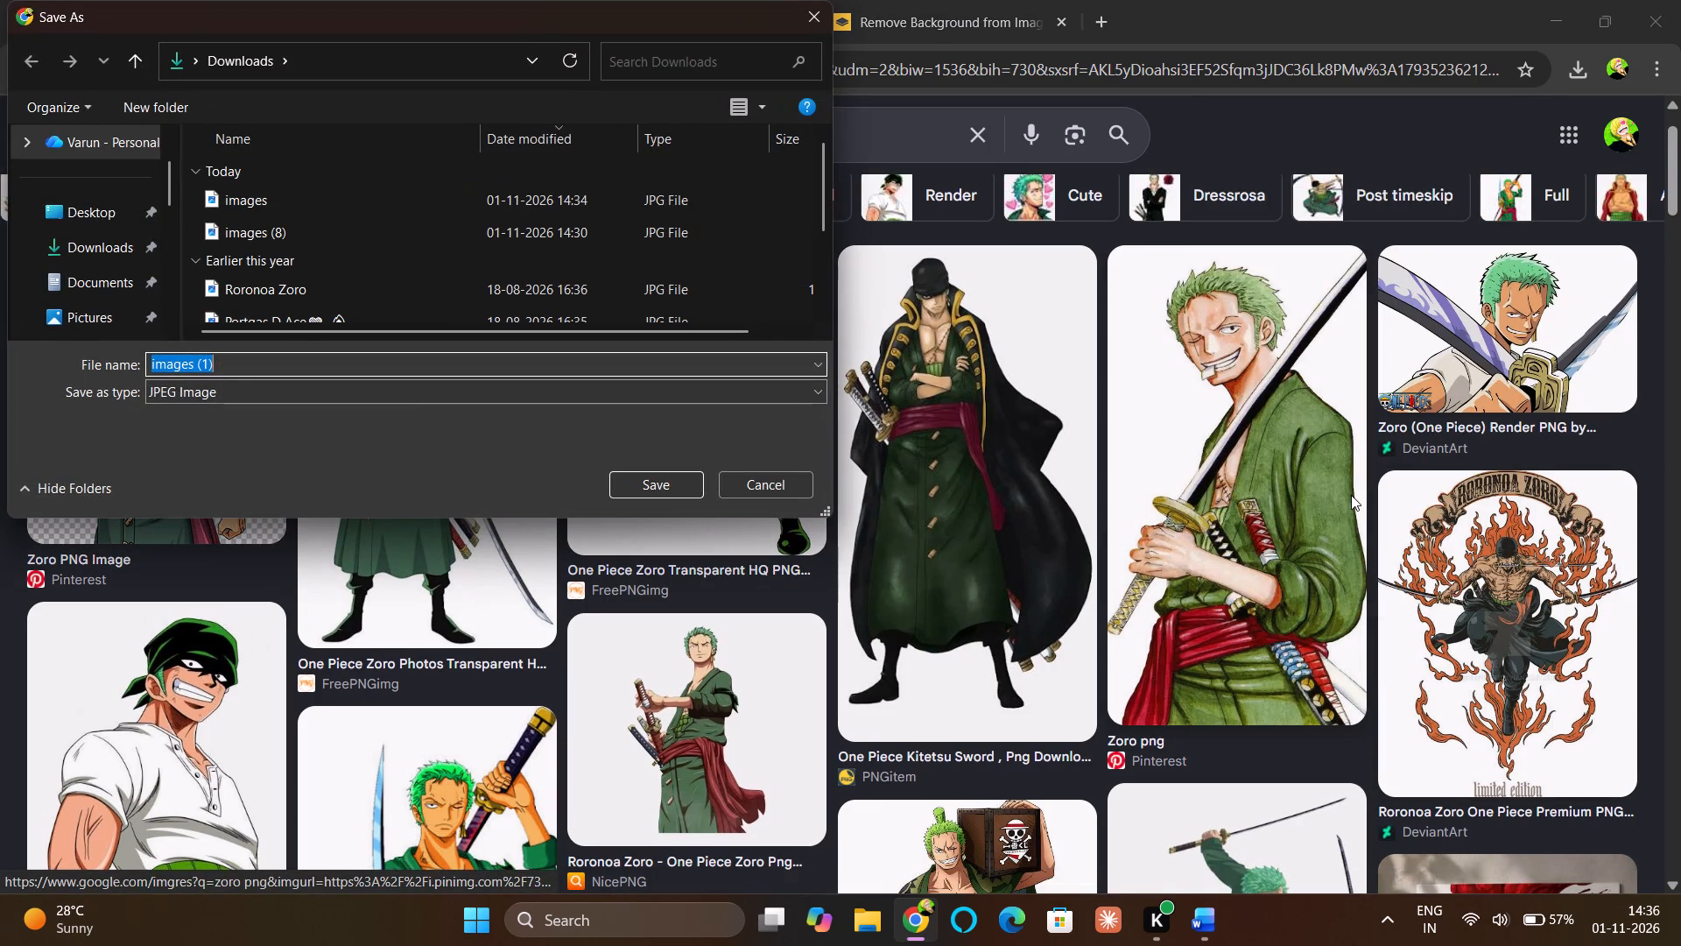
pyautogui.press('Return')
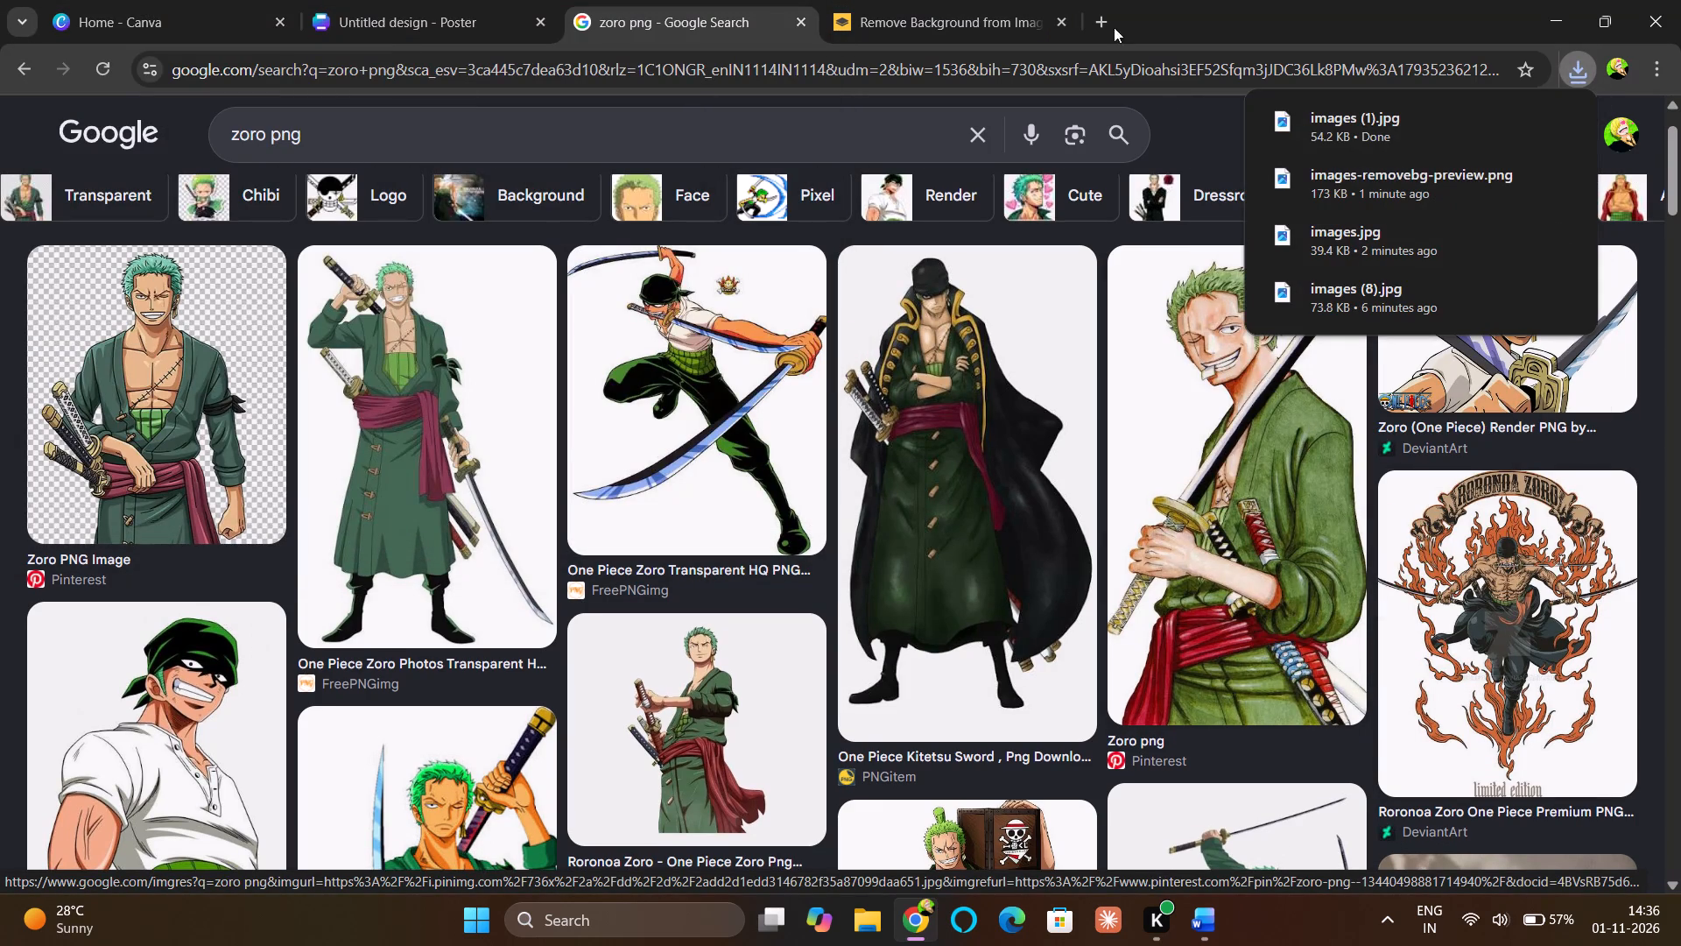
pyautogui.click(1147, 18)
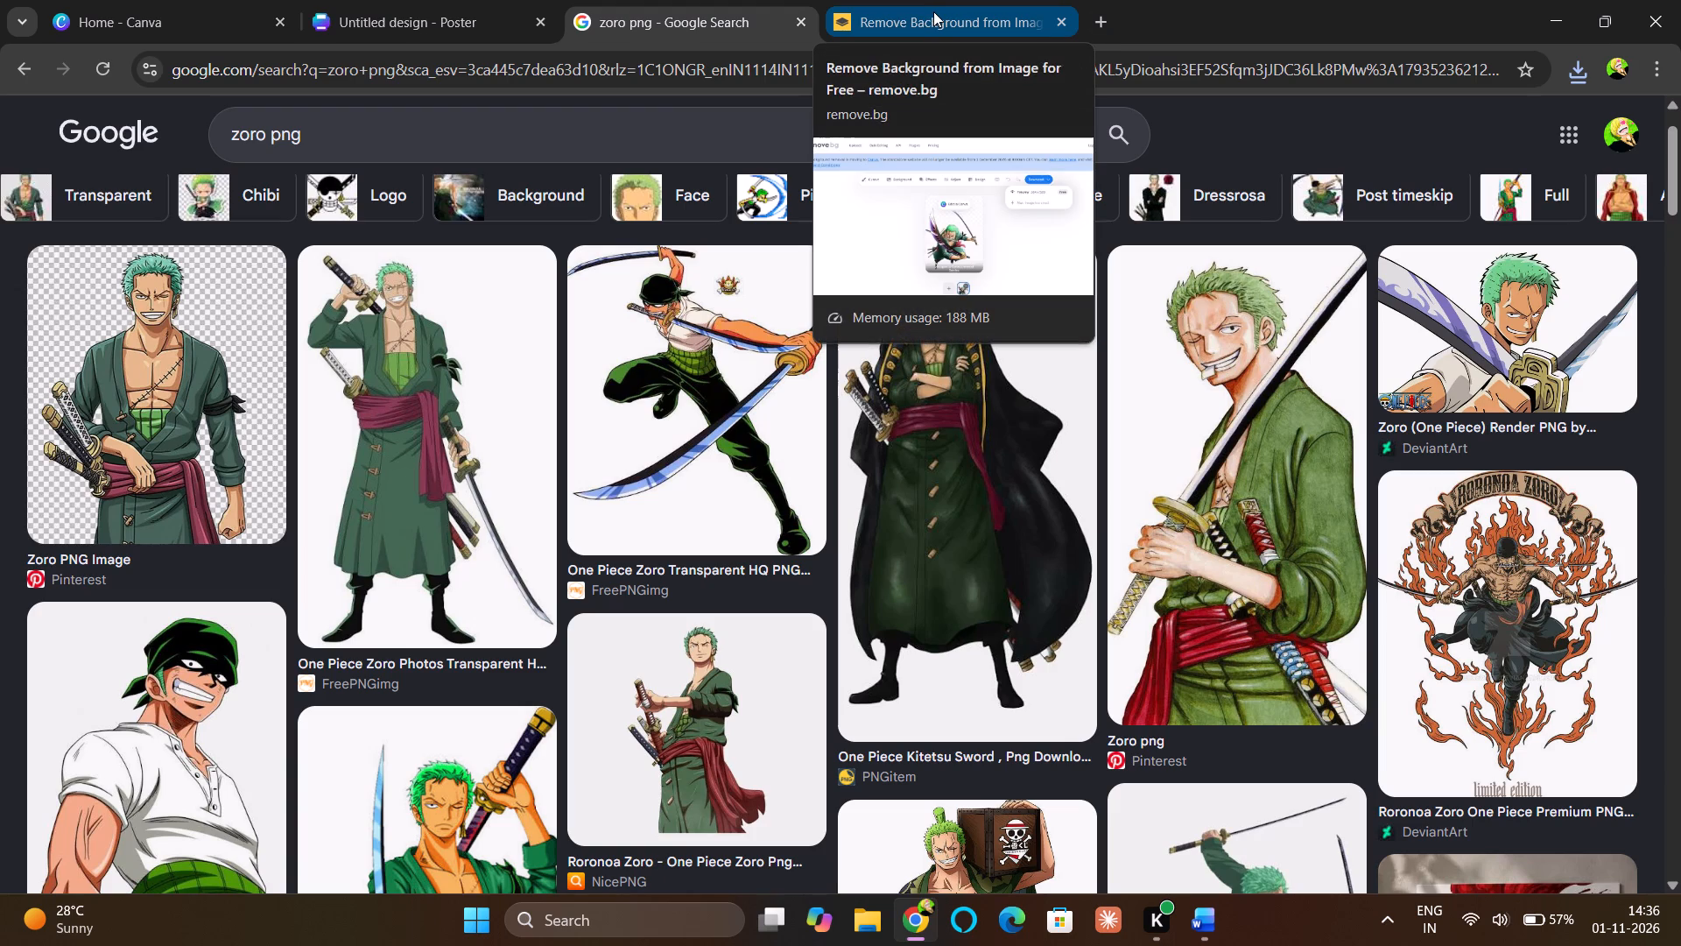
# Switch to the open remove.bg page.
pyautogui.click(933, 11)
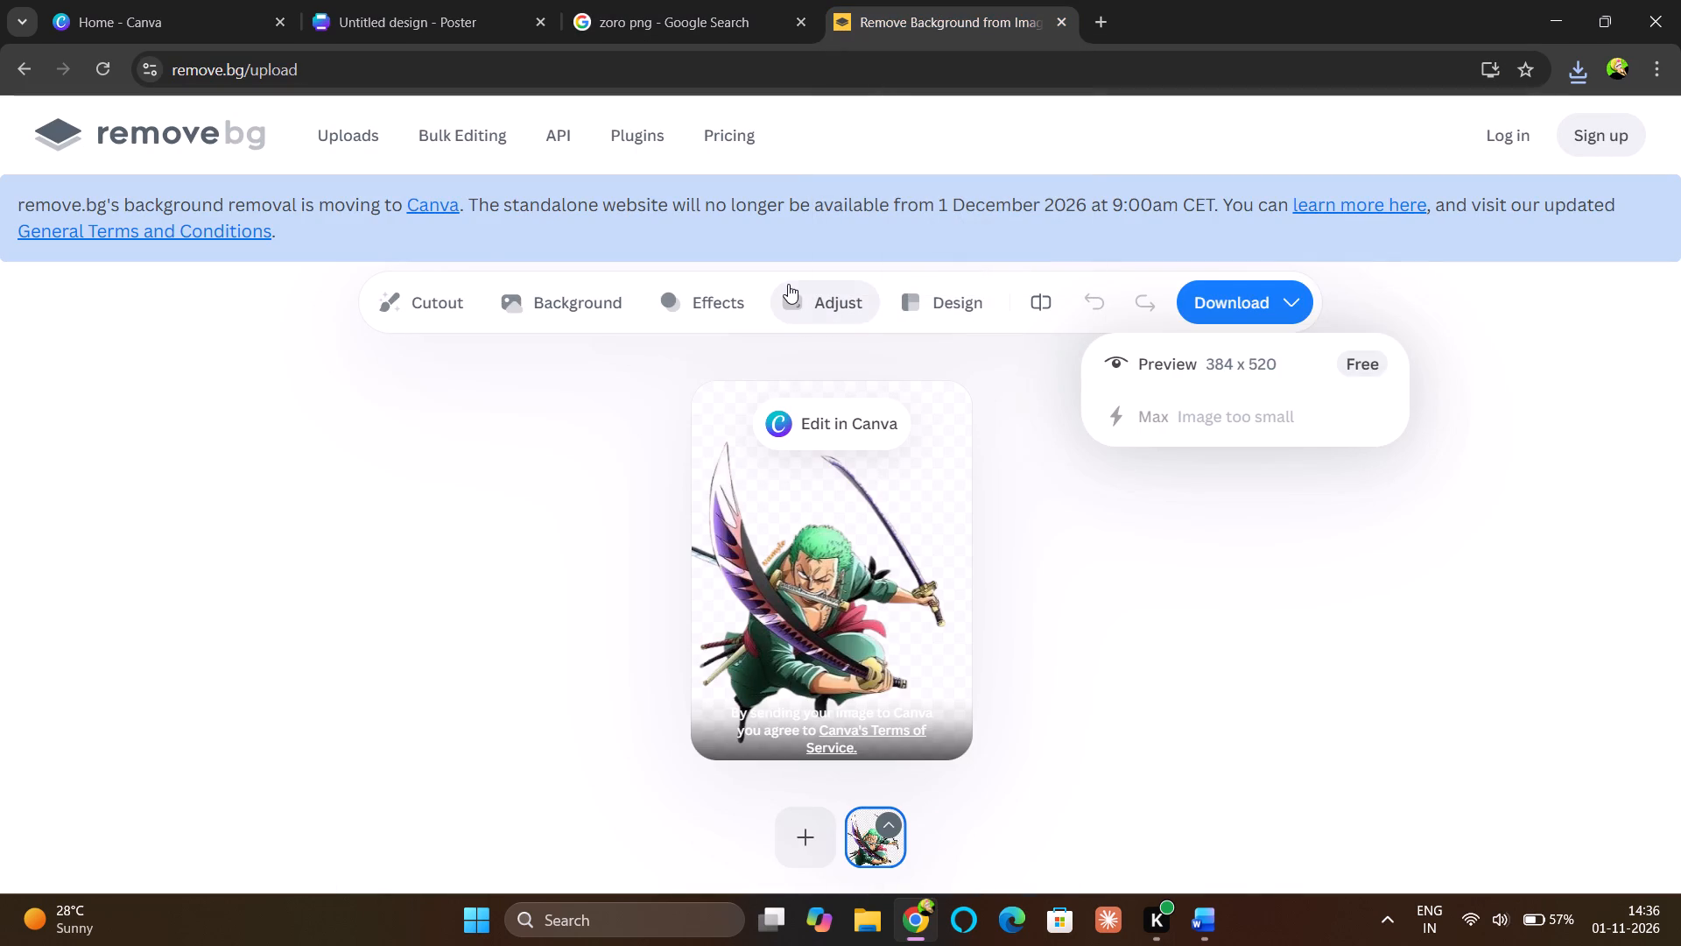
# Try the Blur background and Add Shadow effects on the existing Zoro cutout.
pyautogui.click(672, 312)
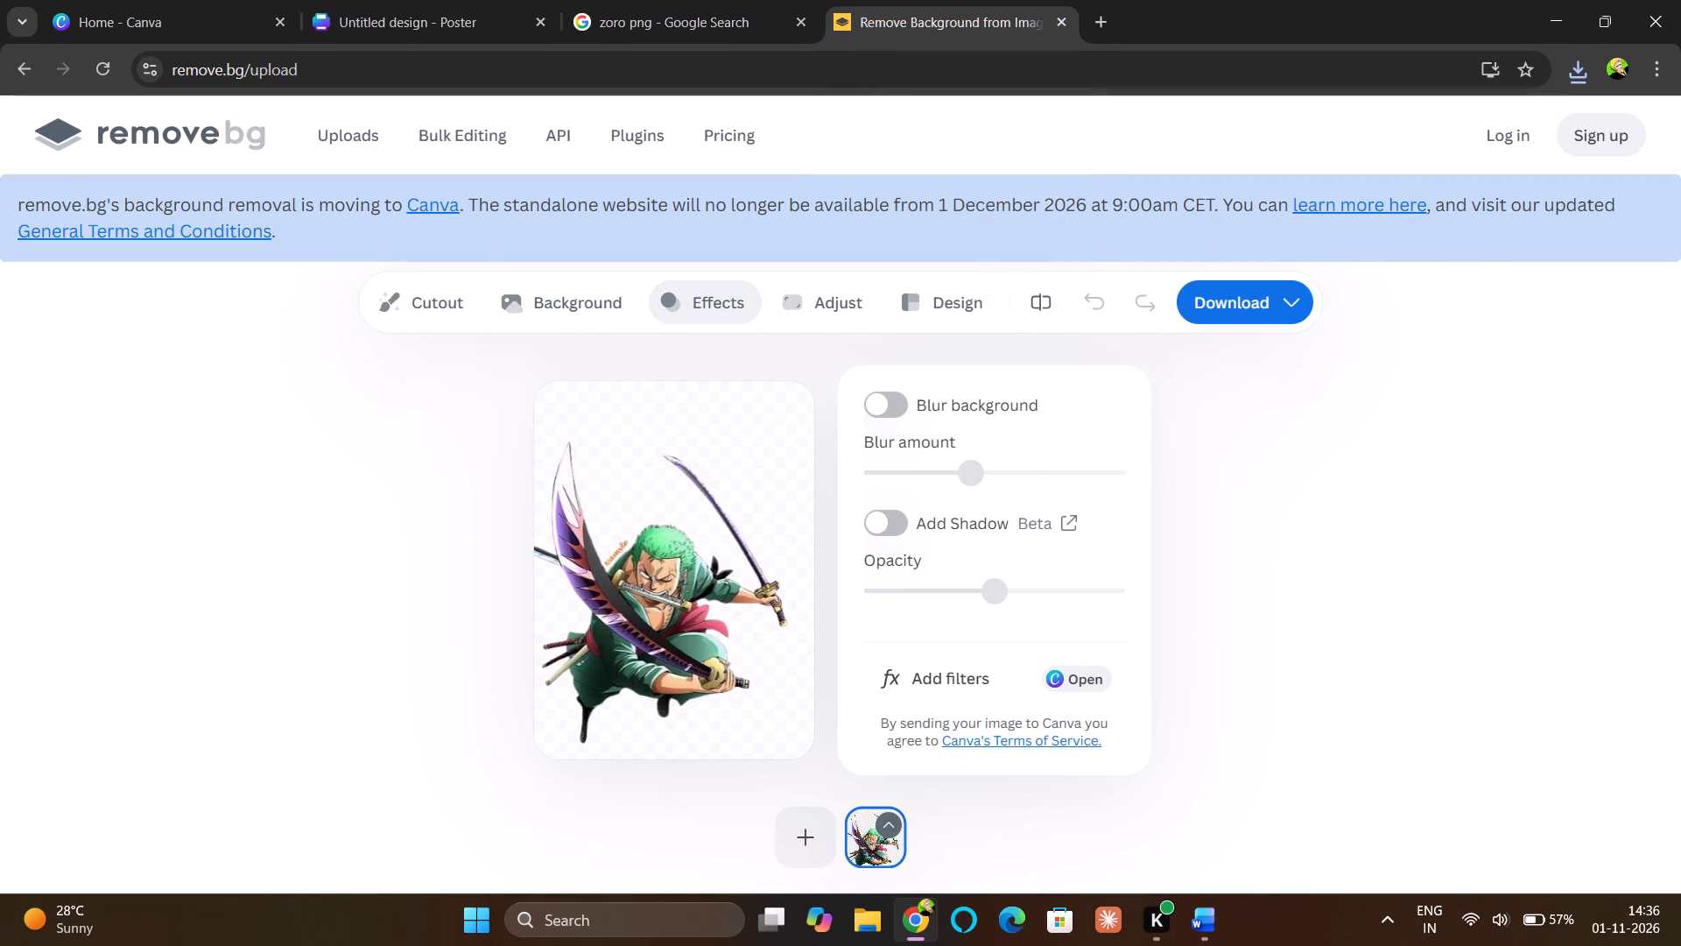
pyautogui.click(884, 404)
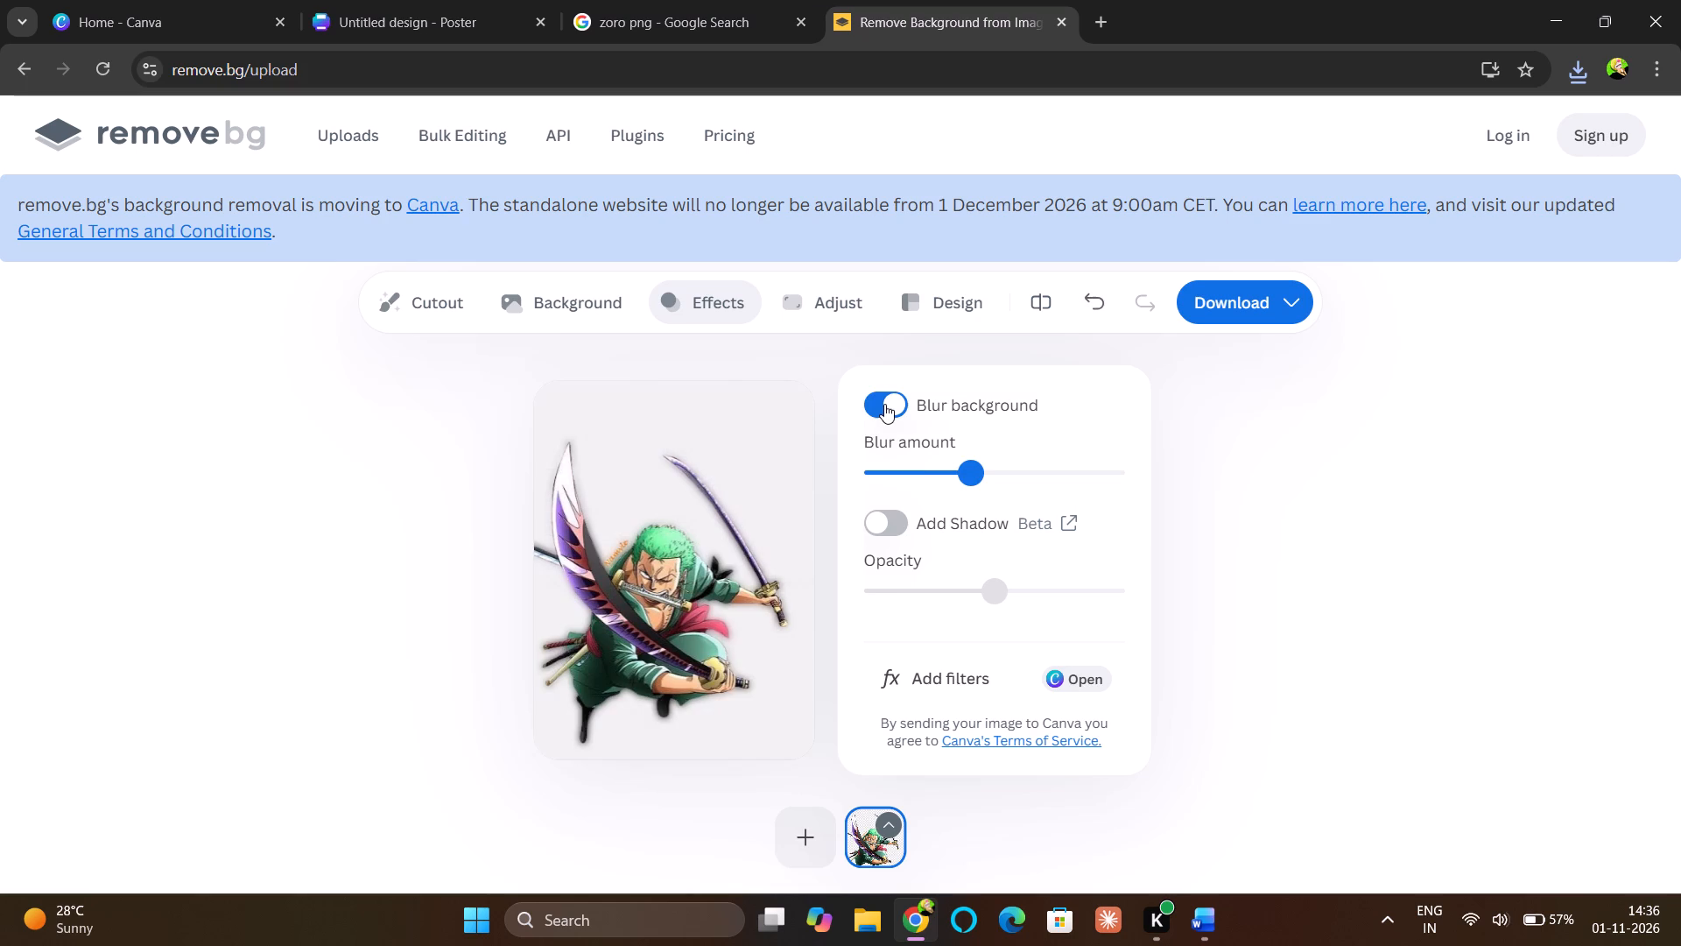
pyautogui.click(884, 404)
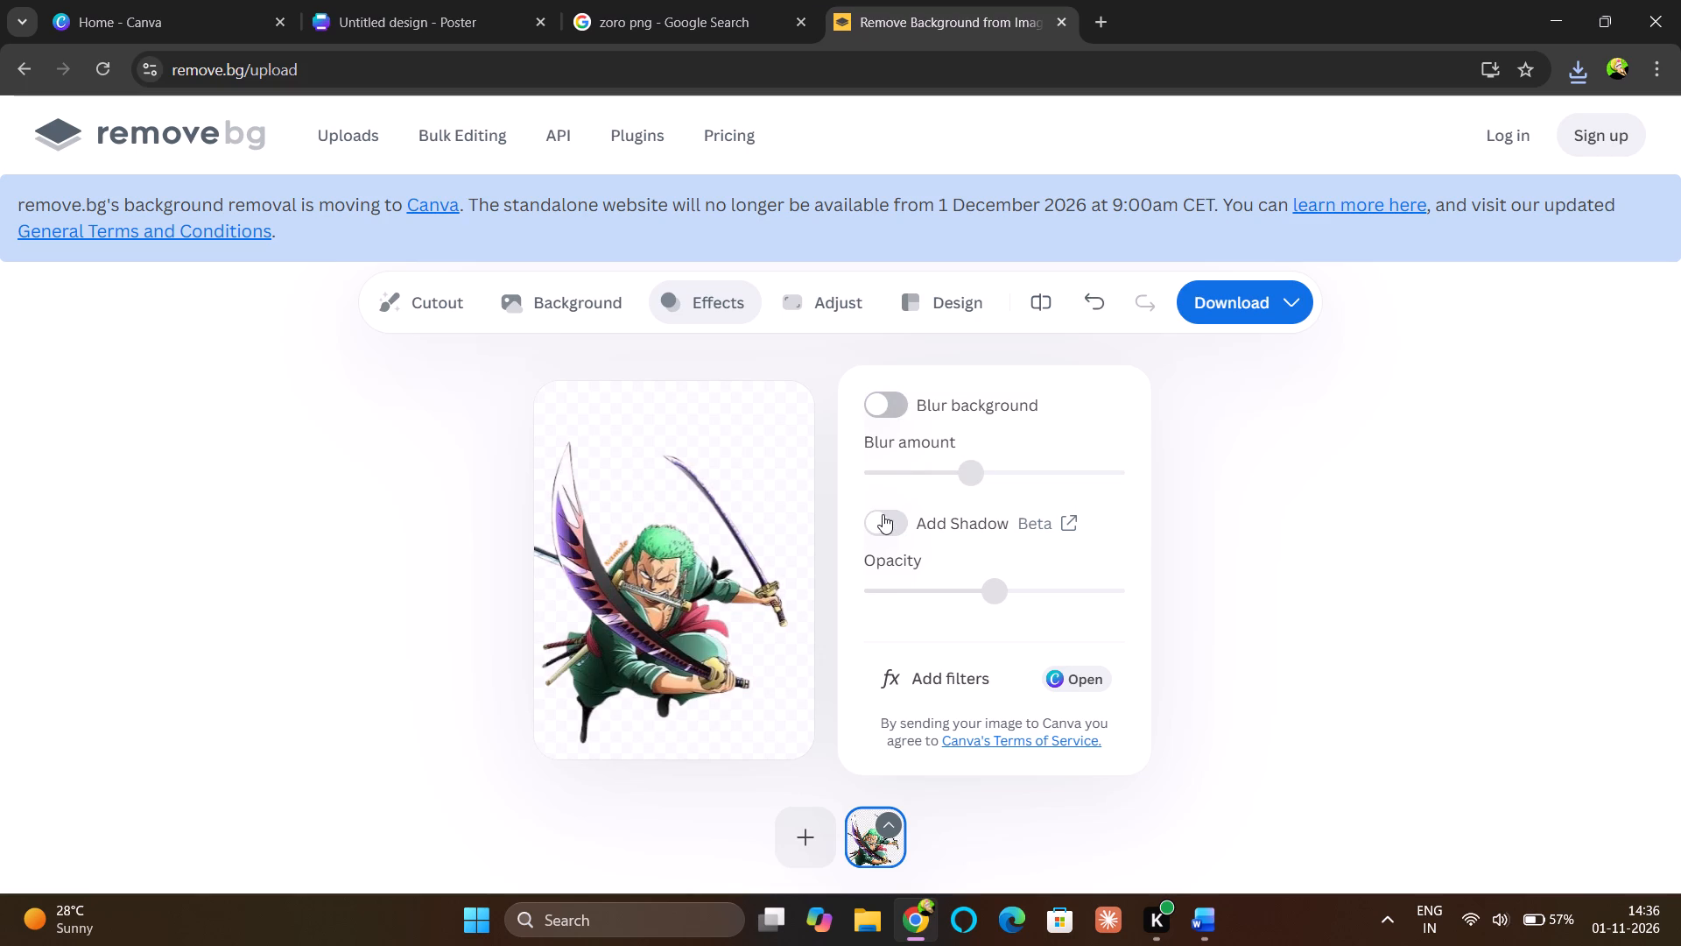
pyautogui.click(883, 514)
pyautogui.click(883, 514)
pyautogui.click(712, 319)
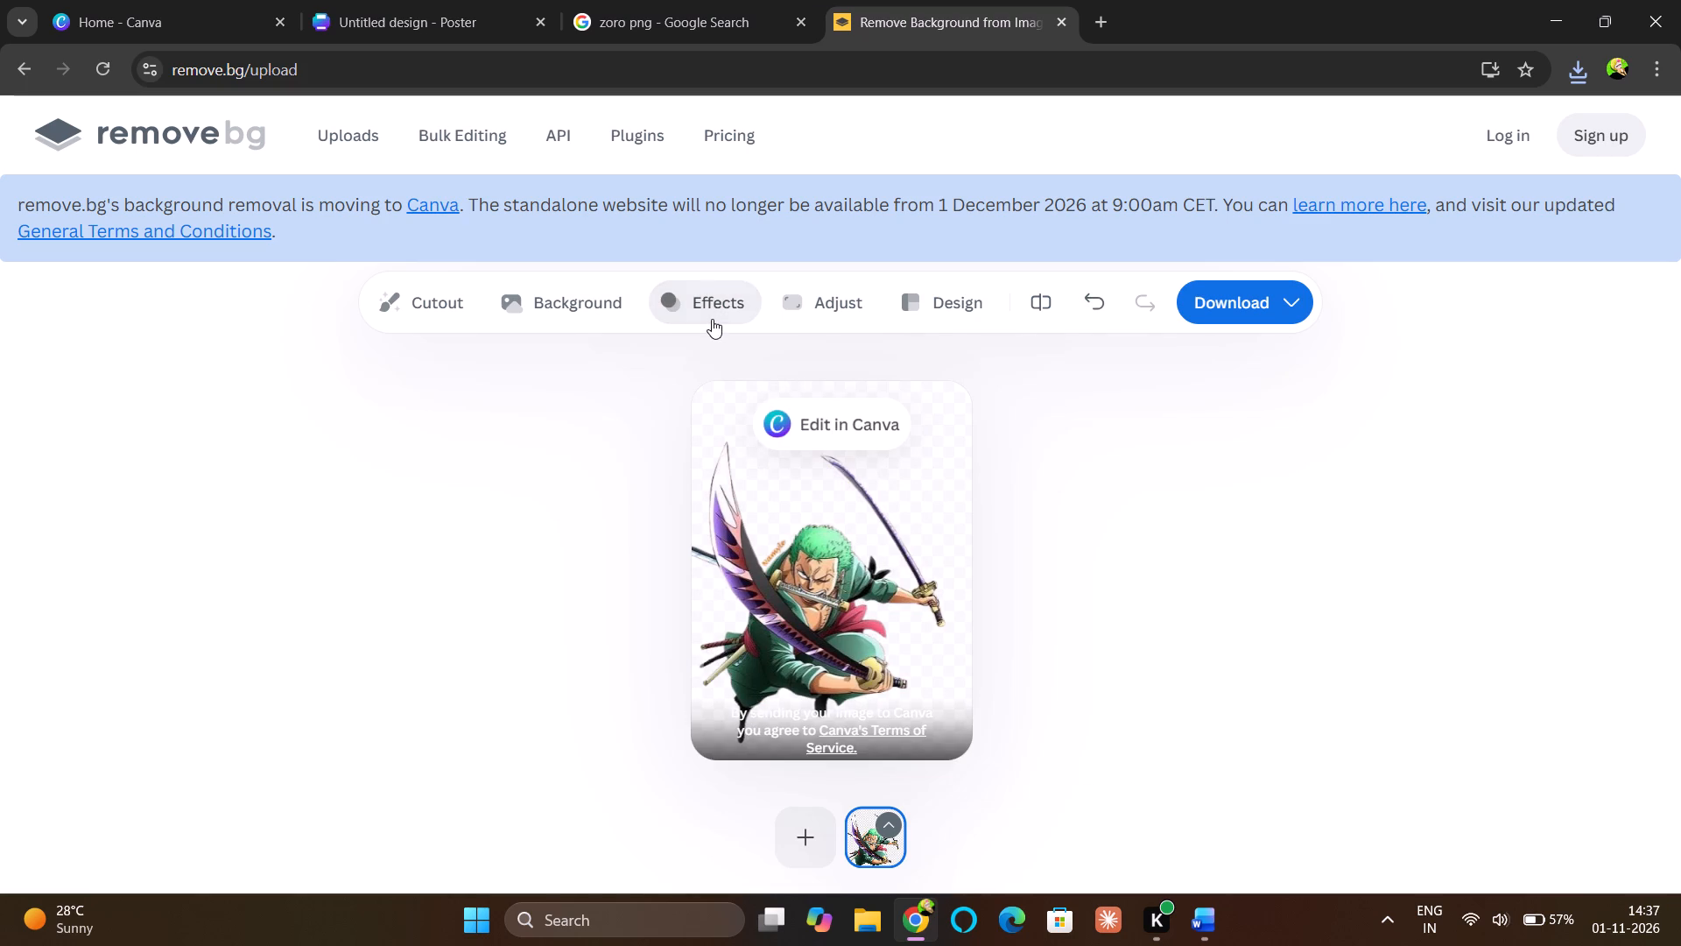
# Remove the background from the images (1) file in Downloads and download the free 450 x 555 preview.
pyautogui.click(814, 821)
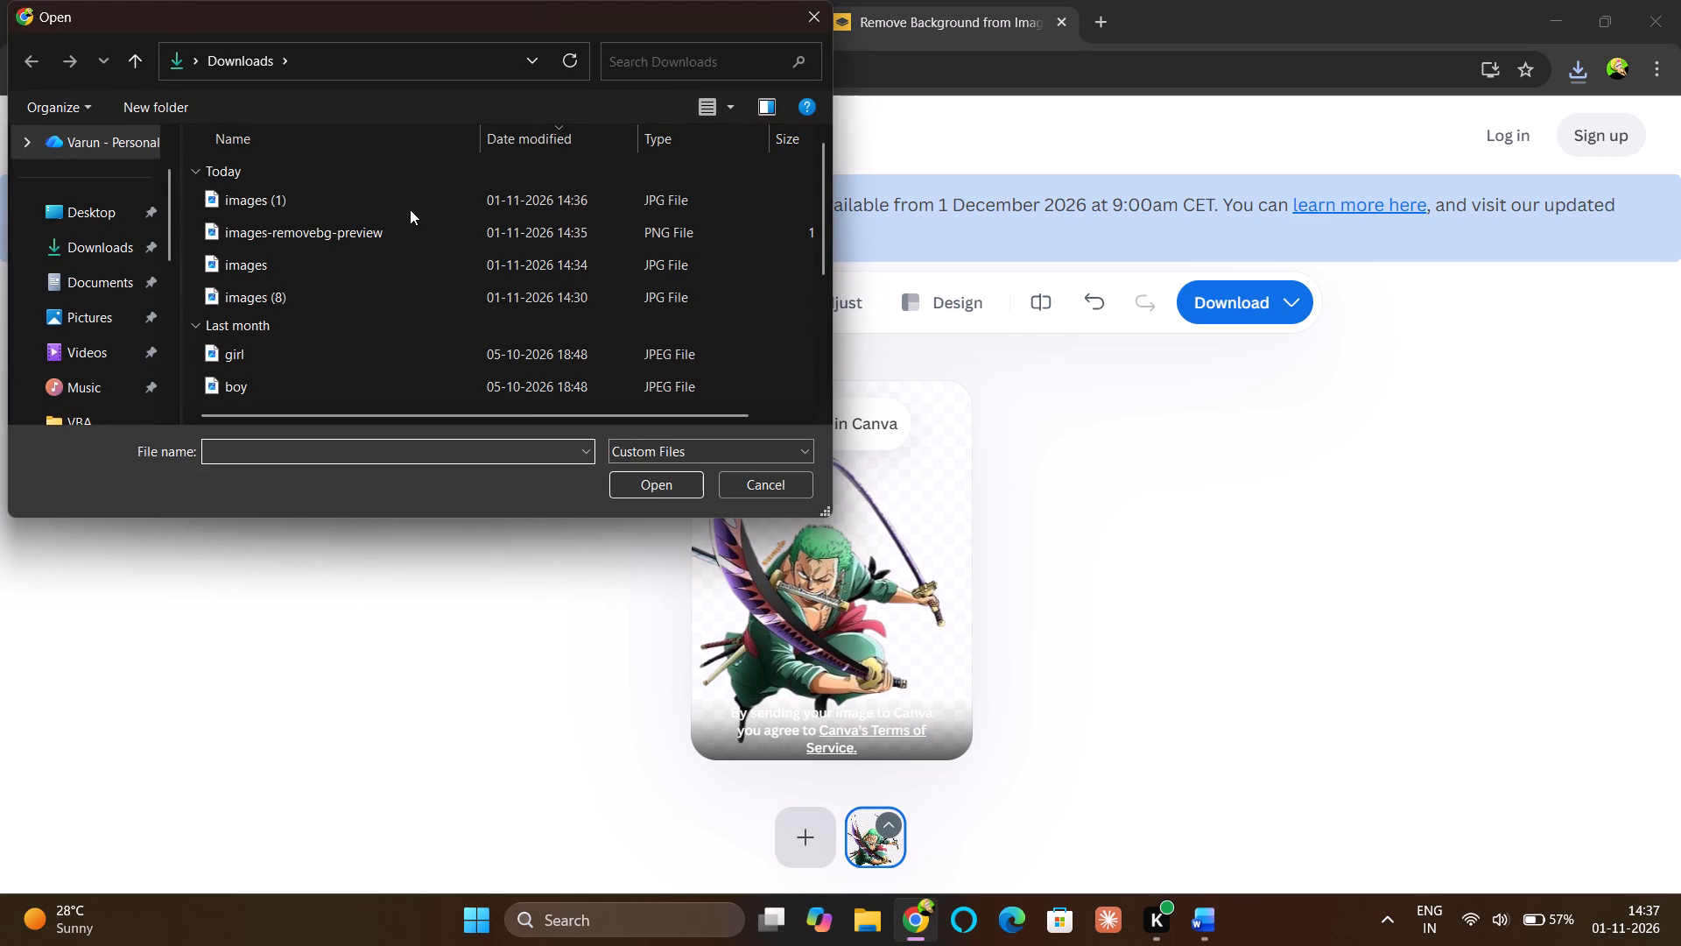
pyautogui.click(409, 201)
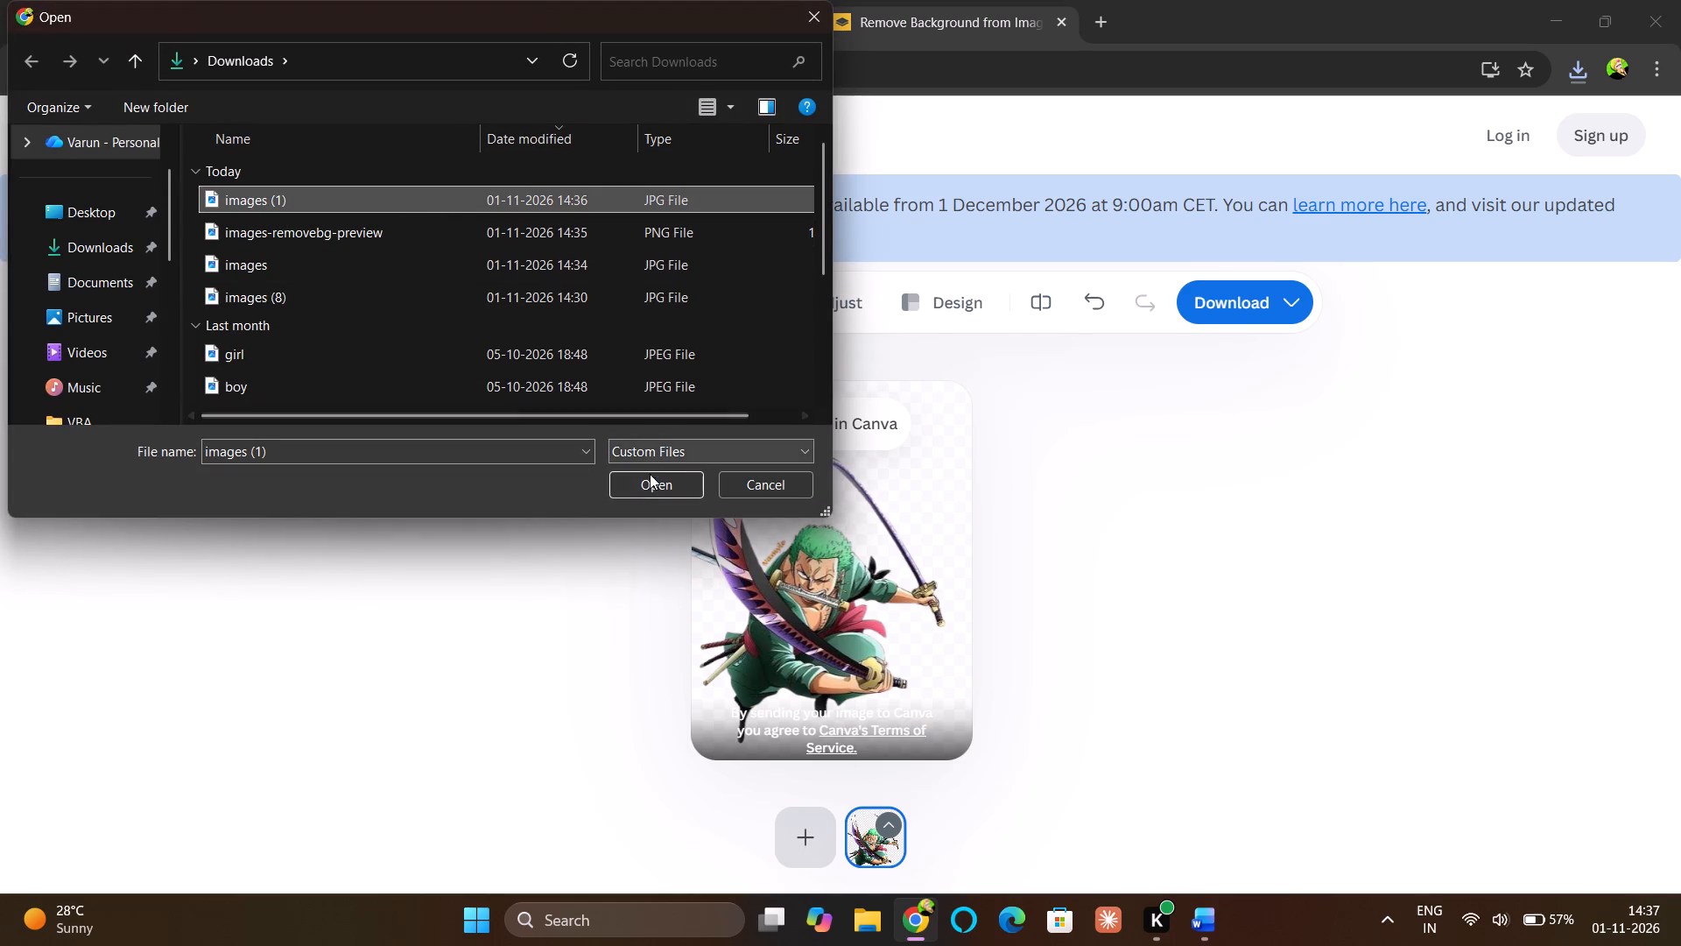
pyautogui.click(648, 482)
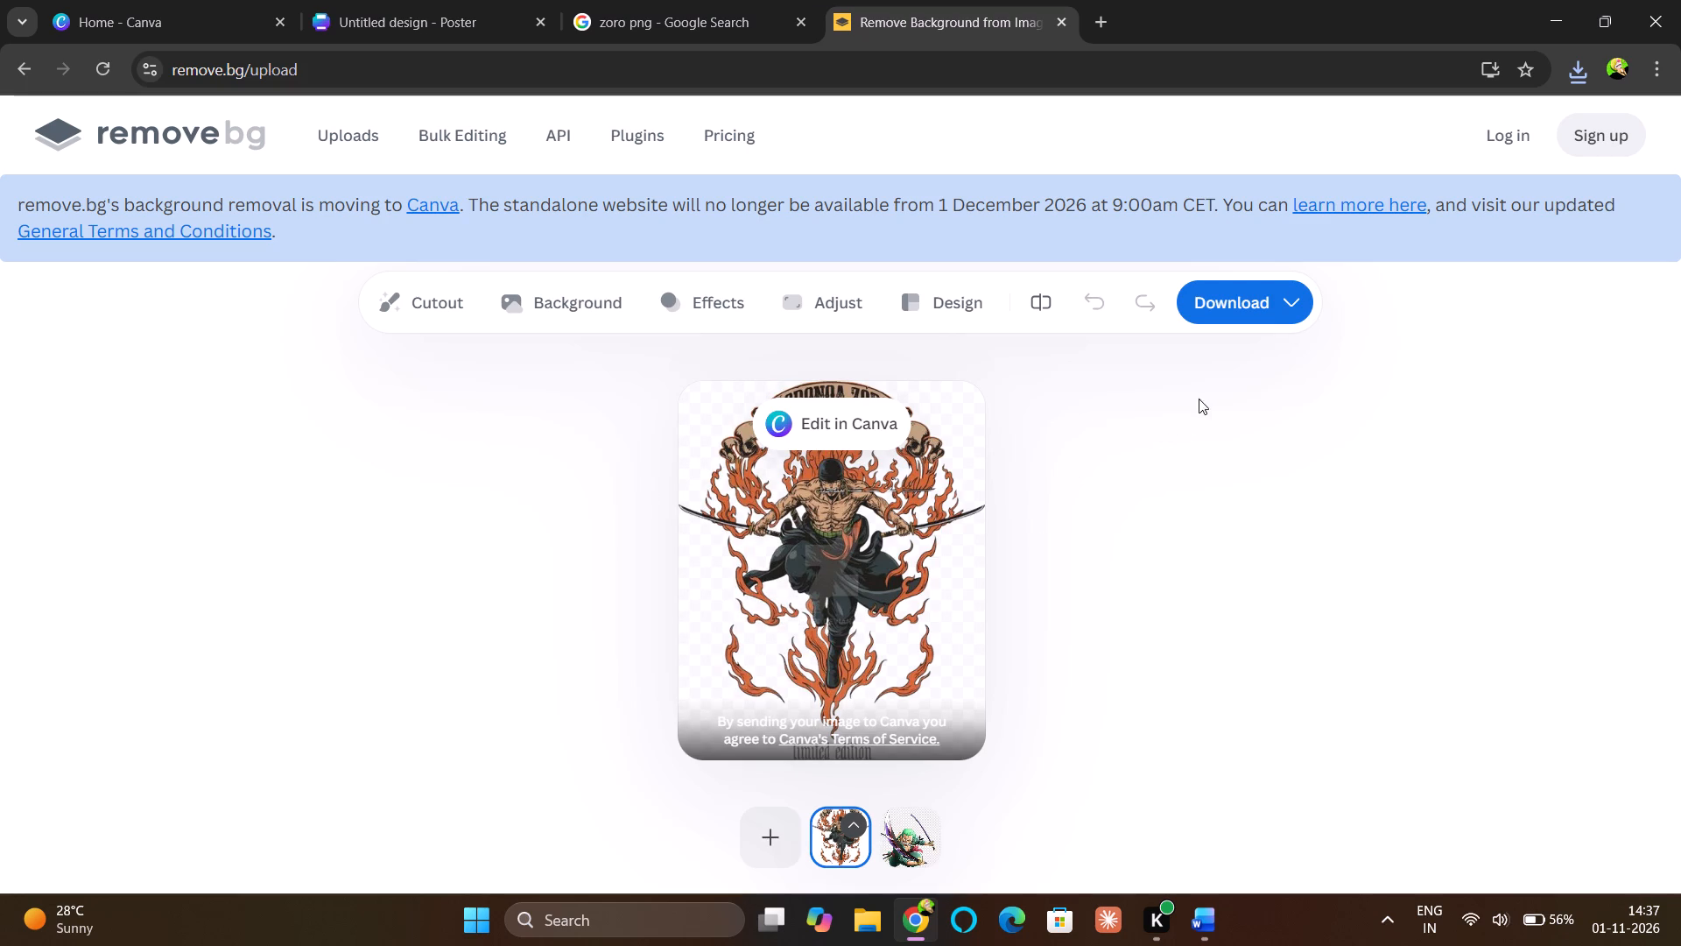
pyautogui.click(1218, 304)
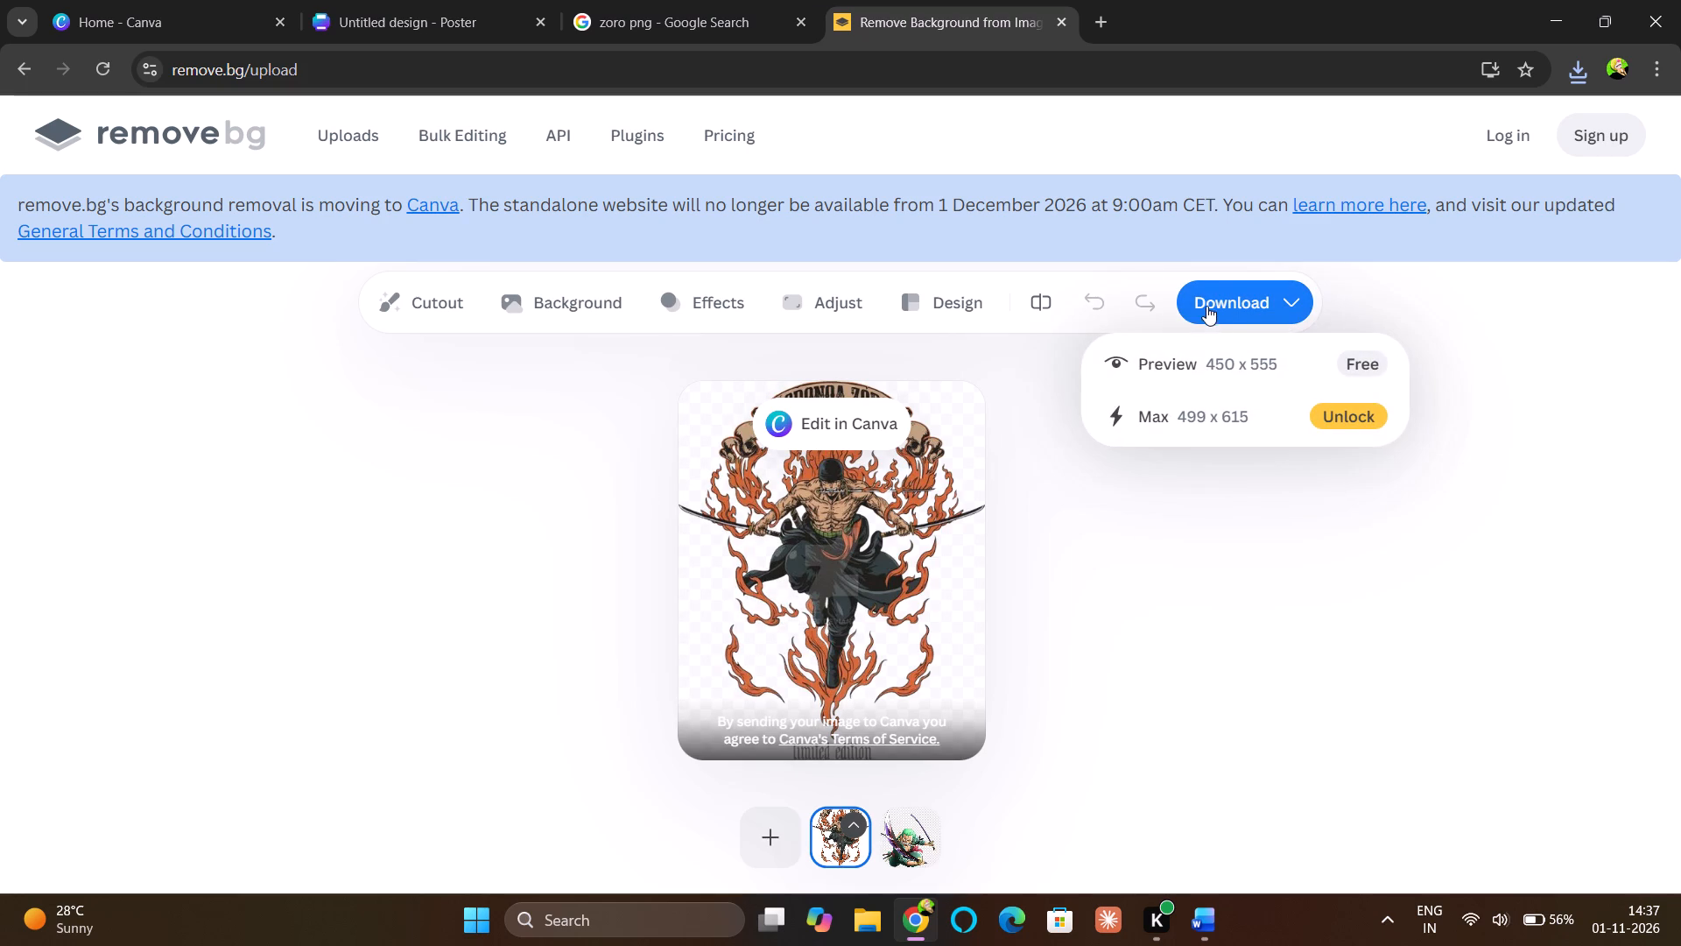
pyautogui.click(1166, 363)
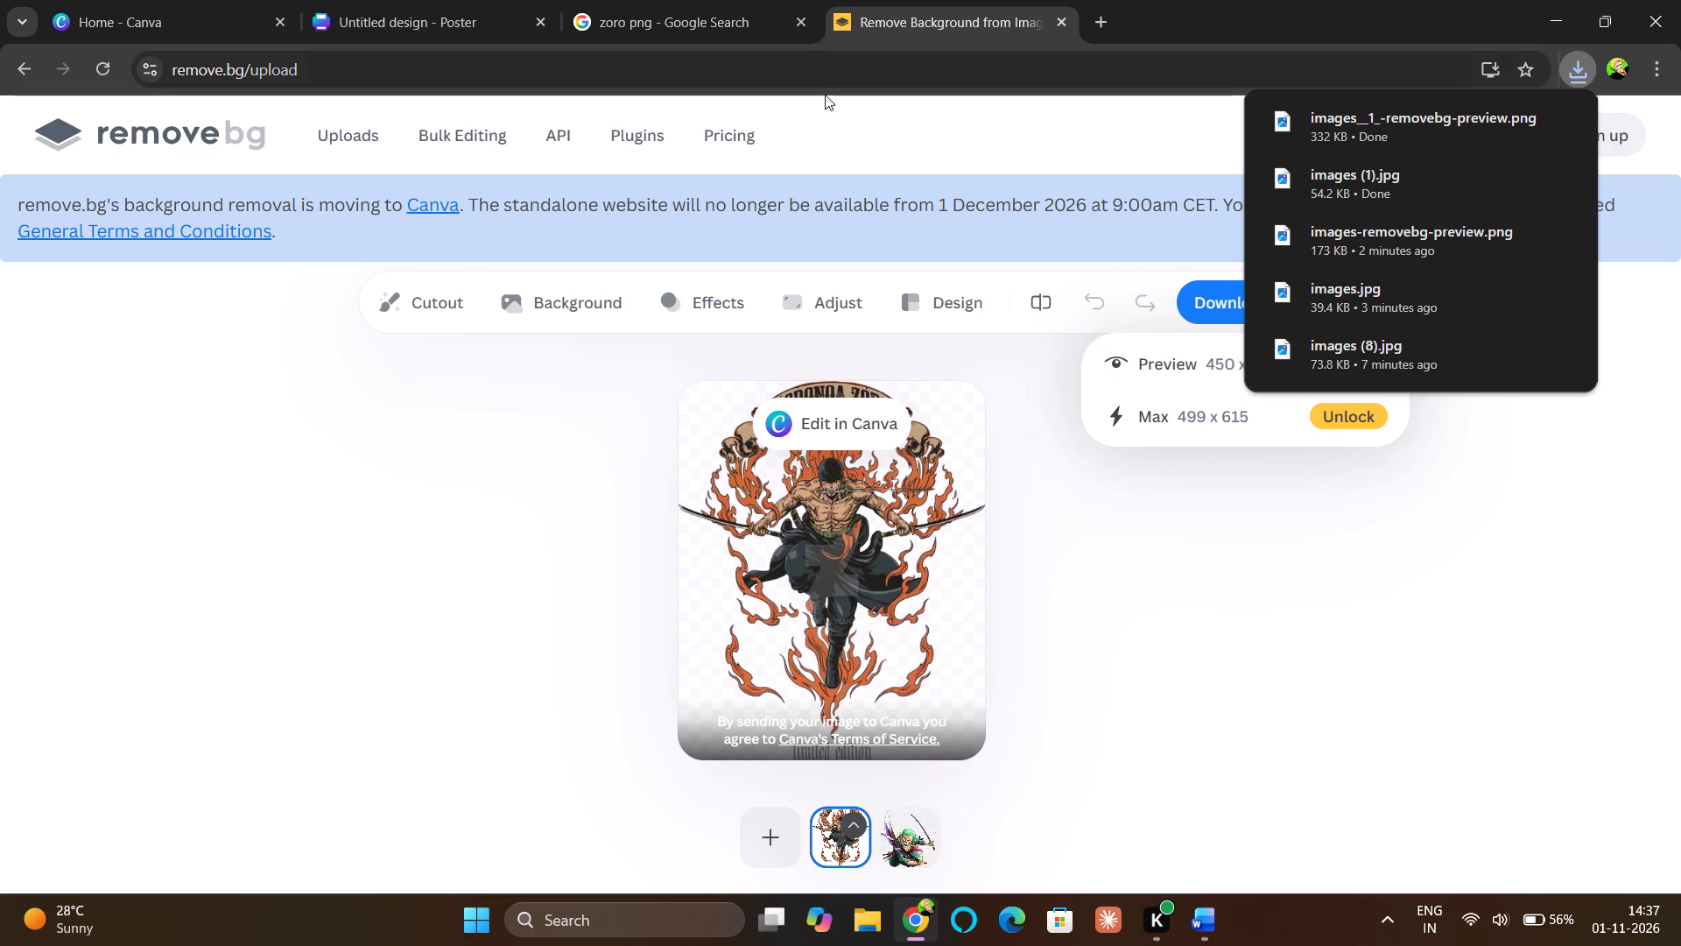
# Switch to the untitled Canva poster design and upload images__1_-removebg-preview from the Downloads folder.
pyautogui.click(436, 23)
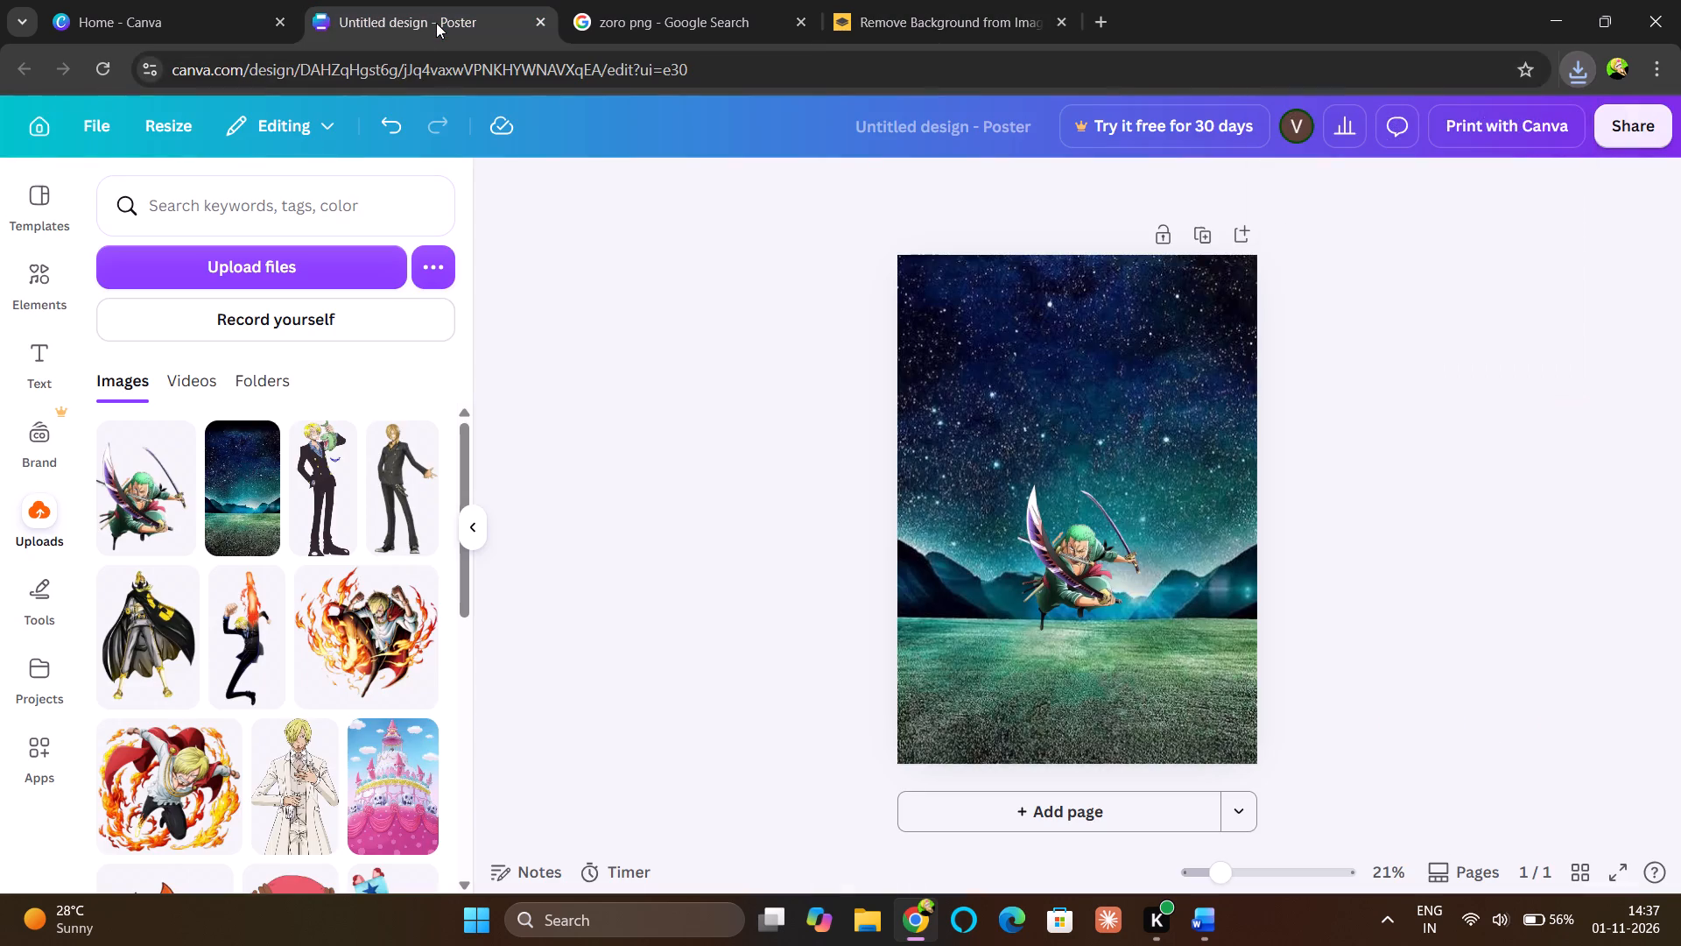
pyautogui.click(273, 257)
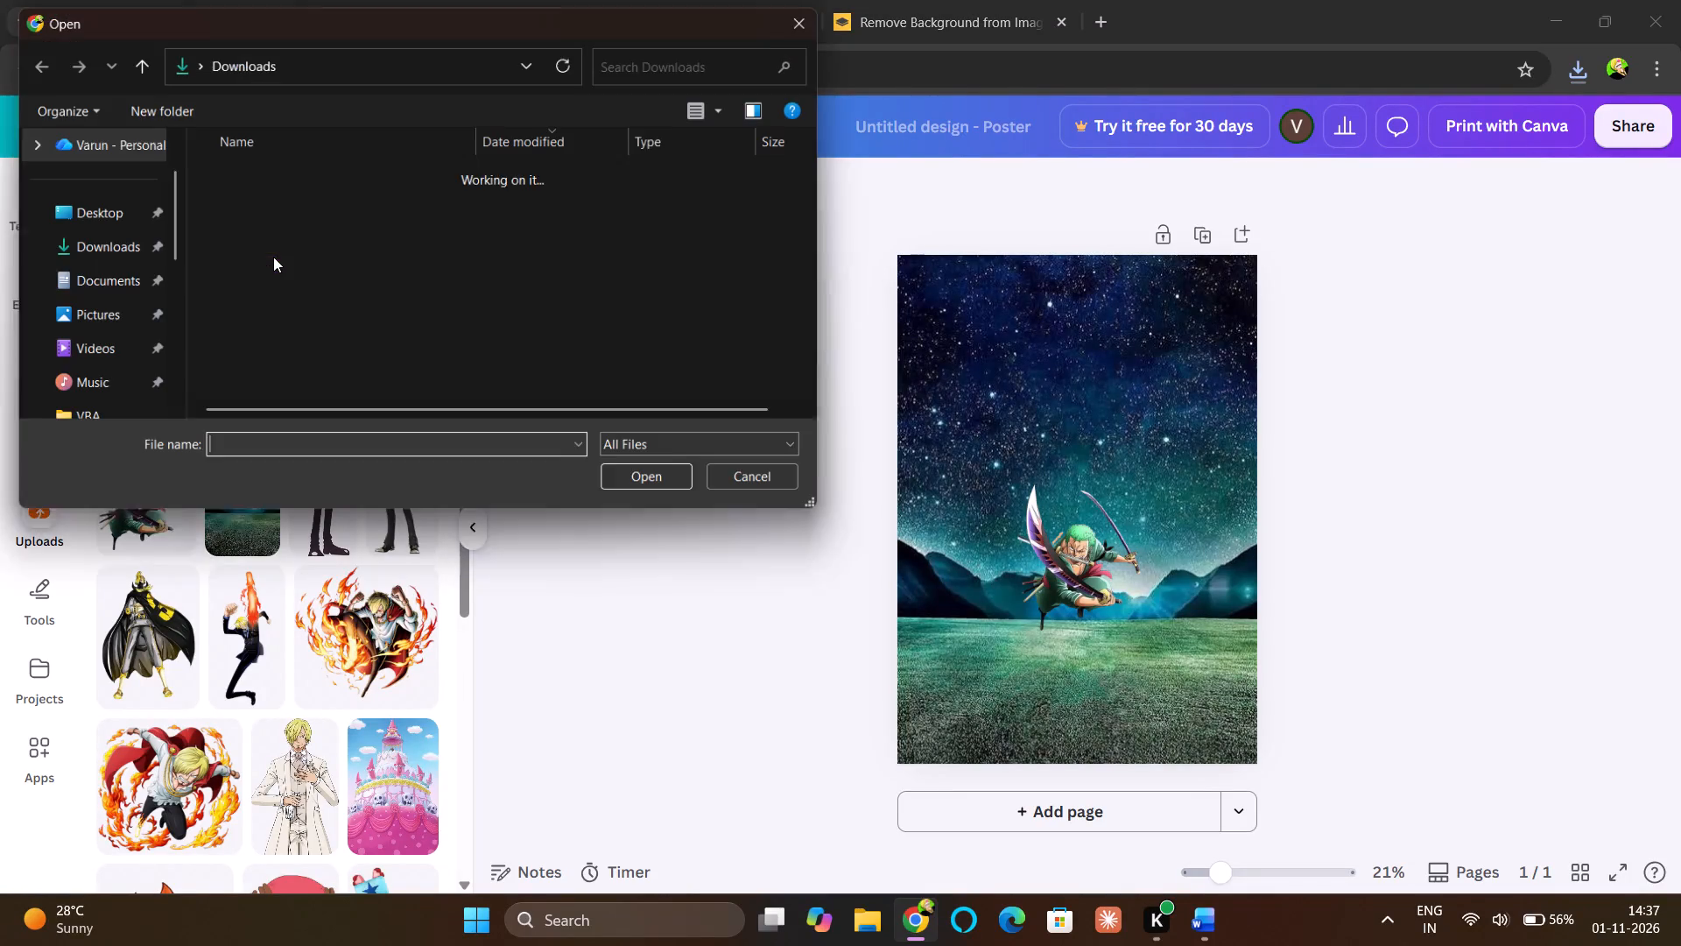
pyautogui.click(246, 196)
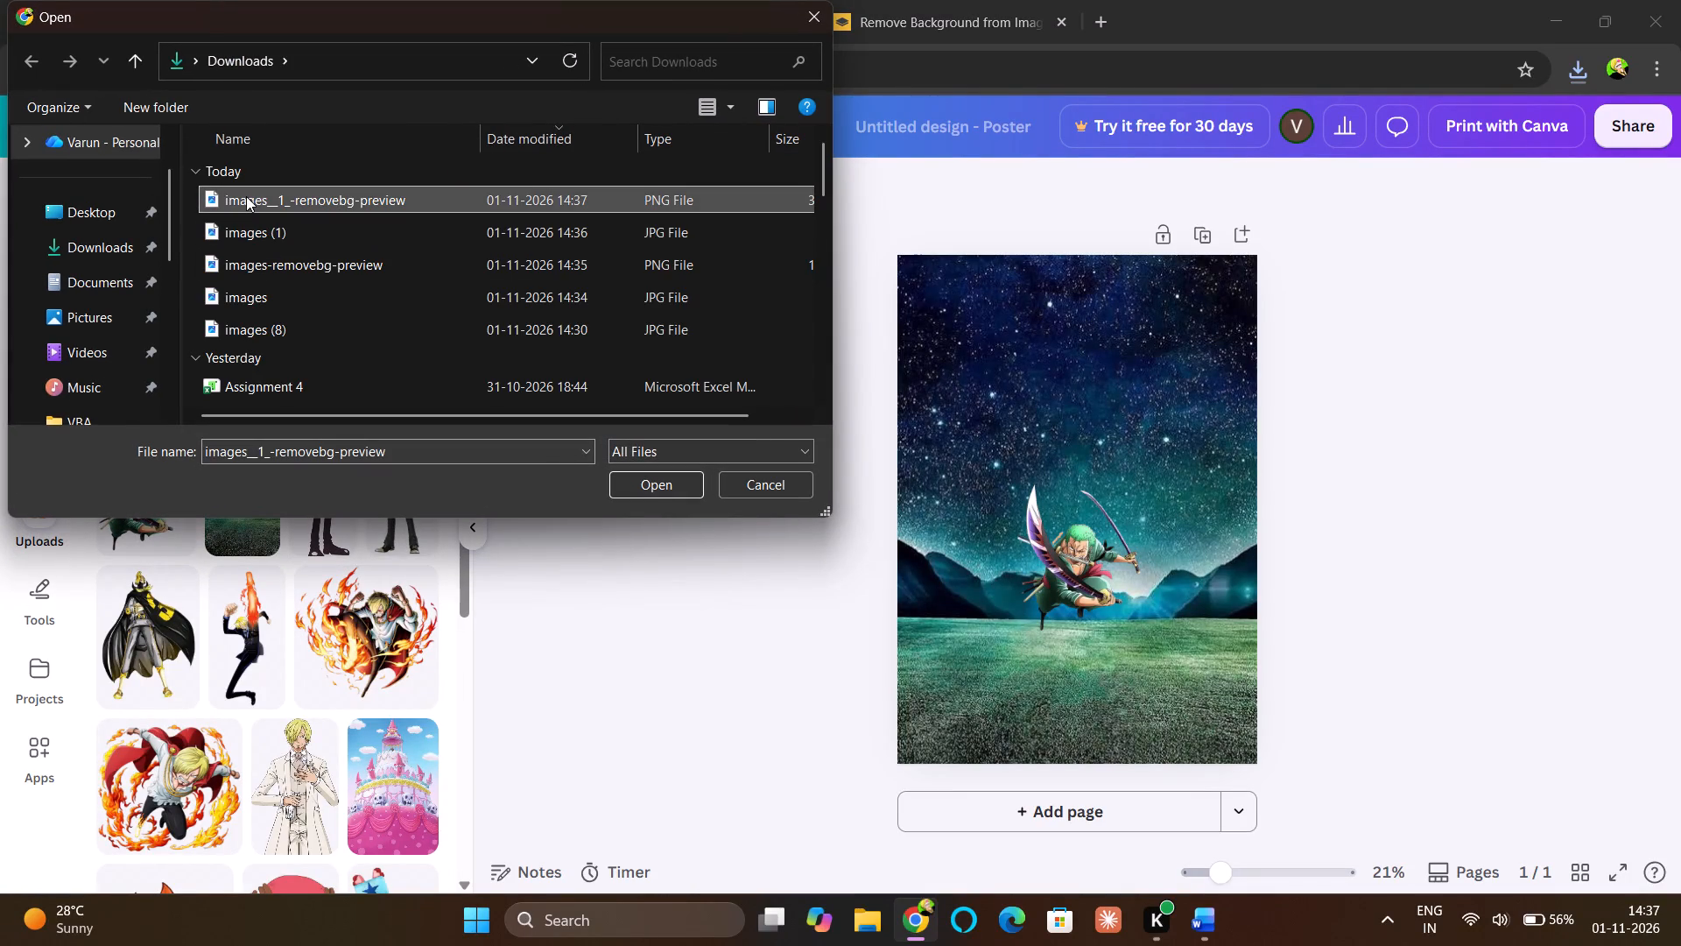
pyautogui.press('Return')
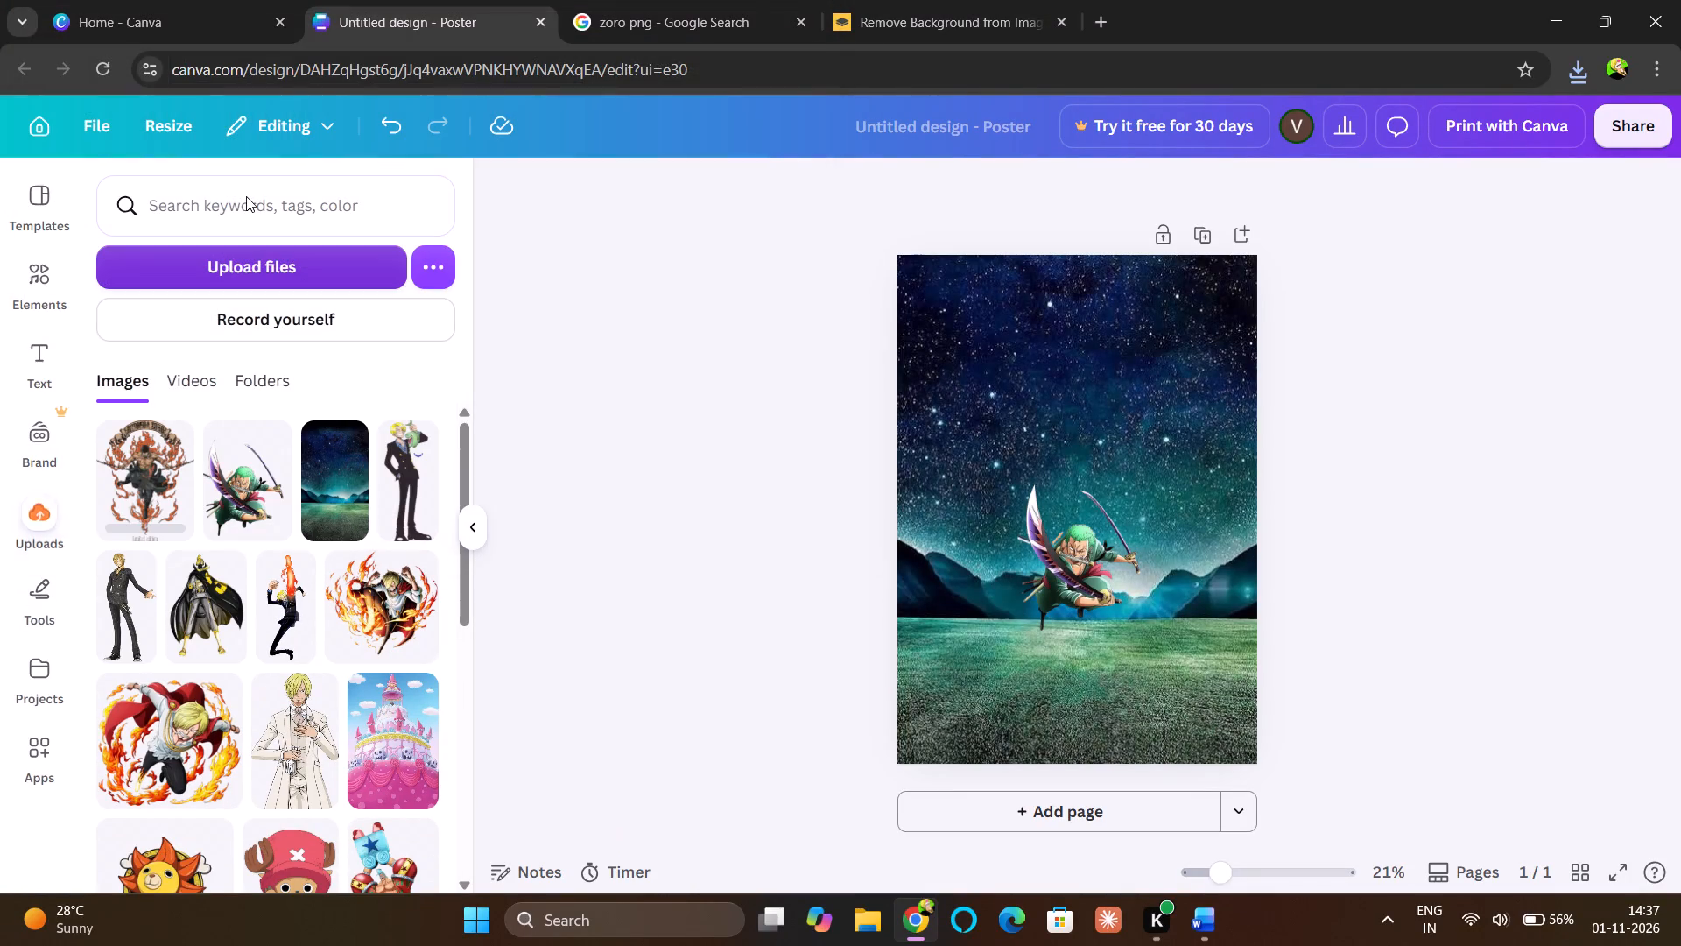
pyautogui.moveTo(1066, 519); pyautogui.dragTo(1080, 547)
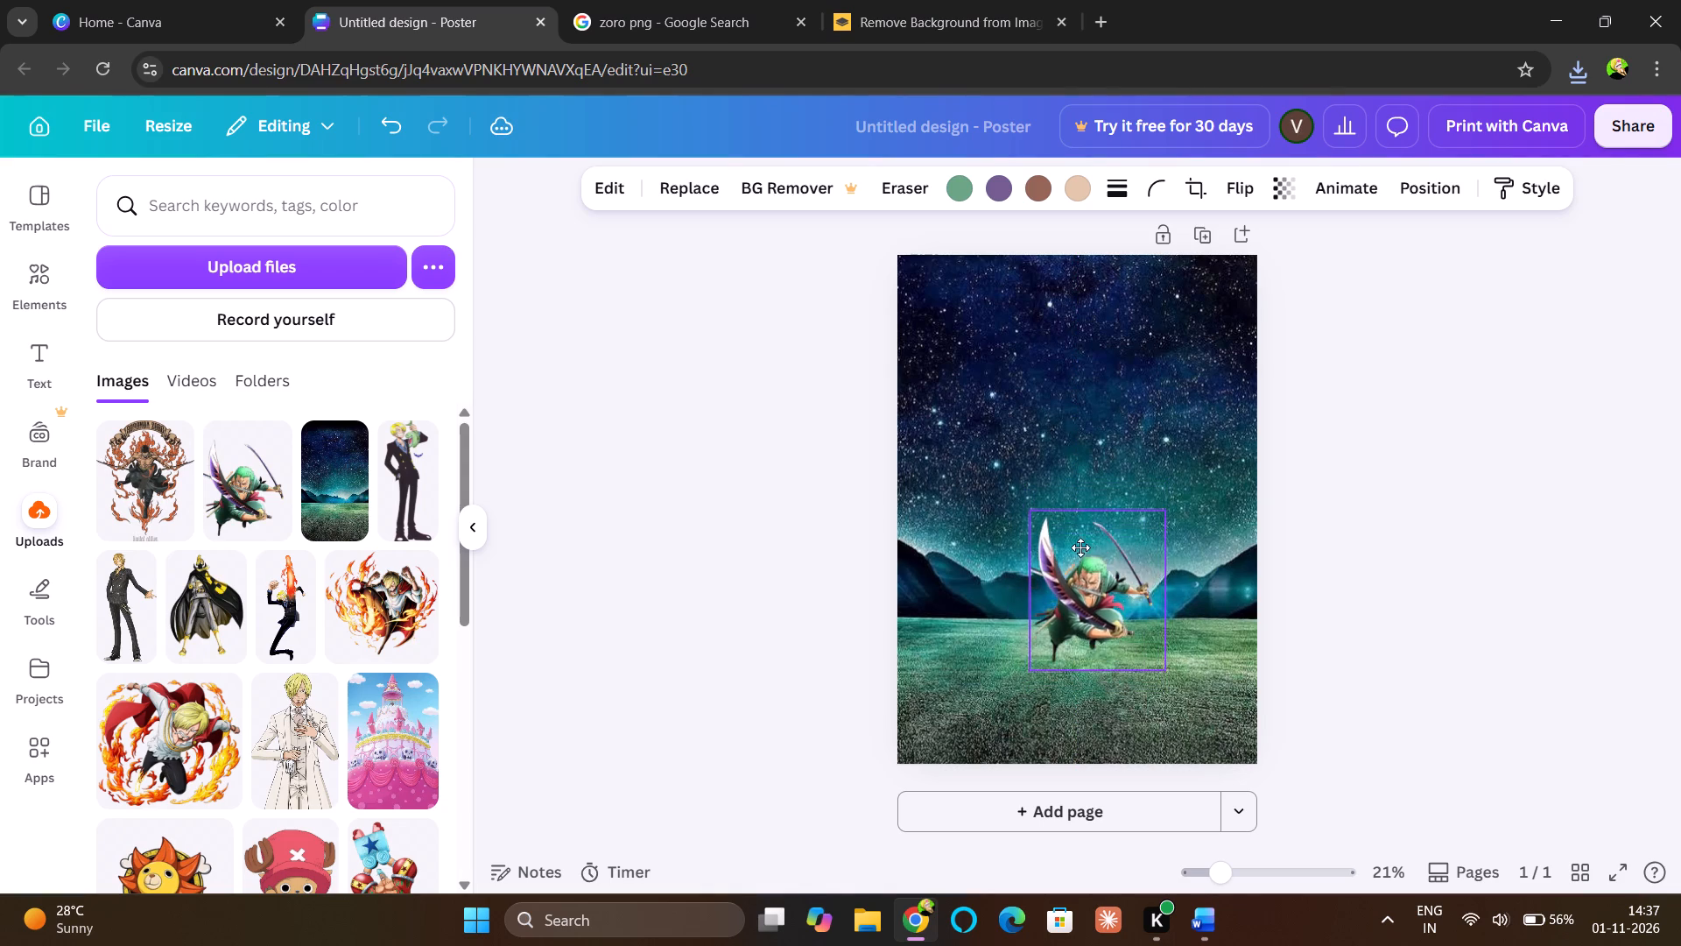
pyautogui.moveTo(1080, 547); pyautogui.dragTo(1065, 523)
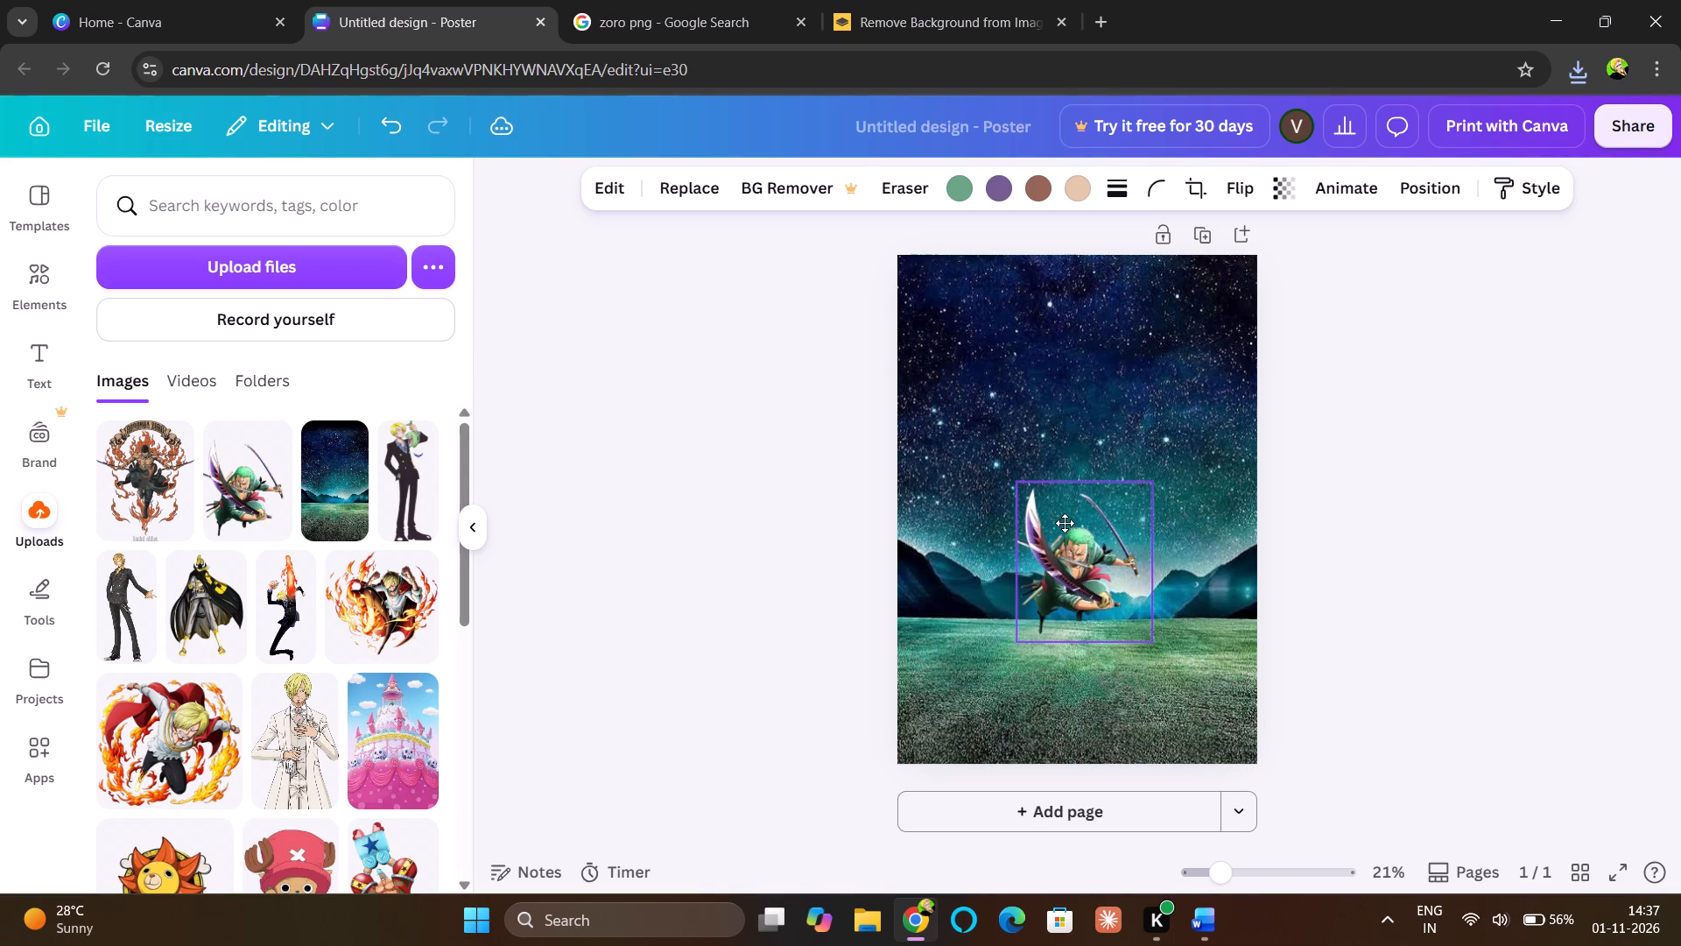
# Center the green-haired Zoro cutout horizontally on the poster, with its feet at the grass horizon.
pyautogui.moveTo(1065, 523); pyautogui.dragTo(1076, 522)
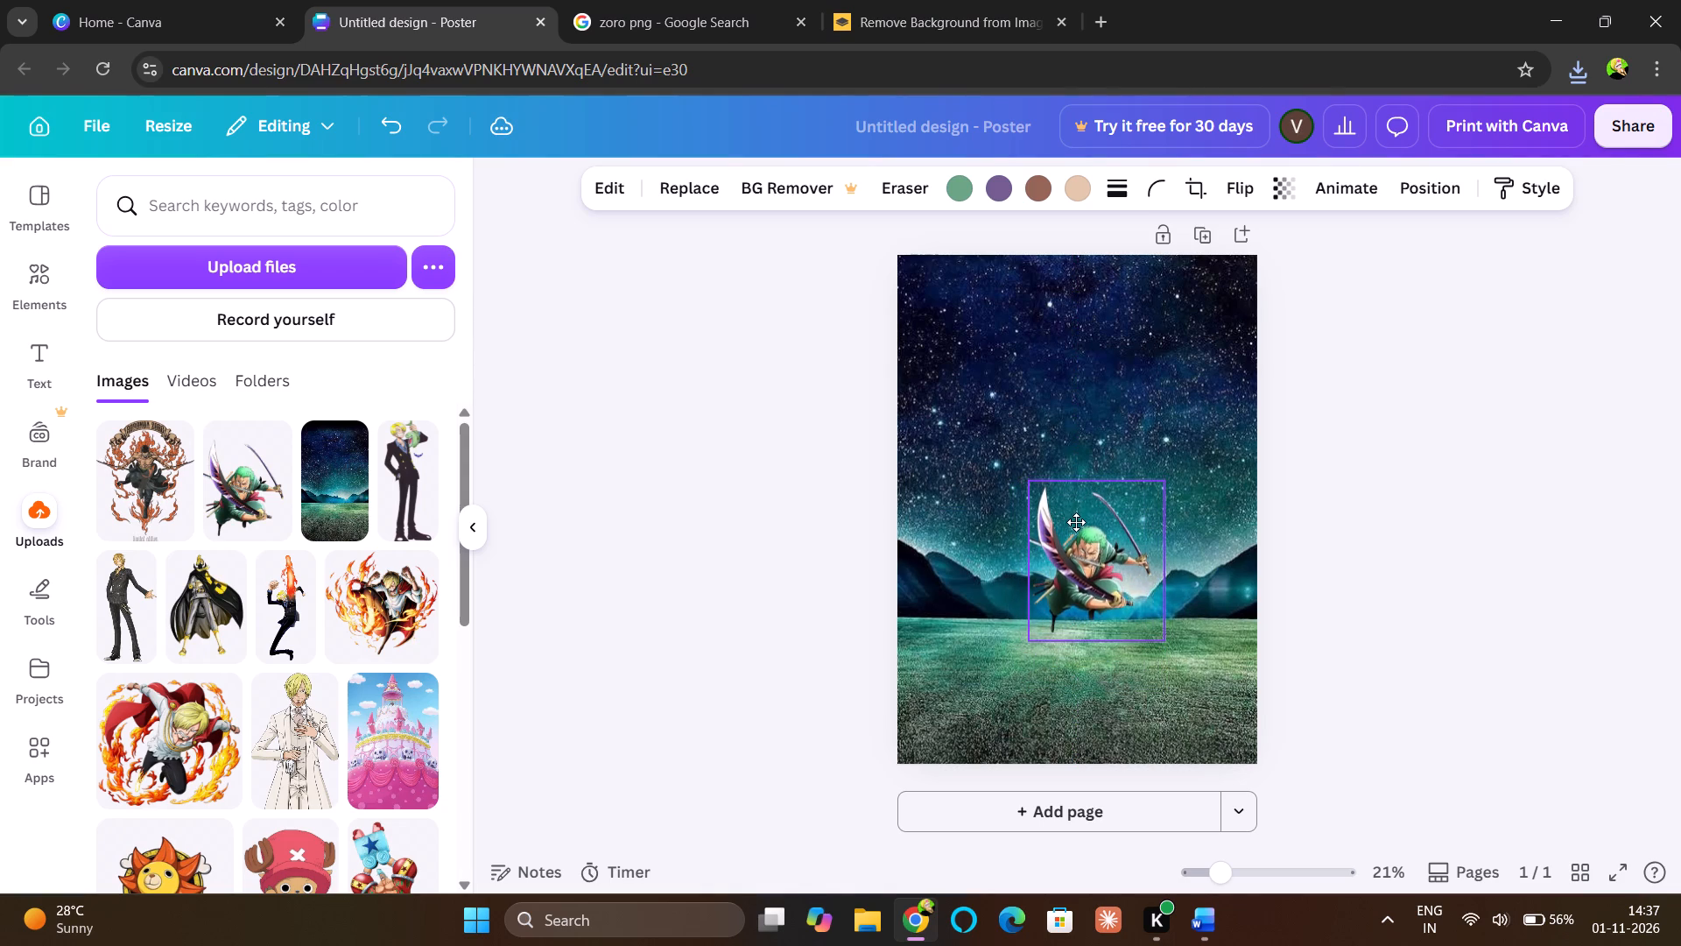
pyautogui.moveTo(1076, 522); pyautogui.dragTo(1076, 524)
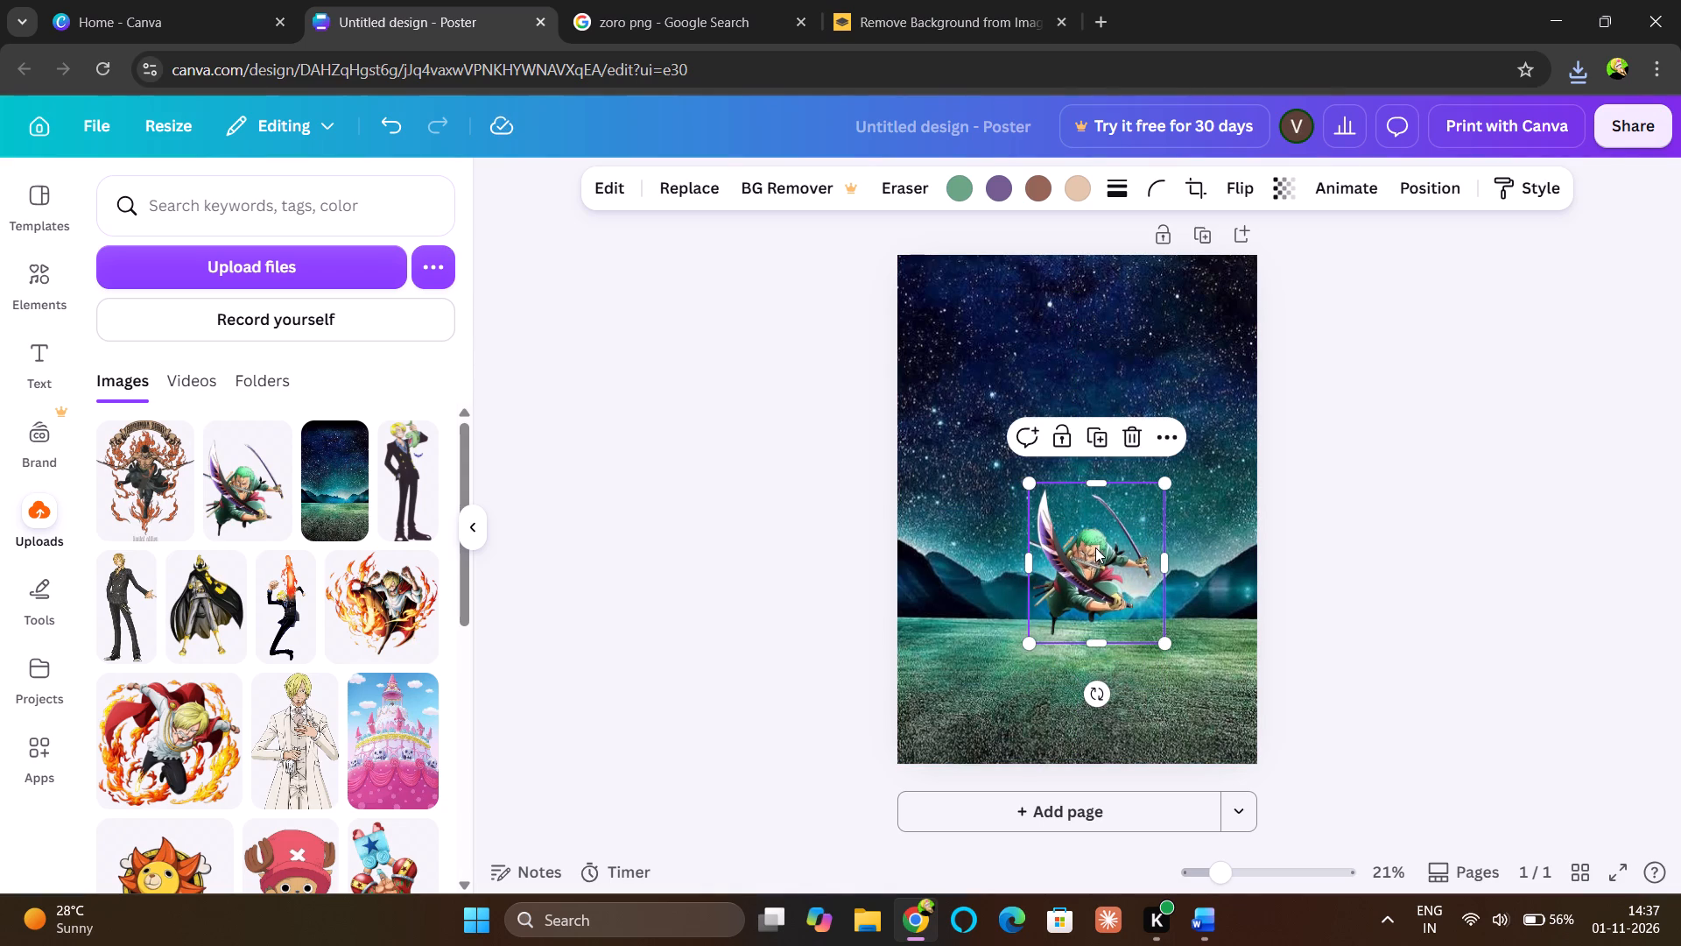
pyautogui.moveTo(1095, 547); pyautogui.dragTo(1078, 543)
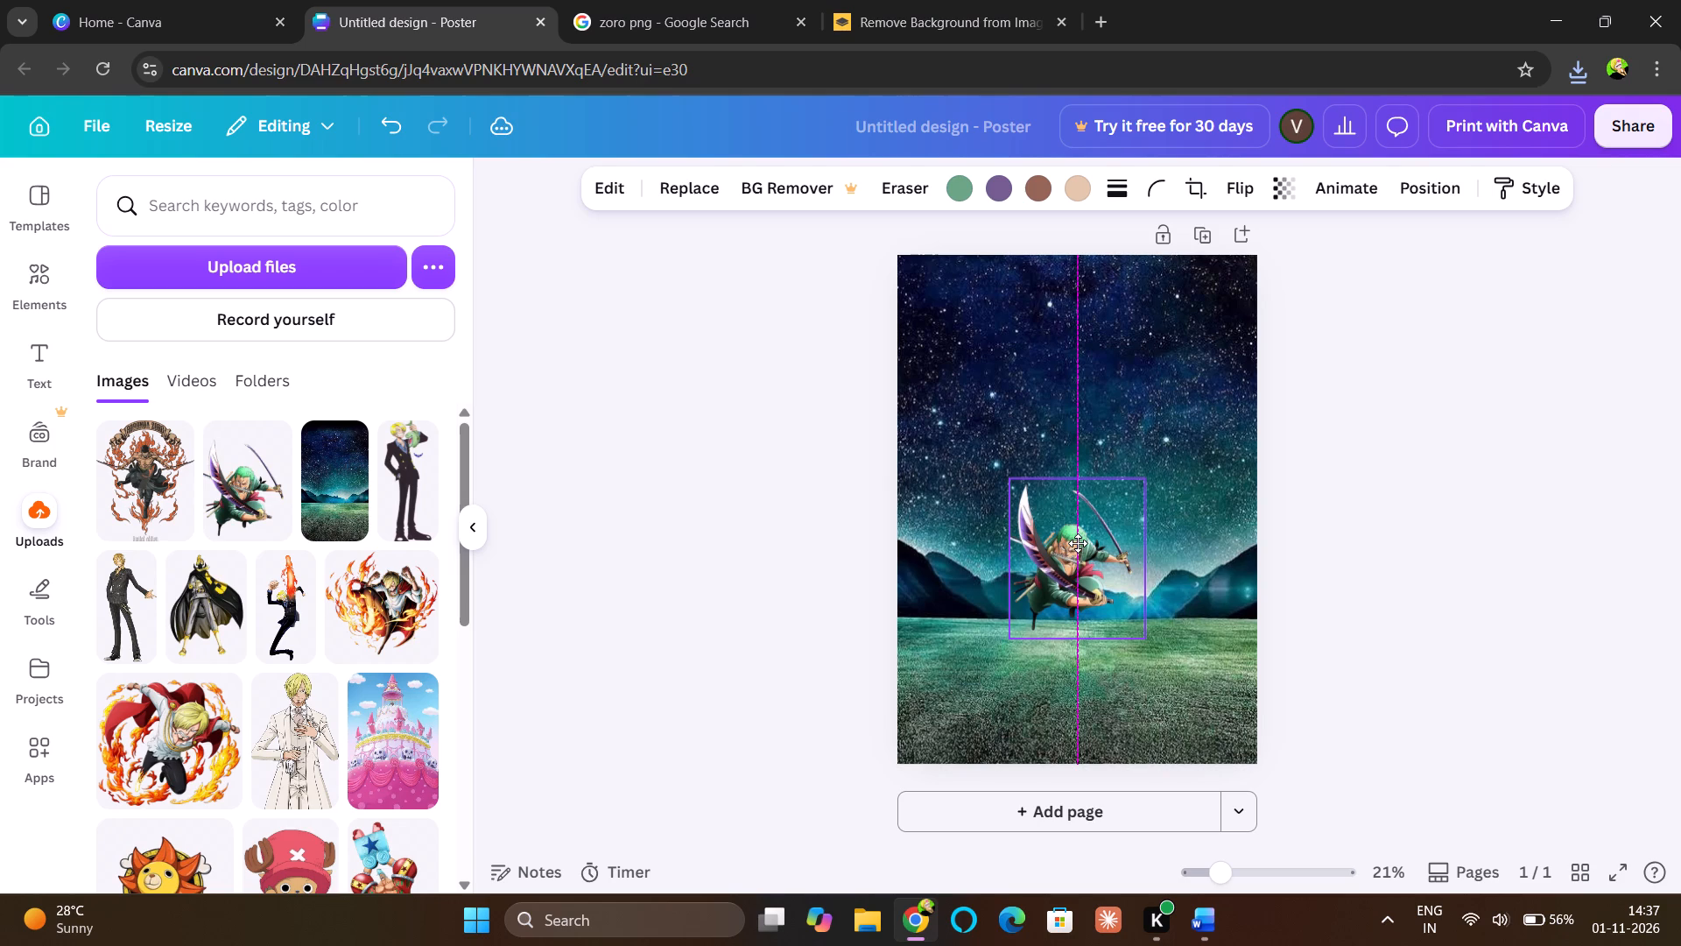
pyautogui.moveTo(1078, 543); pyautogui.dragTo(1080, 548)
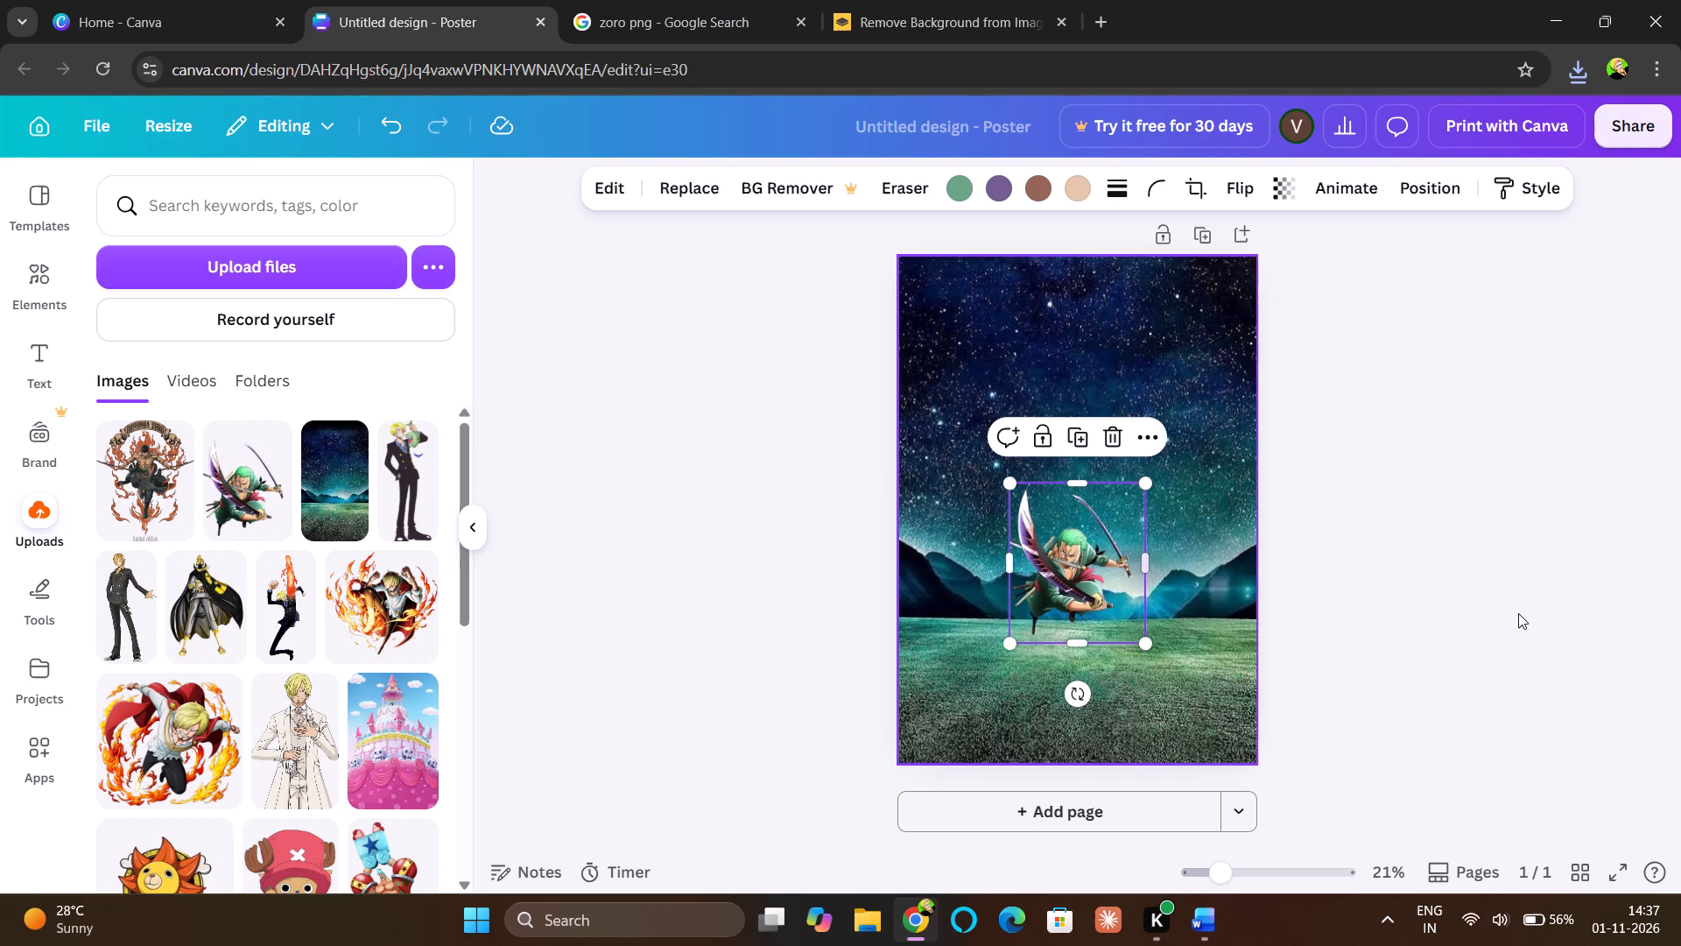
pyautogui.click(1518, 613)
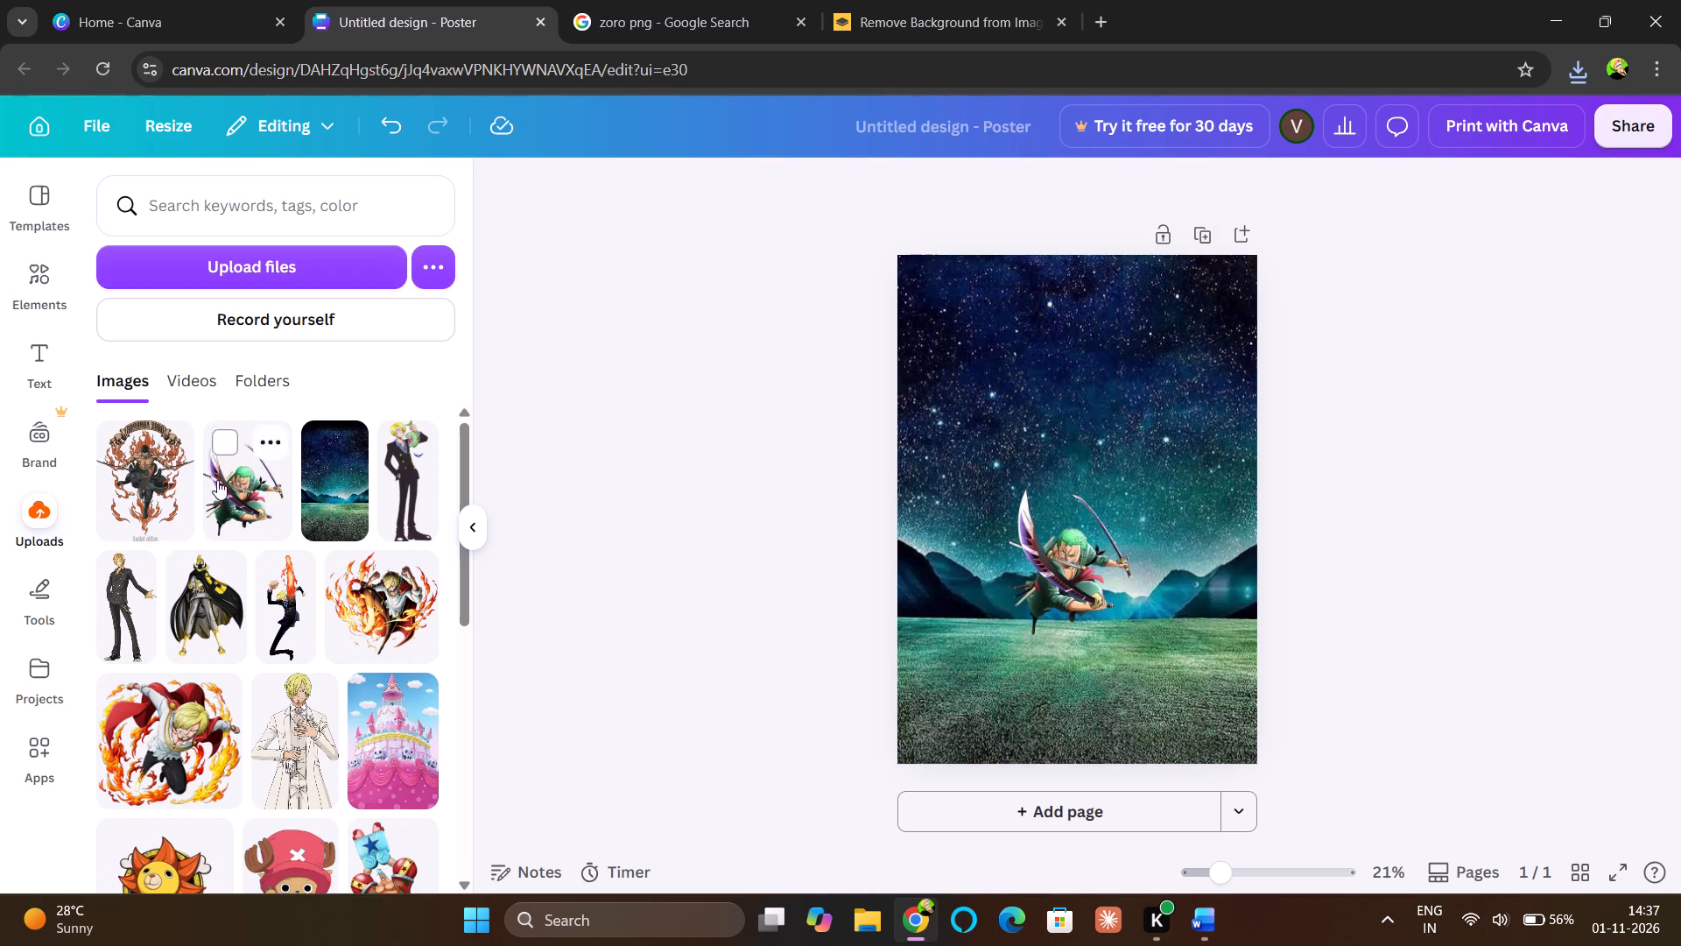
# Add the Roronoa Zoro flames cutout to the poster, shrink it to about 18 by 22, and place it centered in the upper sky.
pyautogui.click(157, 475)
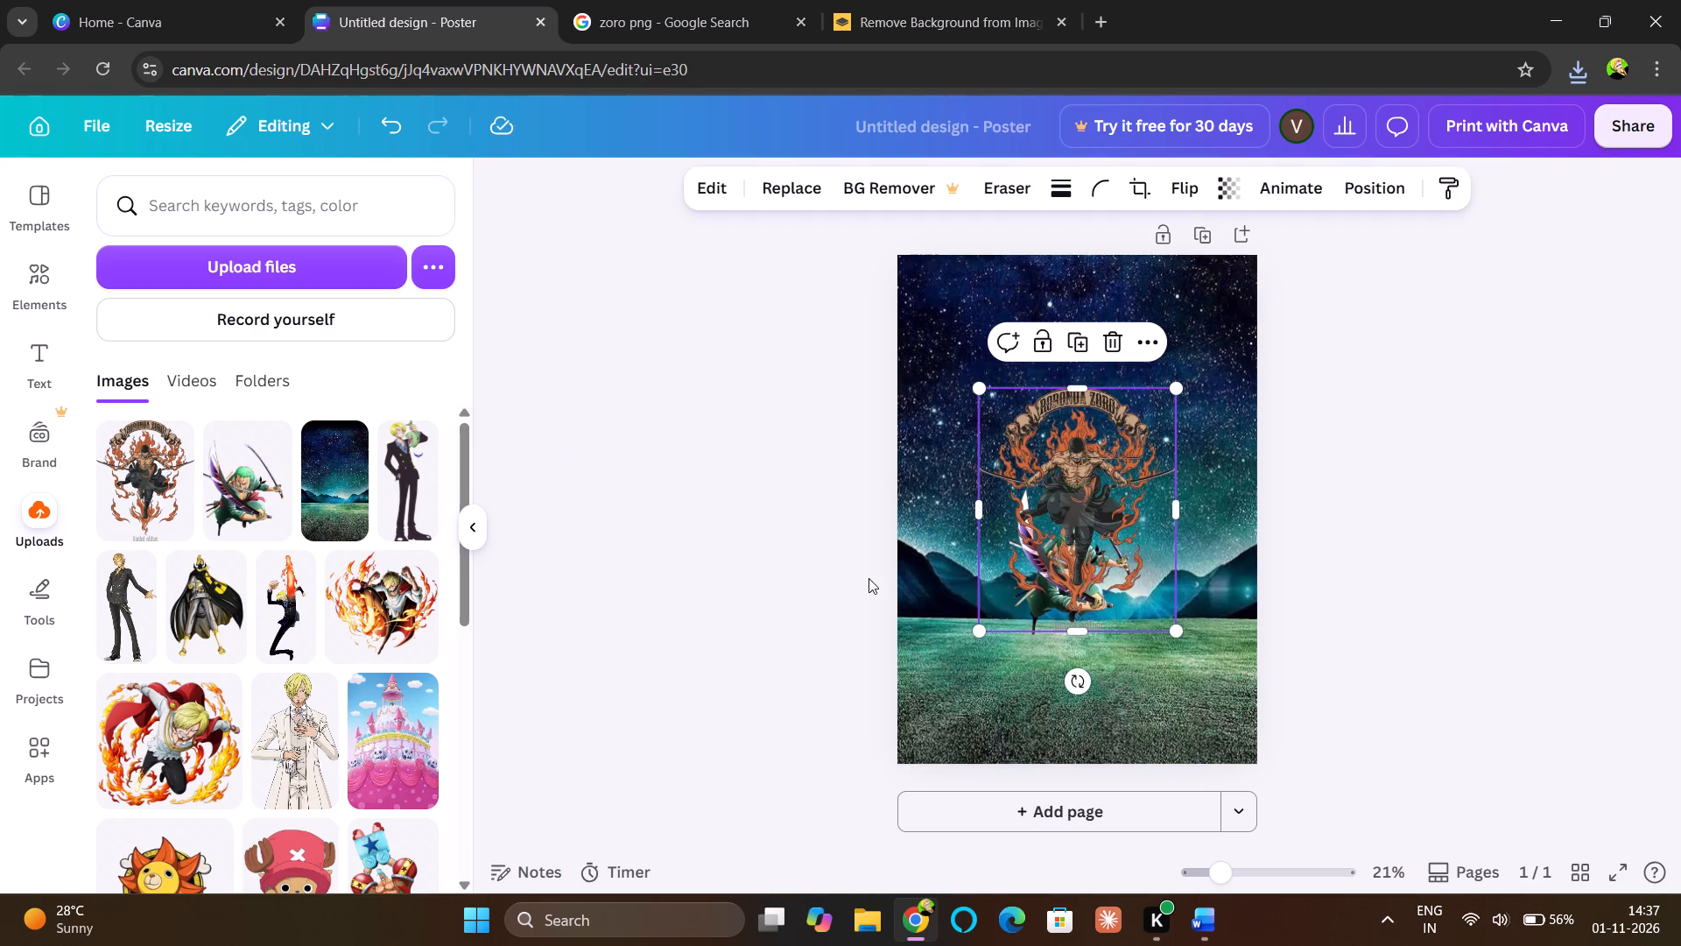
pyautogui.moveTo(1175, 625); pyautogui.dragTo(1129, 568)
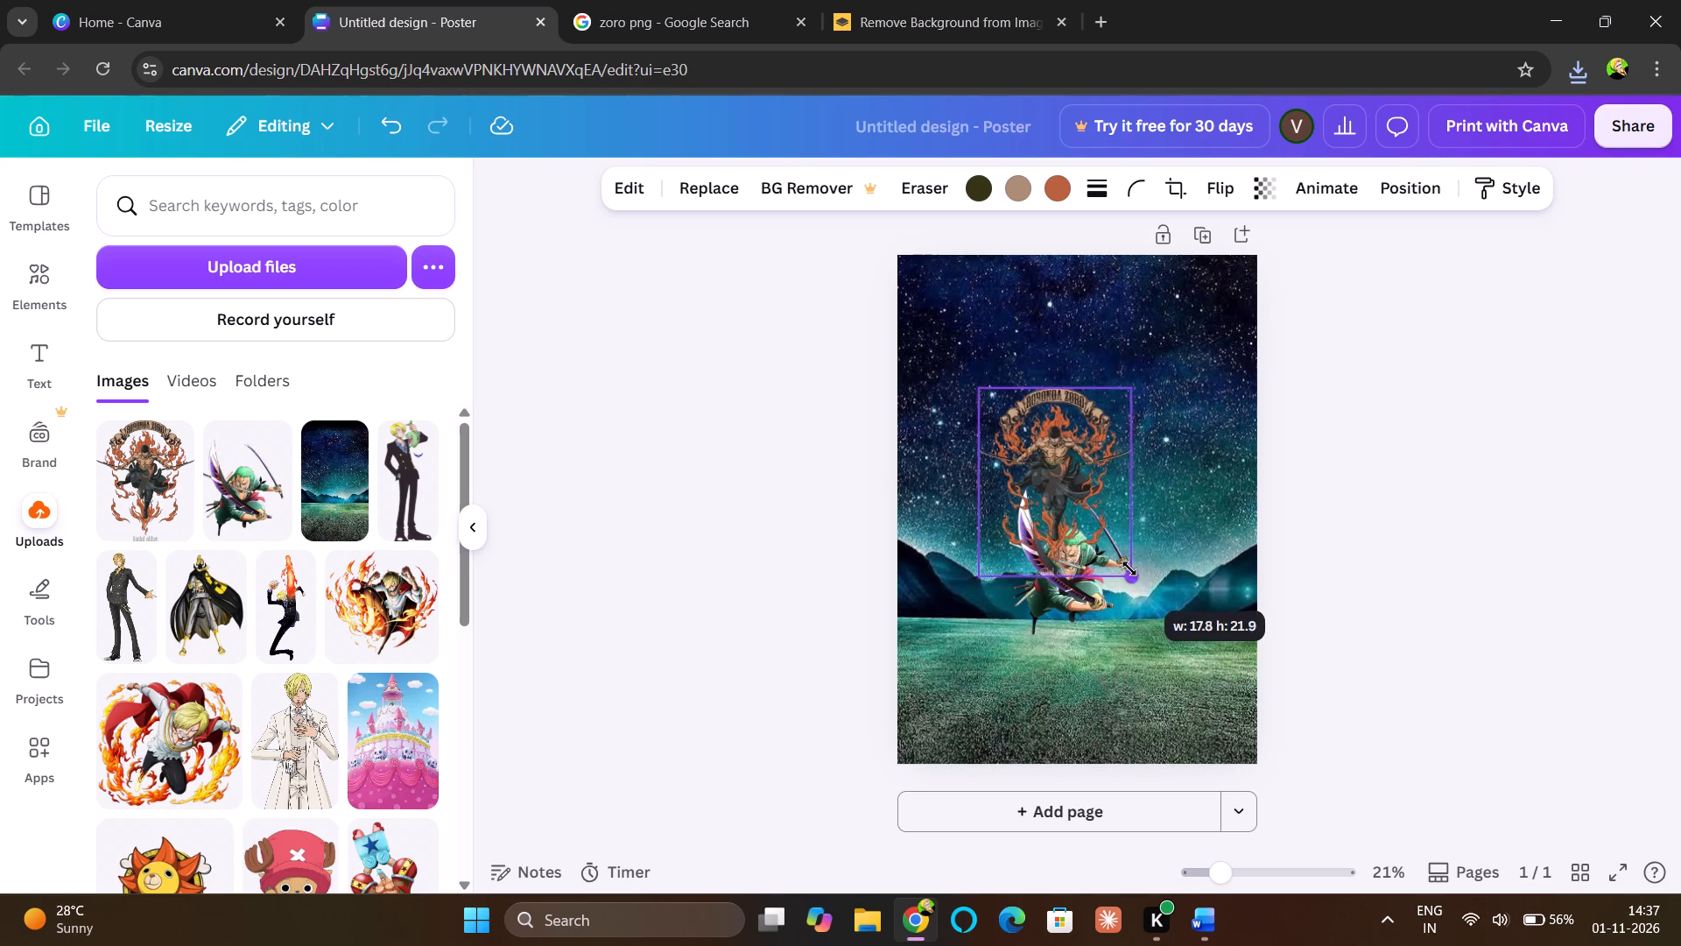
pyautogui.moveTo(1129, 568); pyautogui.dragTo(1129, 565)
pyautogui.moveTo(1033, 488); pyautogui.dragTo(1053, 381)
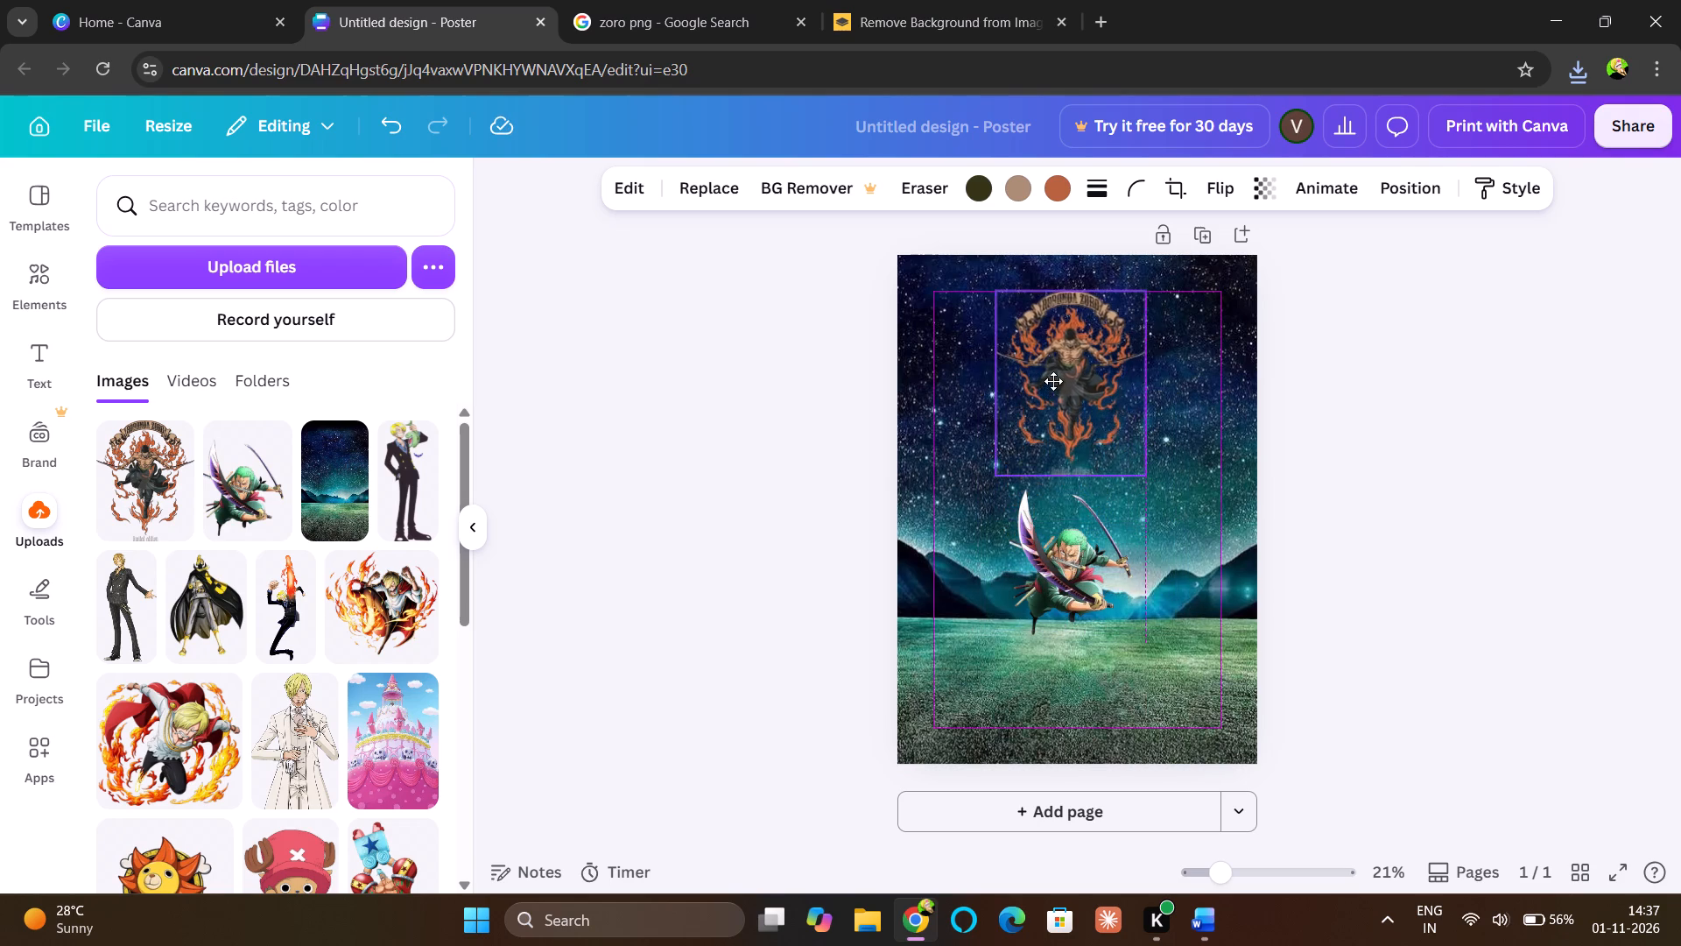
pyautogui.moveTo(1053, 381); pyautogui.dragTo(1057, 366)
pyautogui.click(1347, 414)
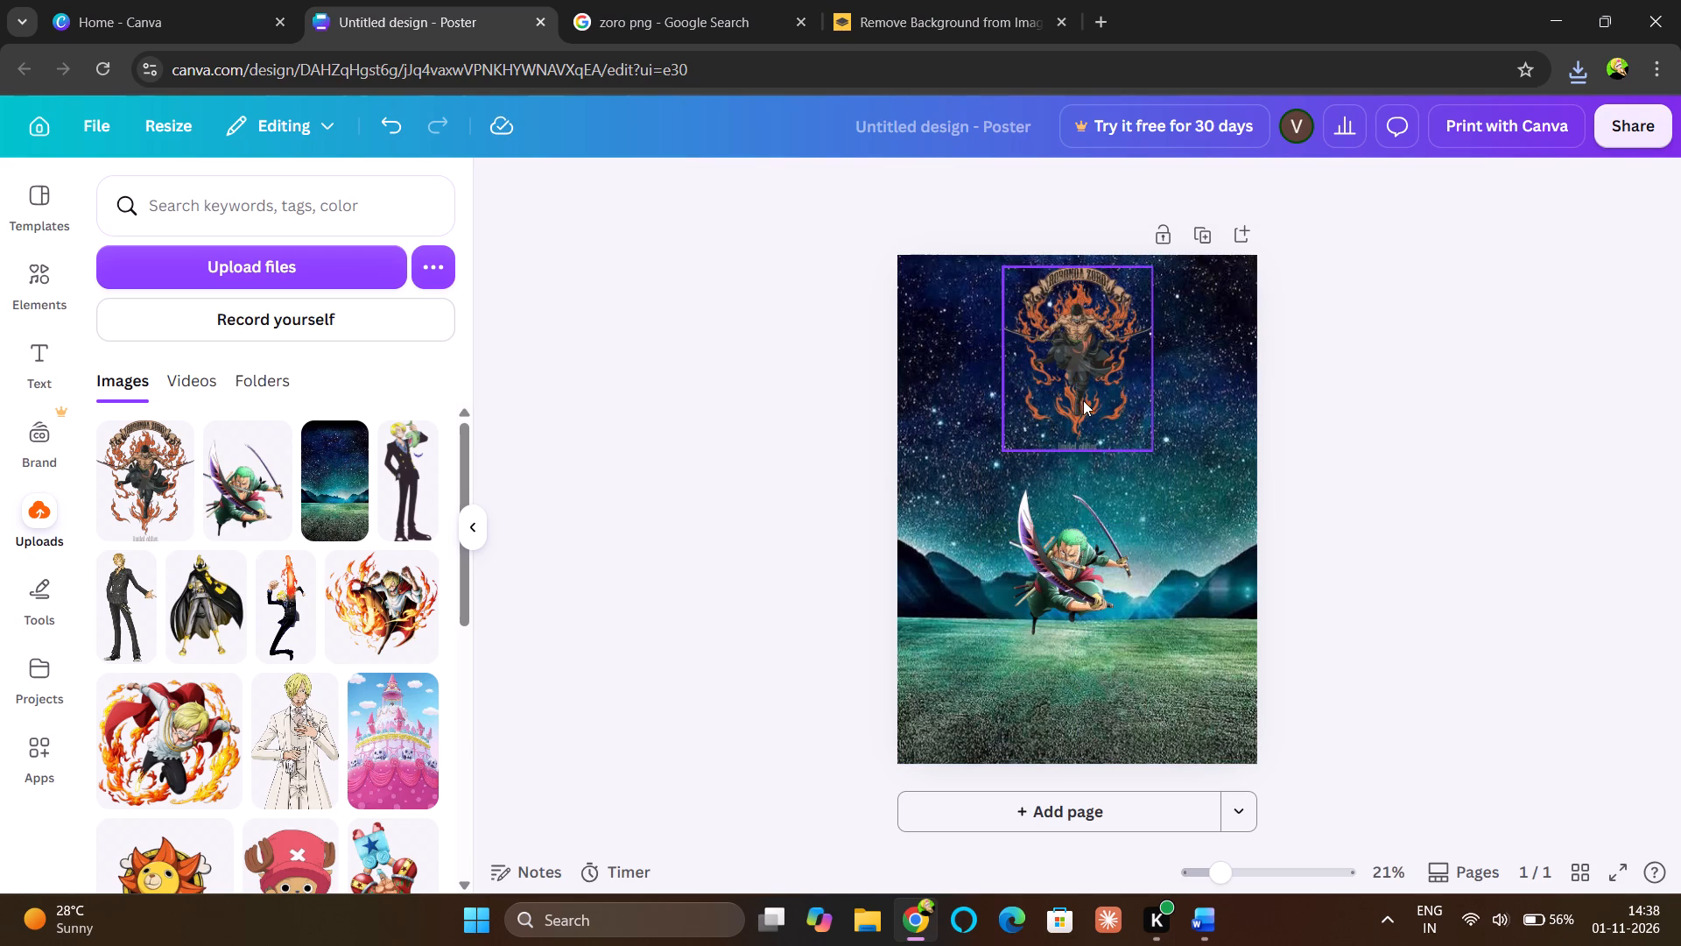
# Move the flames cutout up to just below the poster's top edge, keeping it horizontally centered.
pyautogui.scroll(1, 1079, 399)
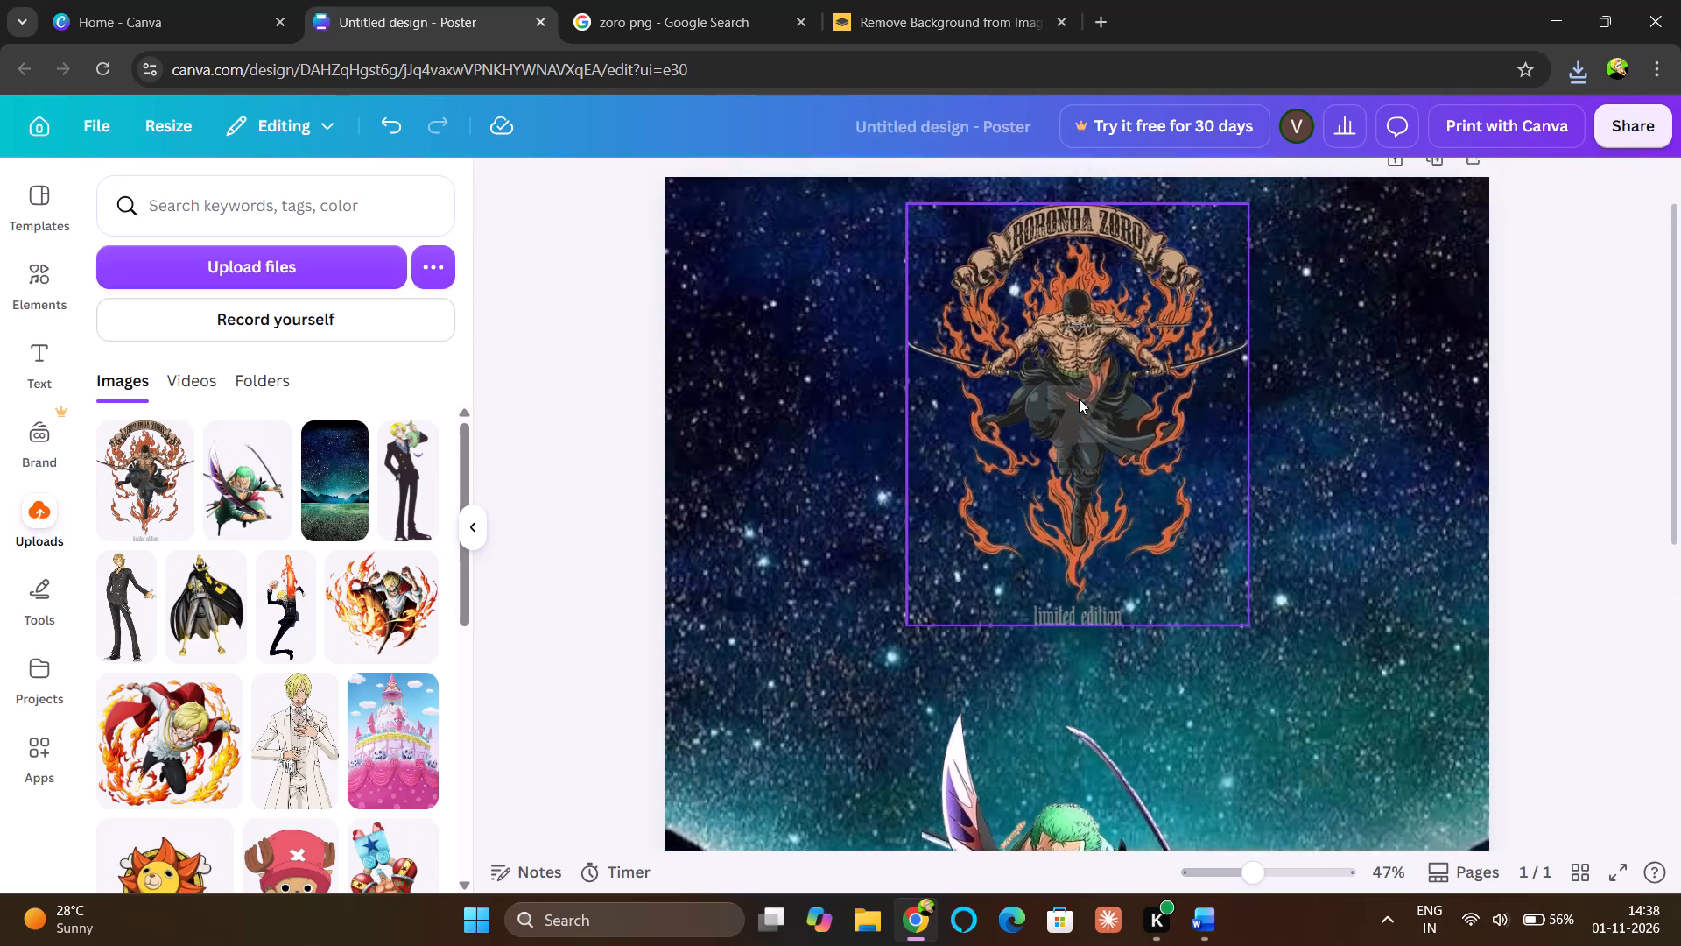
pyautogui.scroll(2, 1079, 399)
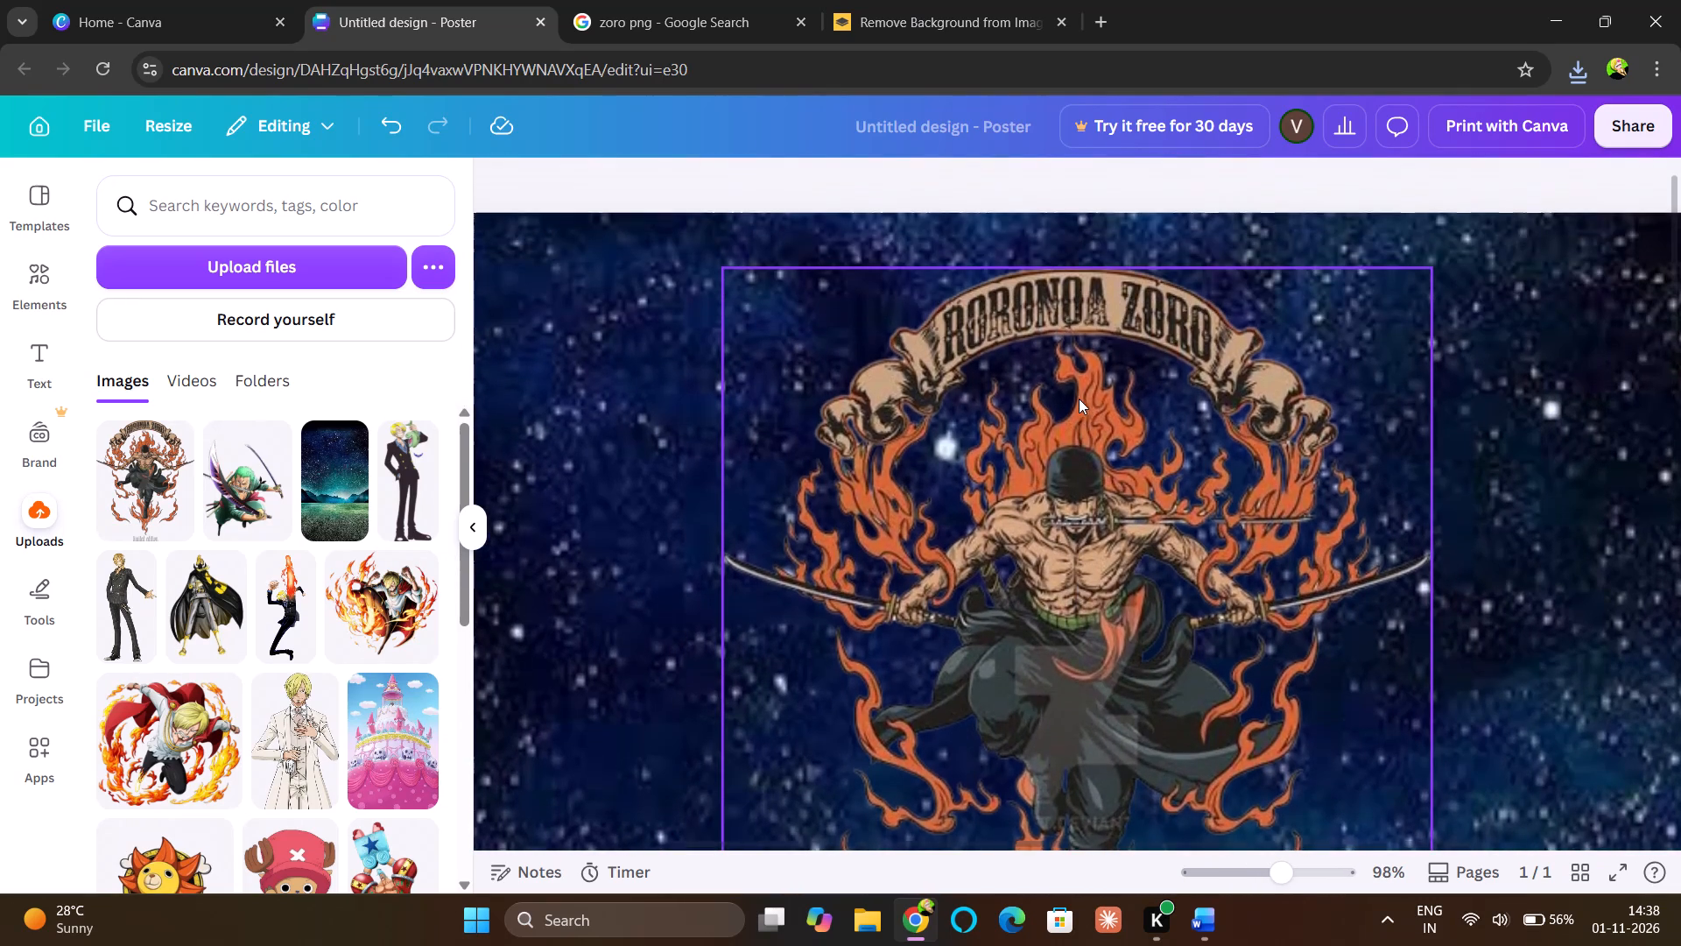
pyautogui.scroll(1, 1079, 399)
pyautogui.scroll(-1, 1079, 399)
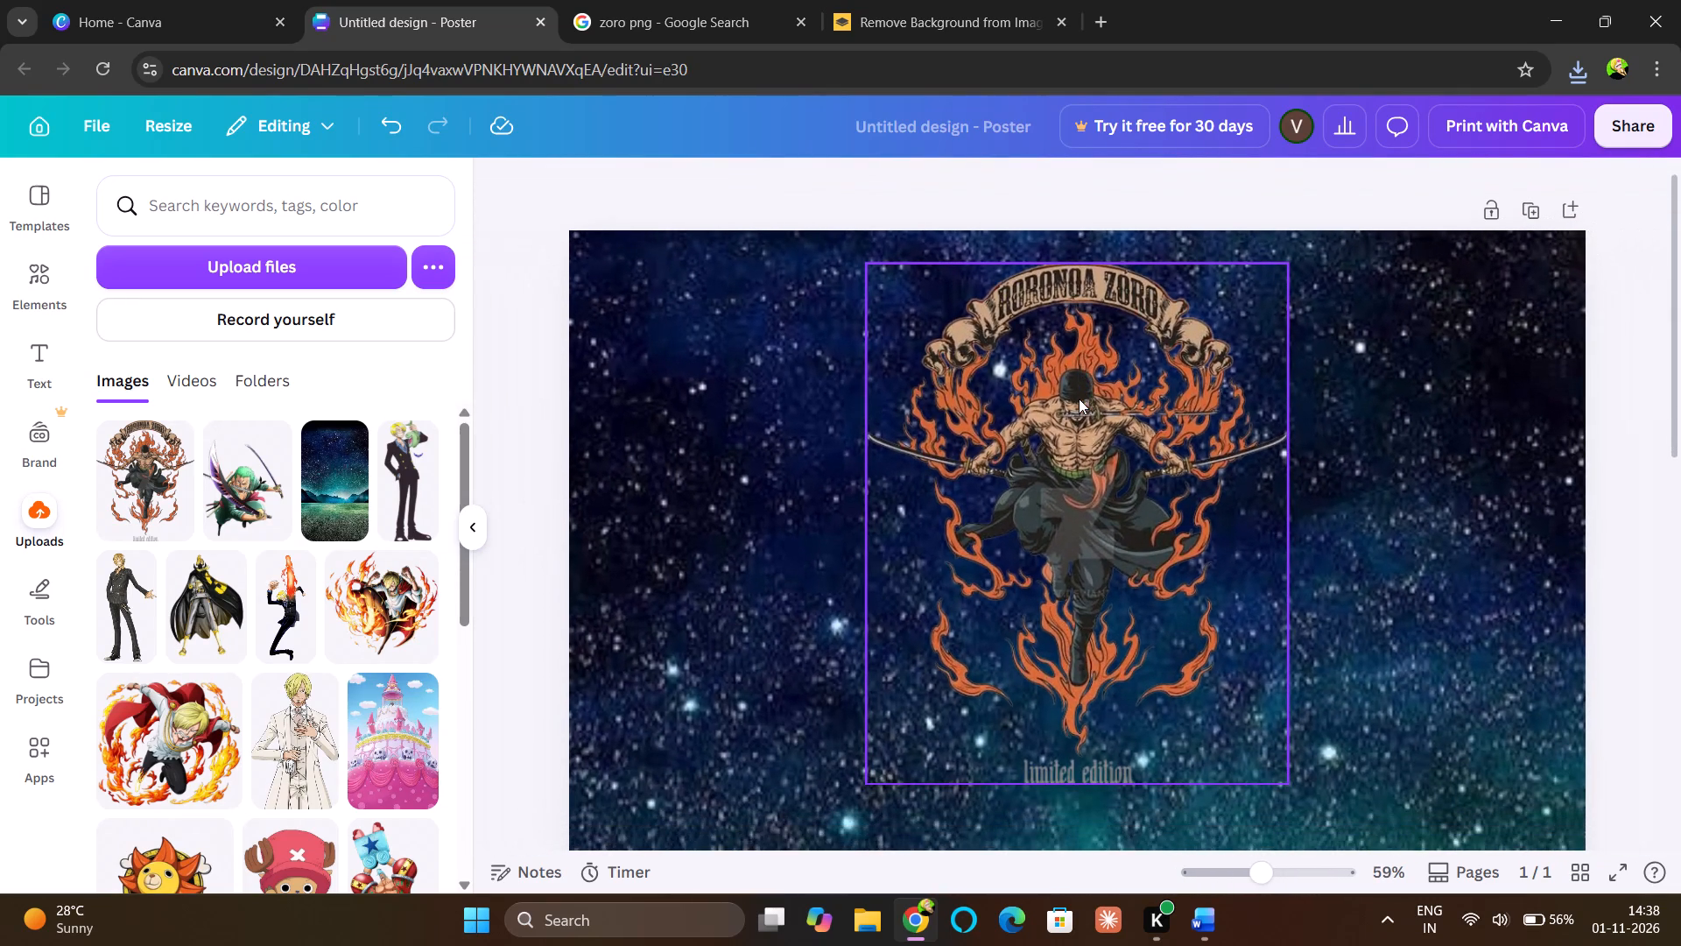
pyautogui.scroll(-1, 1079, 399)
pyautogui.moveTo(1094, 396); pyautogui.dragTo(1090, 382)
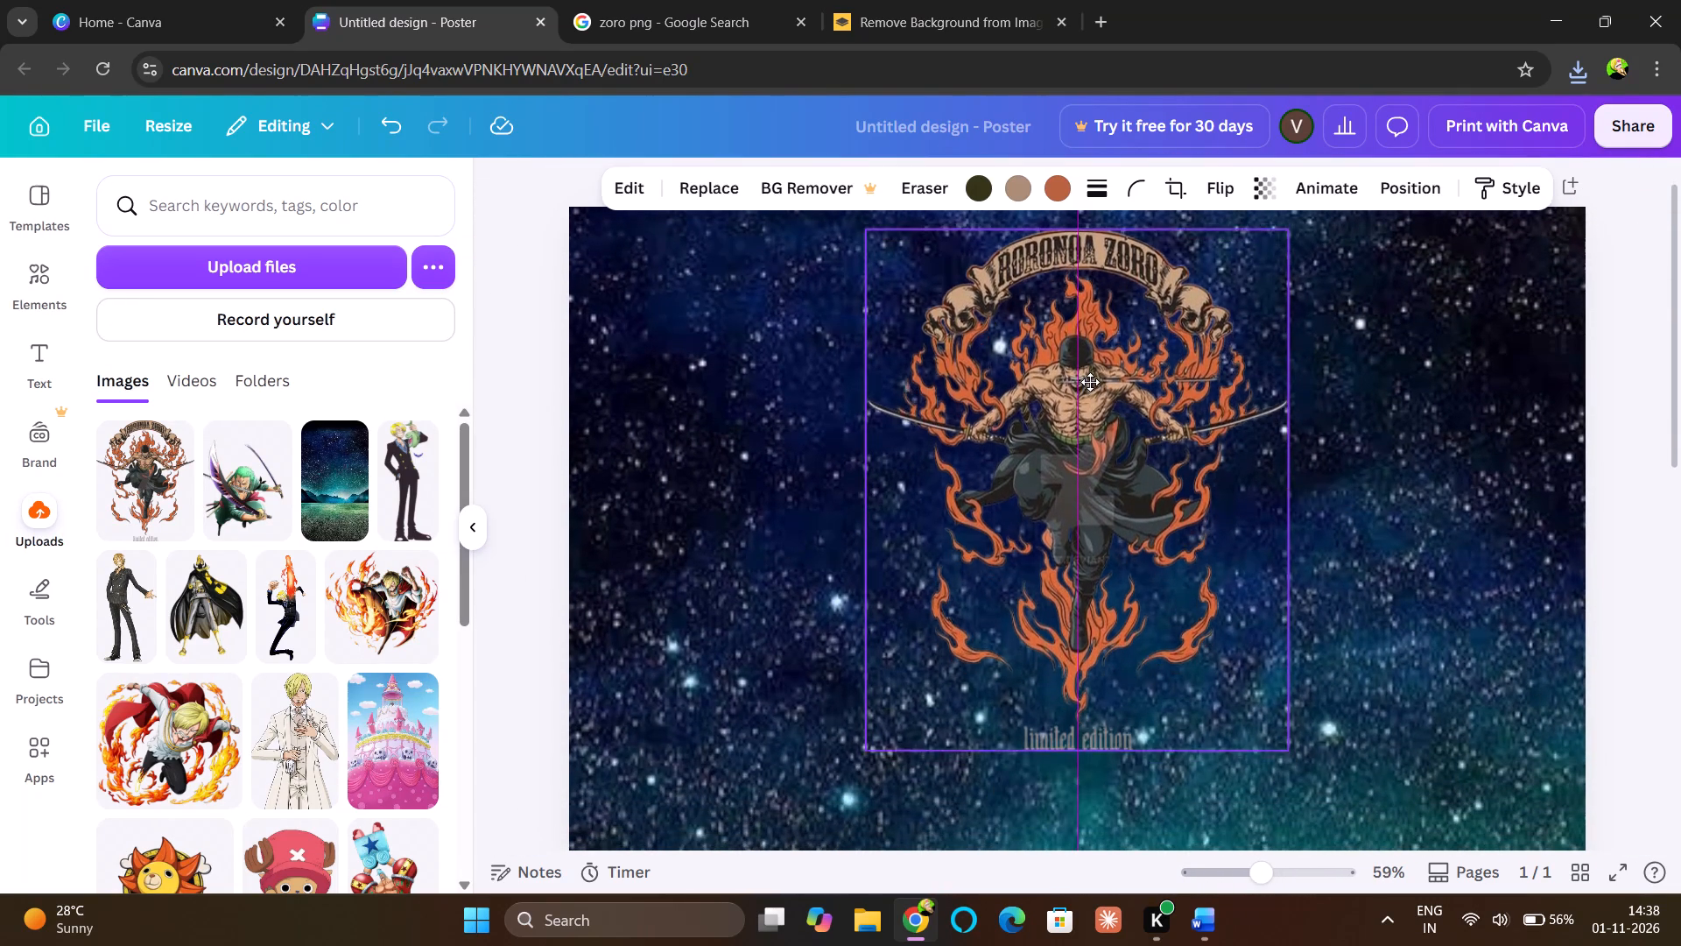
pyautogui.moveTo(1090, 382); pyautogui.dragTo(1091, 371)
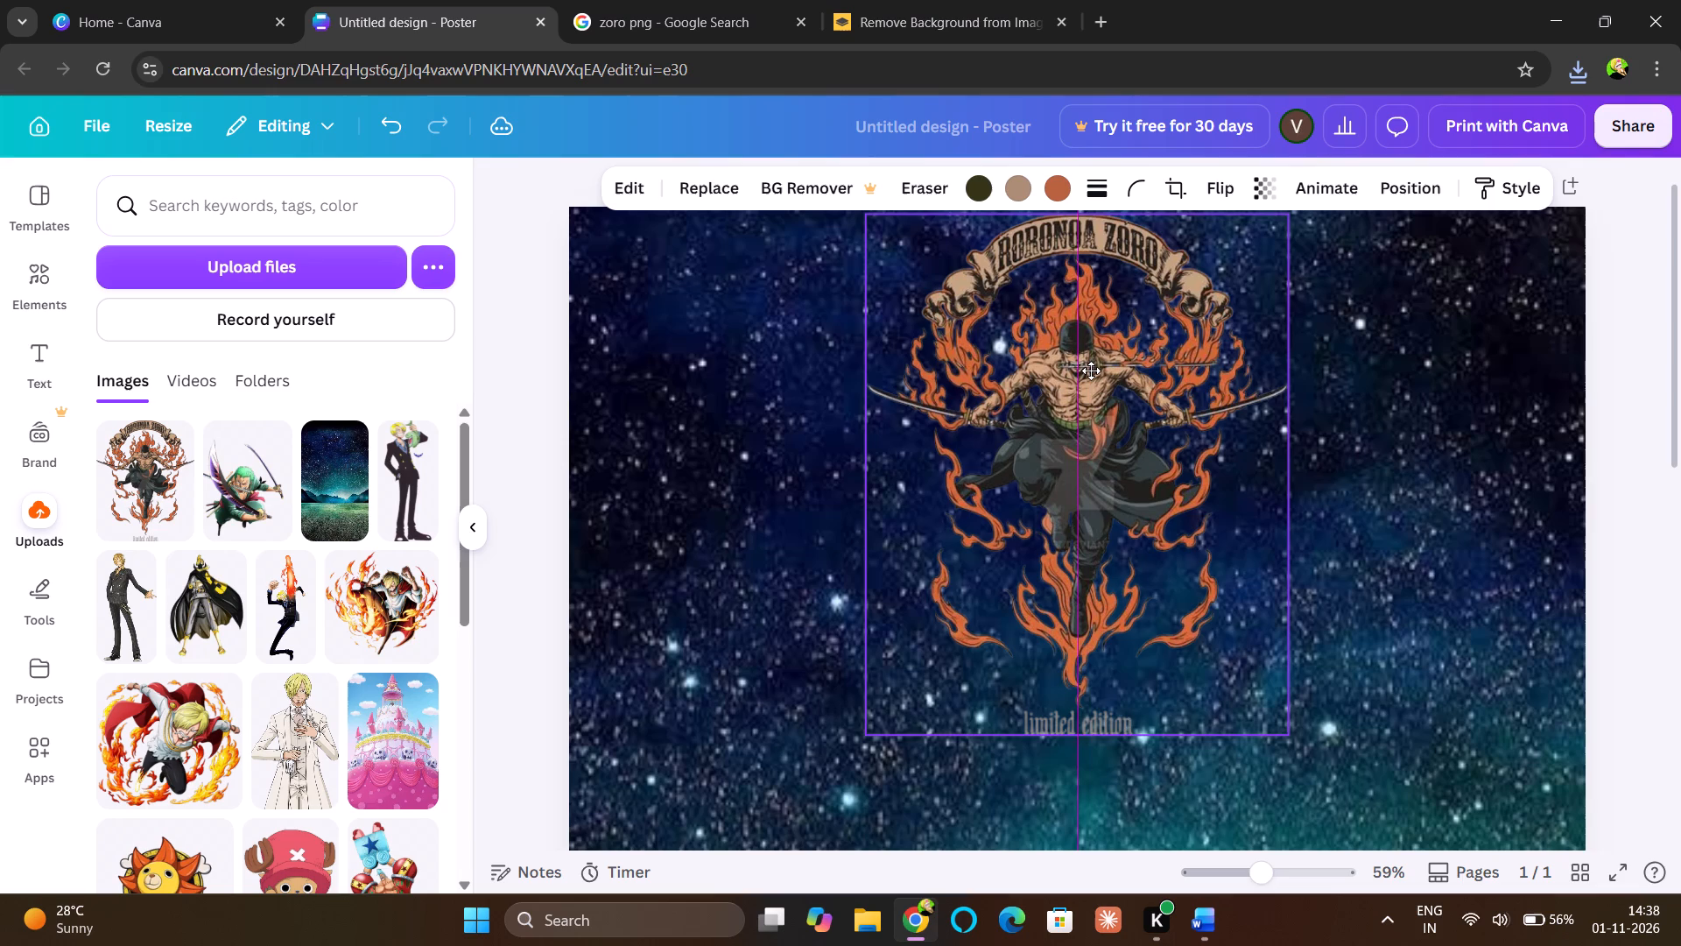
pyautogui.moveTo(1091, 371); pyautogui.dragTo(1090, 373)
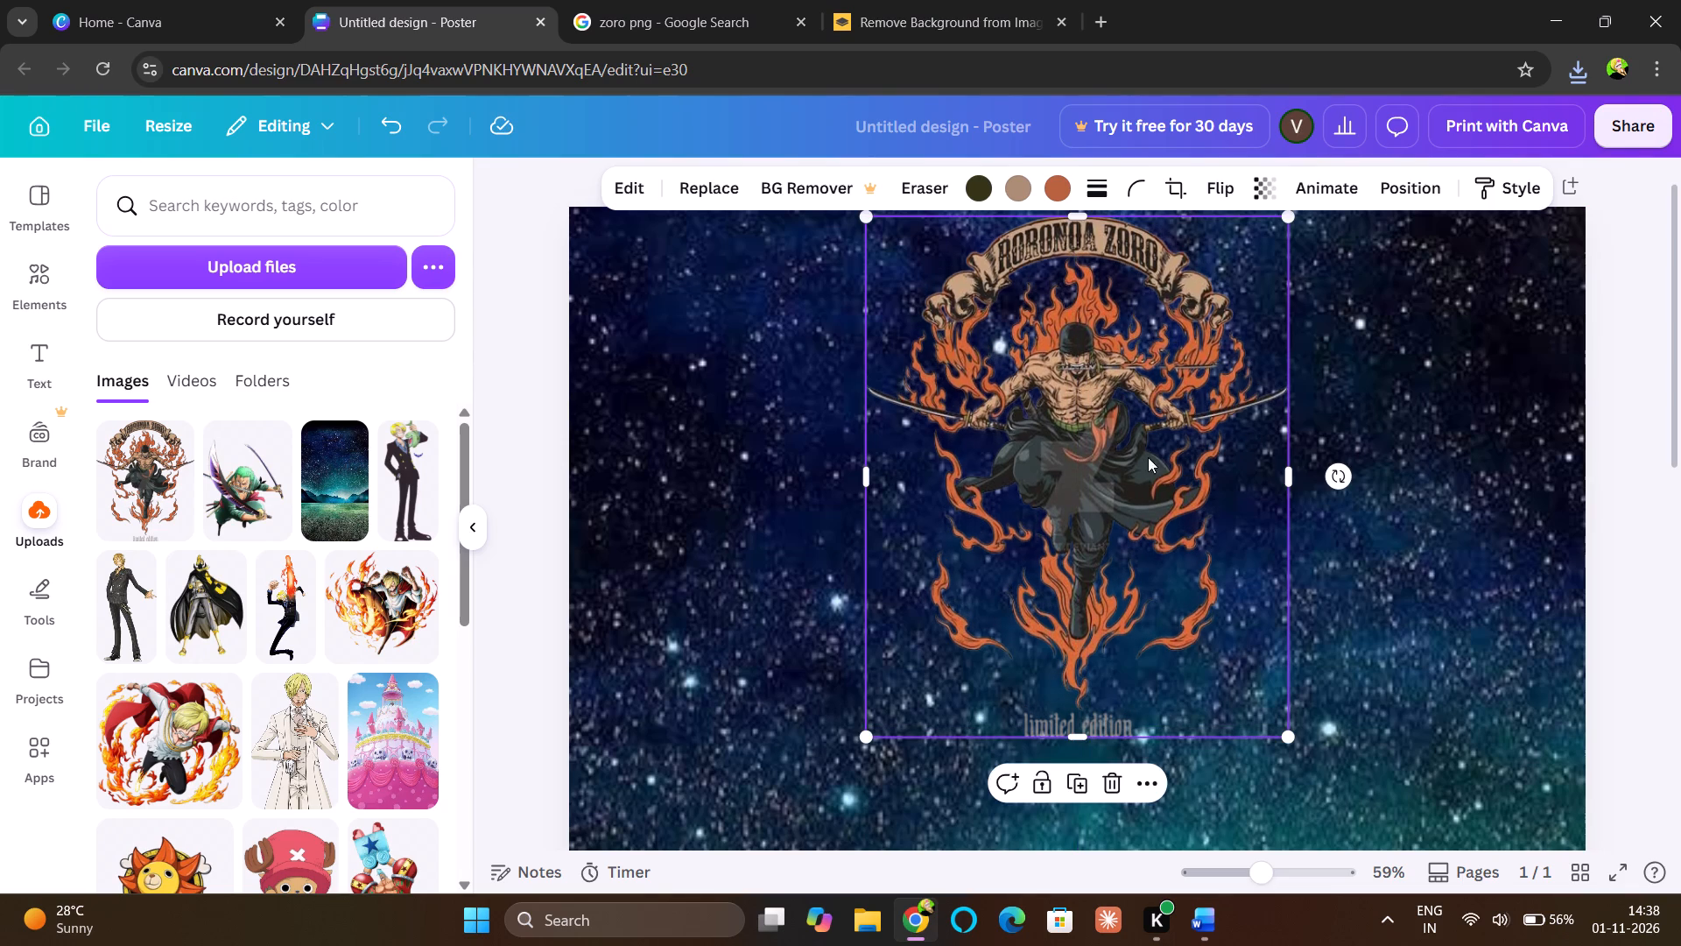
pyautogui.click(1397, 485)
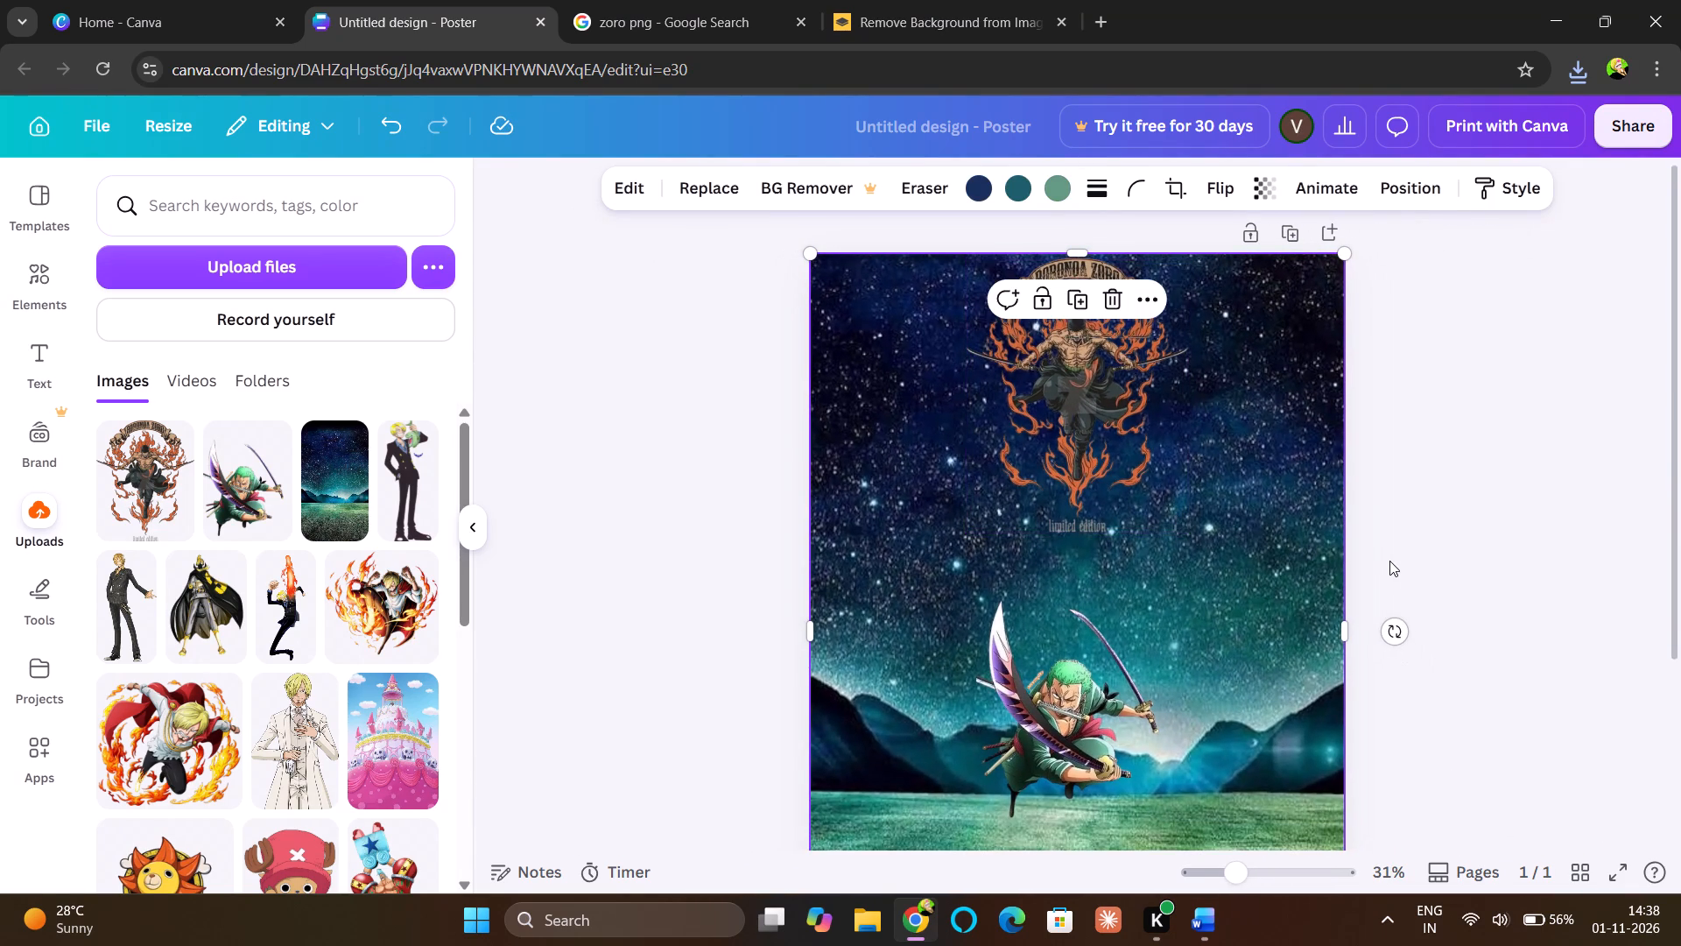
pyautogui.click(1389, 561)
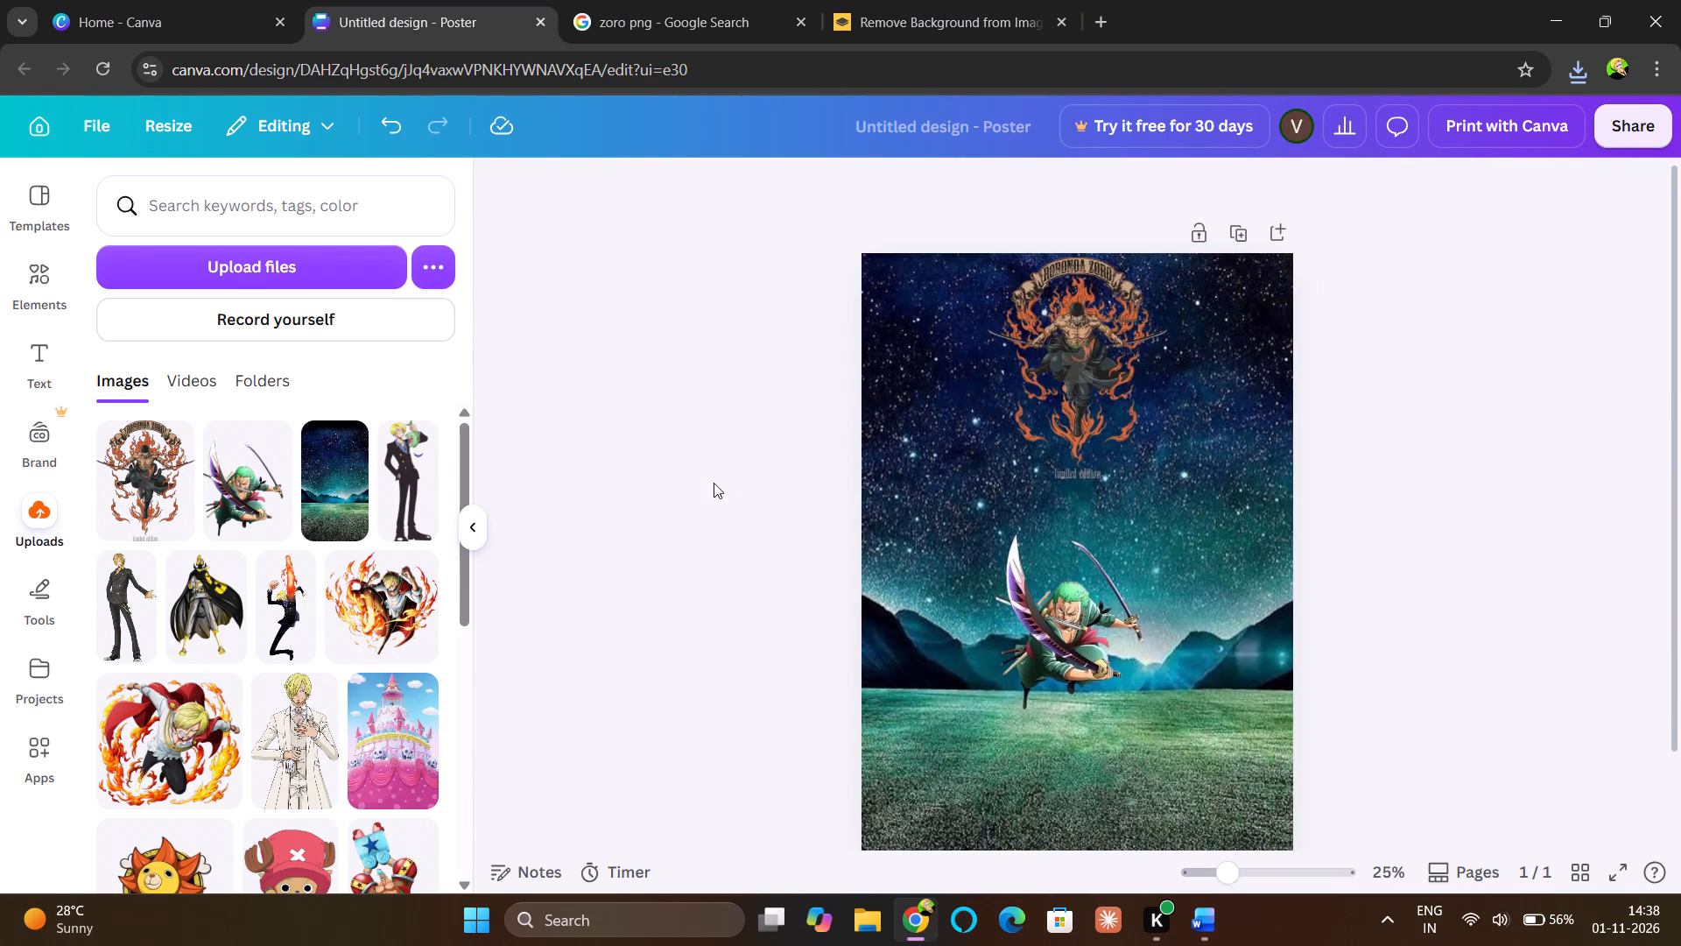
# From the zoro png Google results, save the full-length green-robed FreePNGimg Zoro picture to Downloads as images (2).
pyautogui.click(610, 40)
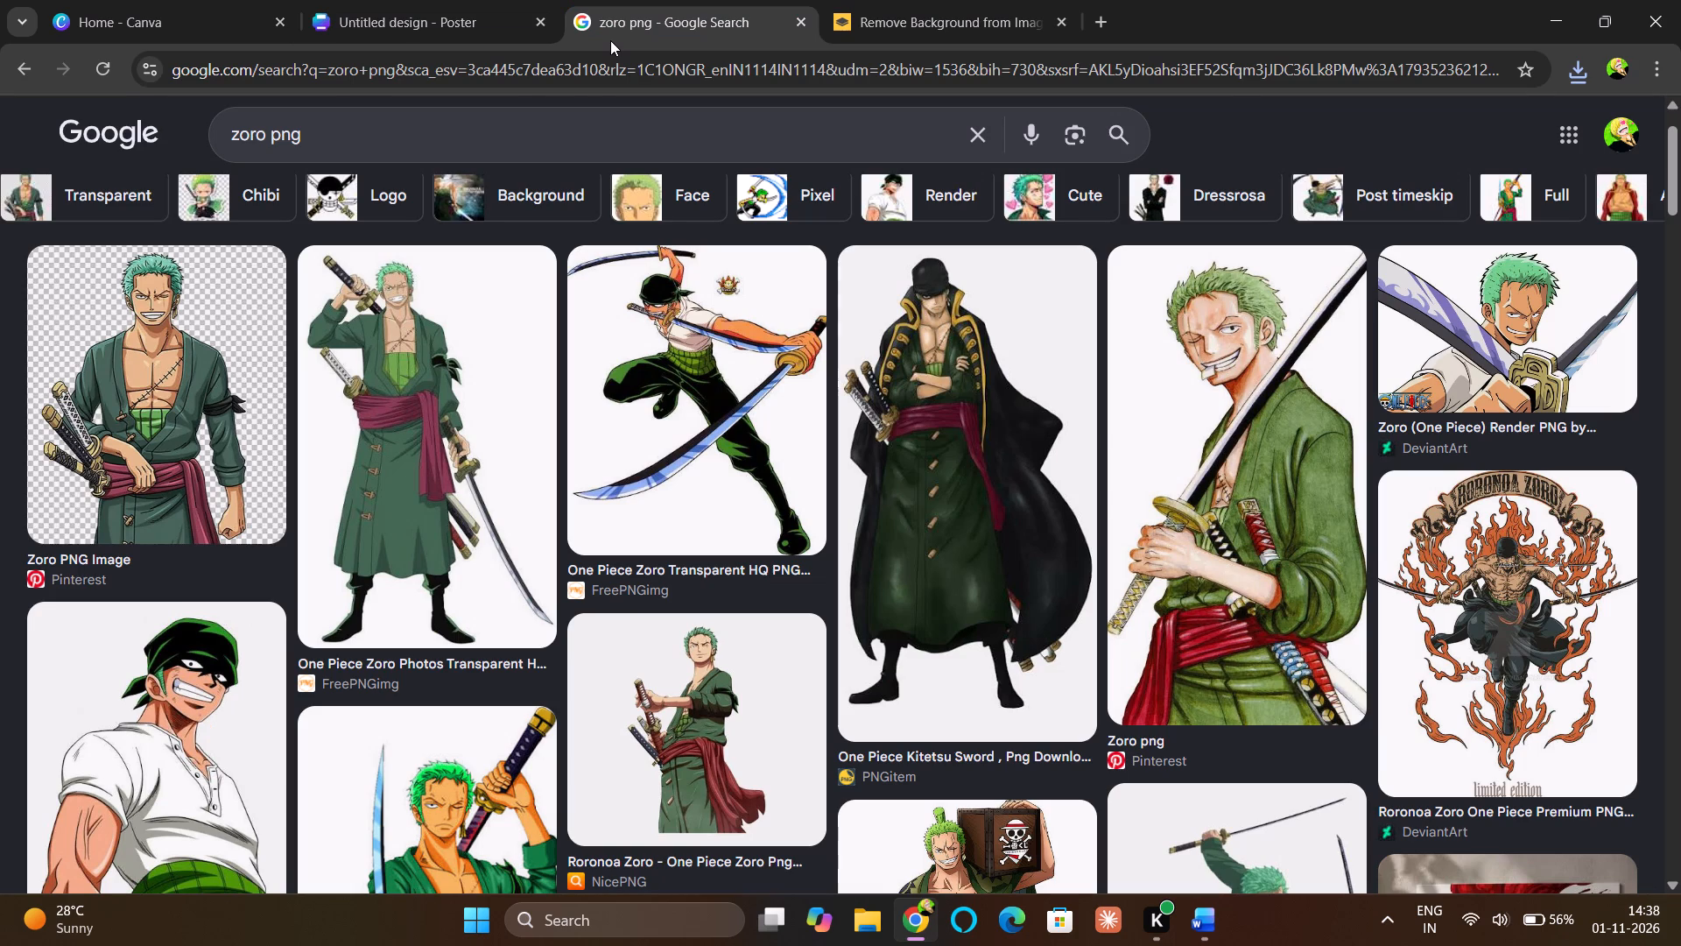
pyautogui.hscroll(1, 772, 458)
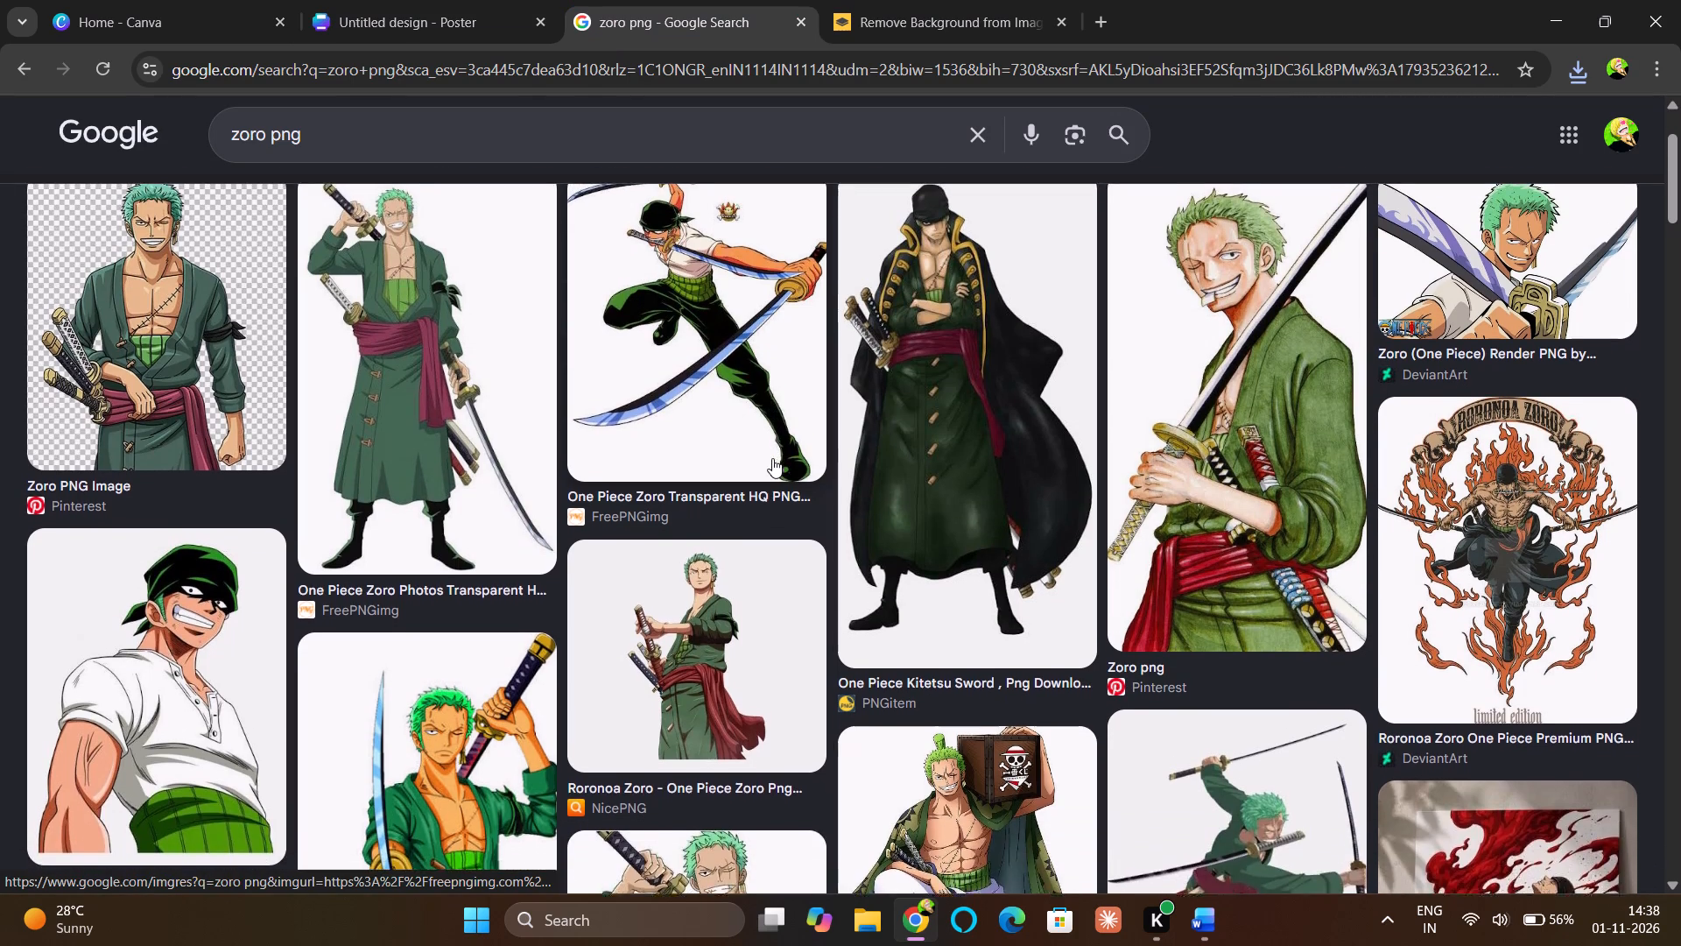
pyautogui.hscroll(1, 772, 458)
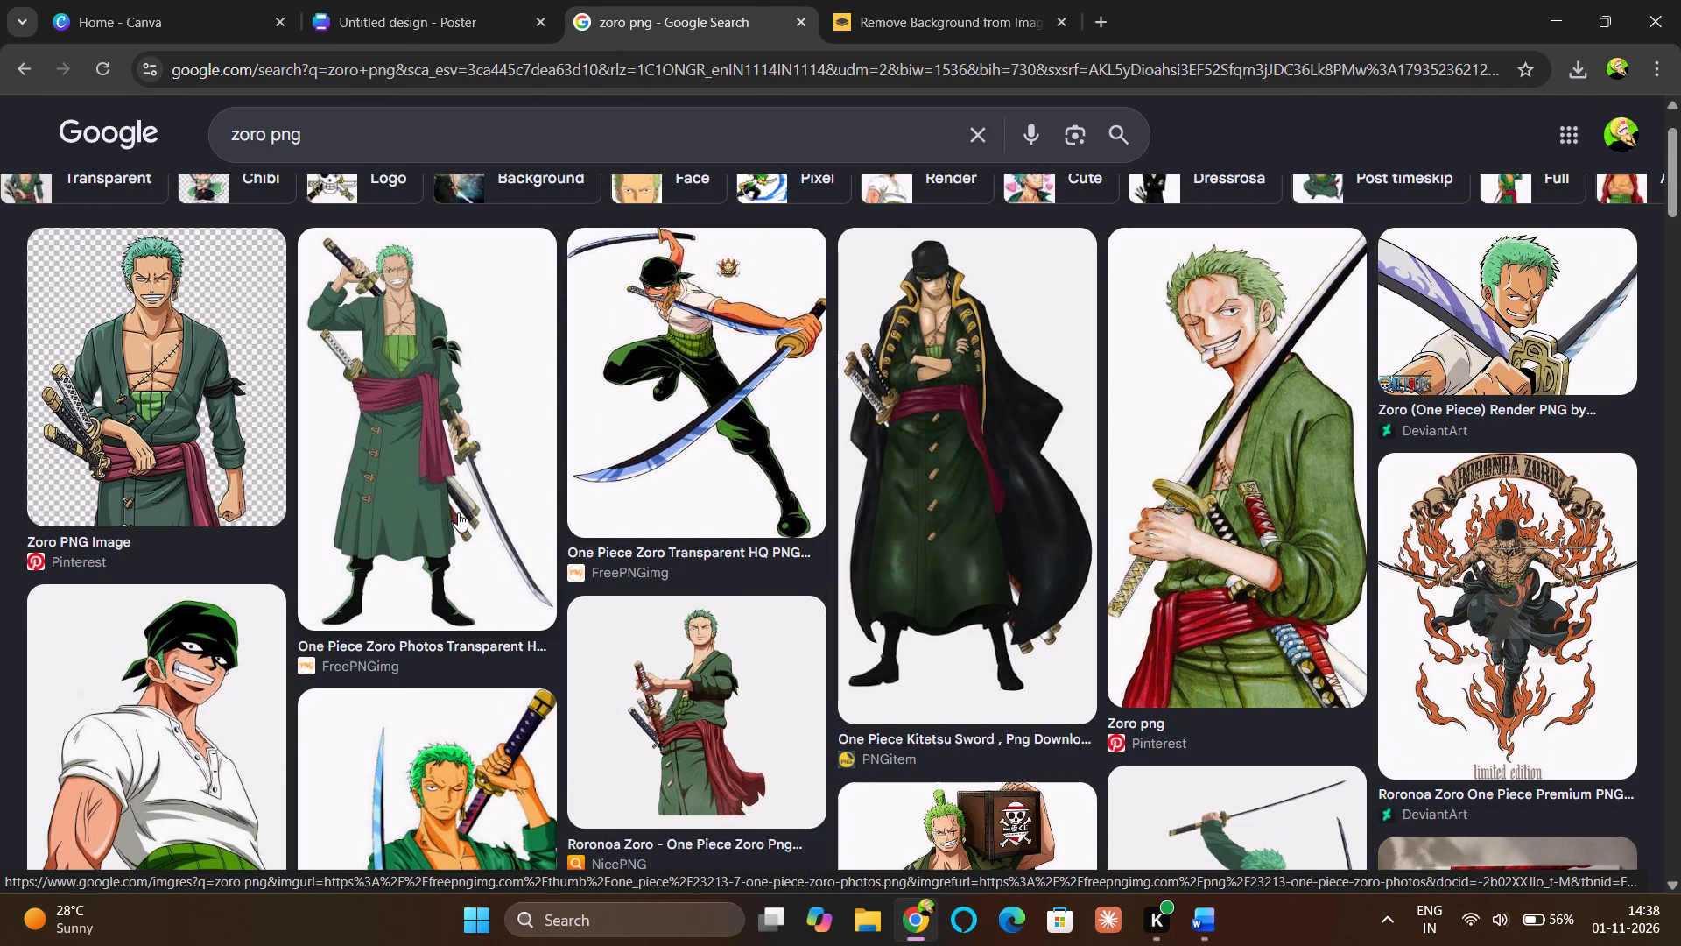
pyautogui.rightClick(458, 515)
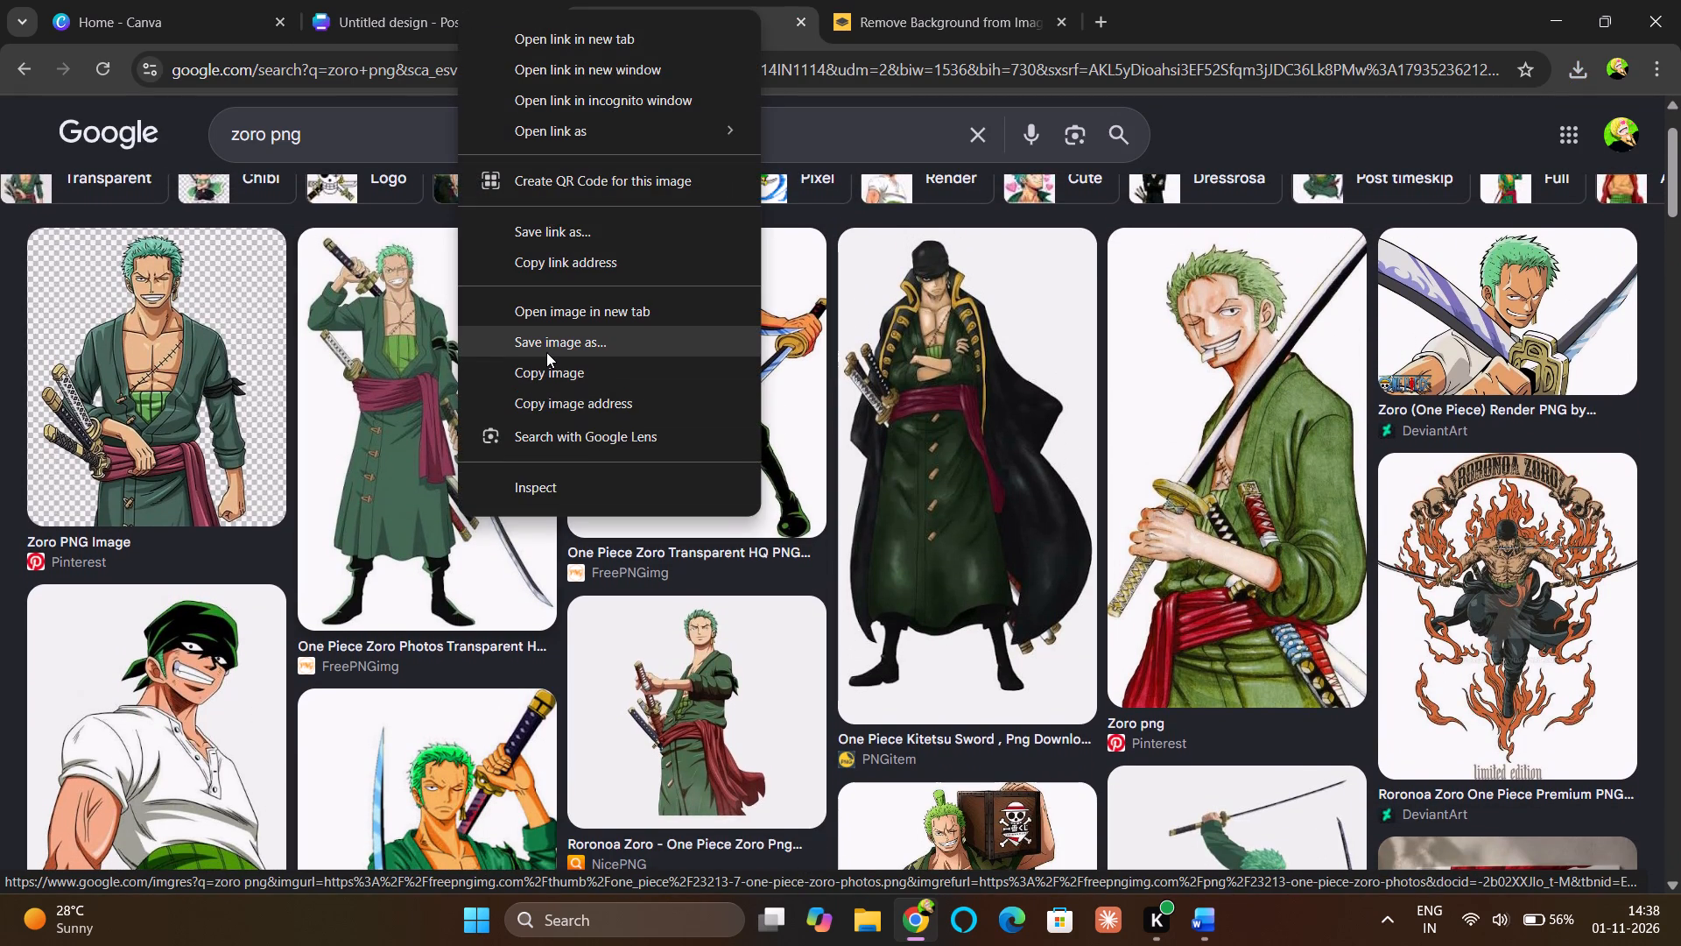
pyautogui.click(546, 354)
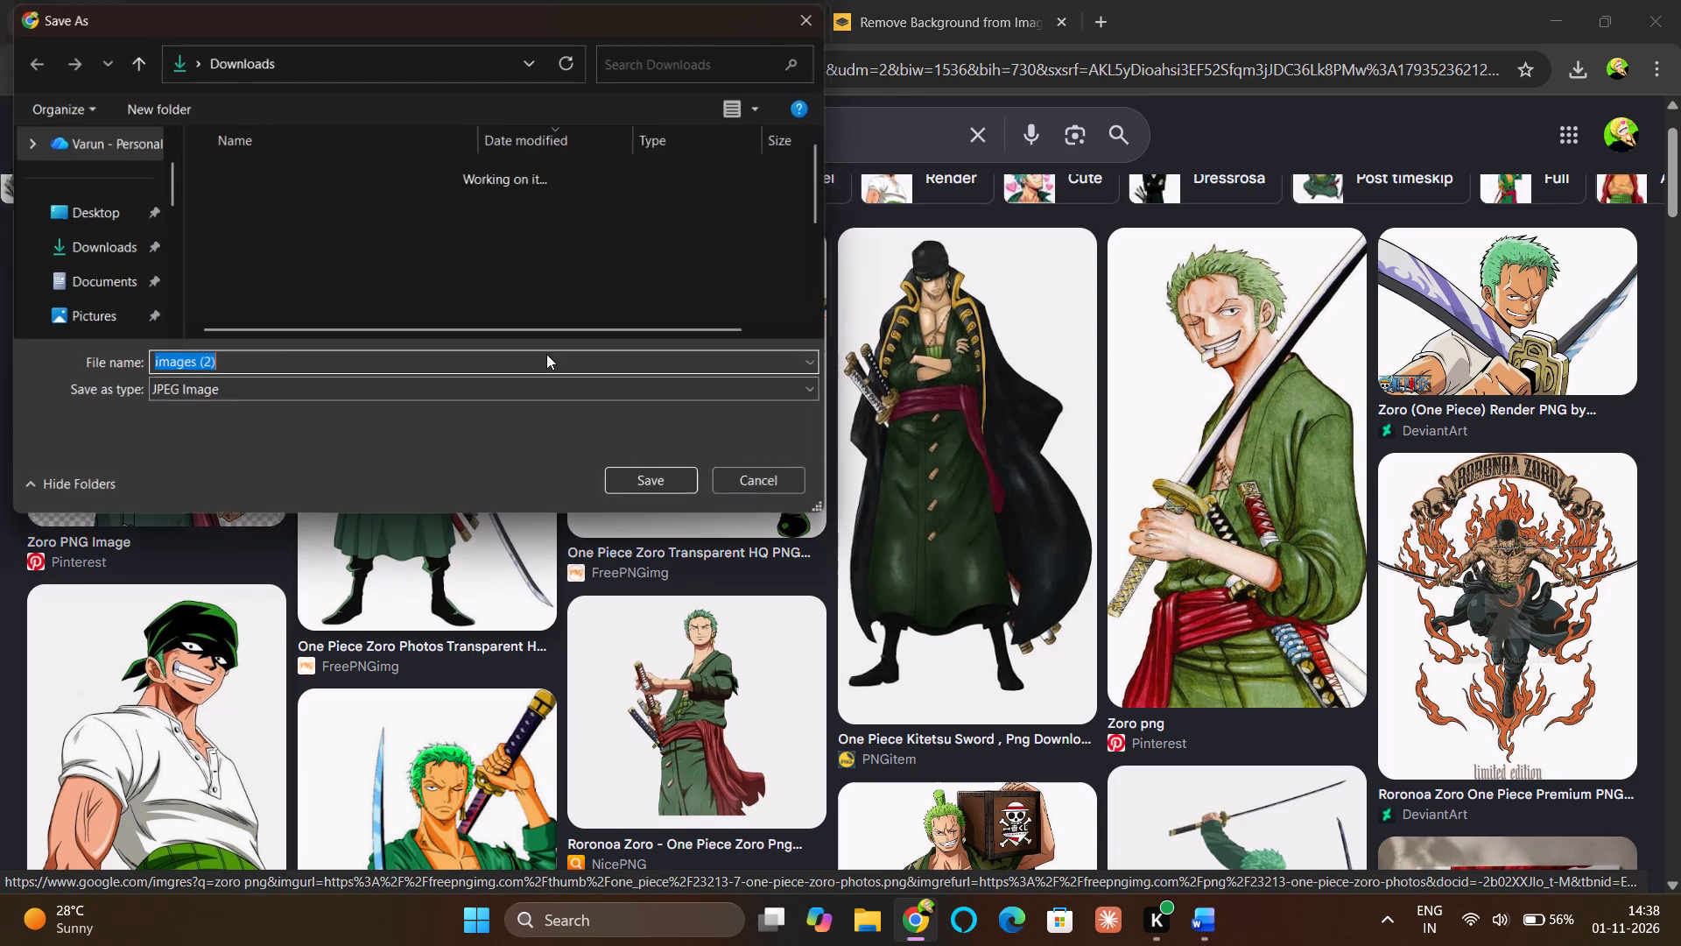
pyautogui.press('Return')
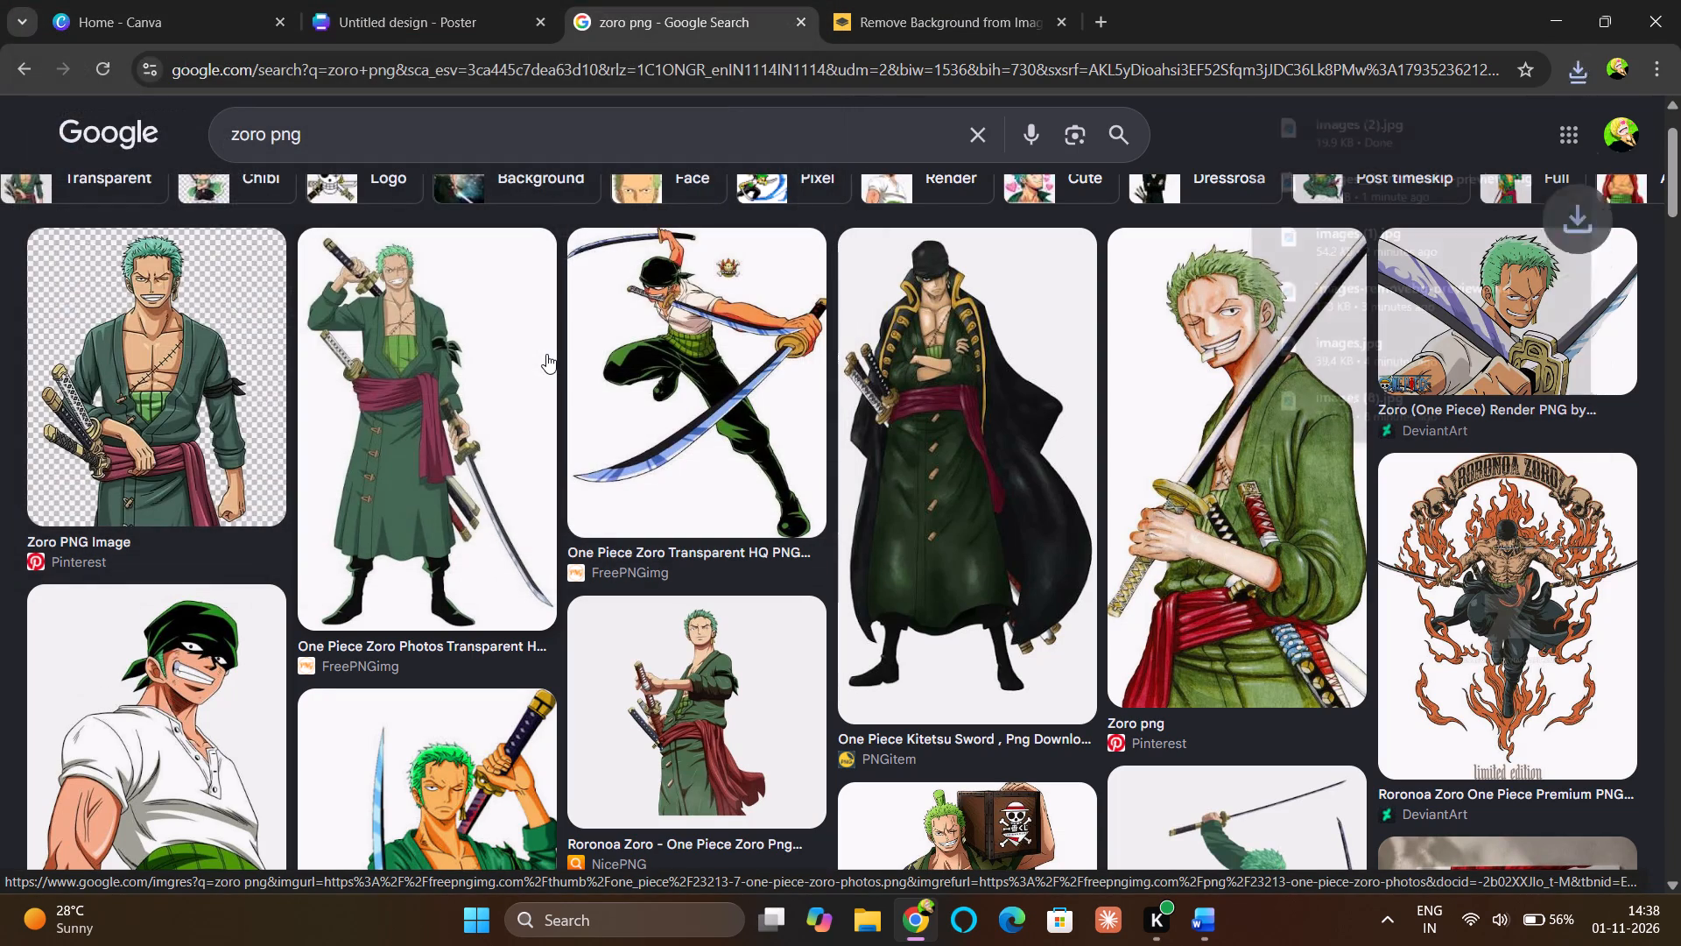
# On the remove.bg page, remove the background from the images (2) file in Downloads and download the free preview.
pyautogui.click(995, 11)
pyautogui.scroll(-1, 539, 490)
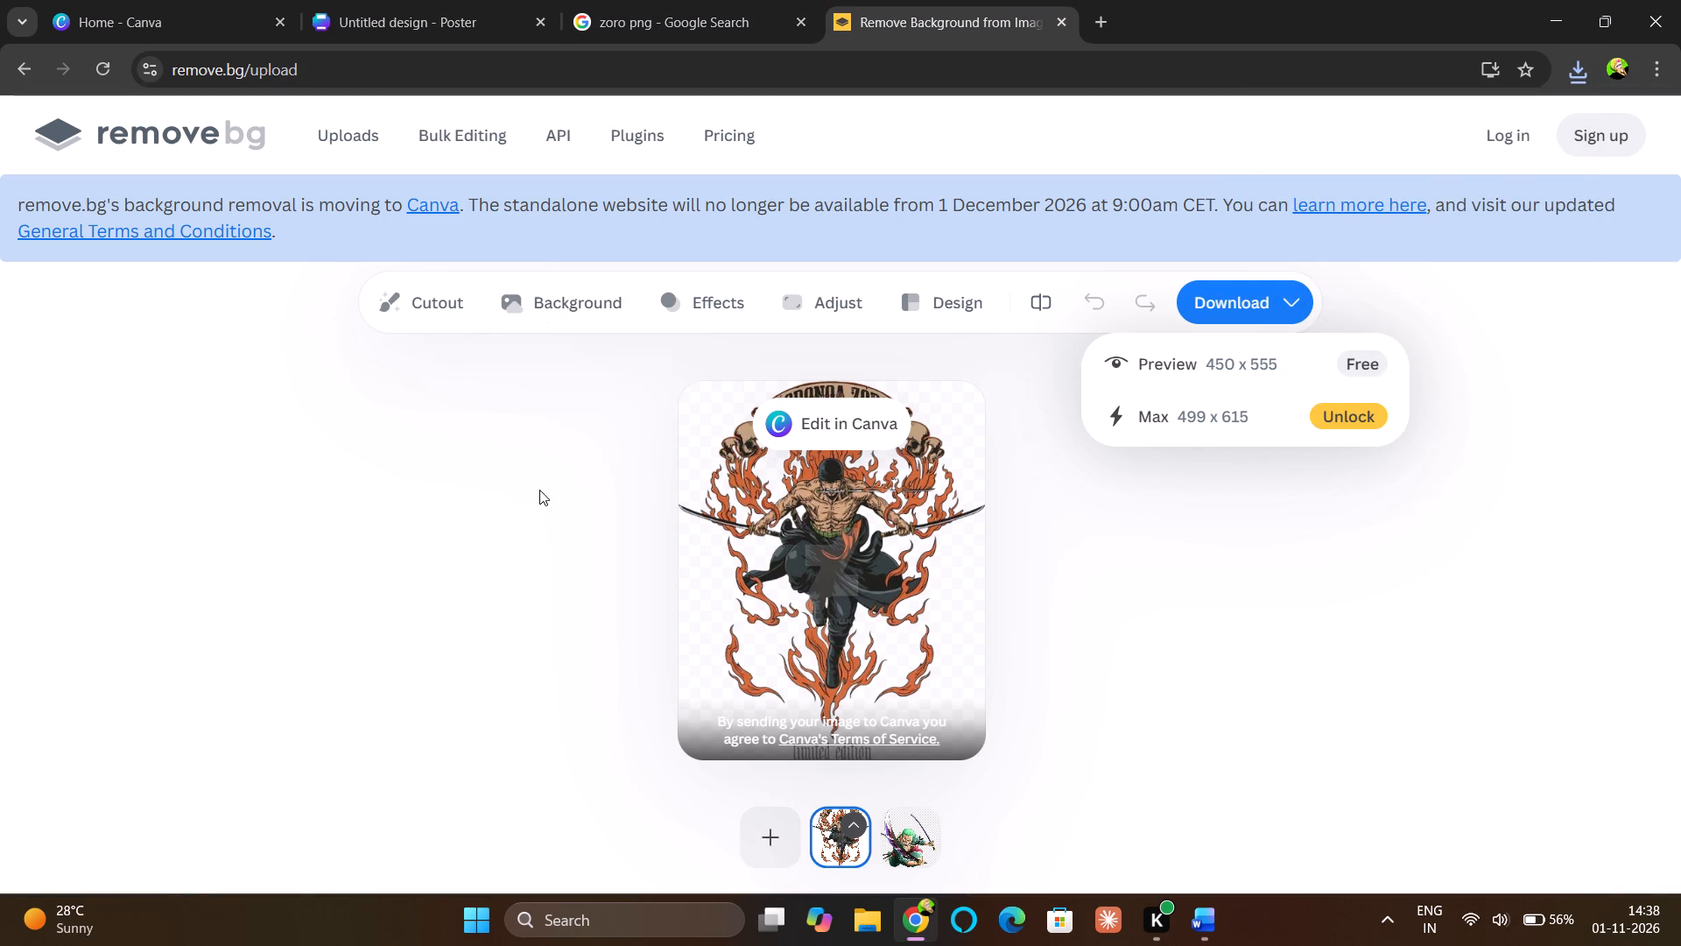
pyautogui.scroll(-1, 539, 490)
pyautogui.click(763, 851)
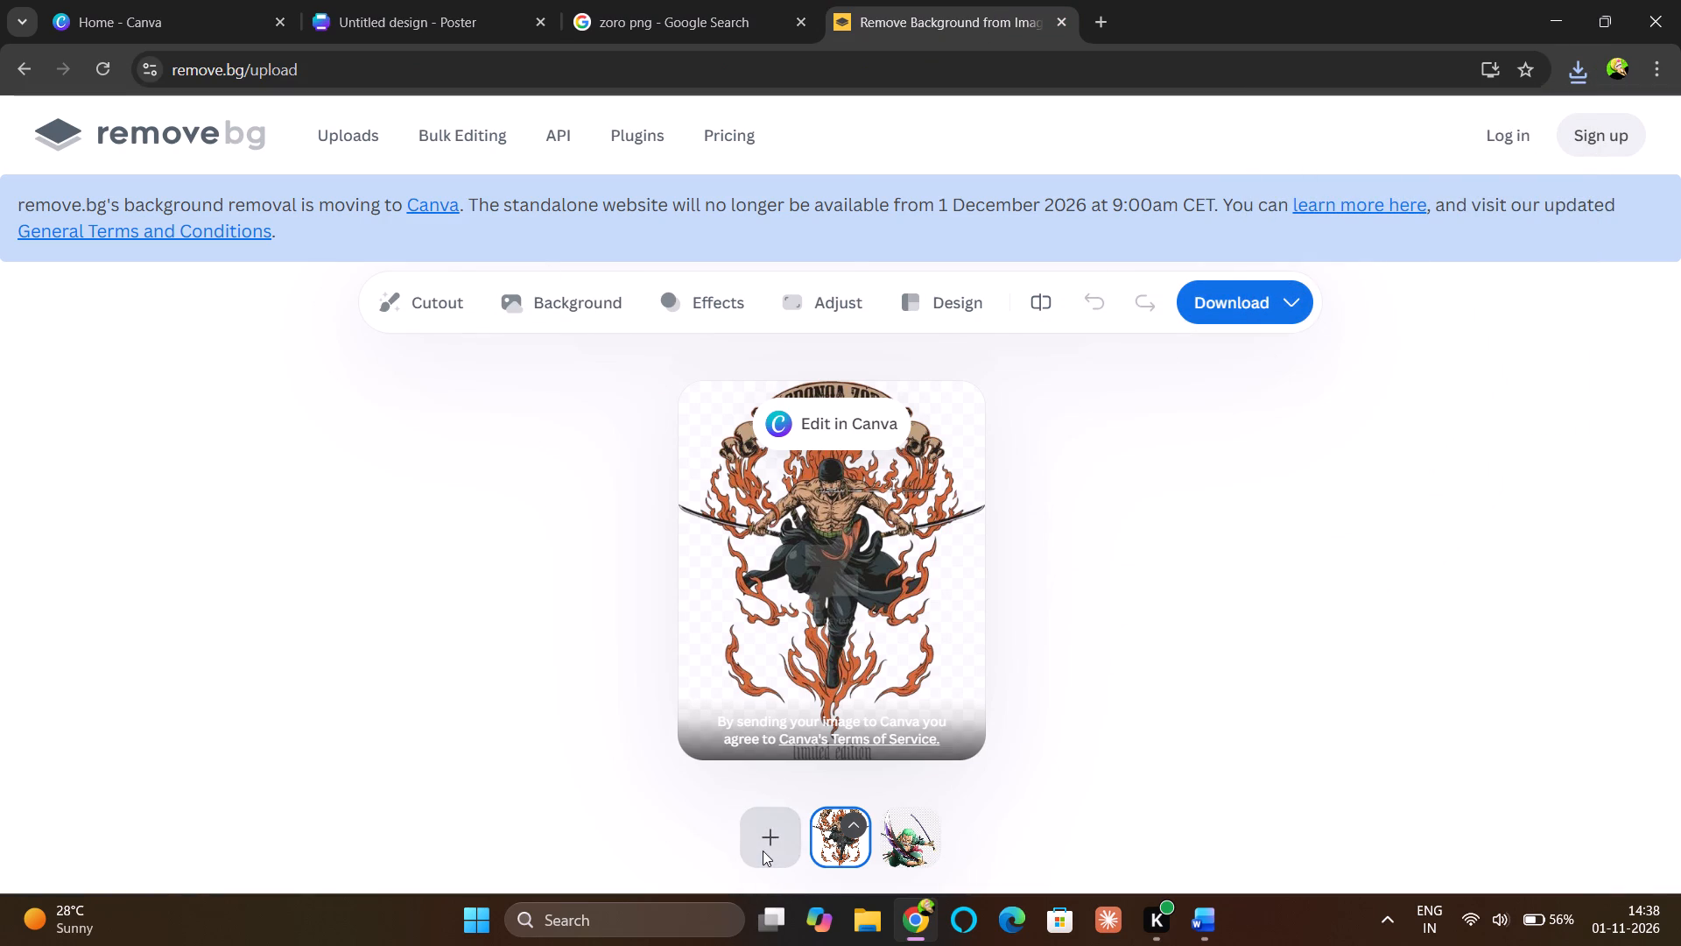
pyautogui.click(499, 201)
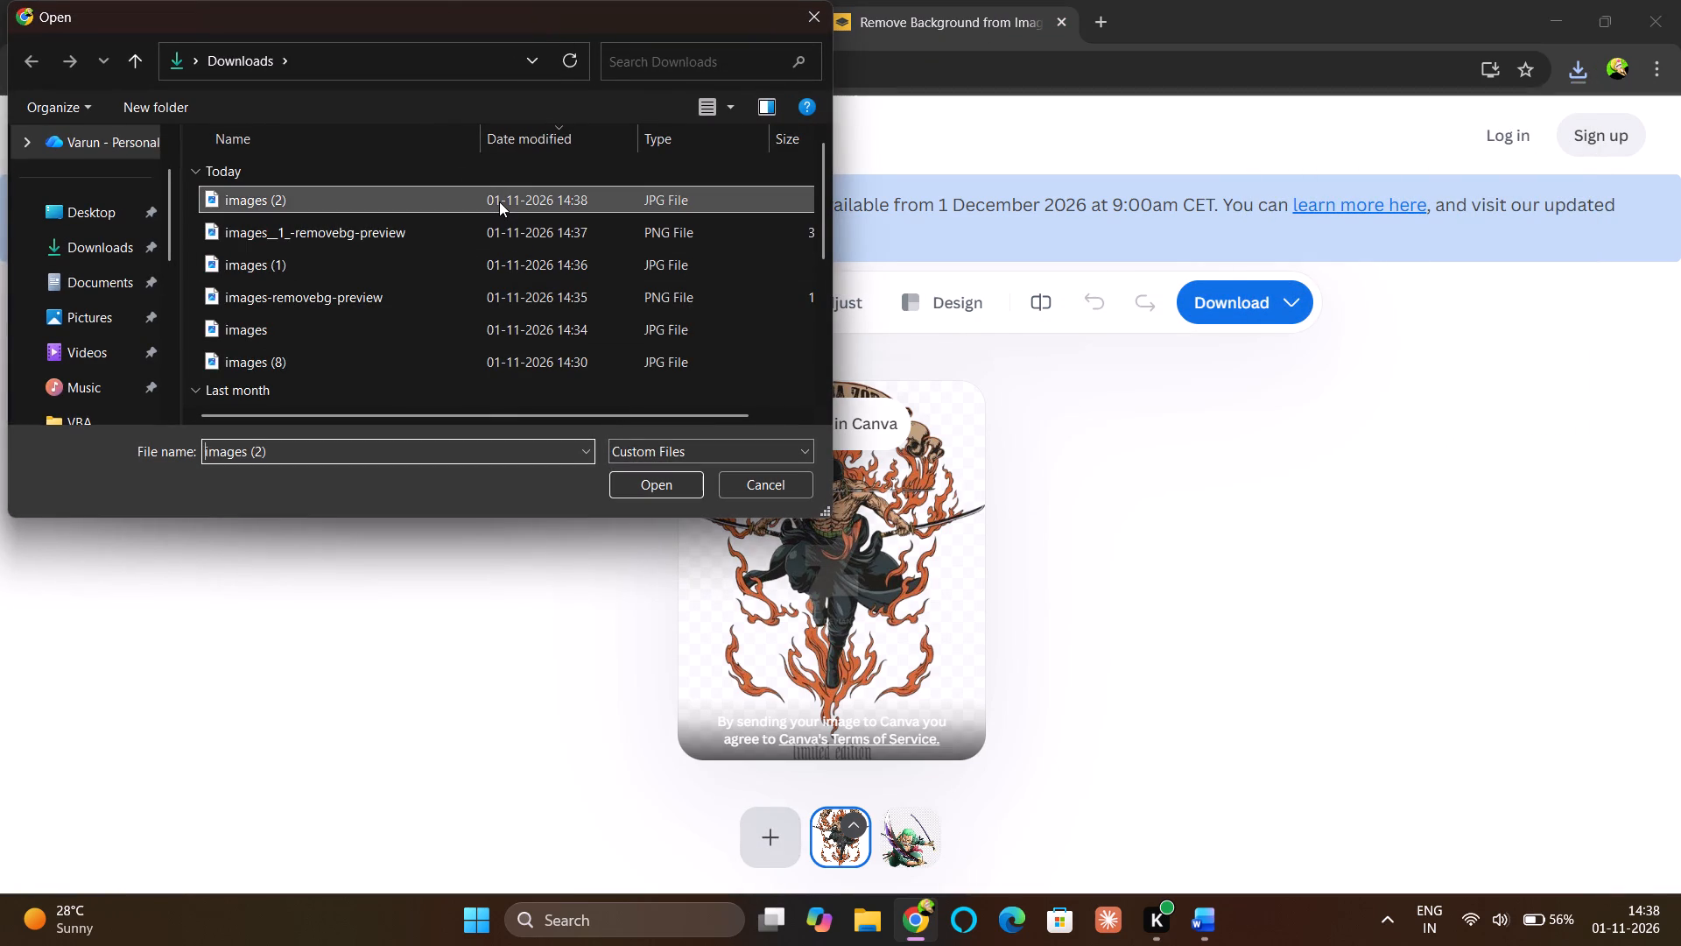
pyautogui.press('Return')
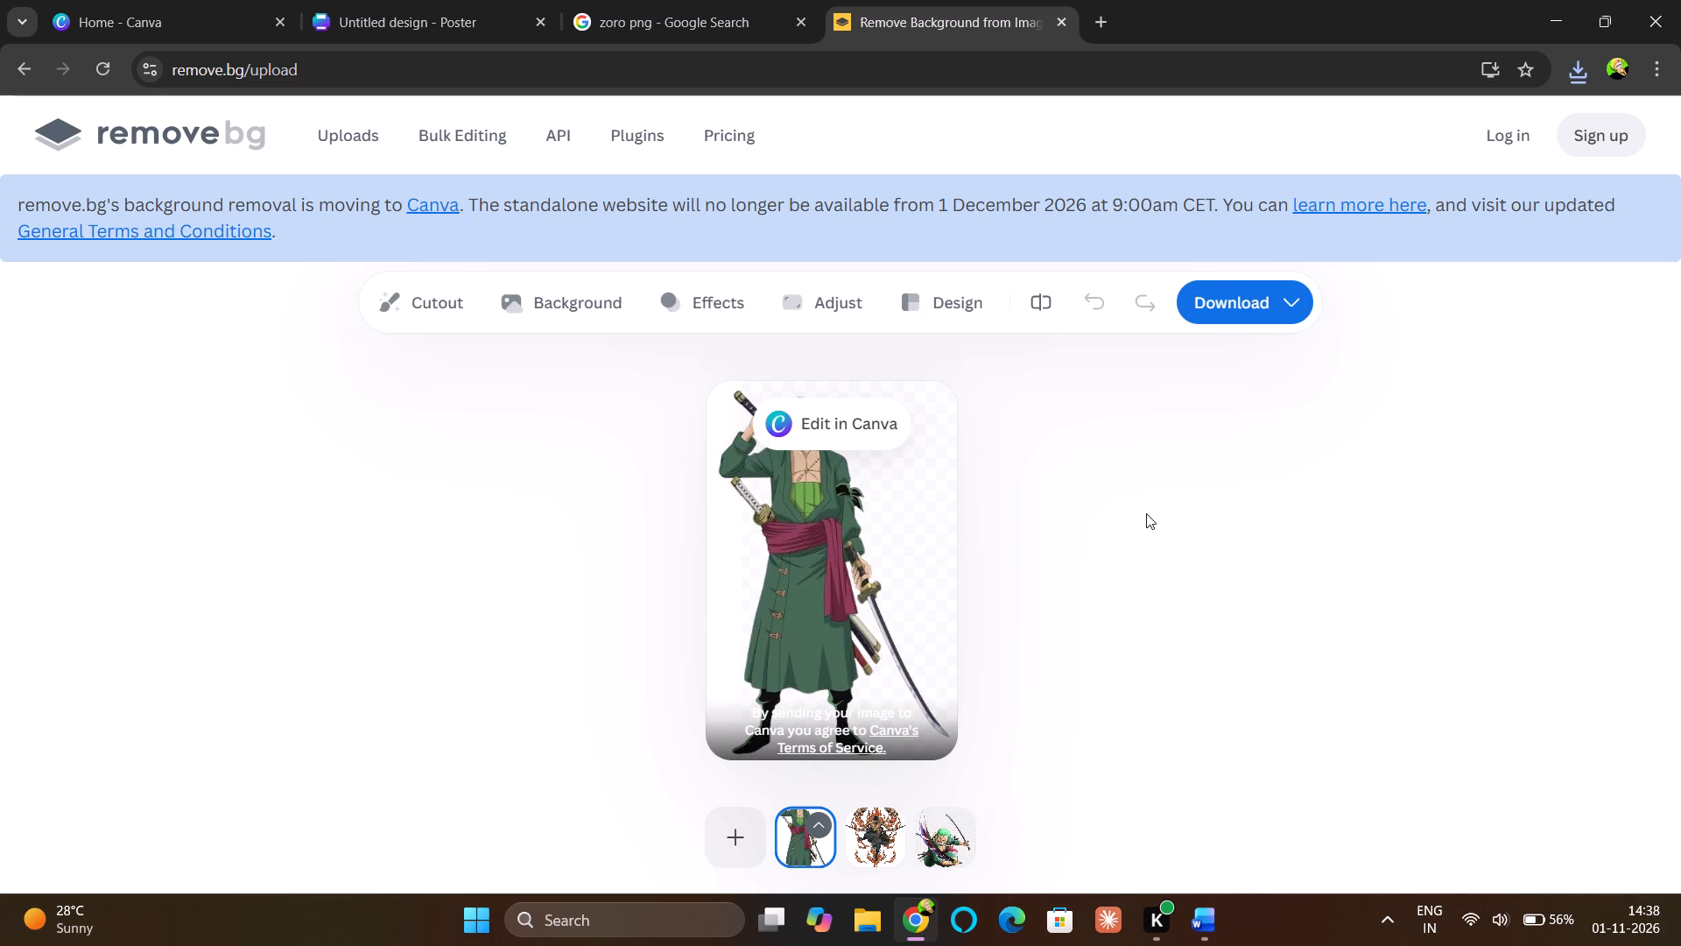
pyautogui.click(1225, 301)
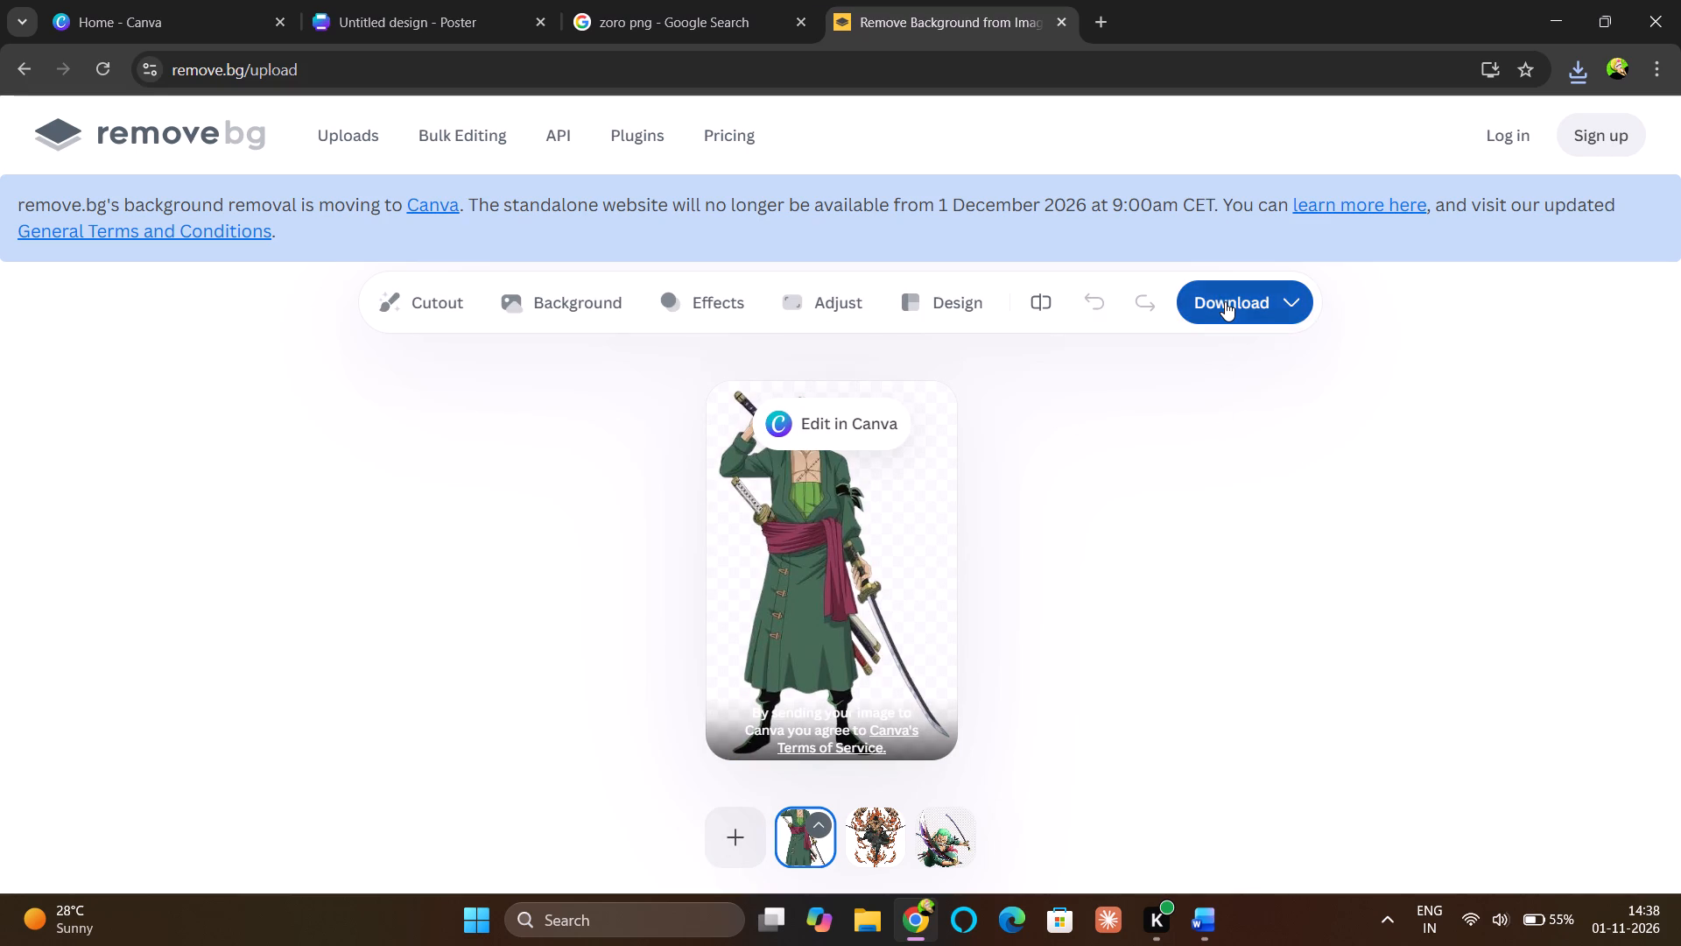
pyautogui.click(1192, 358)
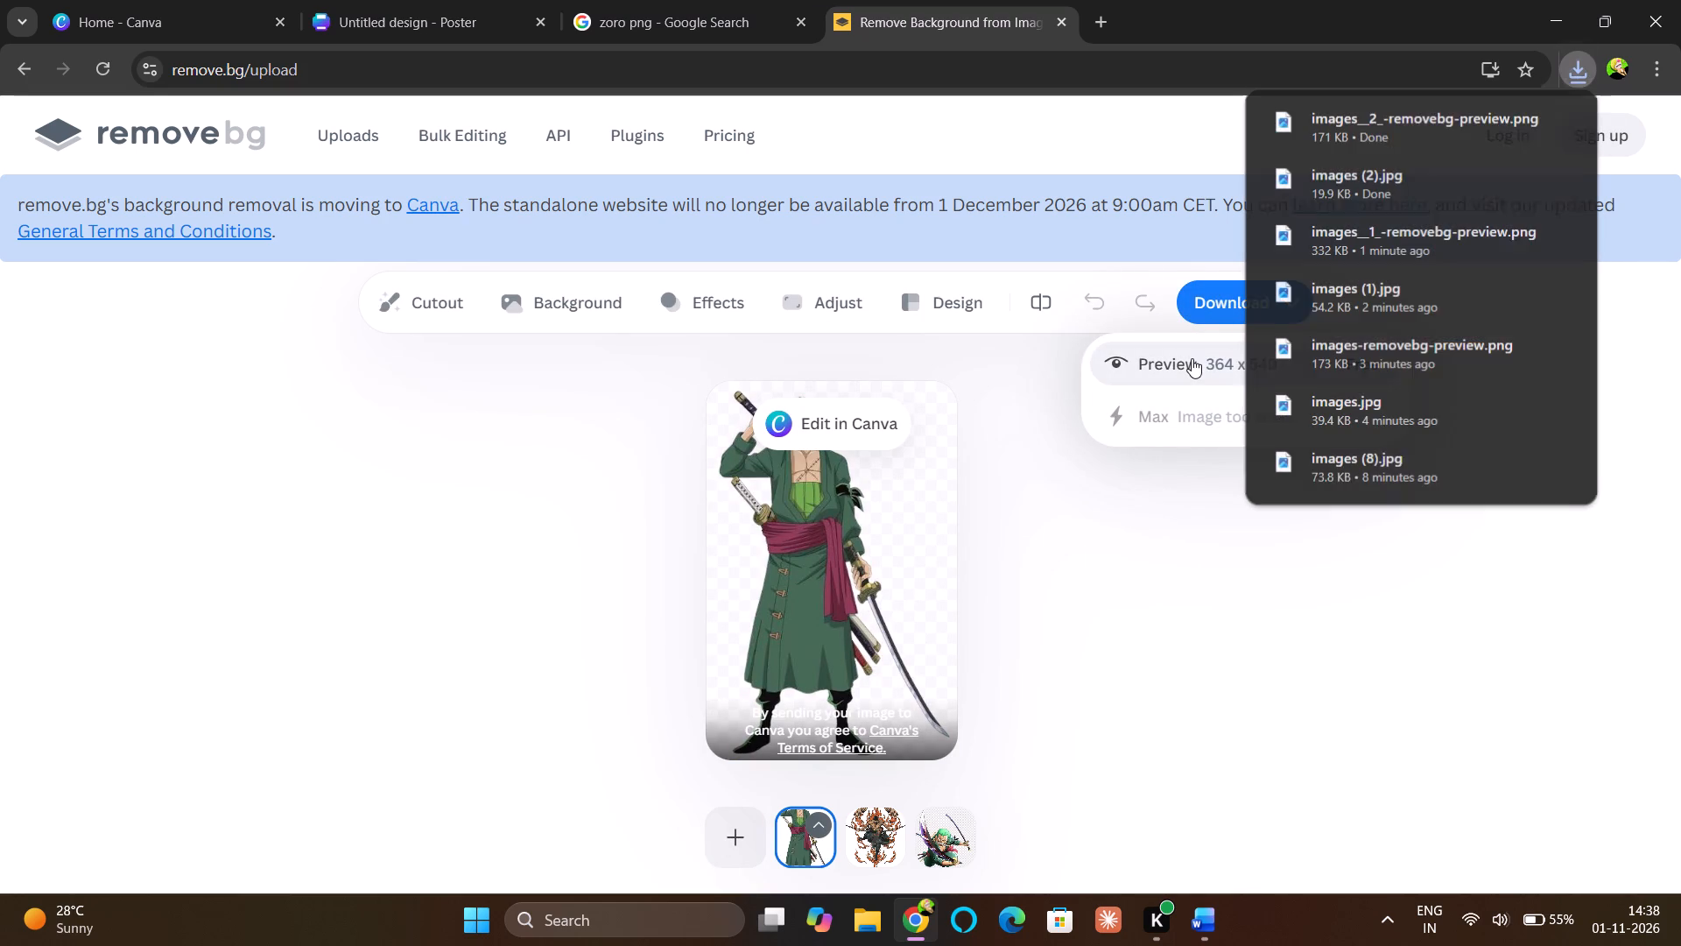
pyautogui.click(480, 475)
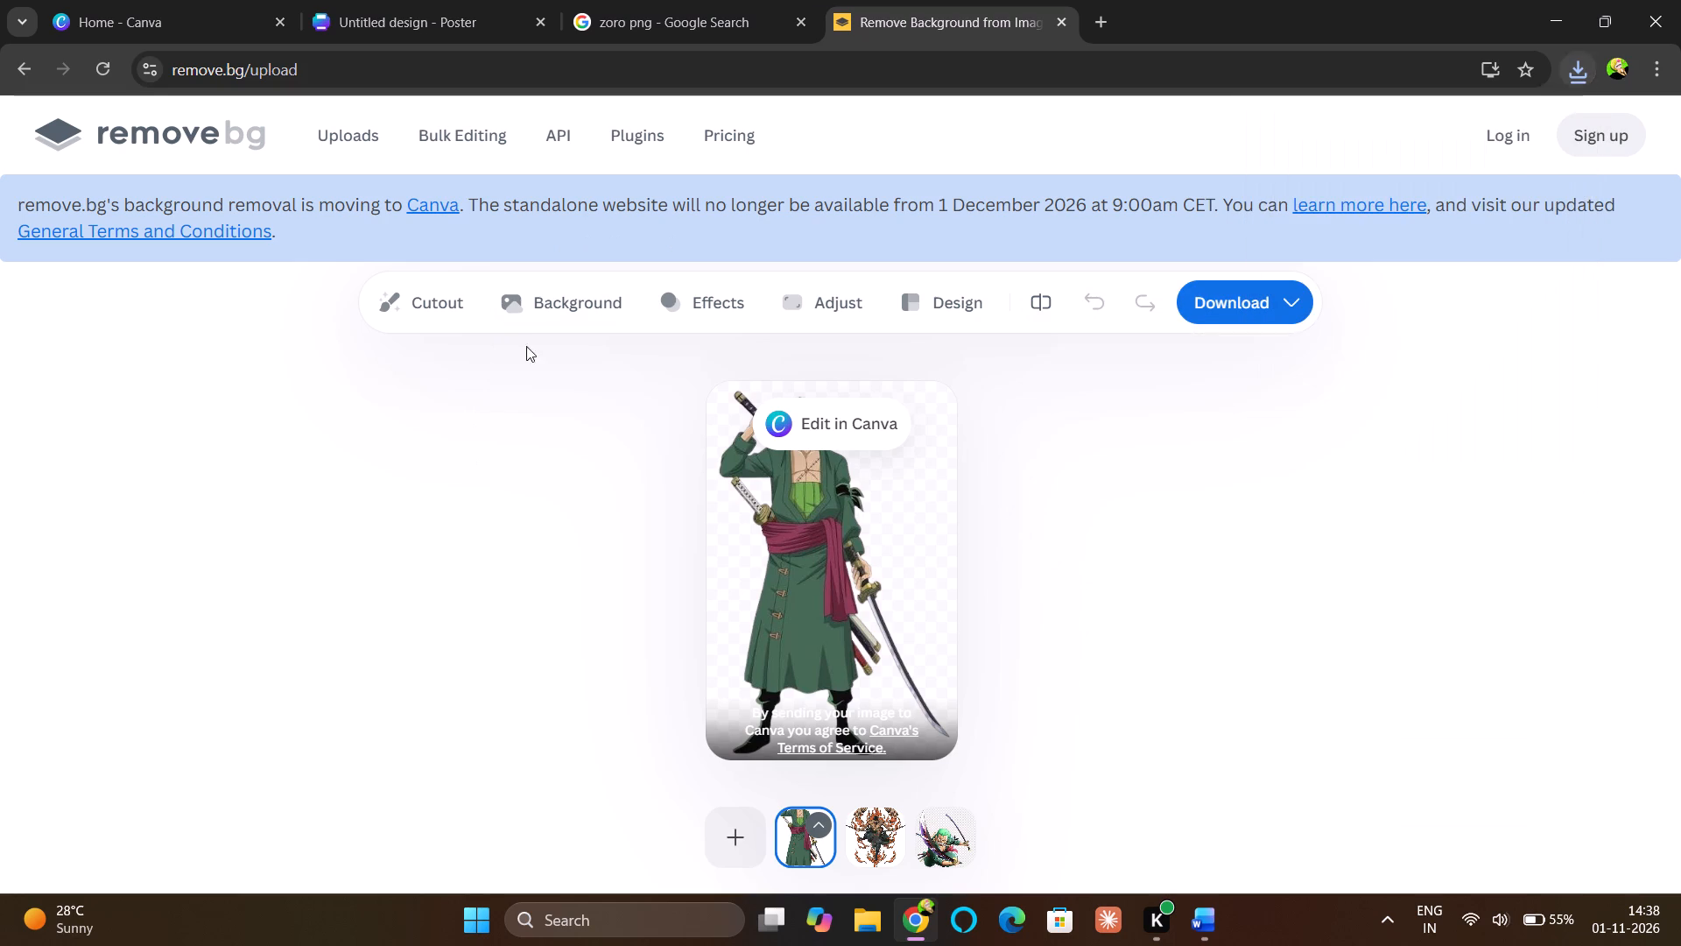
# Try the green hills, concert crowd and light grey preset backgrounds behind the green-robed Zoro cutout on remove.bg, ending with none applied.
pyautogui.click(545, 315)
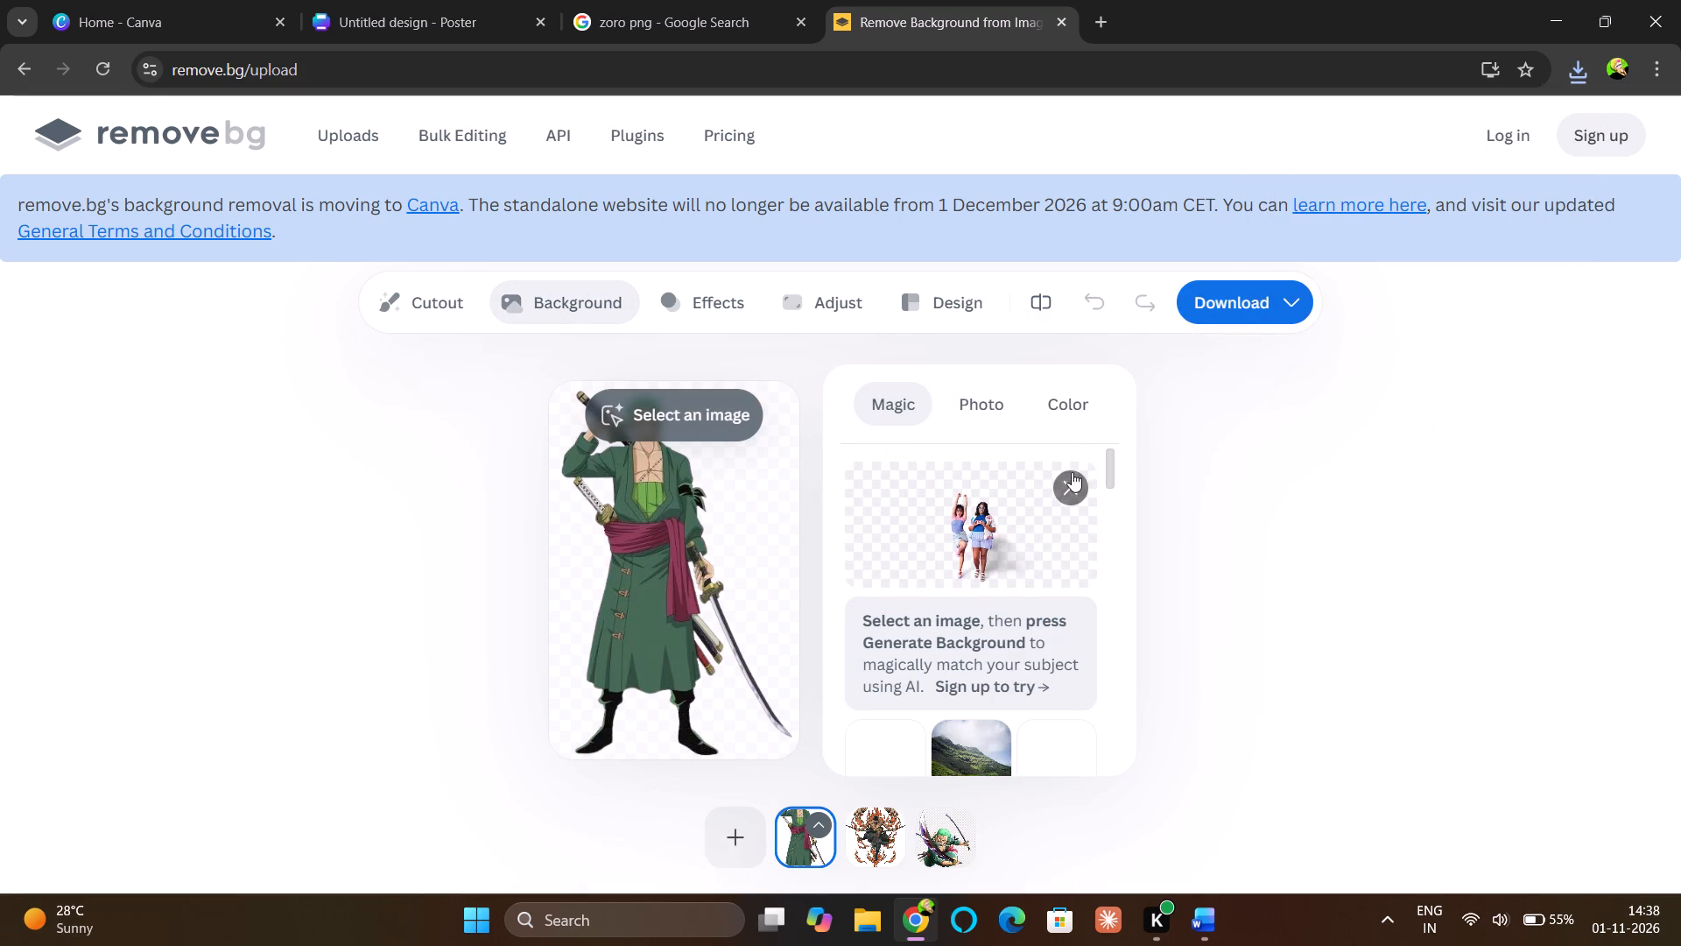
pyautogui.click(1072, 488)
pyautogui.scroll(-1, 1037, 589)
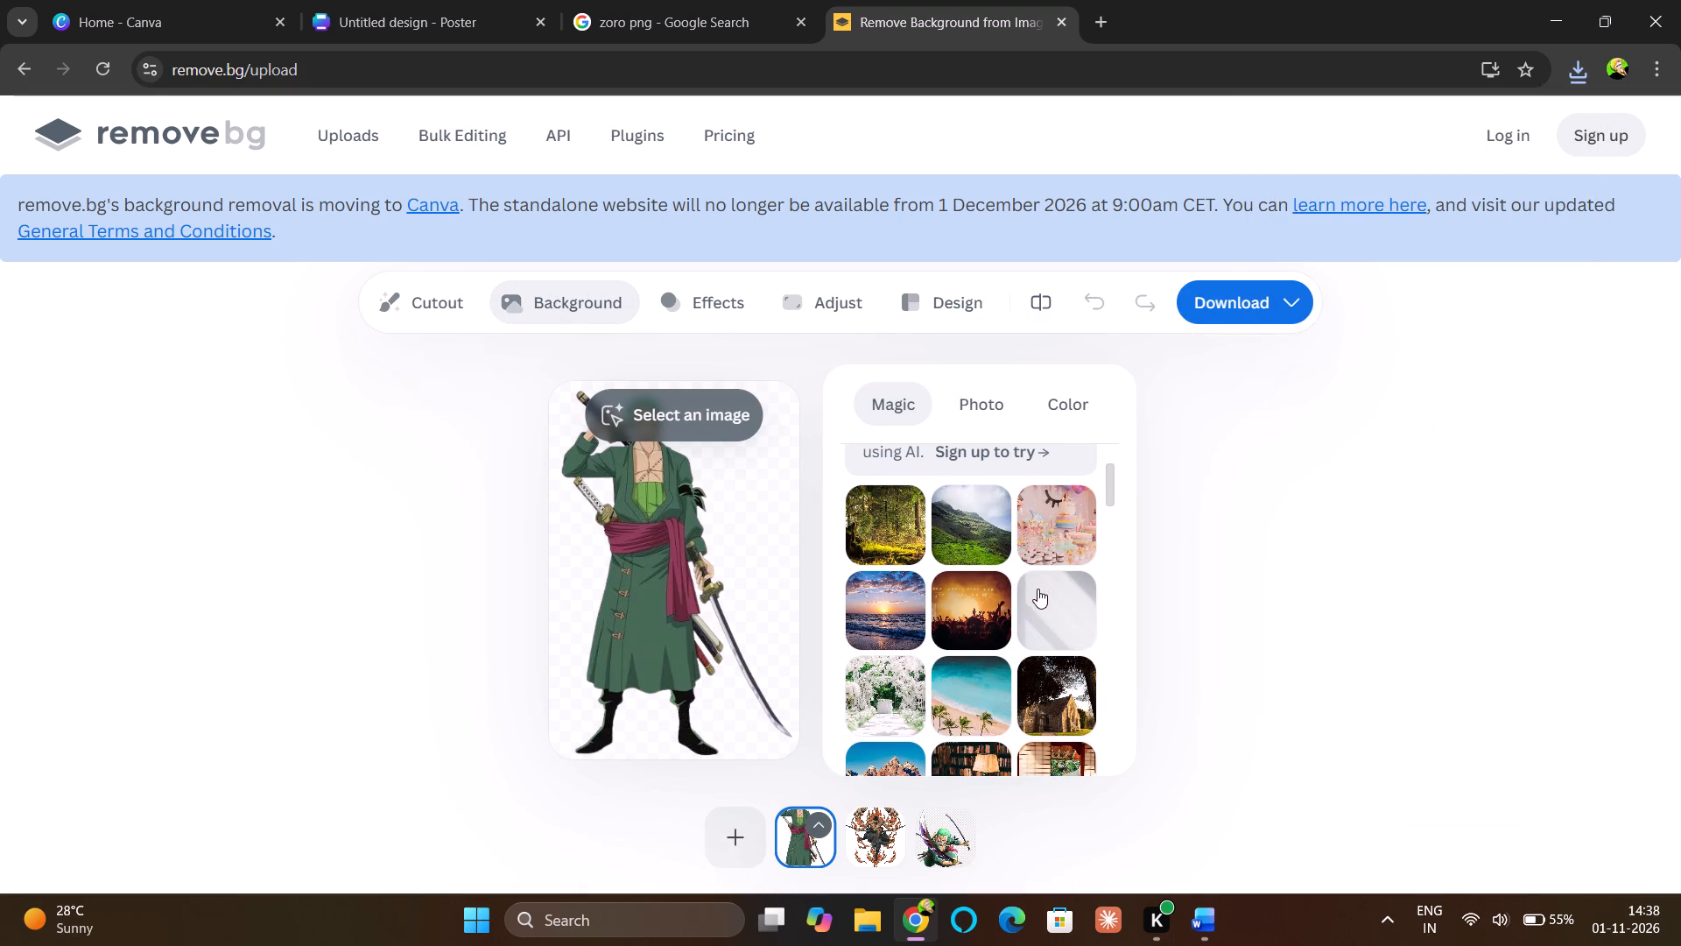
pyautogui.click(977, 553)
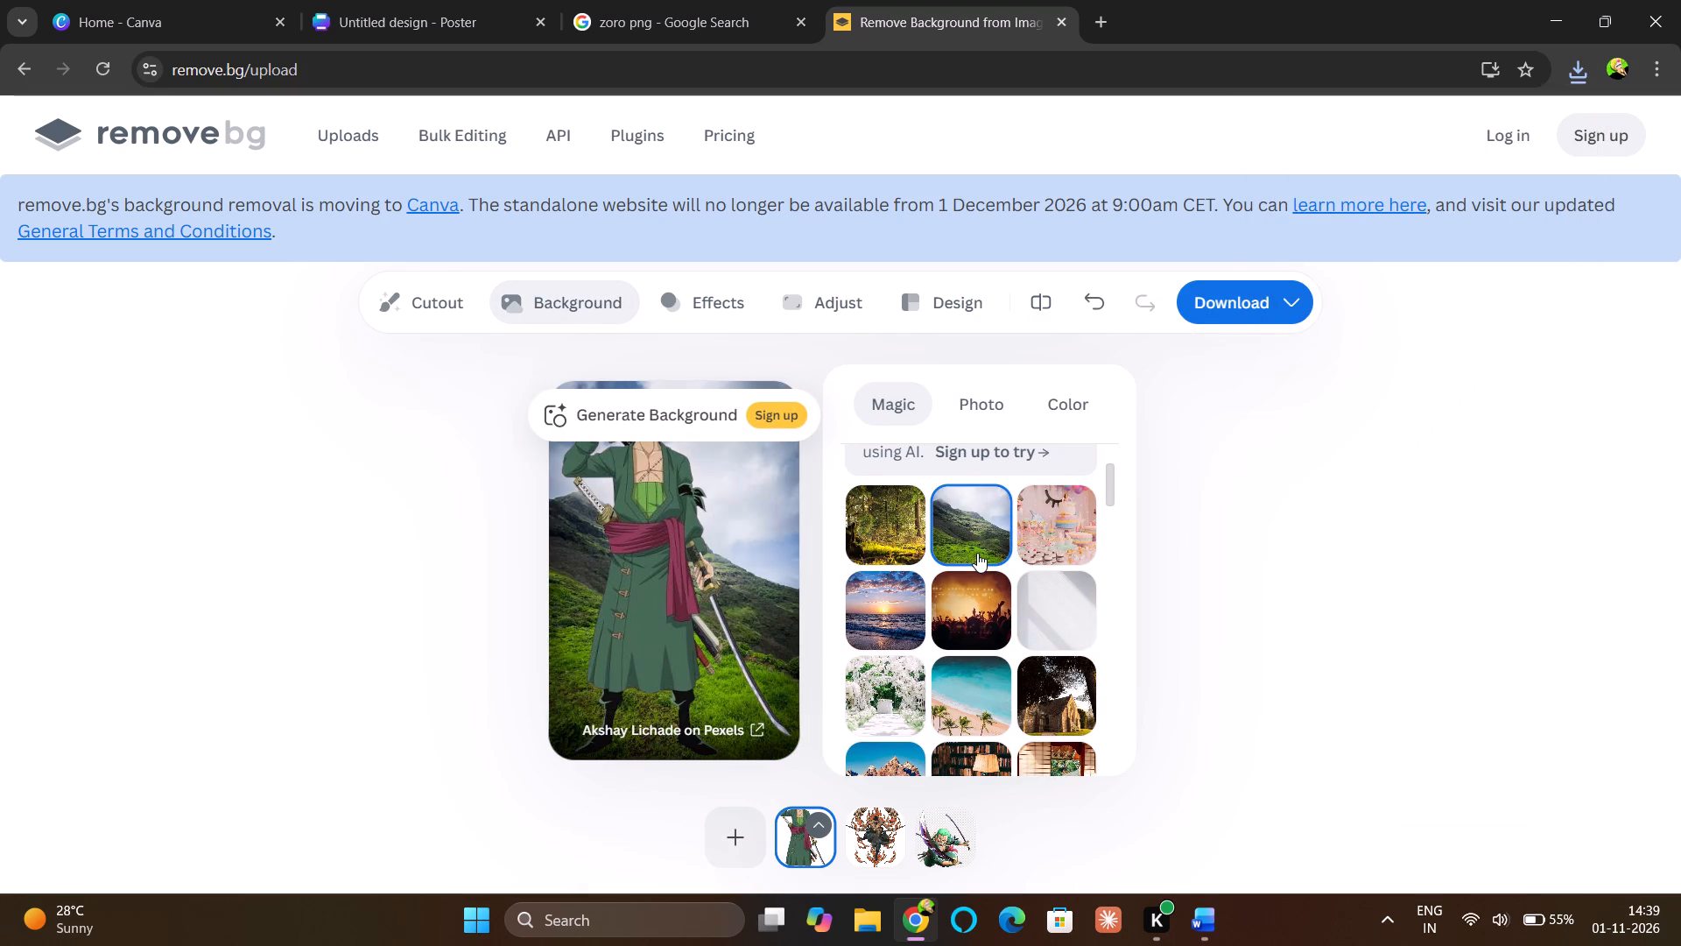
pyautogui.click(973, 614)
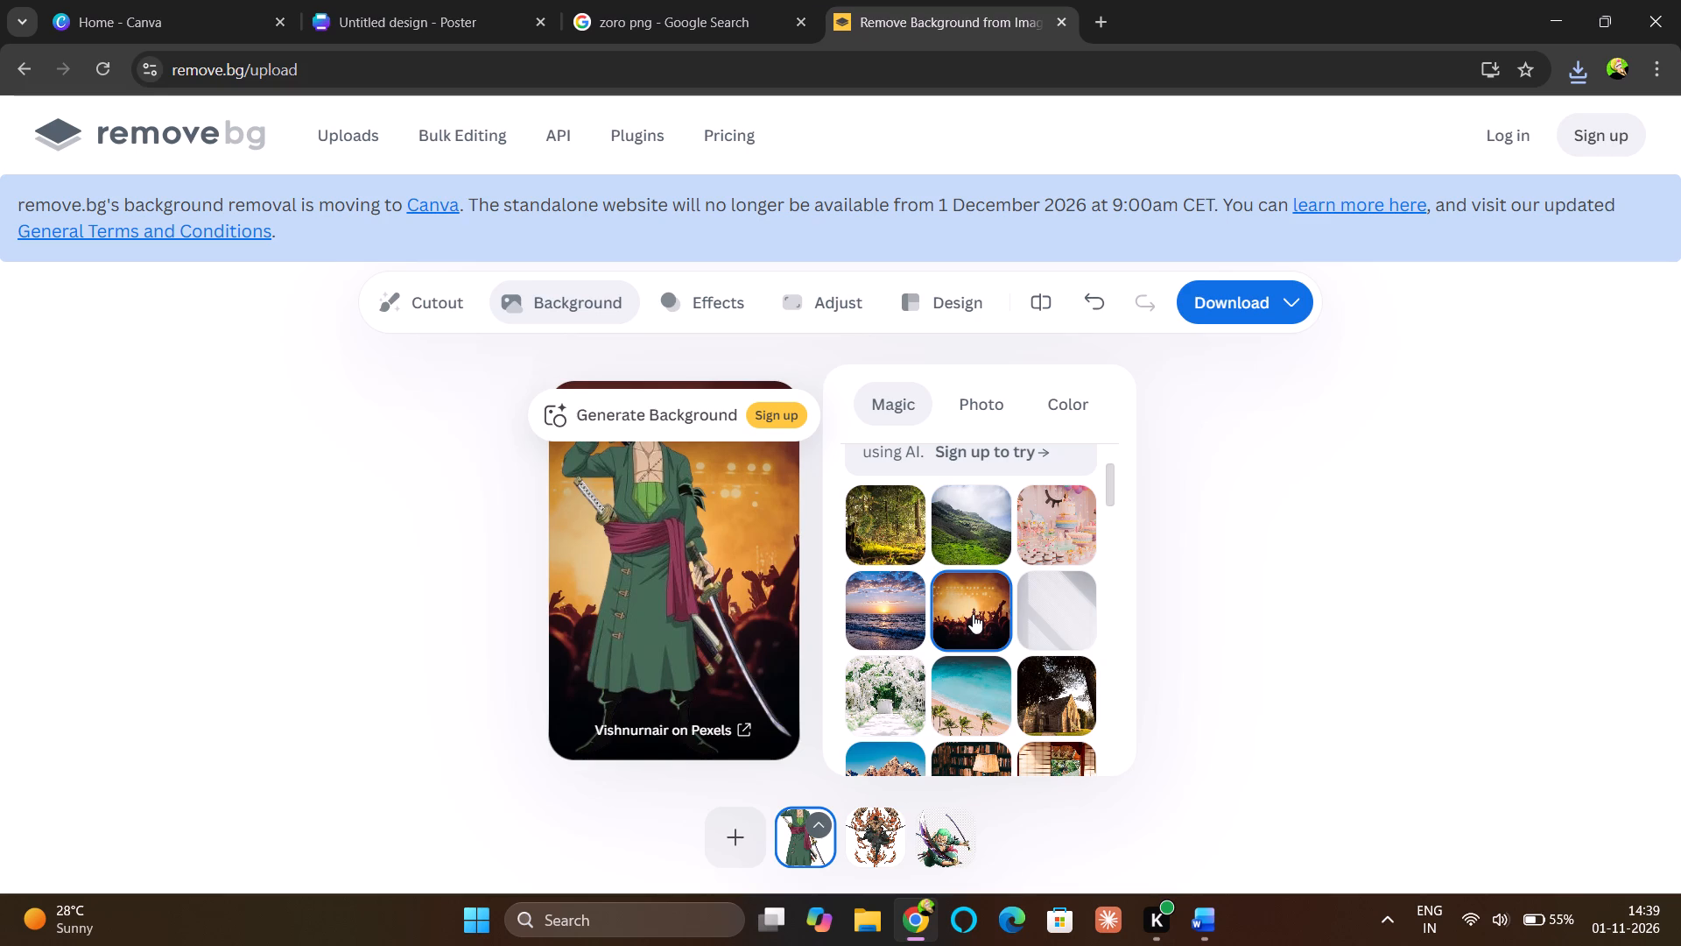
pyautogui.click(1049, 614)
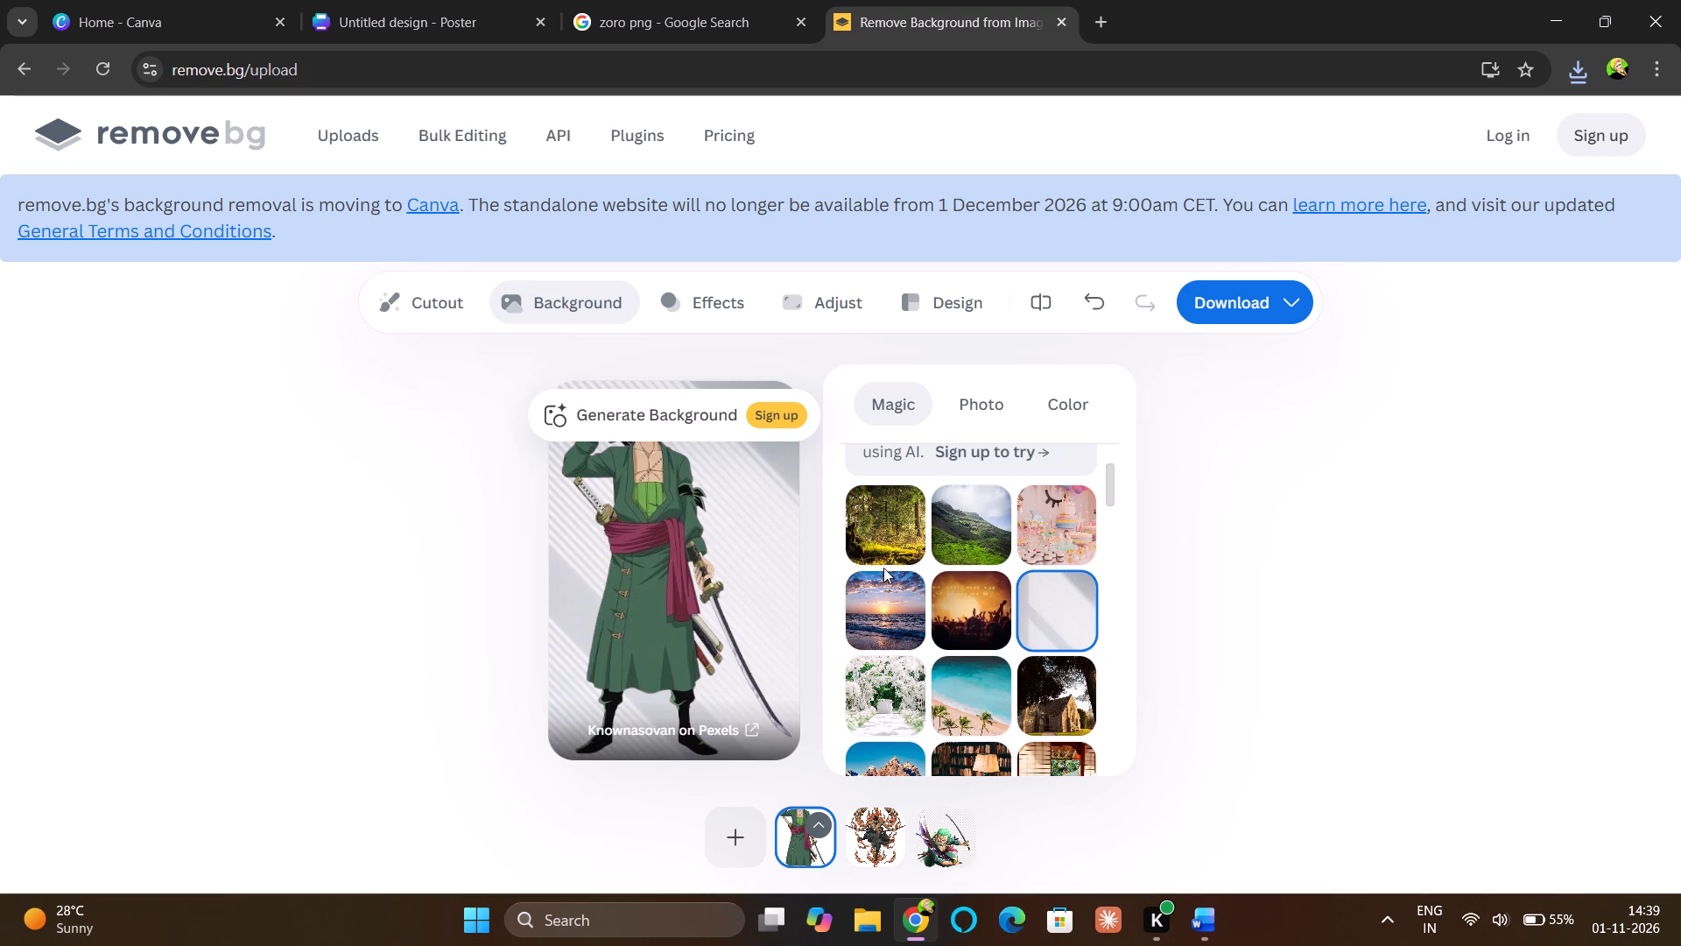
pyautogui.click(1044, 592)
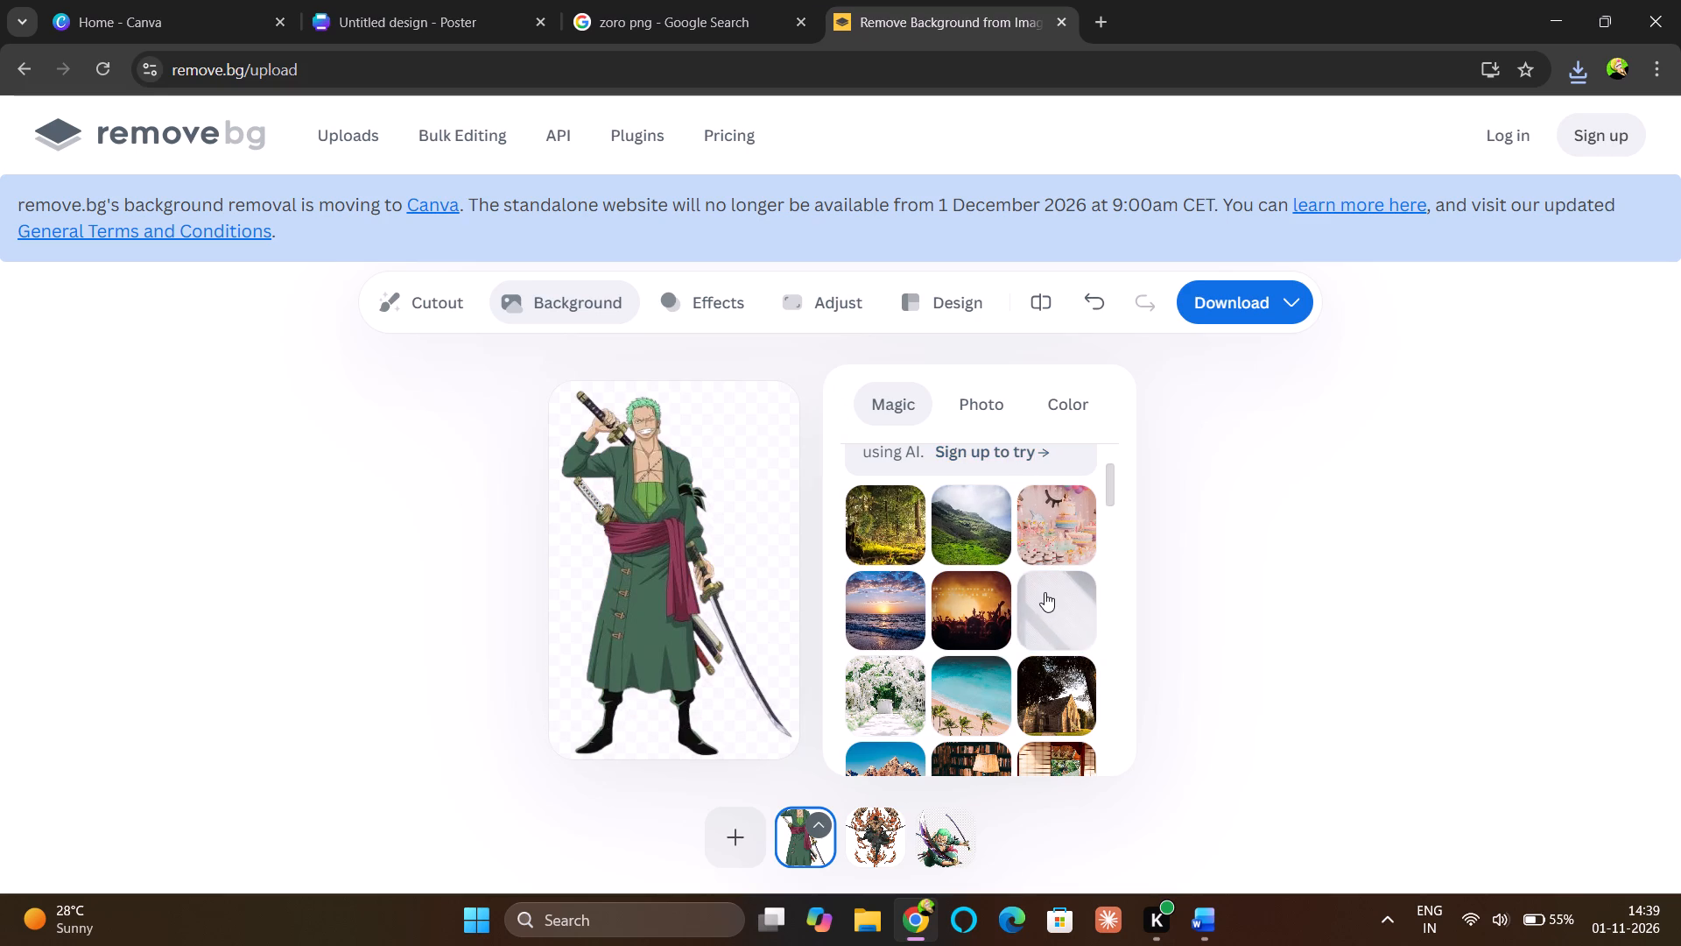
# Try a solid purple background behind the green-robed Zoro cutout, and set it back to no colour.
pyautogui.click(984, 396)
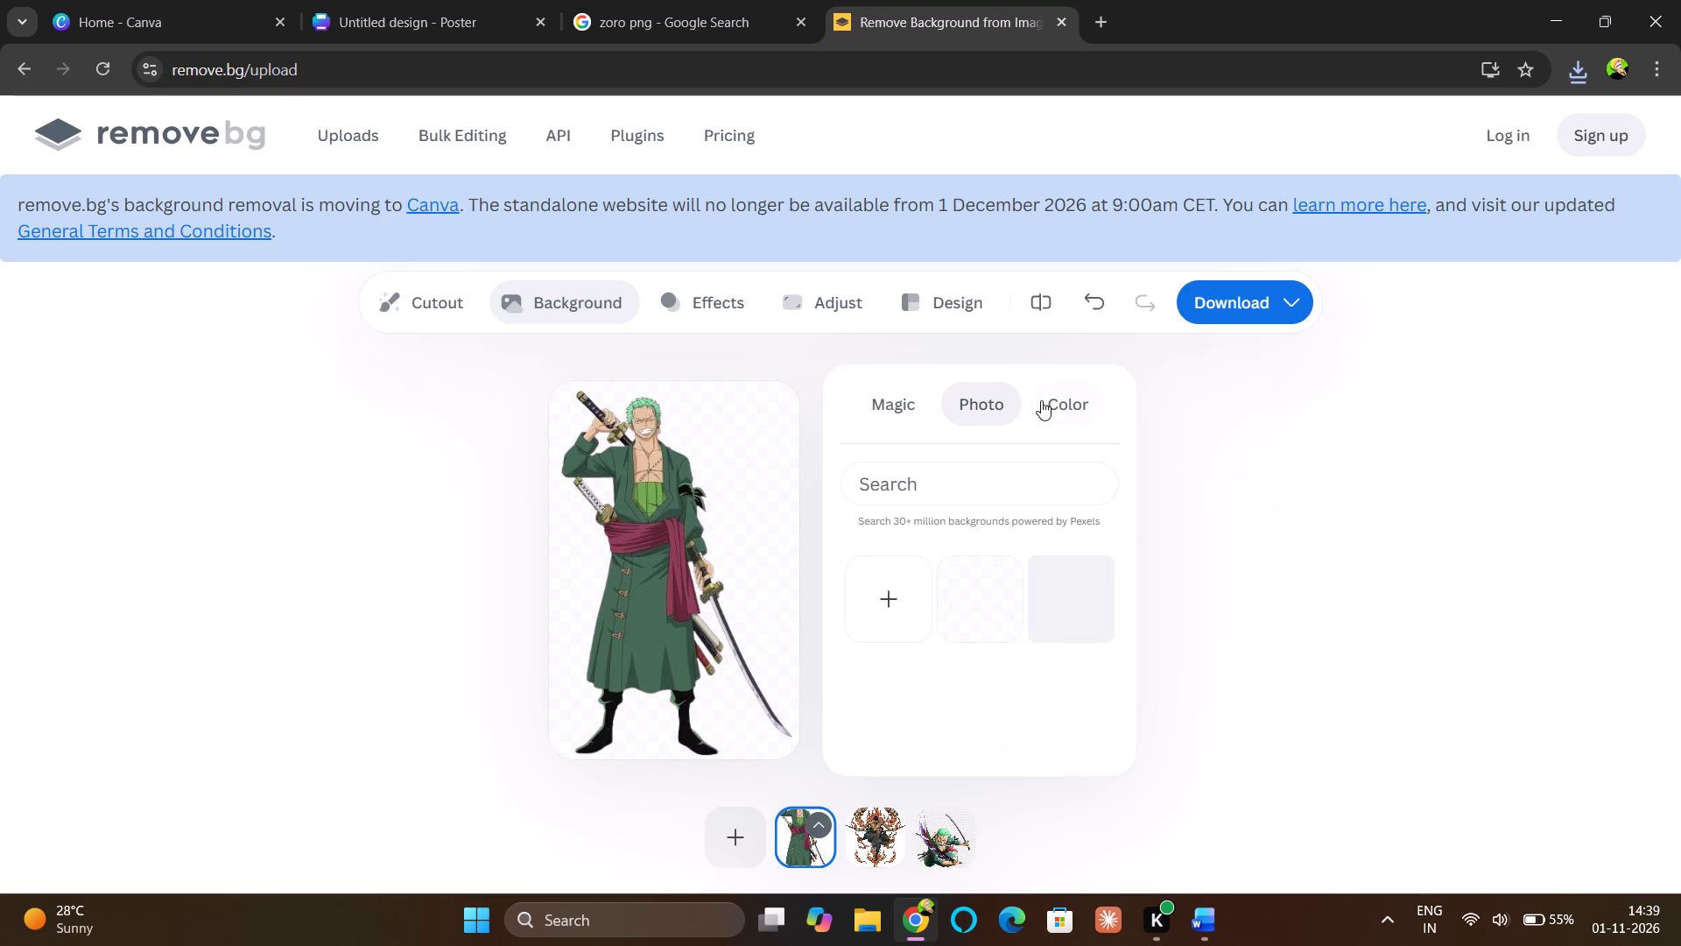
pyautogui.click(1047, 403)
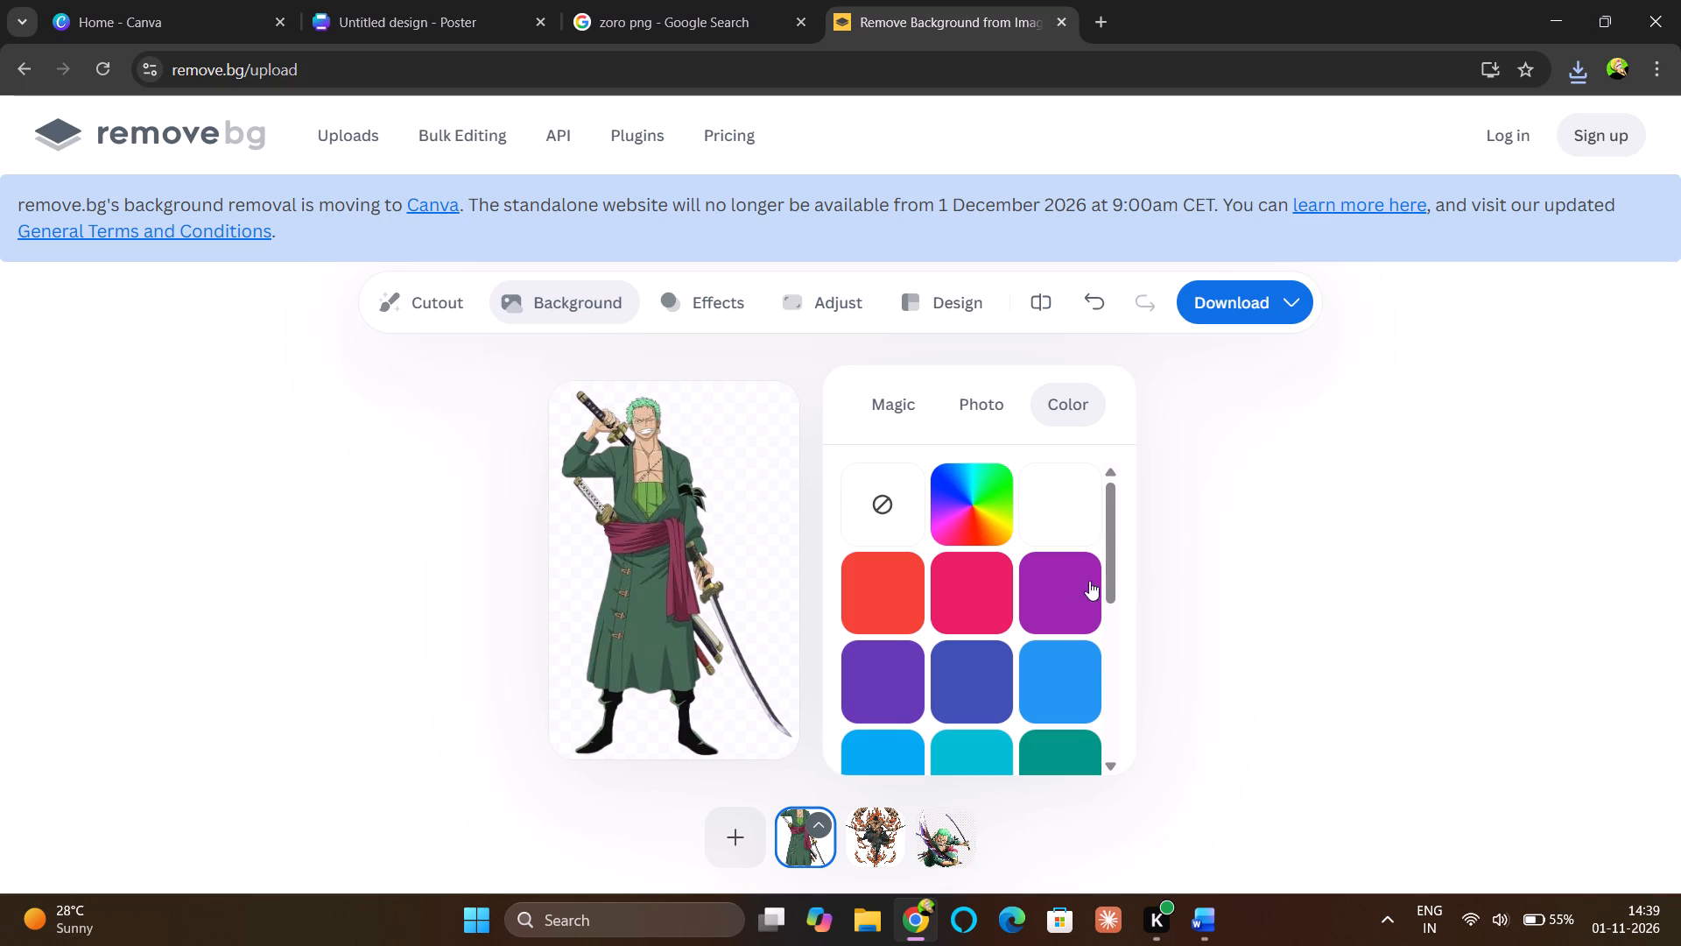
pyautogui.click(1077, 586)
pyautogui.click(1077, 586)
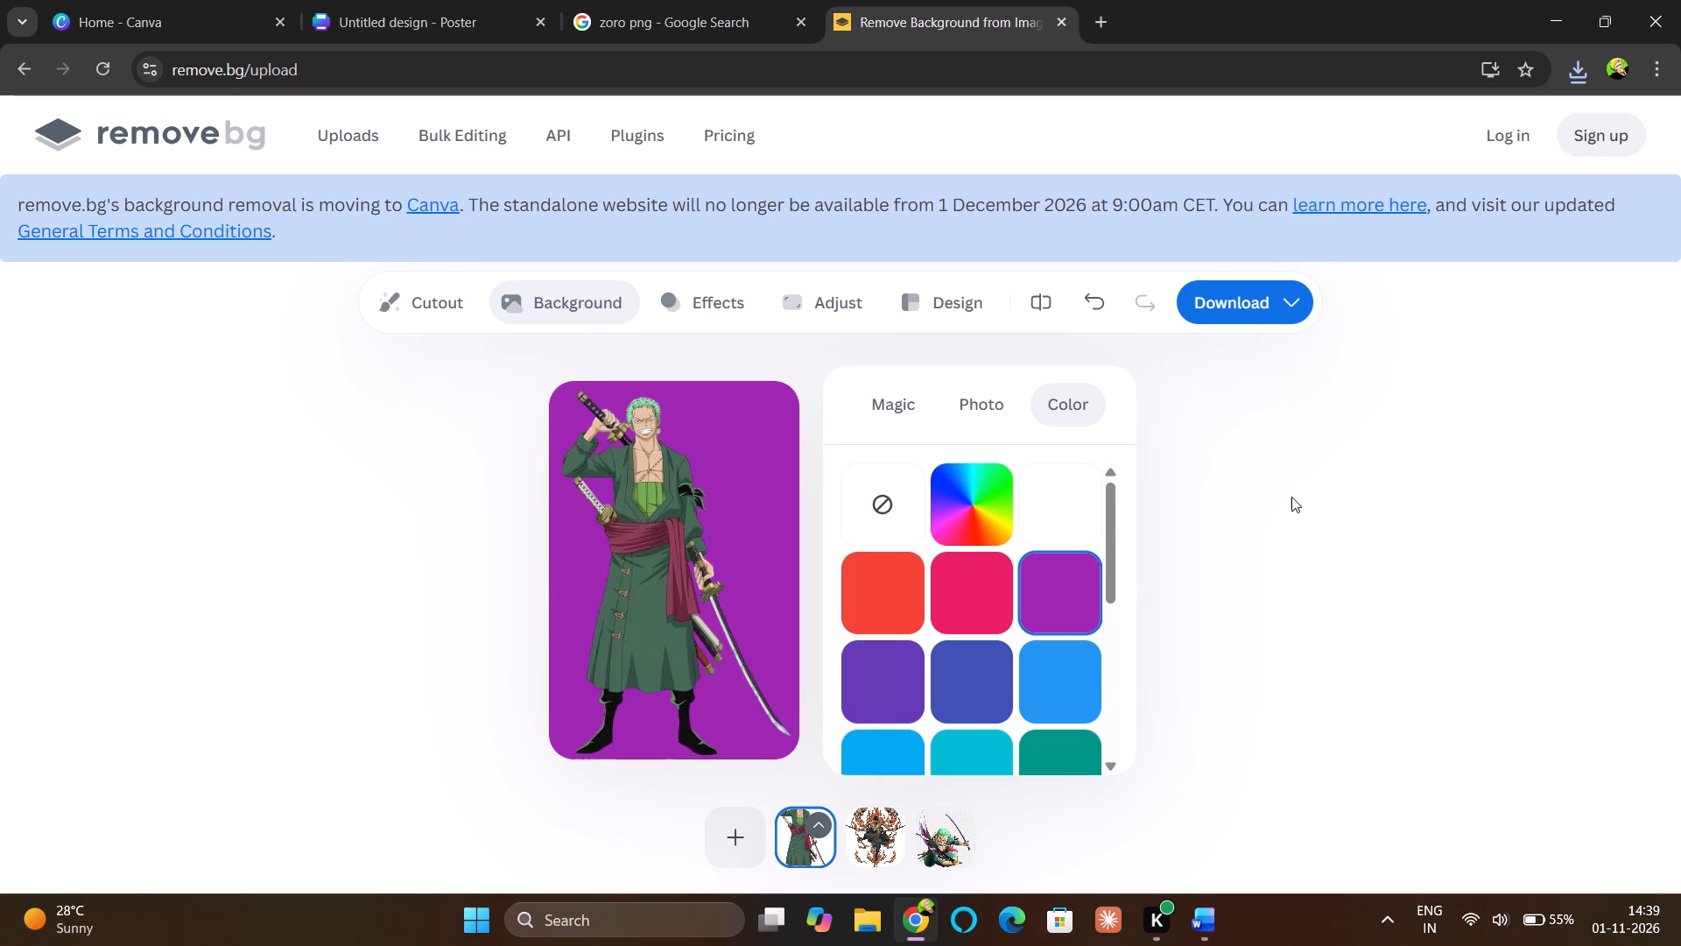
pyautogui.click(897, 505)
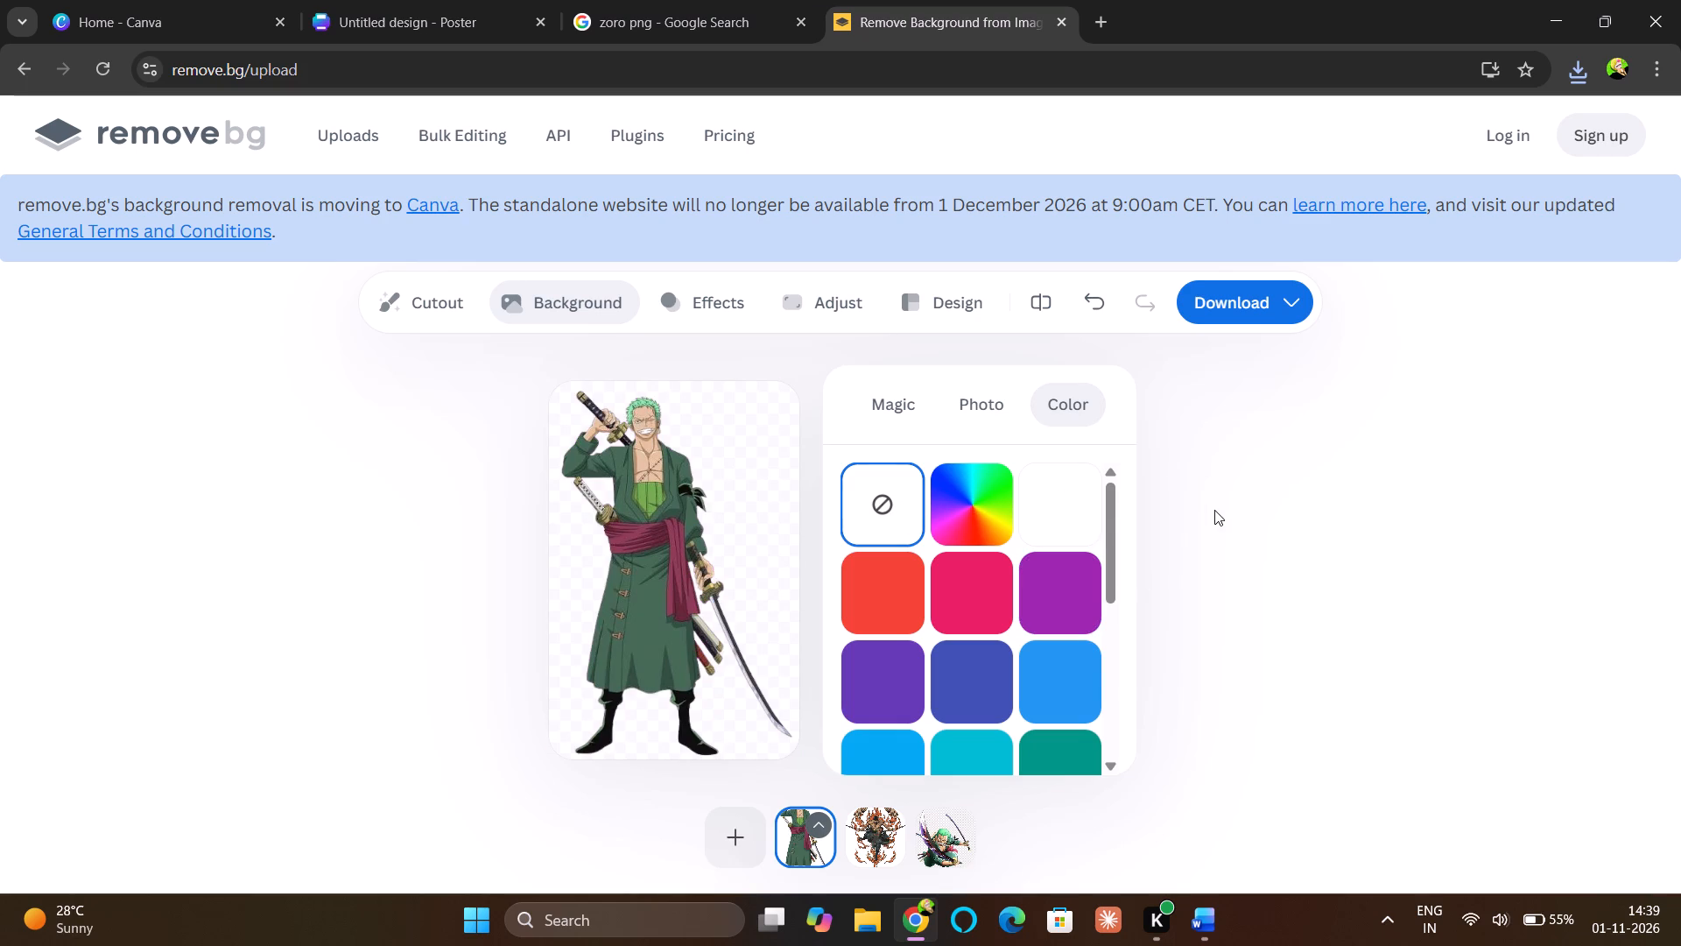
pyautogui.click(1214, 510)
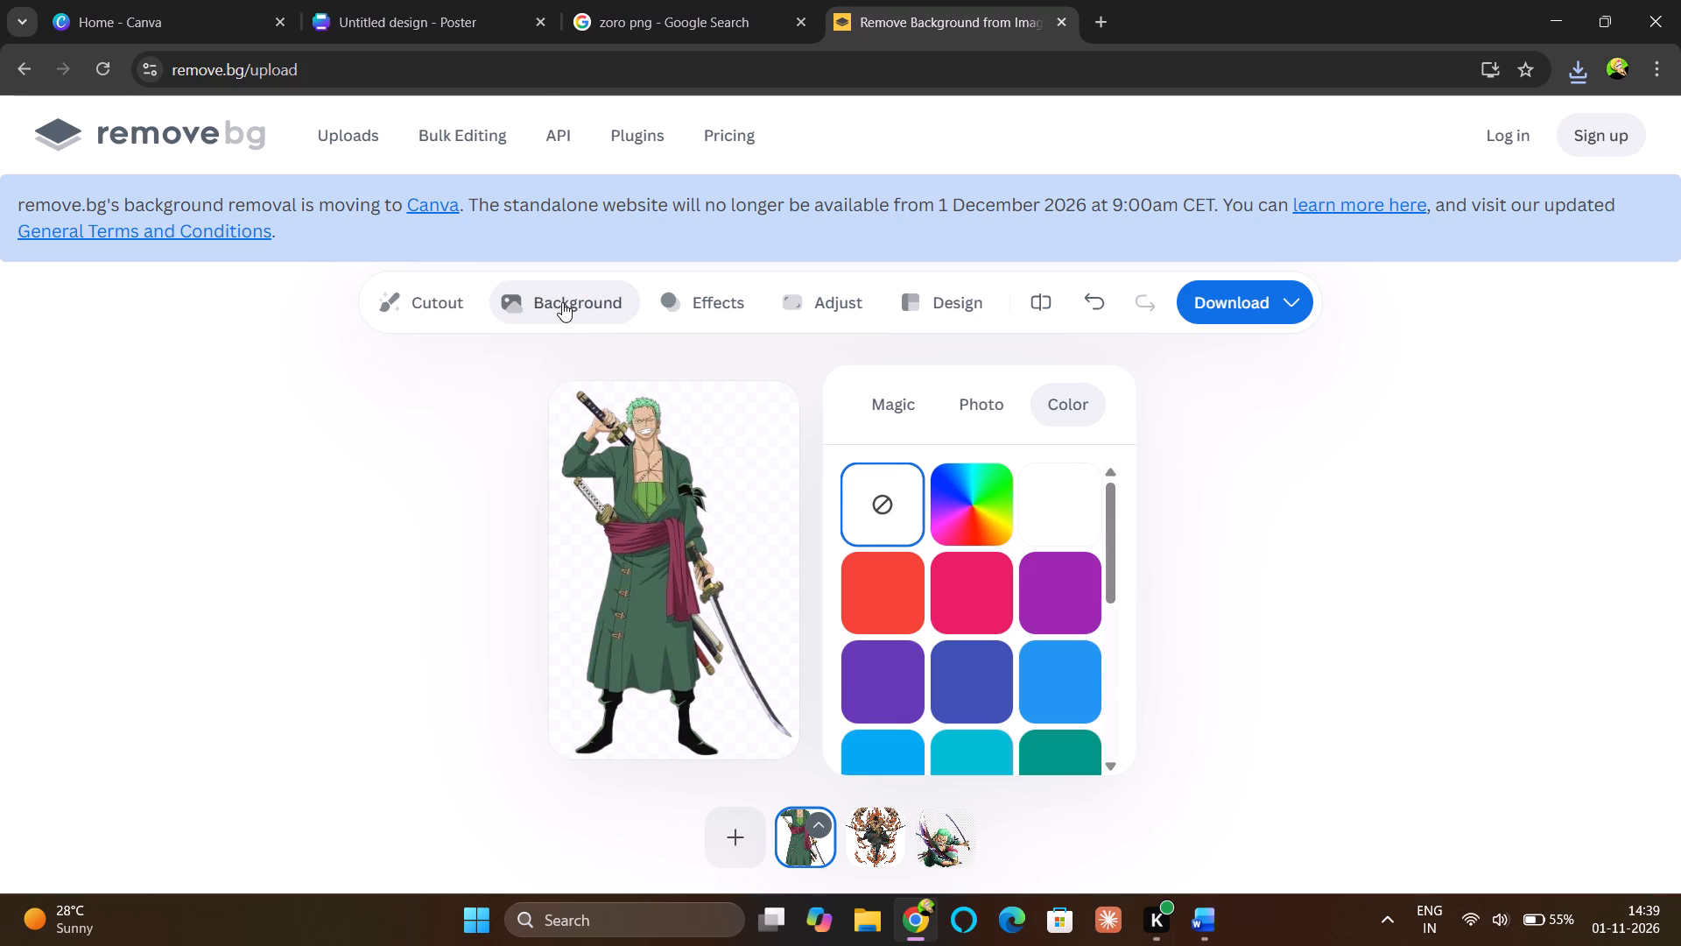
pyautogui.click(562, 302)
# In the Canva poster design, upload the images__2_-removebg-preview file from Downloads.
pyautogui.click(429, 20)
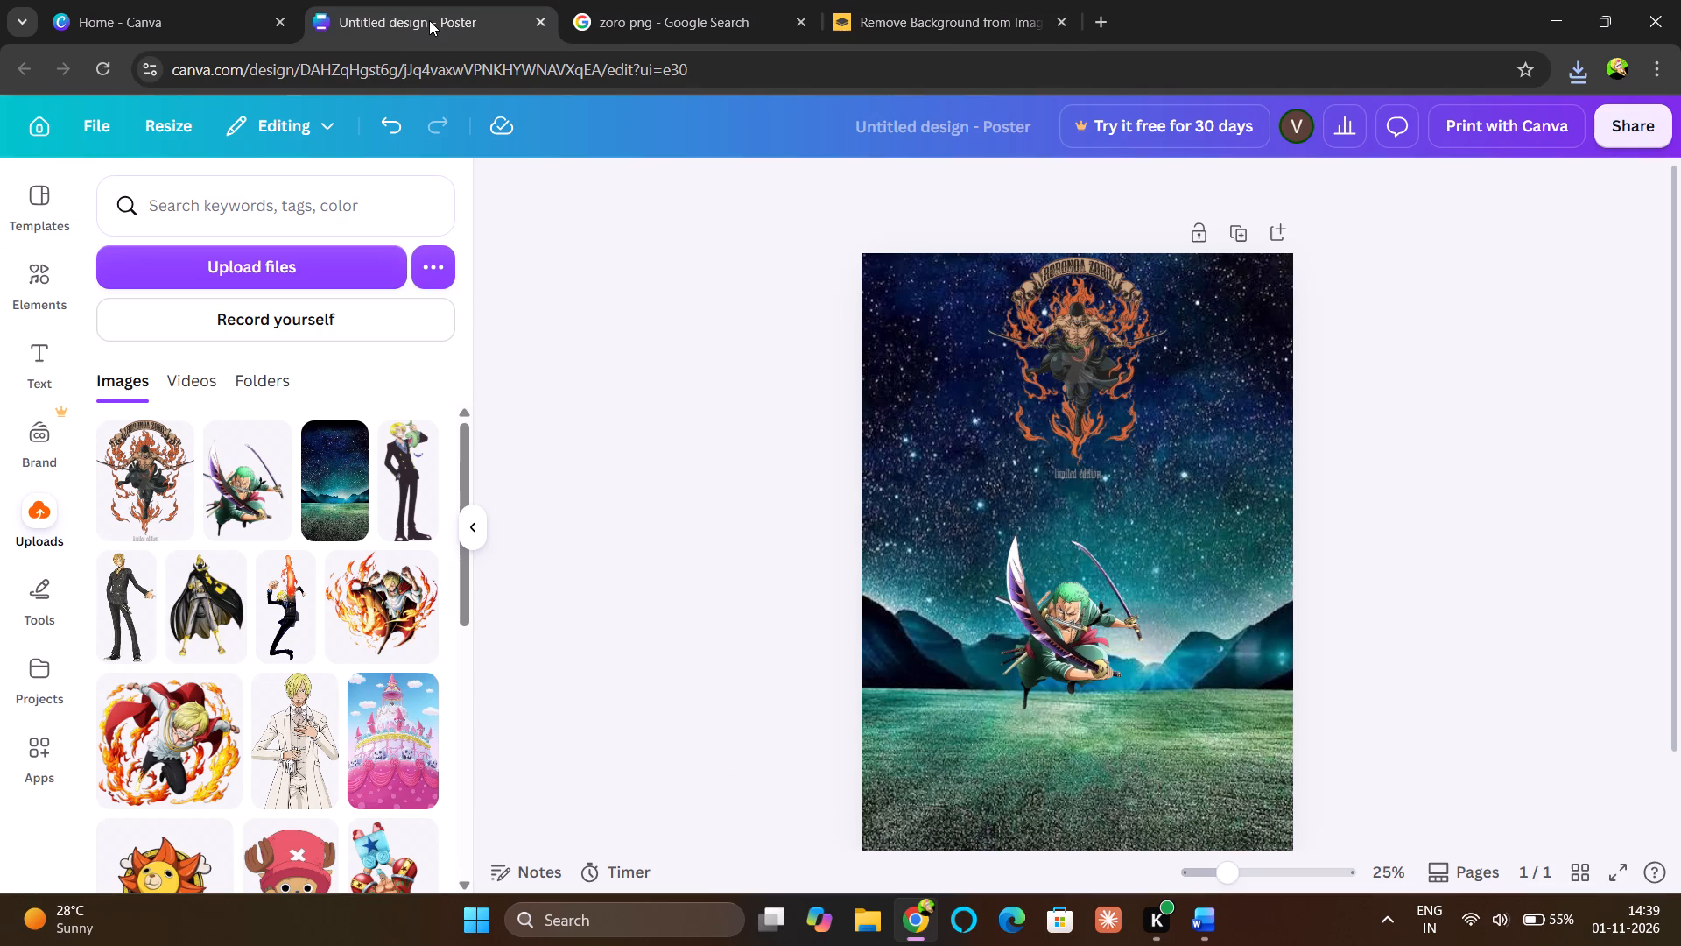
pyautogui.click(286, 266)
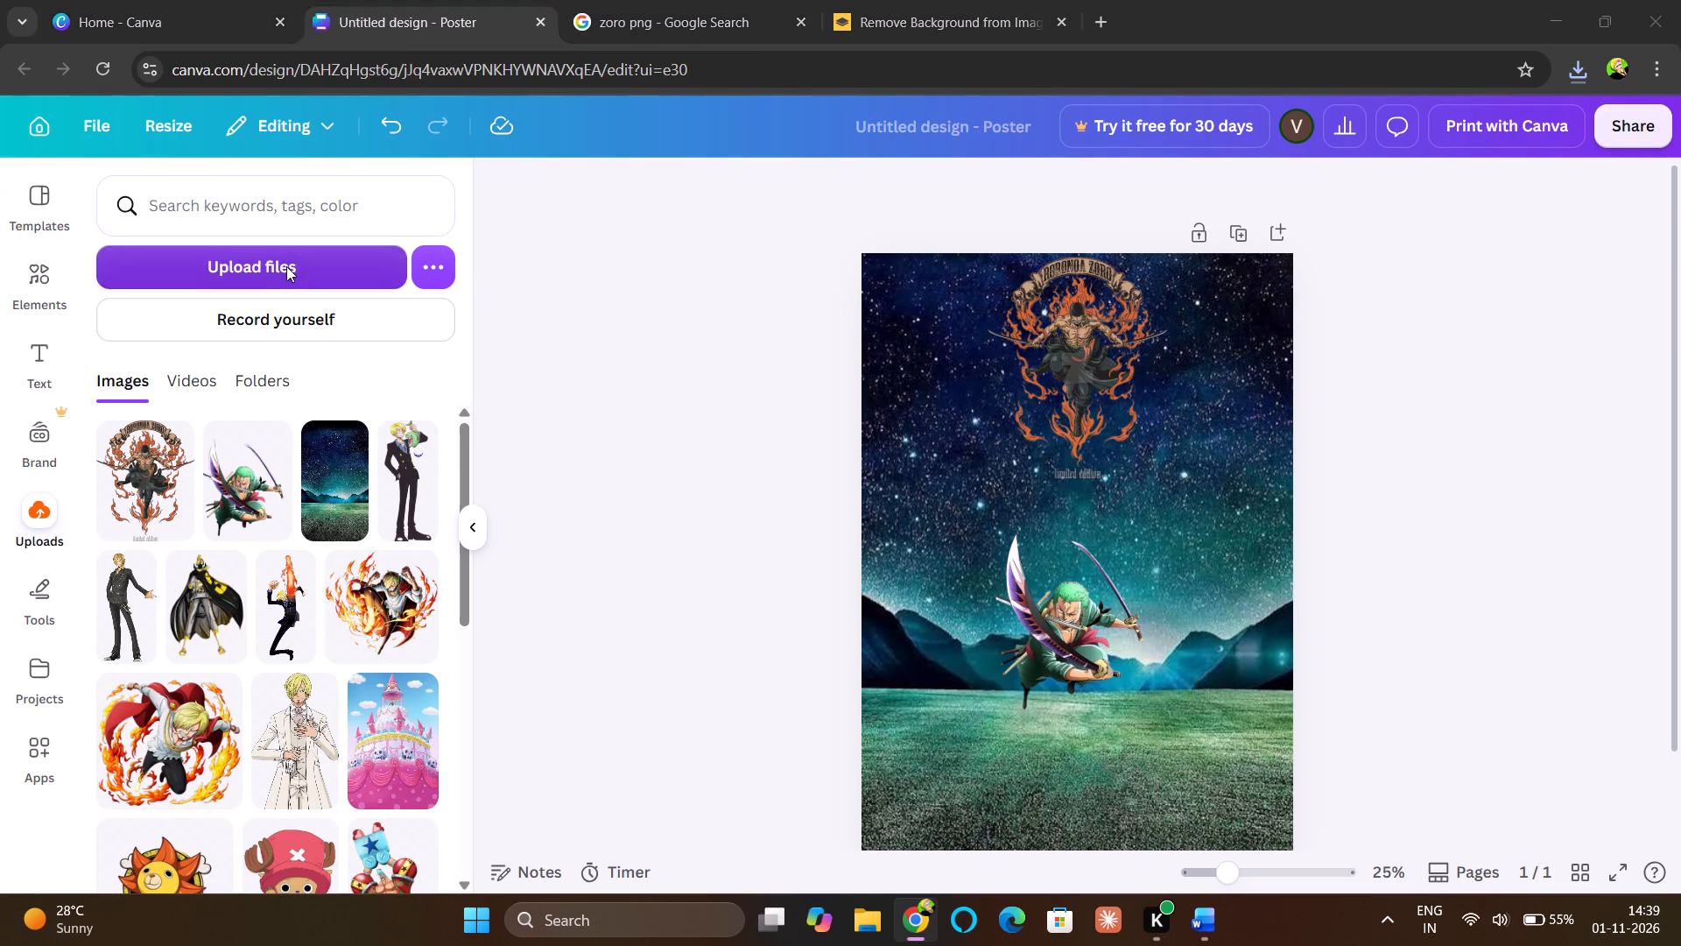
pyautogui.click(330, 196)
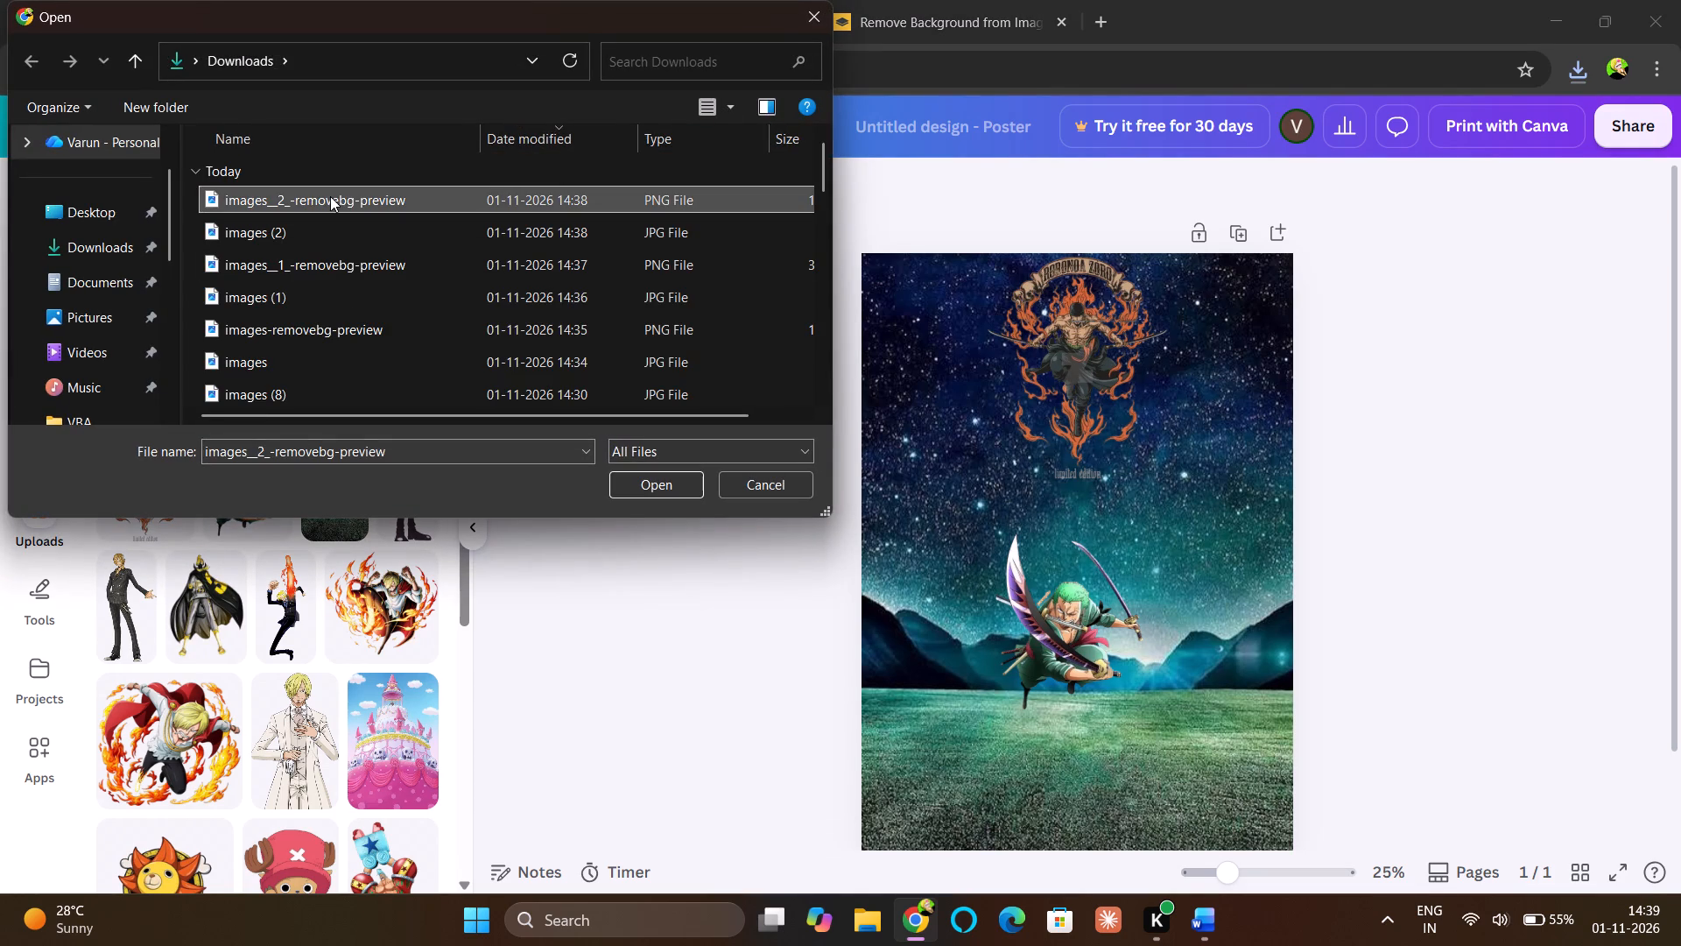
pyautogui.press('Return')
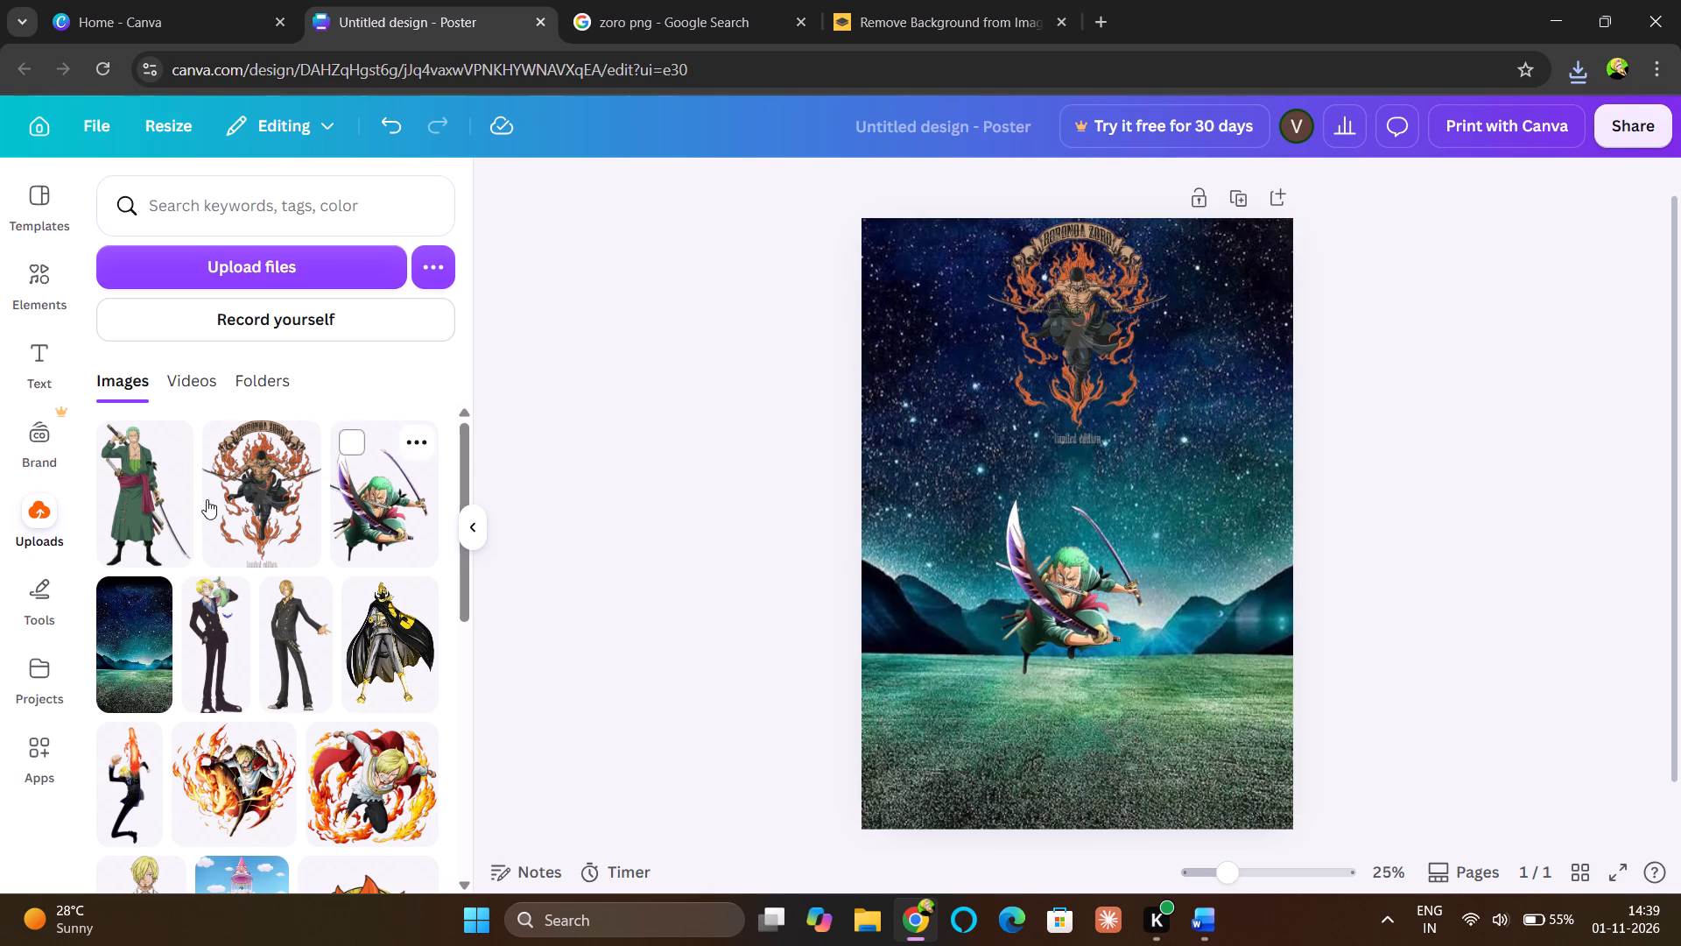
# Add the green-robed Zoro cutout, shrink it to just over a third of the poster's width, and place it in the bottom-left corner on the grass.
pyautogui.click(154, 495)
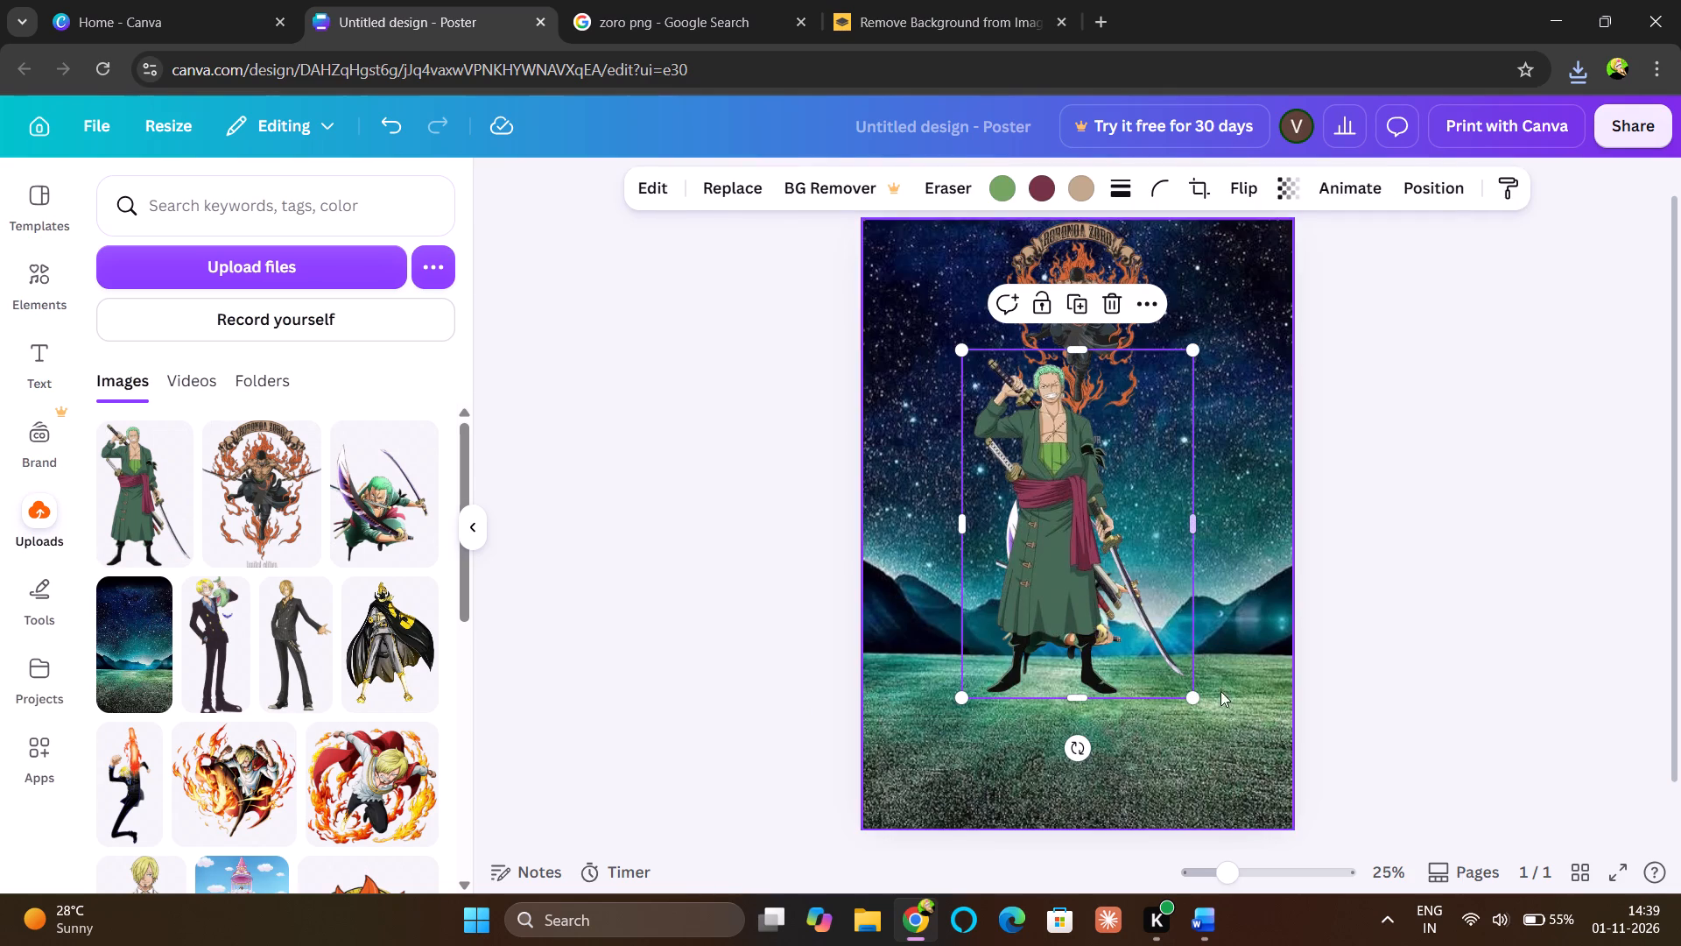
pyautogui.moveTo(1192, 700); pyautogui.dragTo(1098, 632)
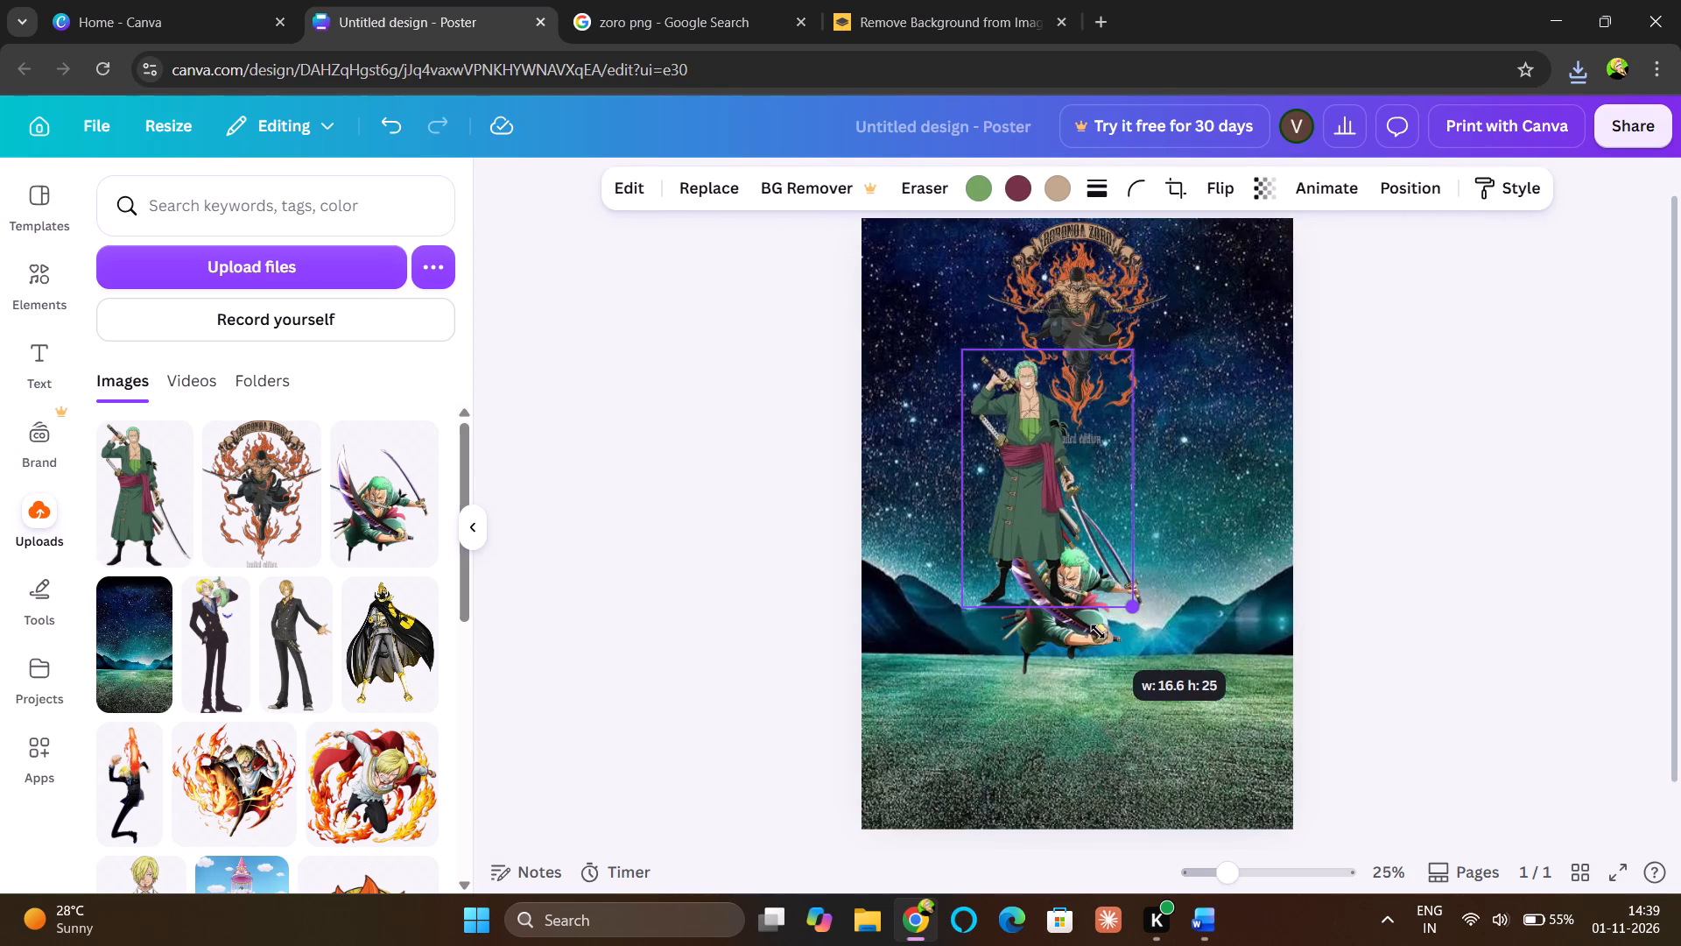
pyautogui.moveTo(1098, 632); pyautogui.dragTo(1085, 613)
pyautogui.moveTo(1026, 515); pyautogui.dragTo(930, 752)
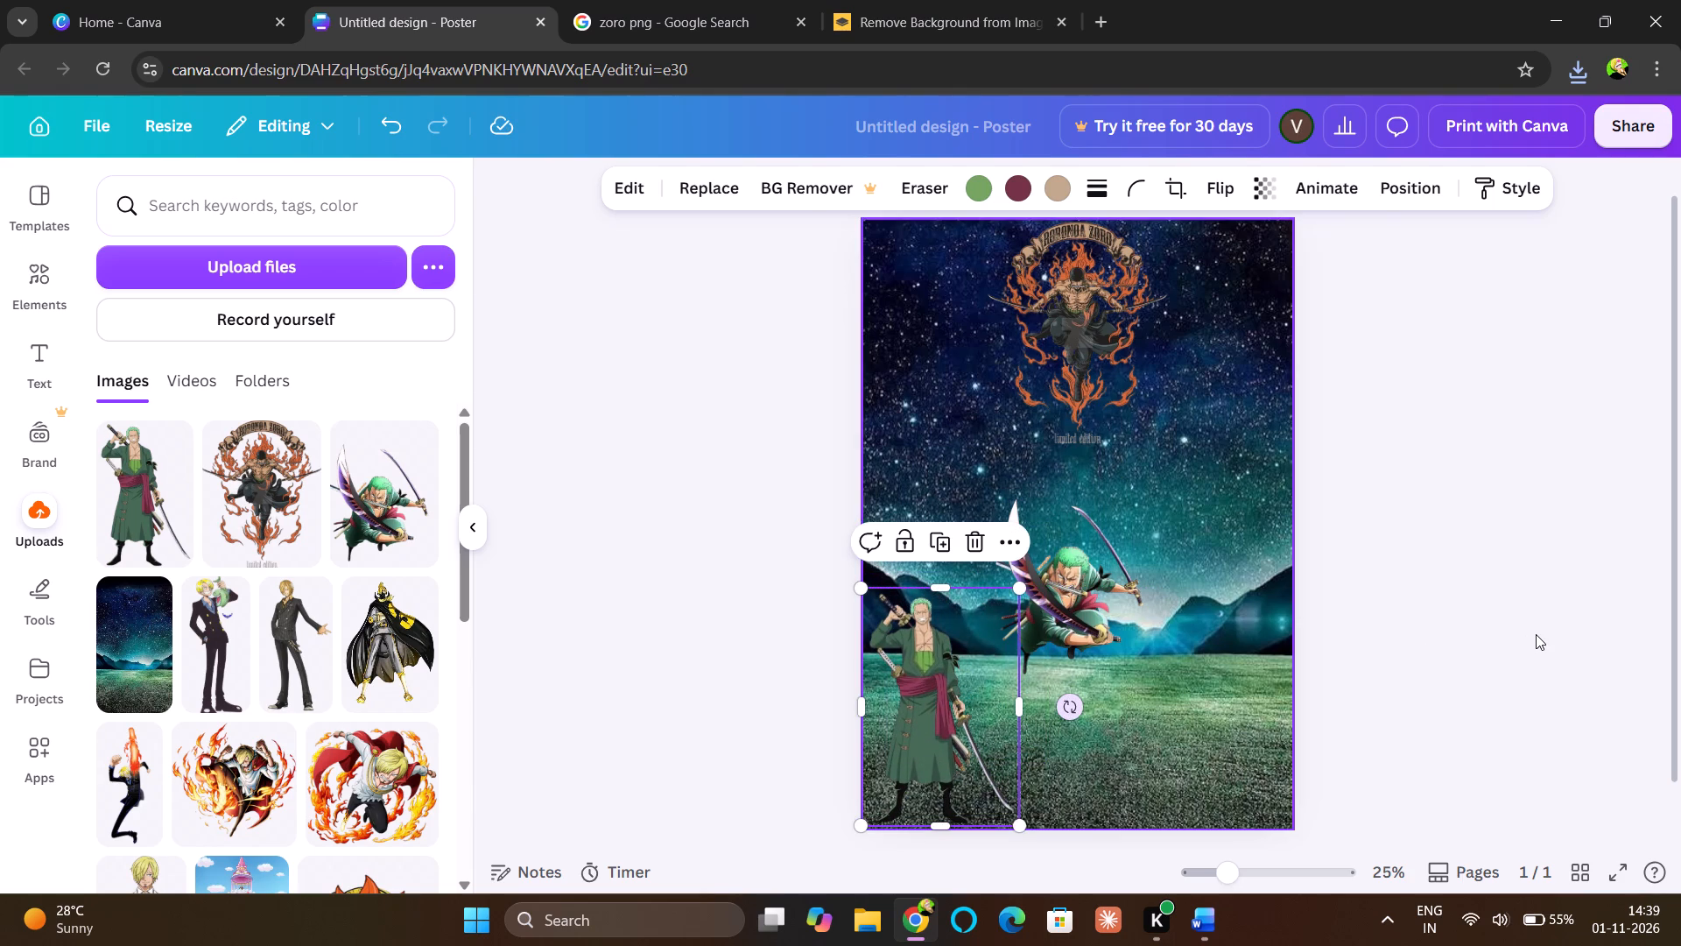
pyautogui.click(1536, 634)
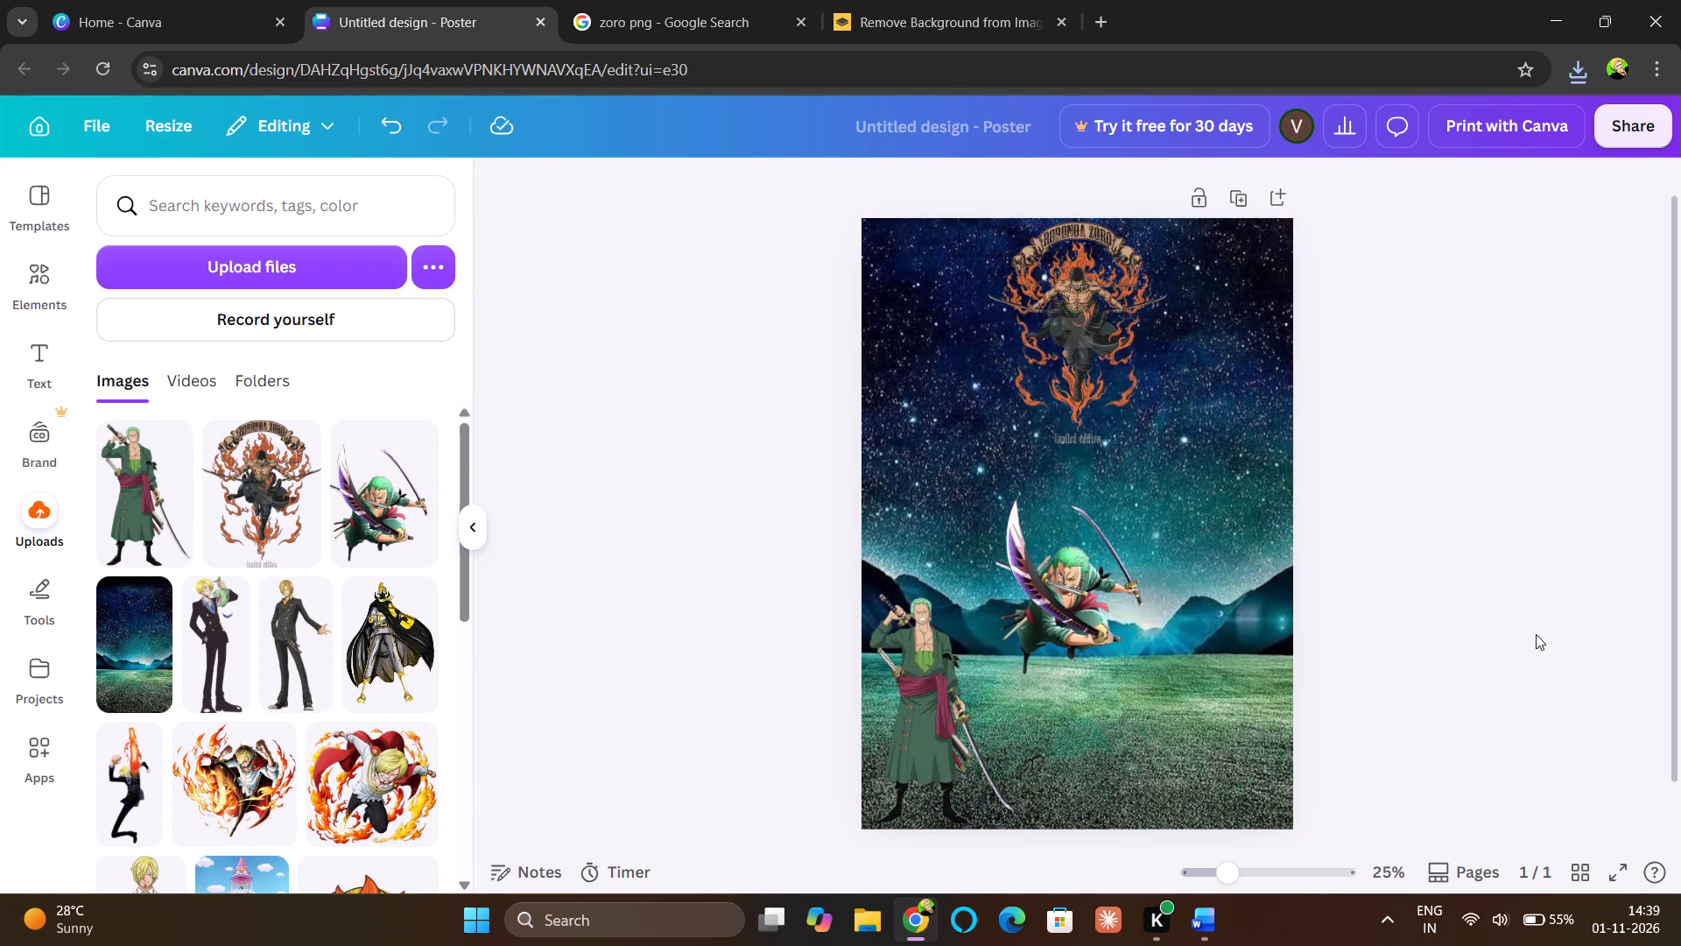
# Look through the zoro png Google image results for another Zoro picture that suits the poster.
pyautogui.click(615, 0)
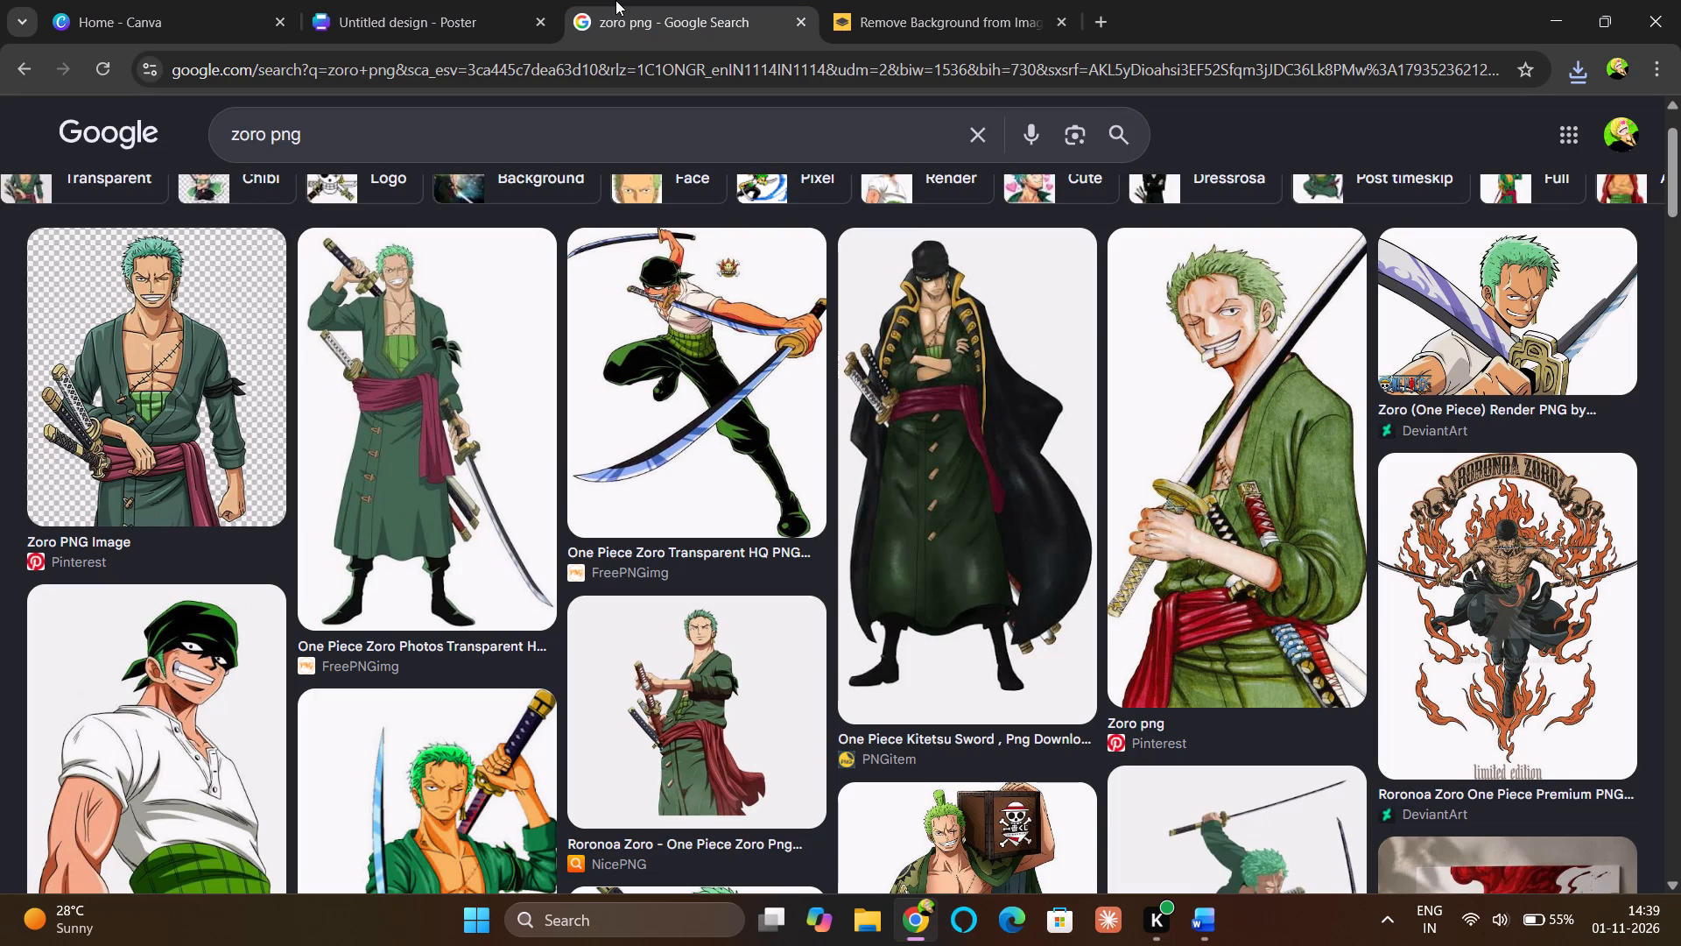
pyautogui.scroll(-5, 655, 462)
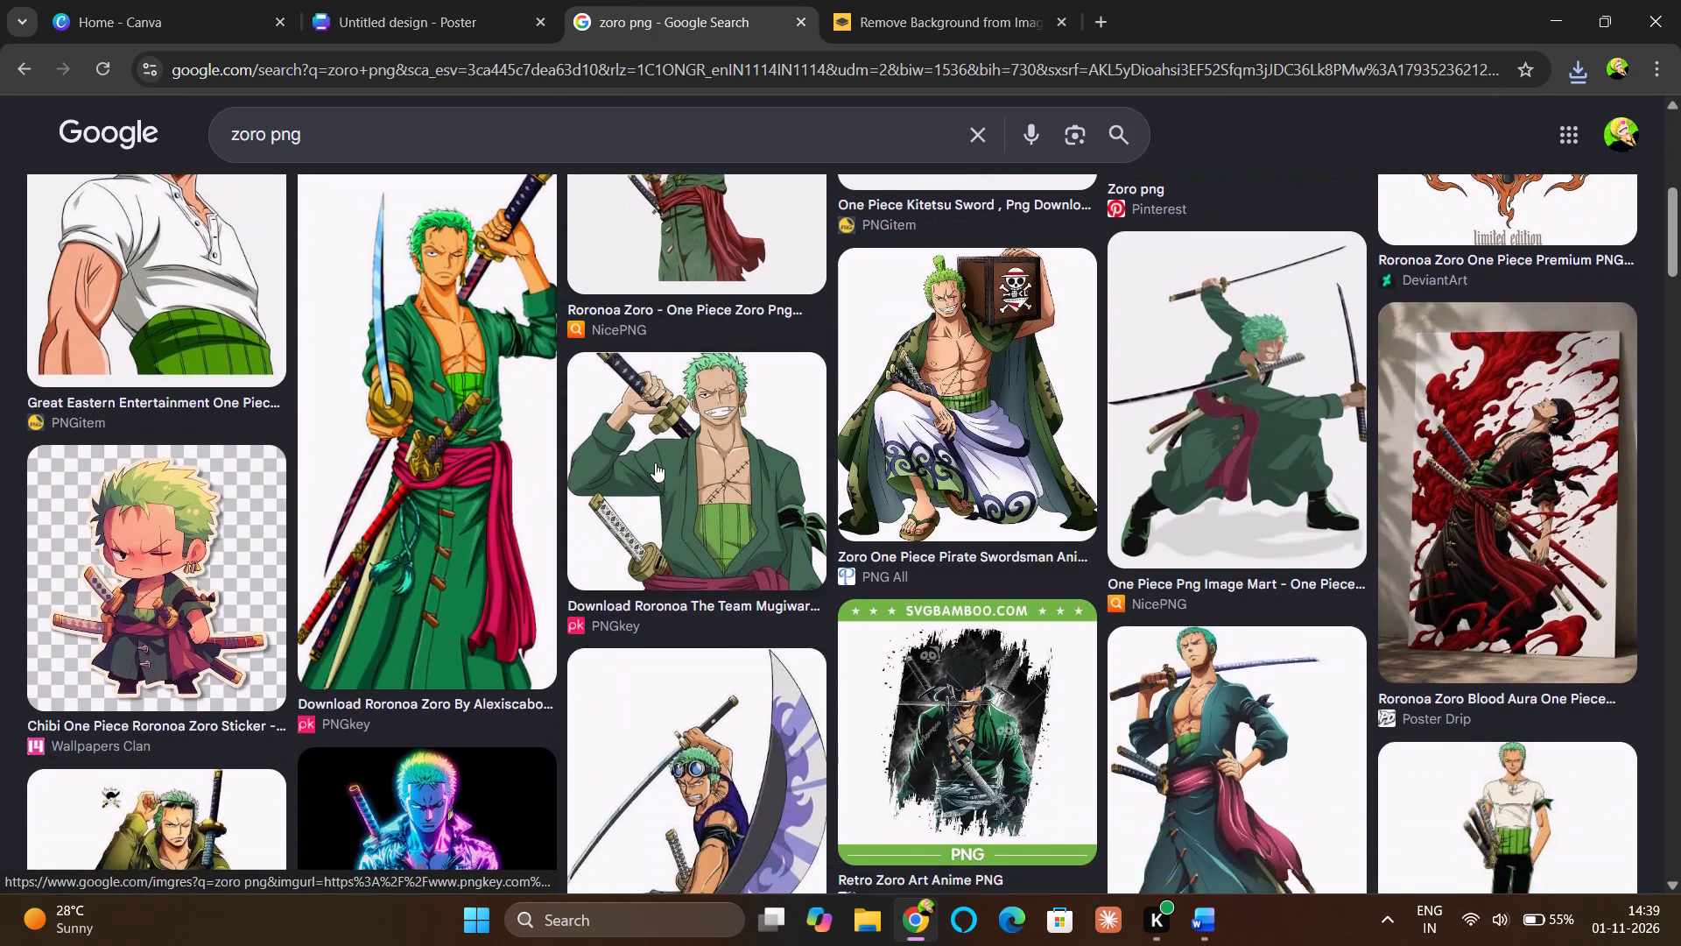
pyautogui.scroll(-6, 655, 462)
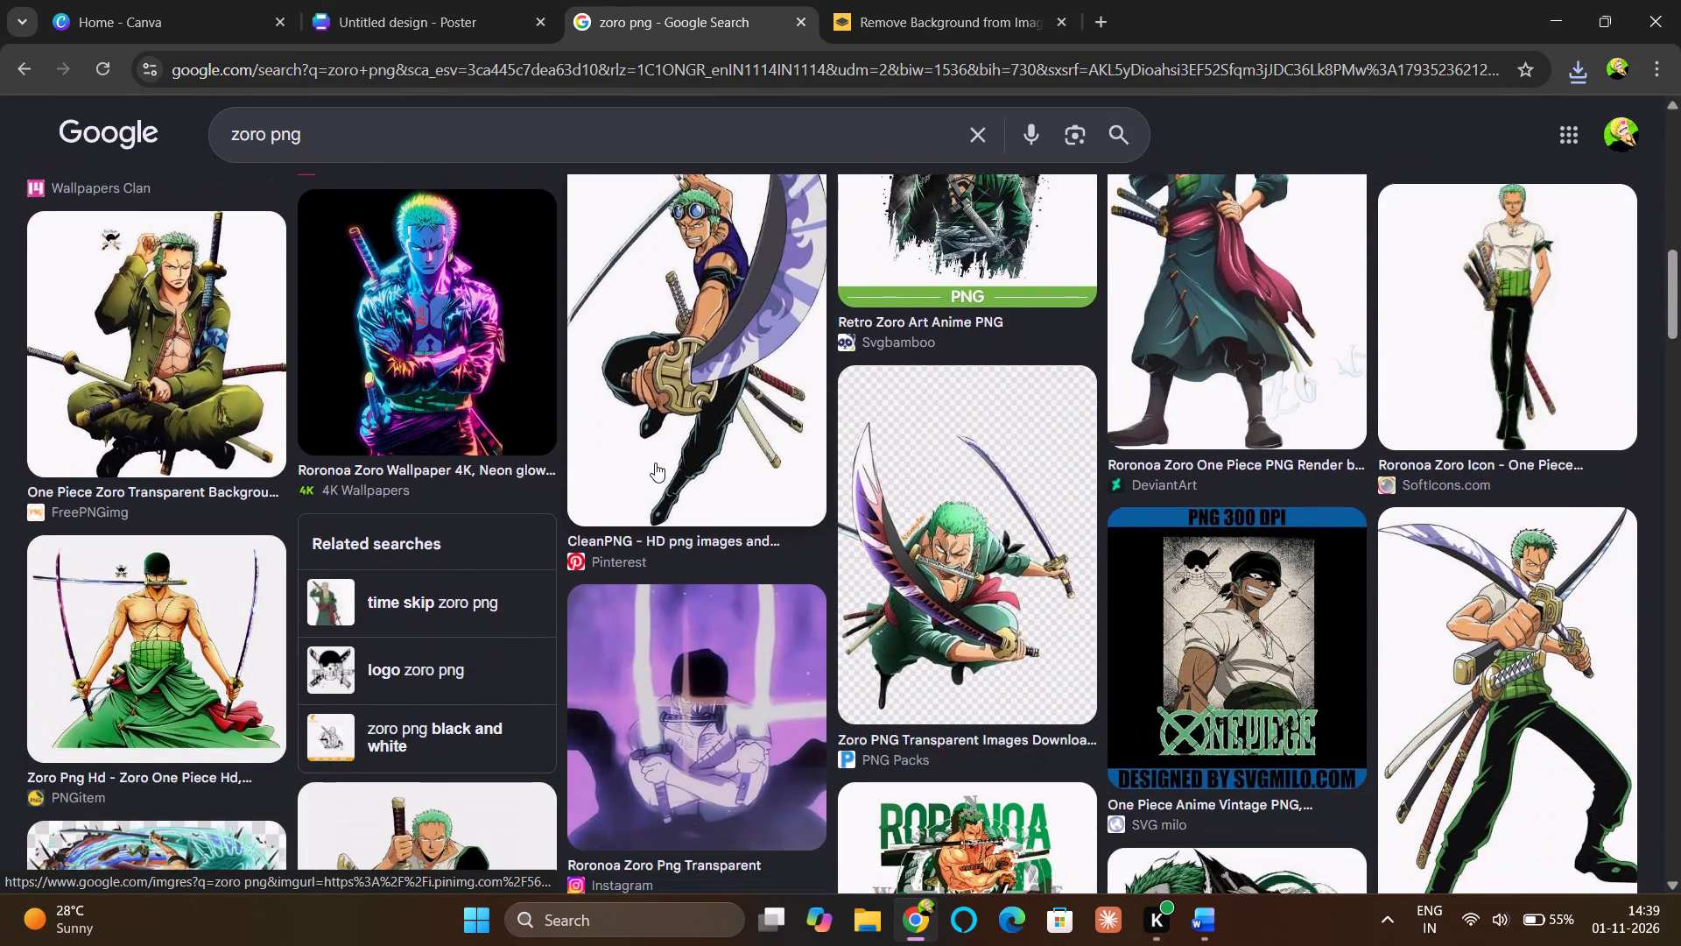
pyautogui.scroll(-4, 655, 462)
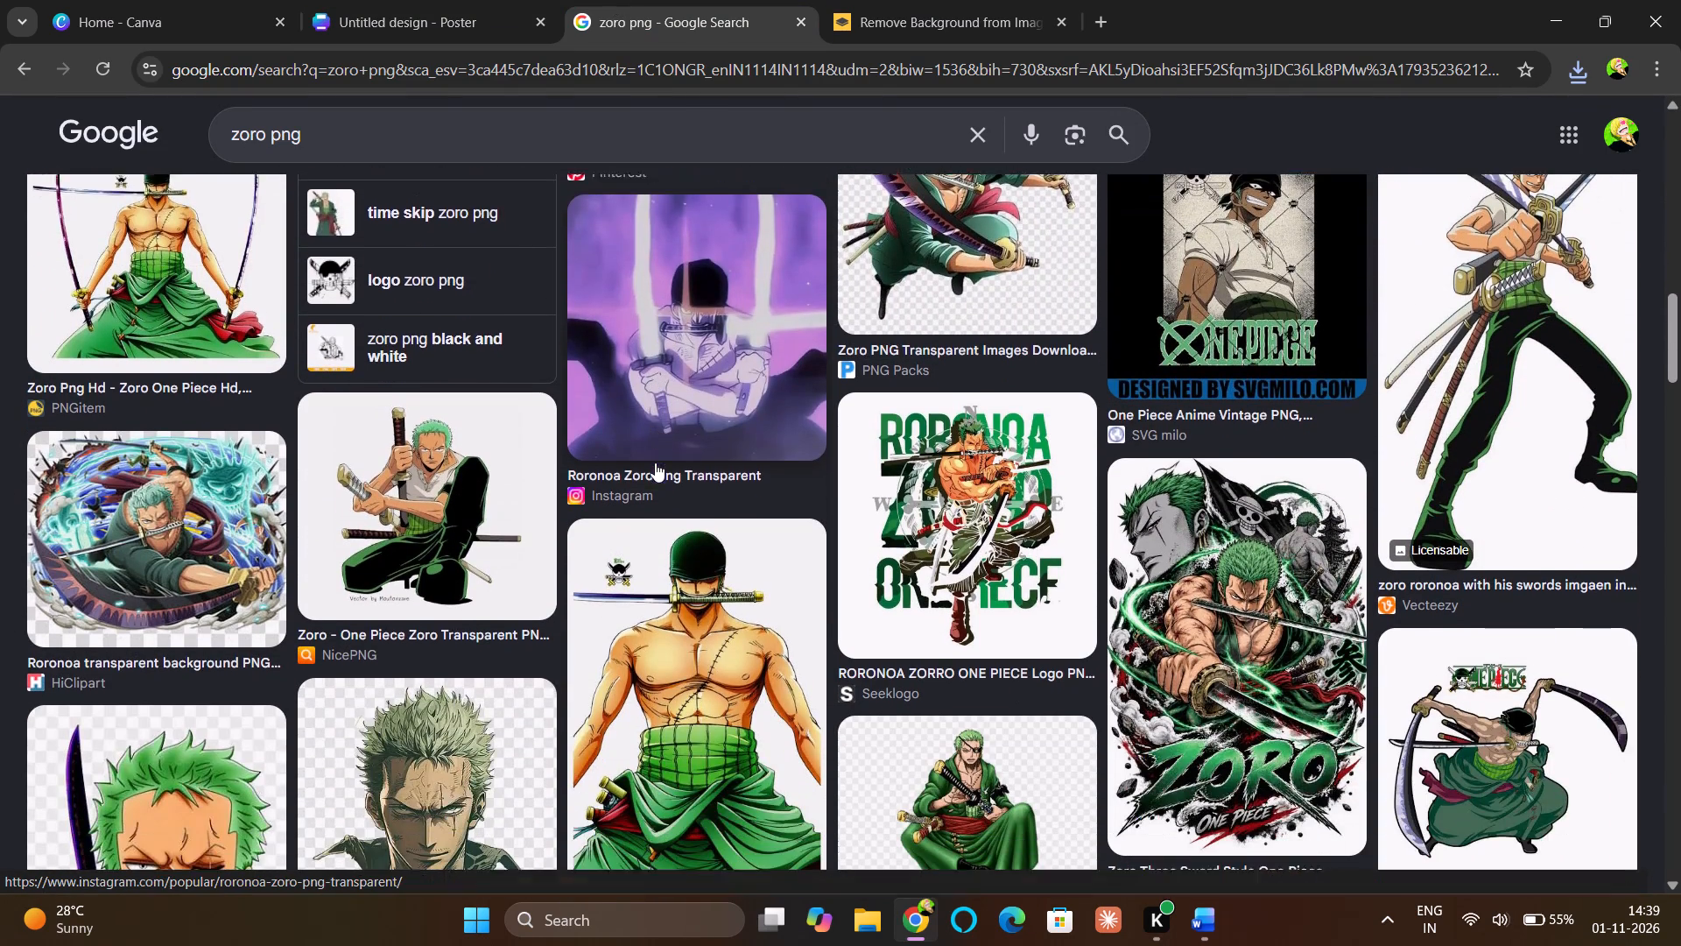
pyautogui.scroll(-6, 655, 462)
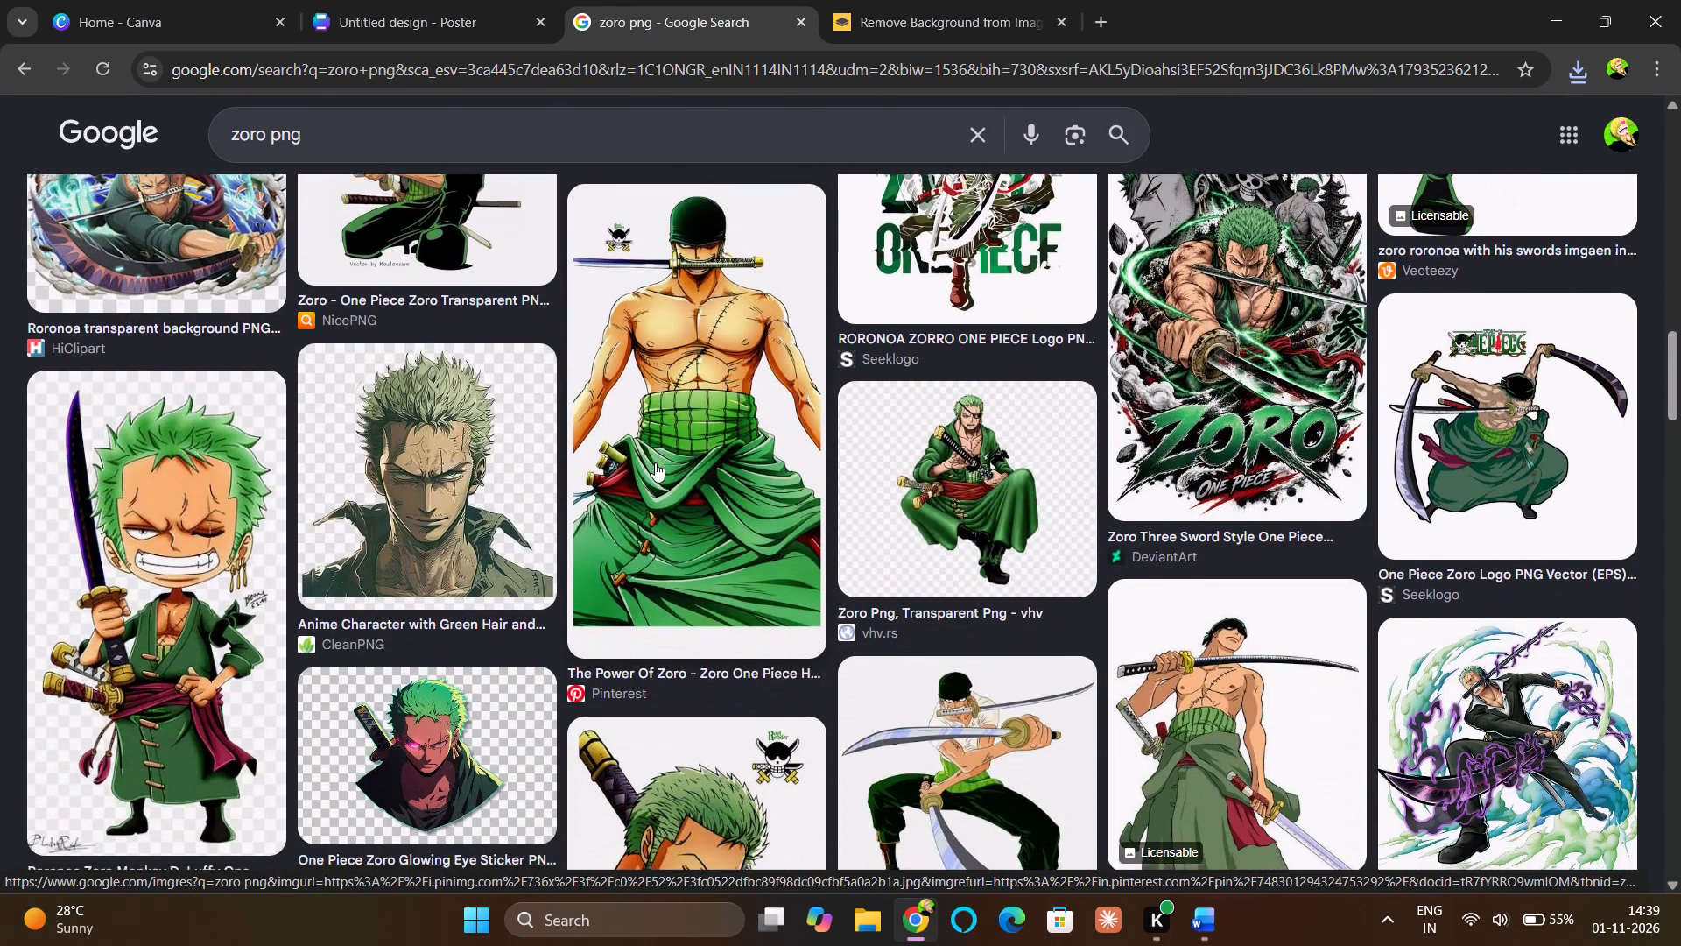
pyautogui.scroll(-2, 655, 462)
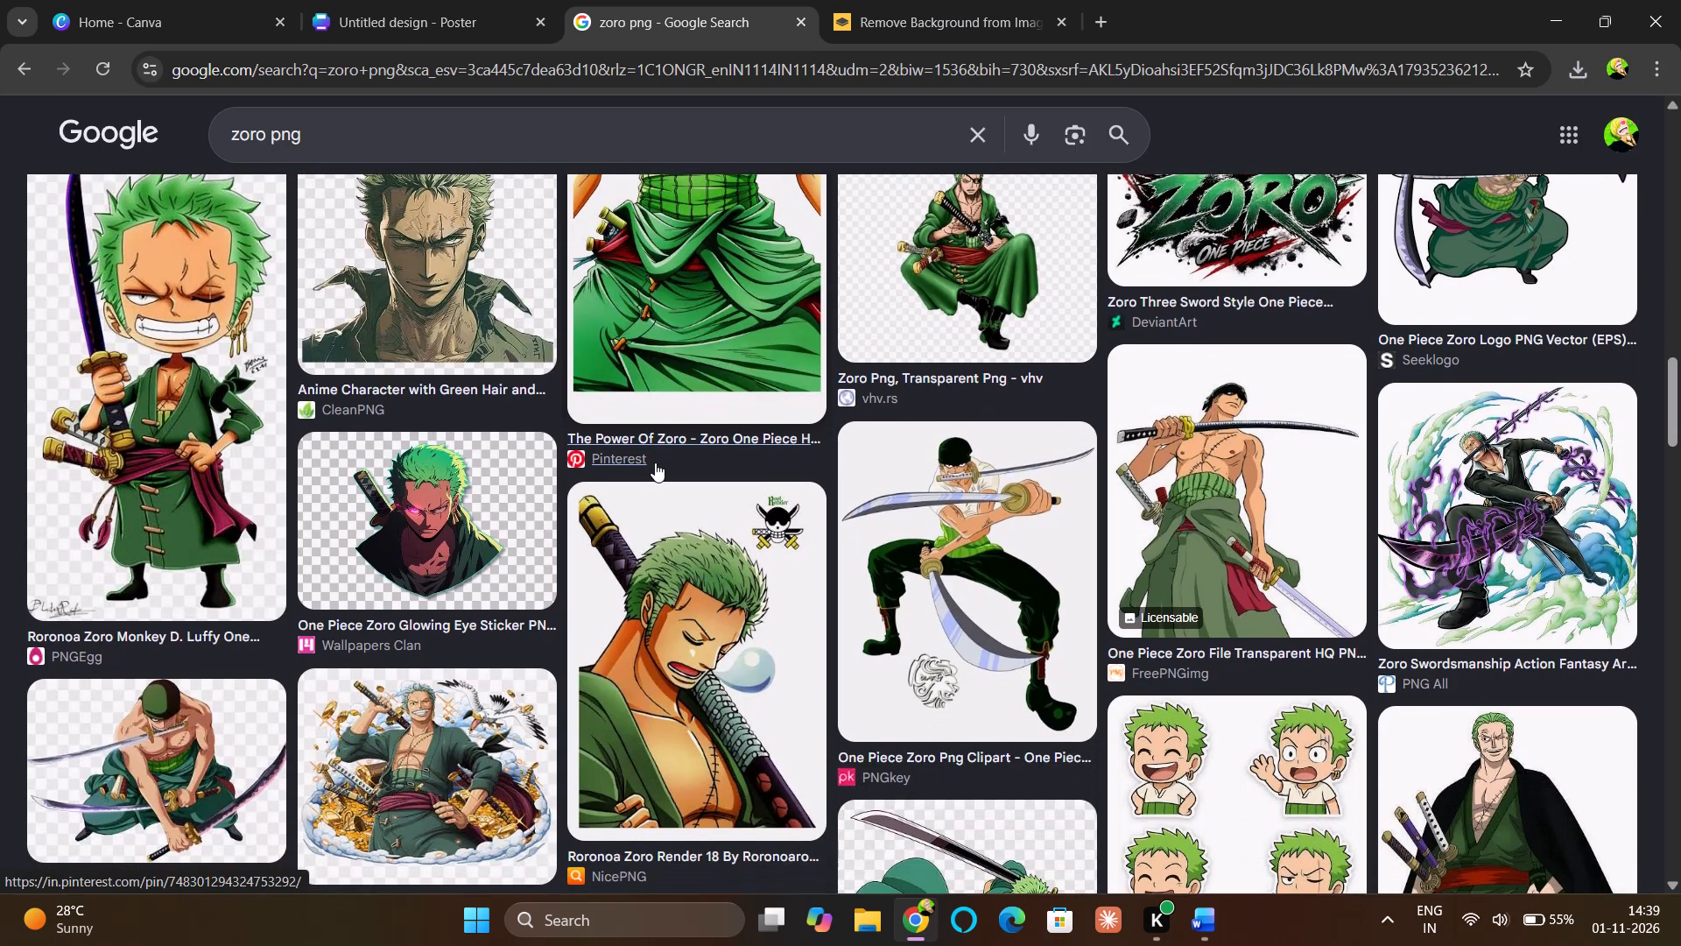
pyautogui.scroll(-1, 655, 462)
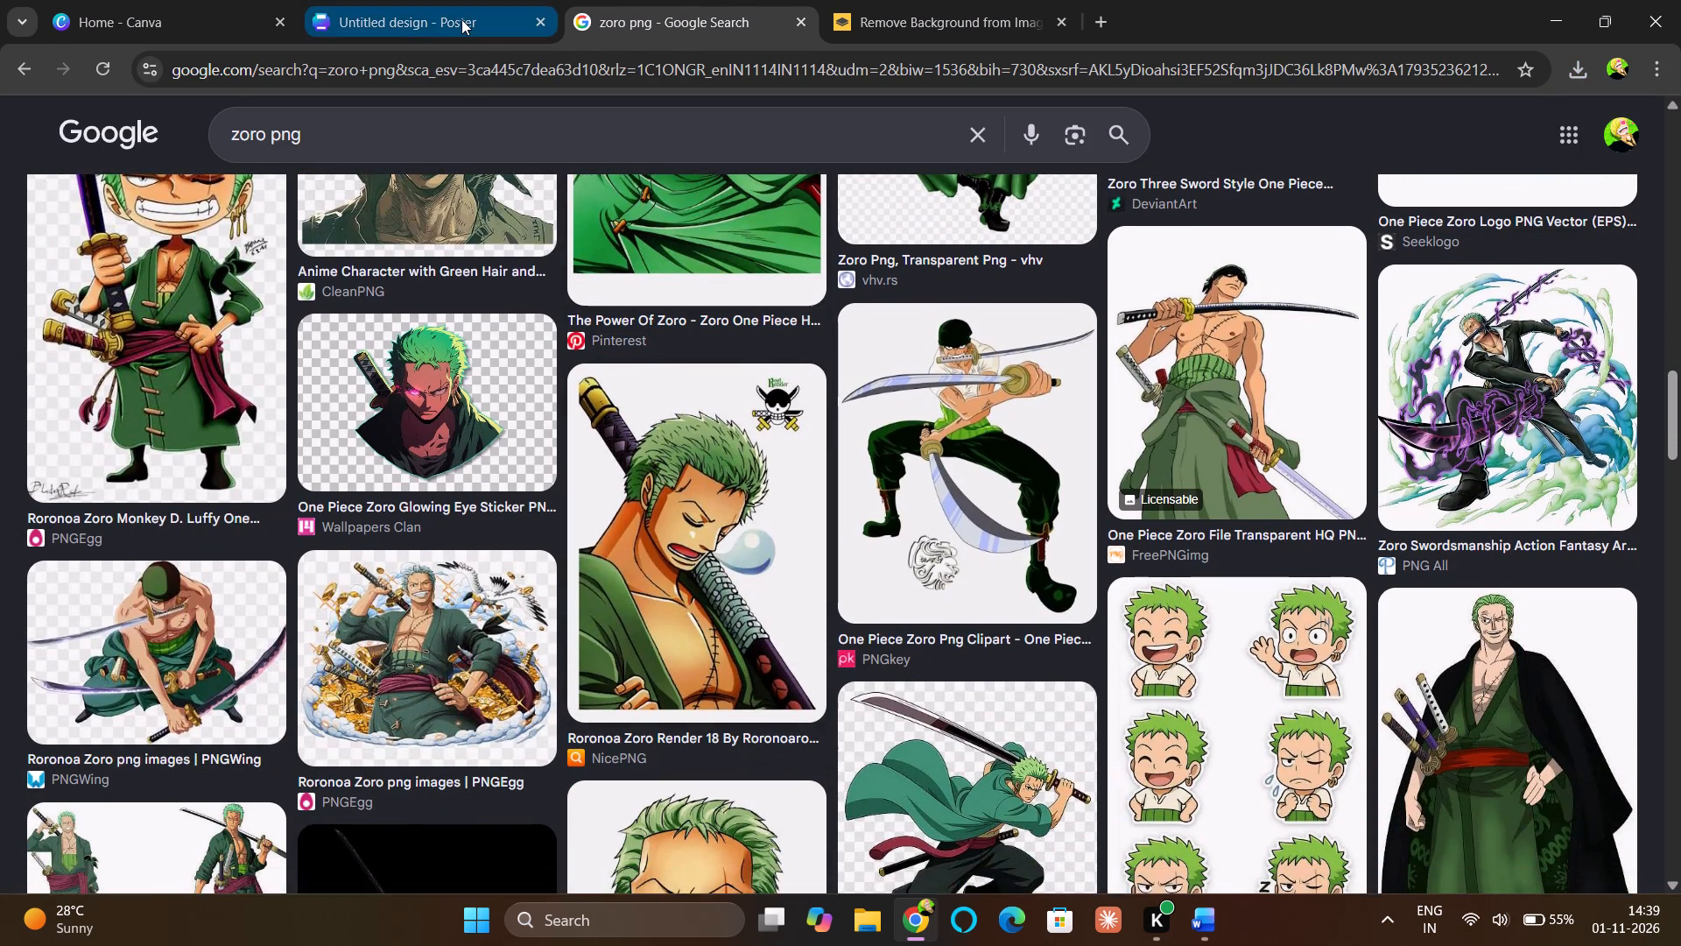
# Check the Canva poster, and look further through the zoro png Google image results for another Zoro picture that suits it.
pyautogui.click(461, 19)
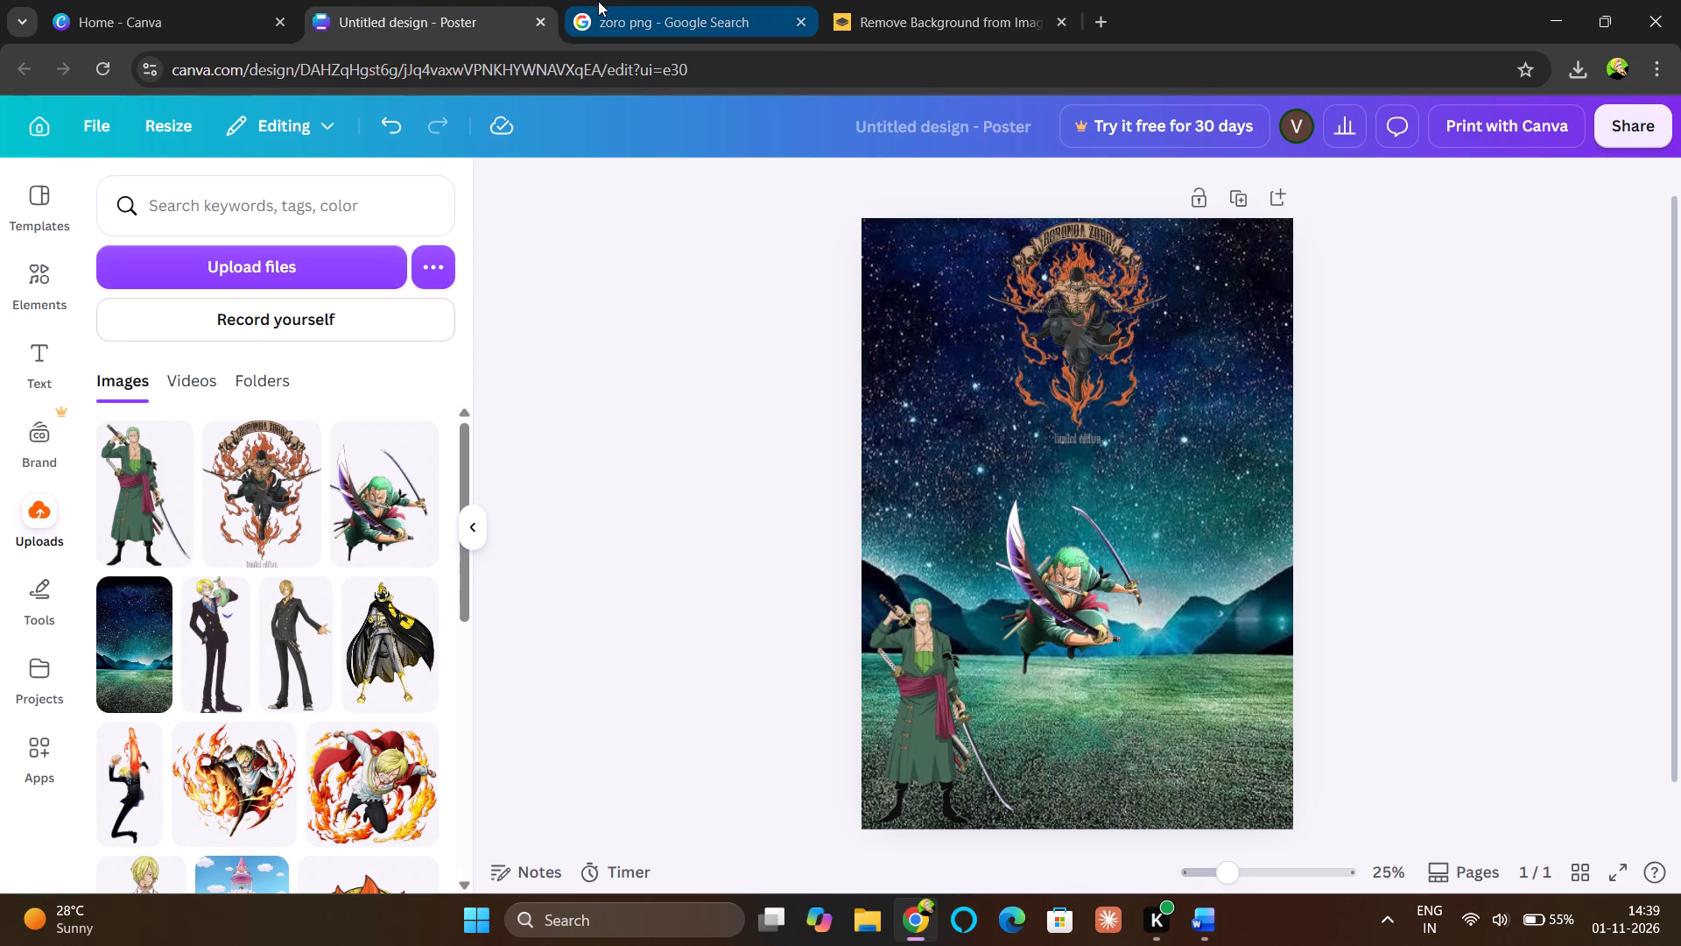
pyautogui.click(598, 1)
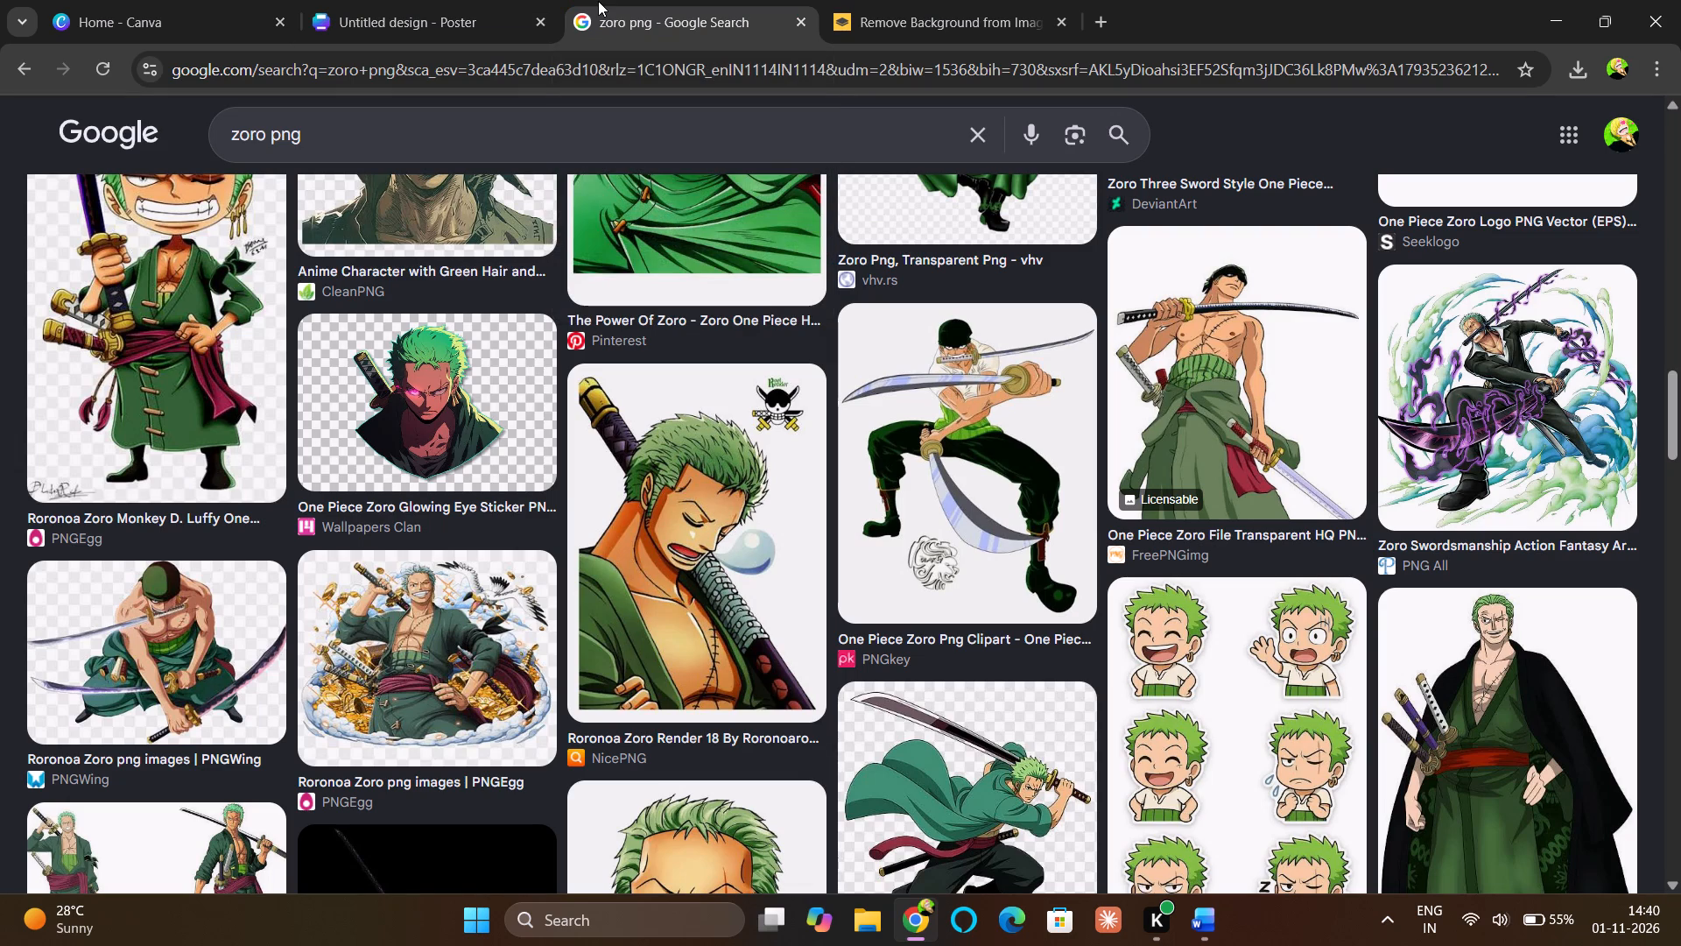
pyautogui.scroll(-4, 844, 222)
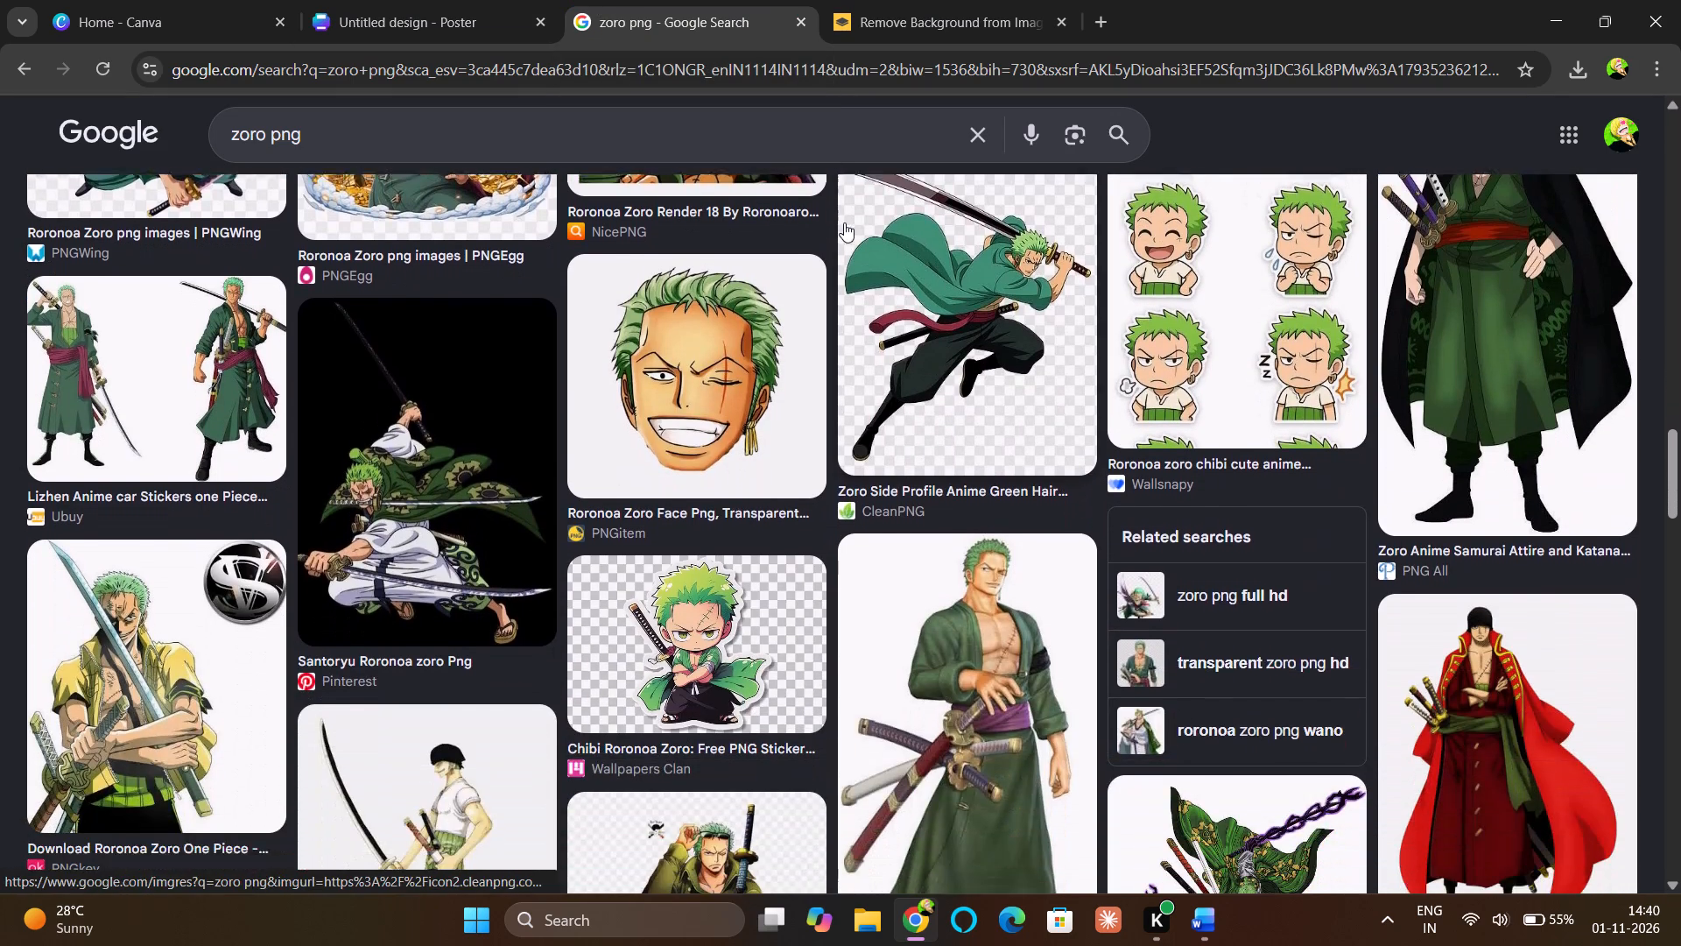
pyautogui.scroll(-4, 844, 222)
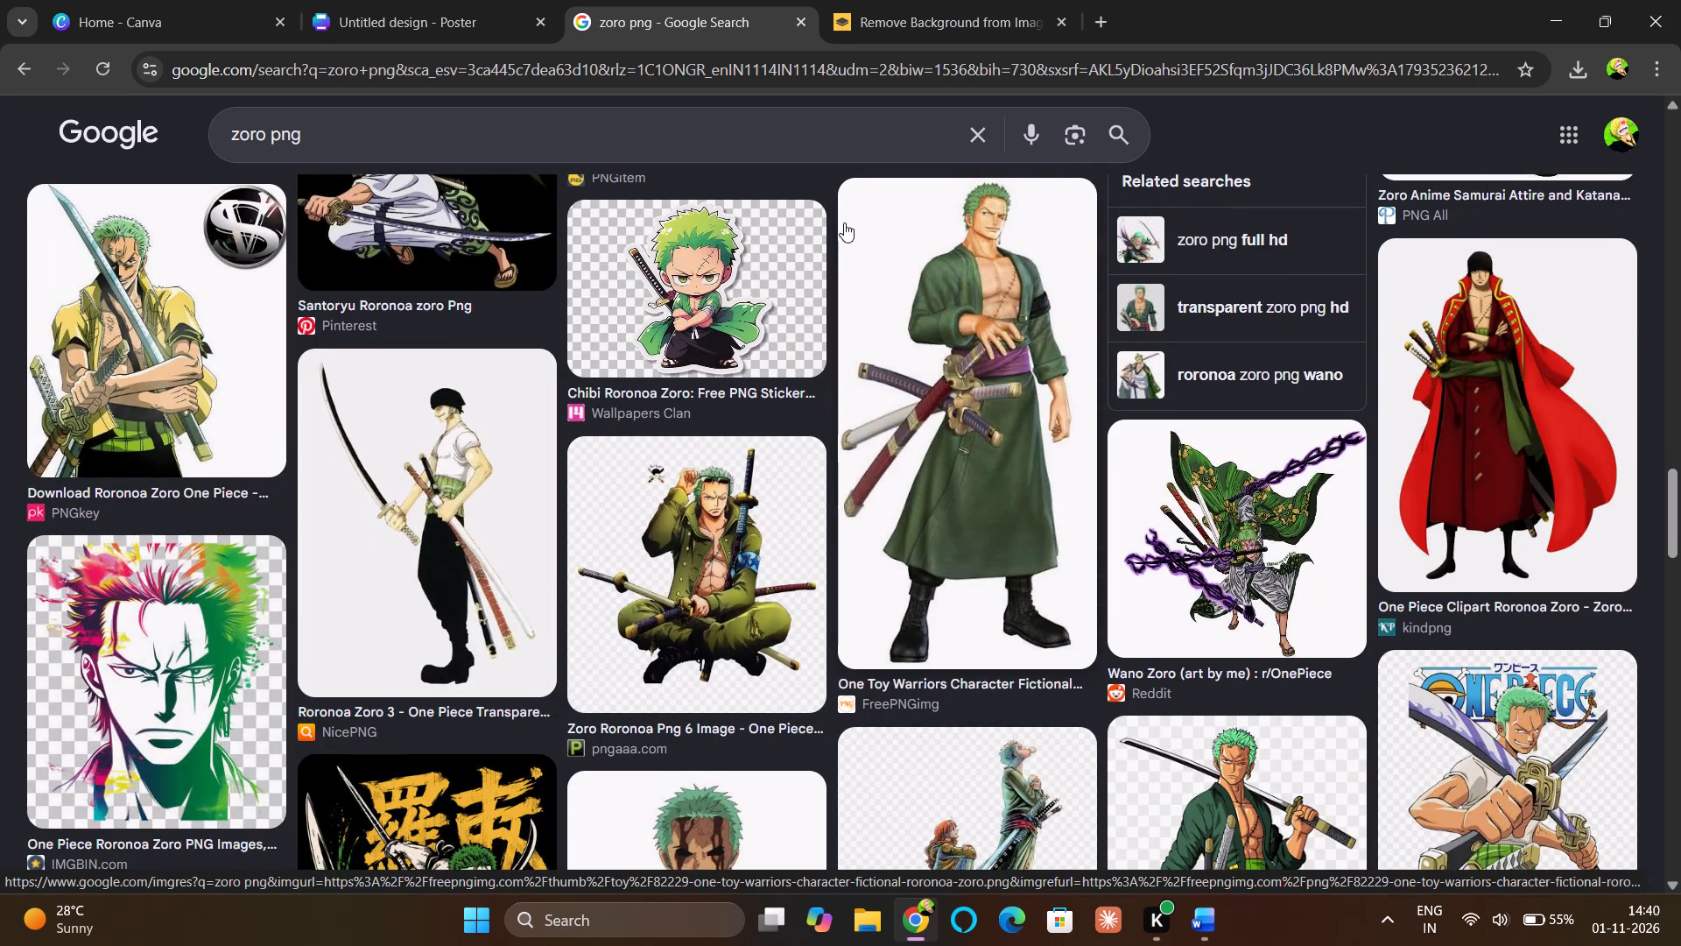
pyautogui.scroll(-2, 844, 222)
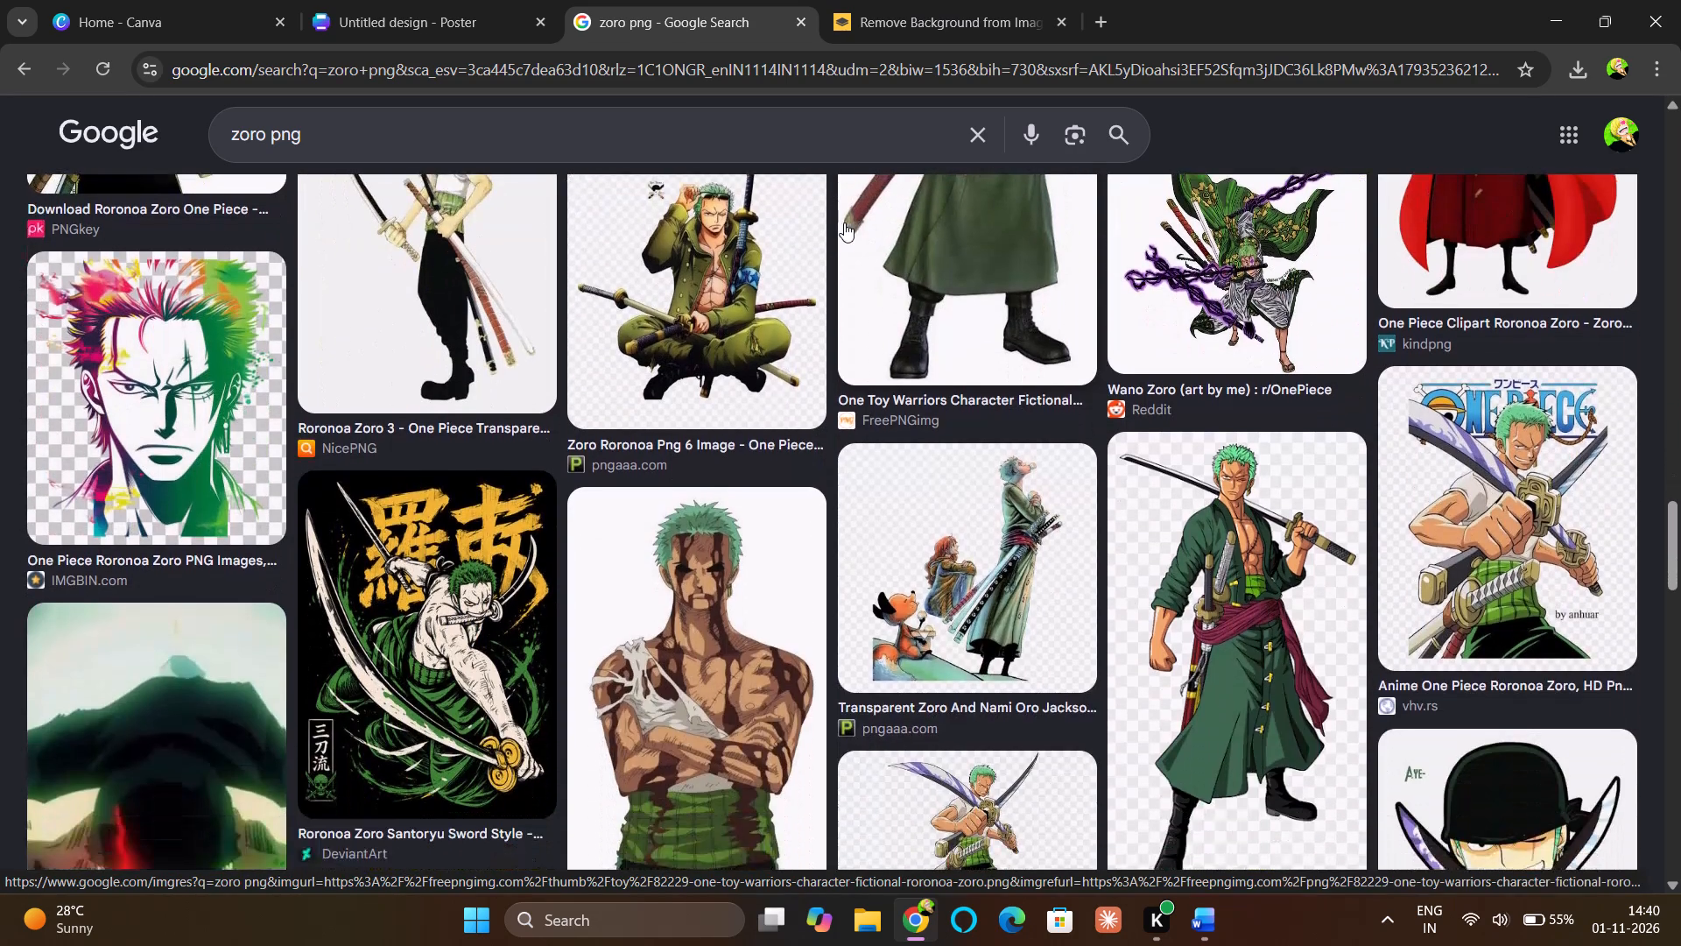
pyautogui.scroll(-1, 844, 222)
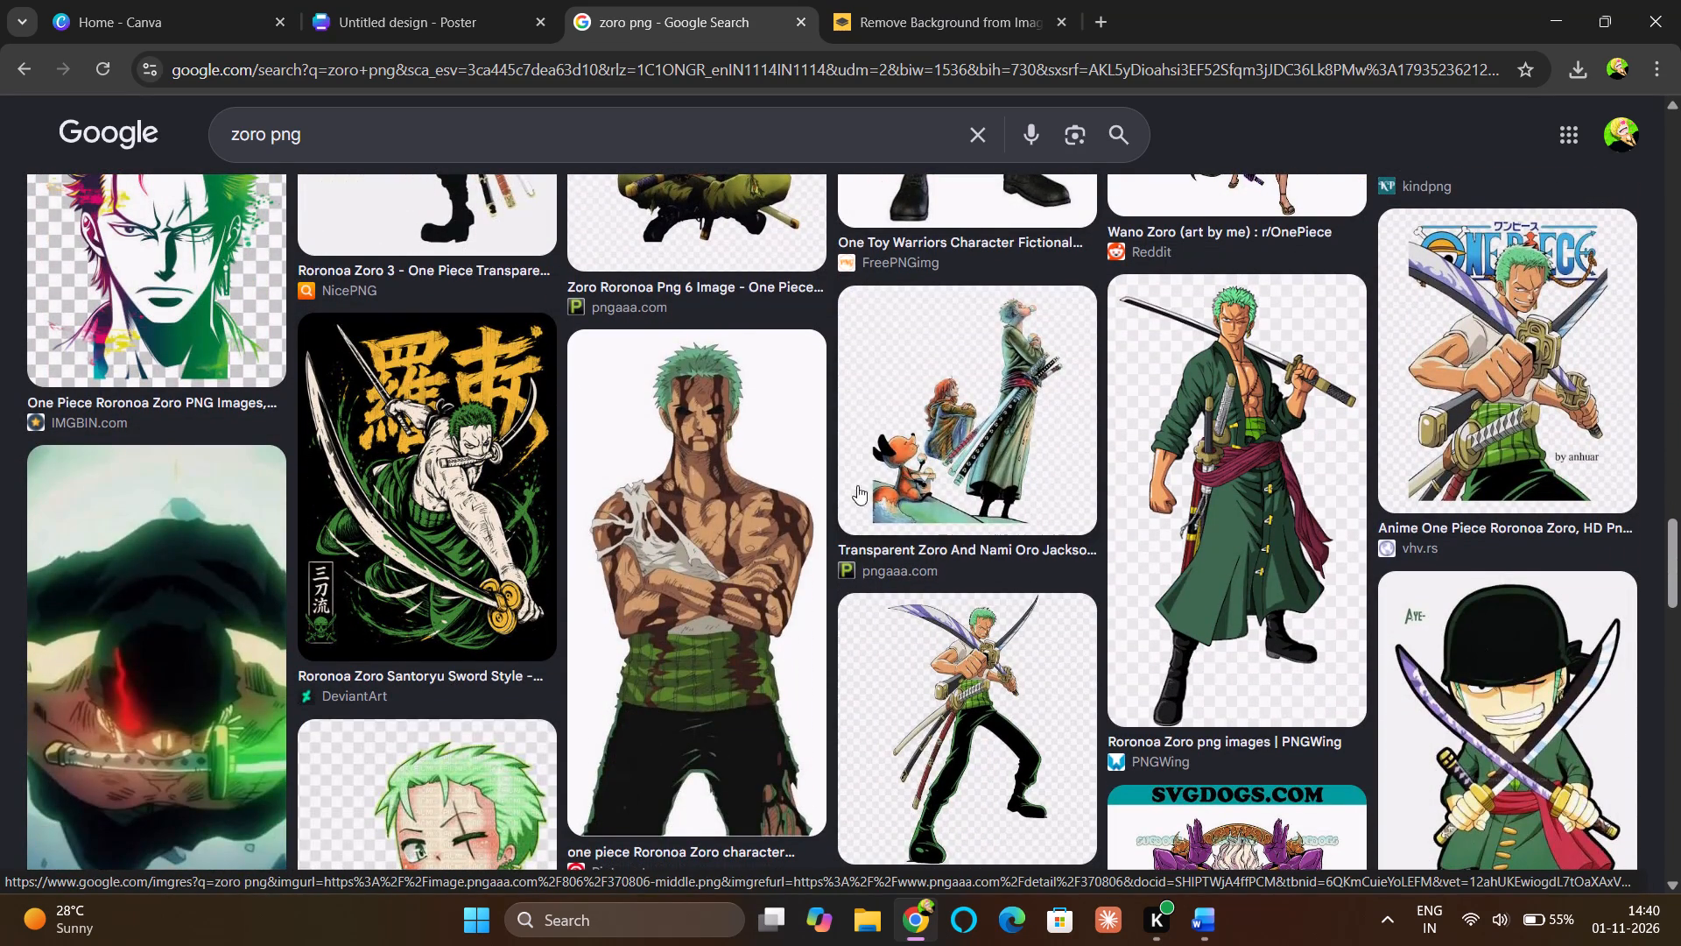
pyautogui.scroll(-2, 828, 536)
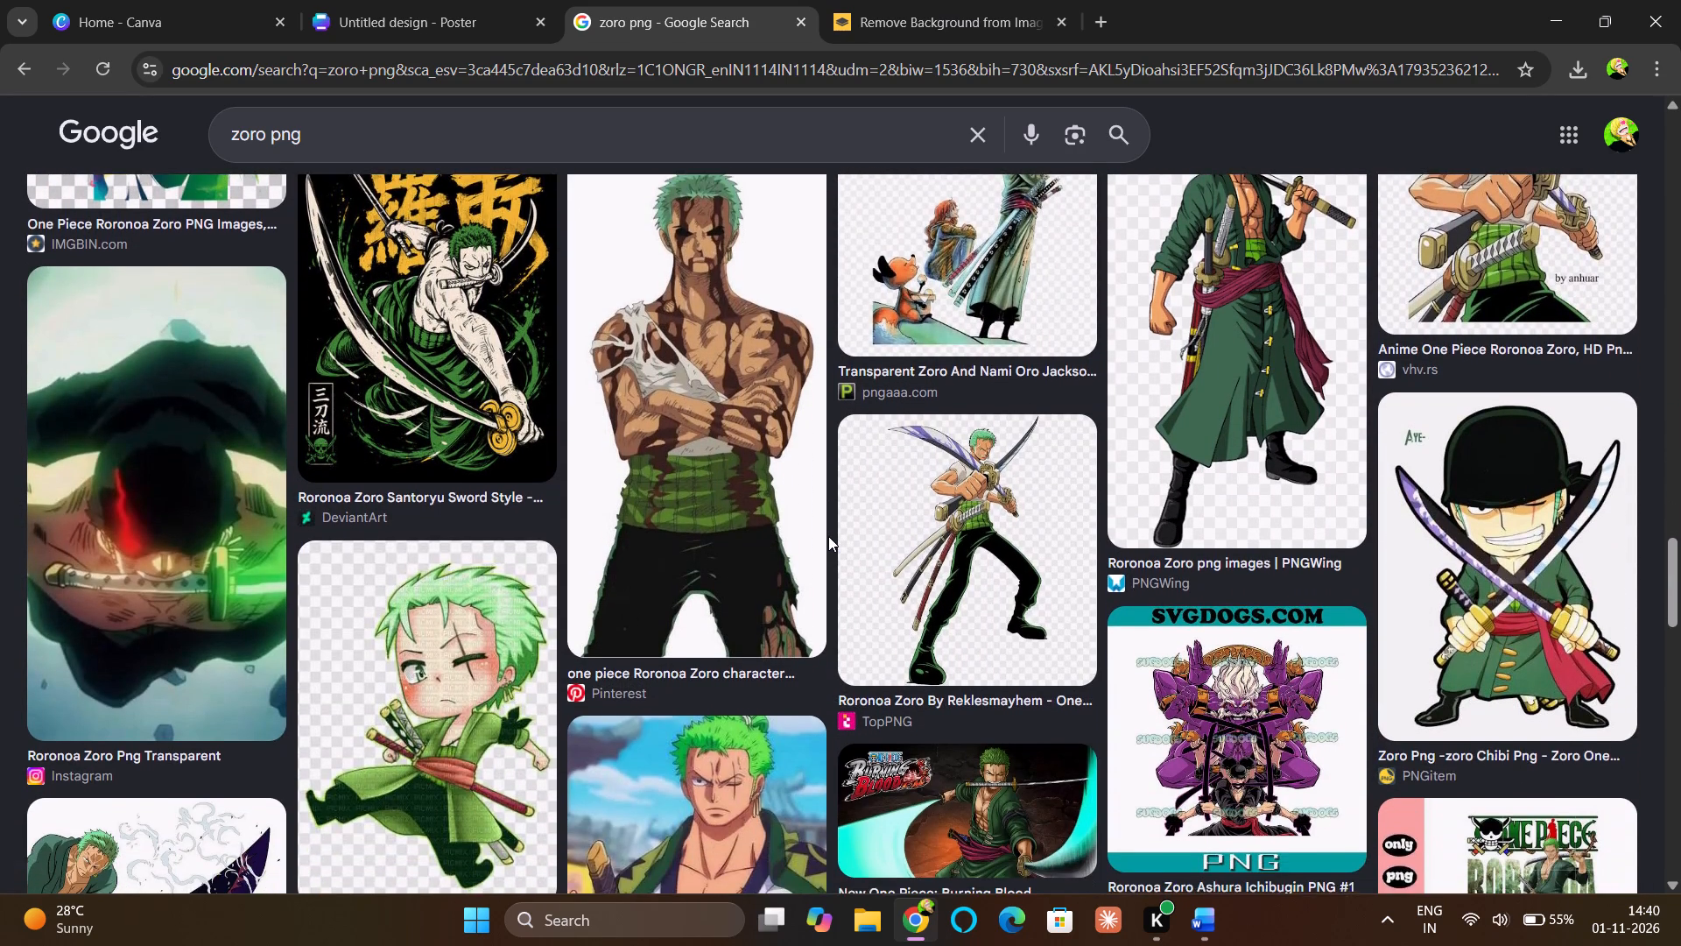
pyautogui.scroll(-5, 828, 536)
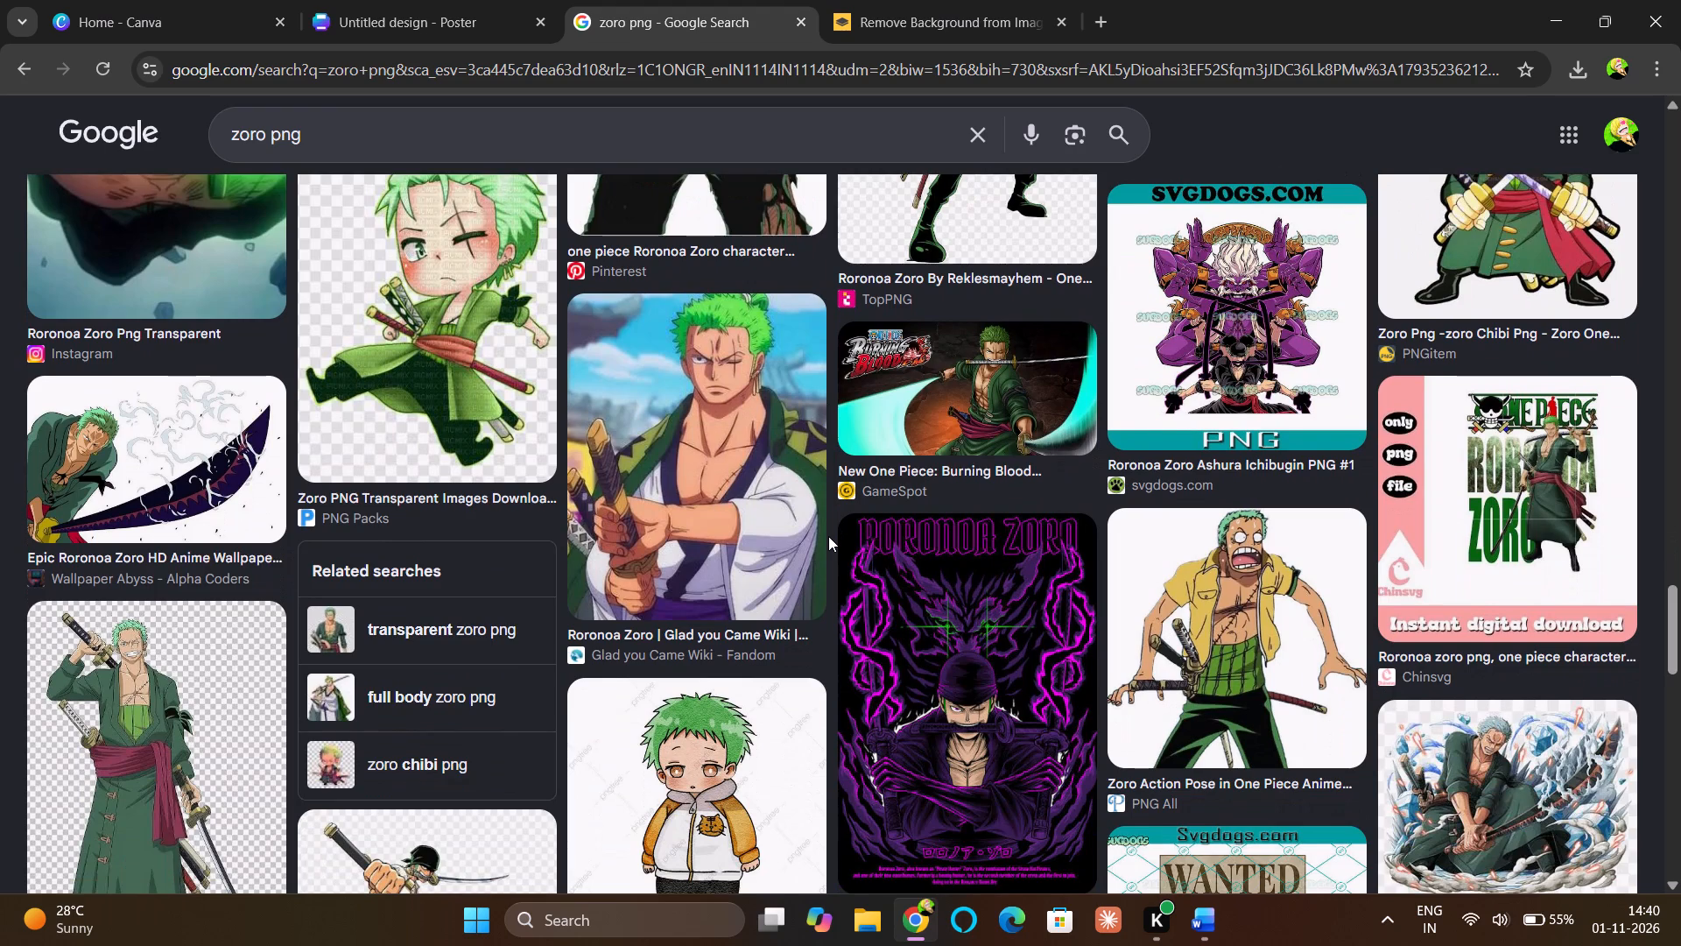
pyautogui.scroll(-3, 828, 536)
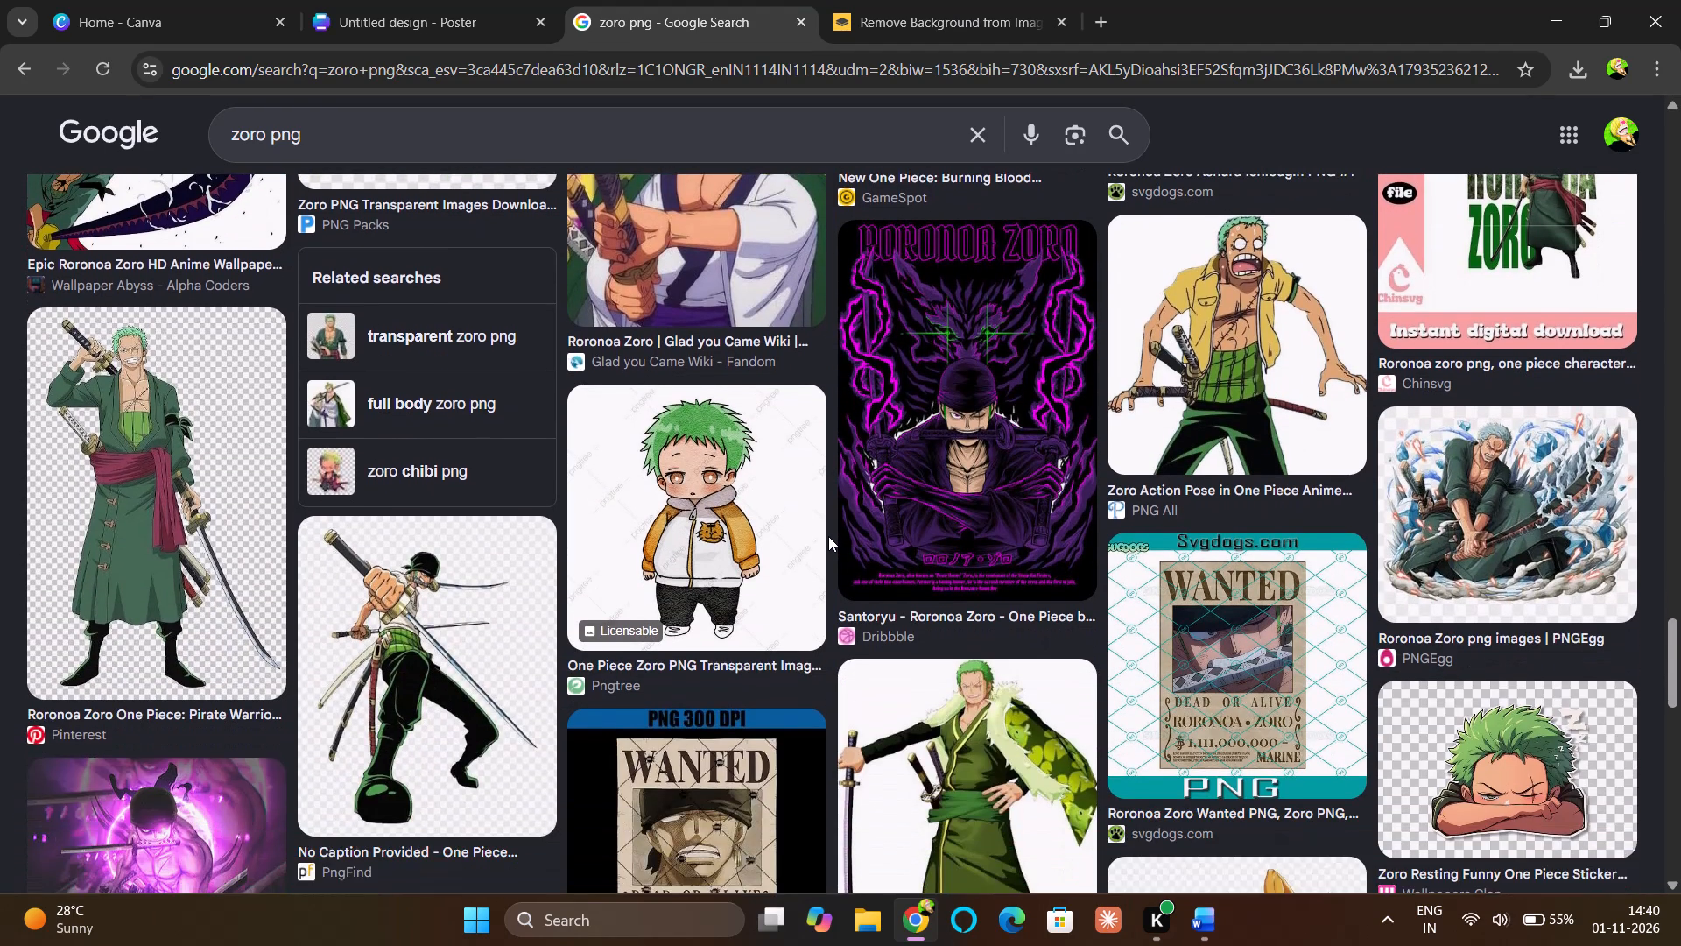
pyautogui.scroll(-5, 828, 536)
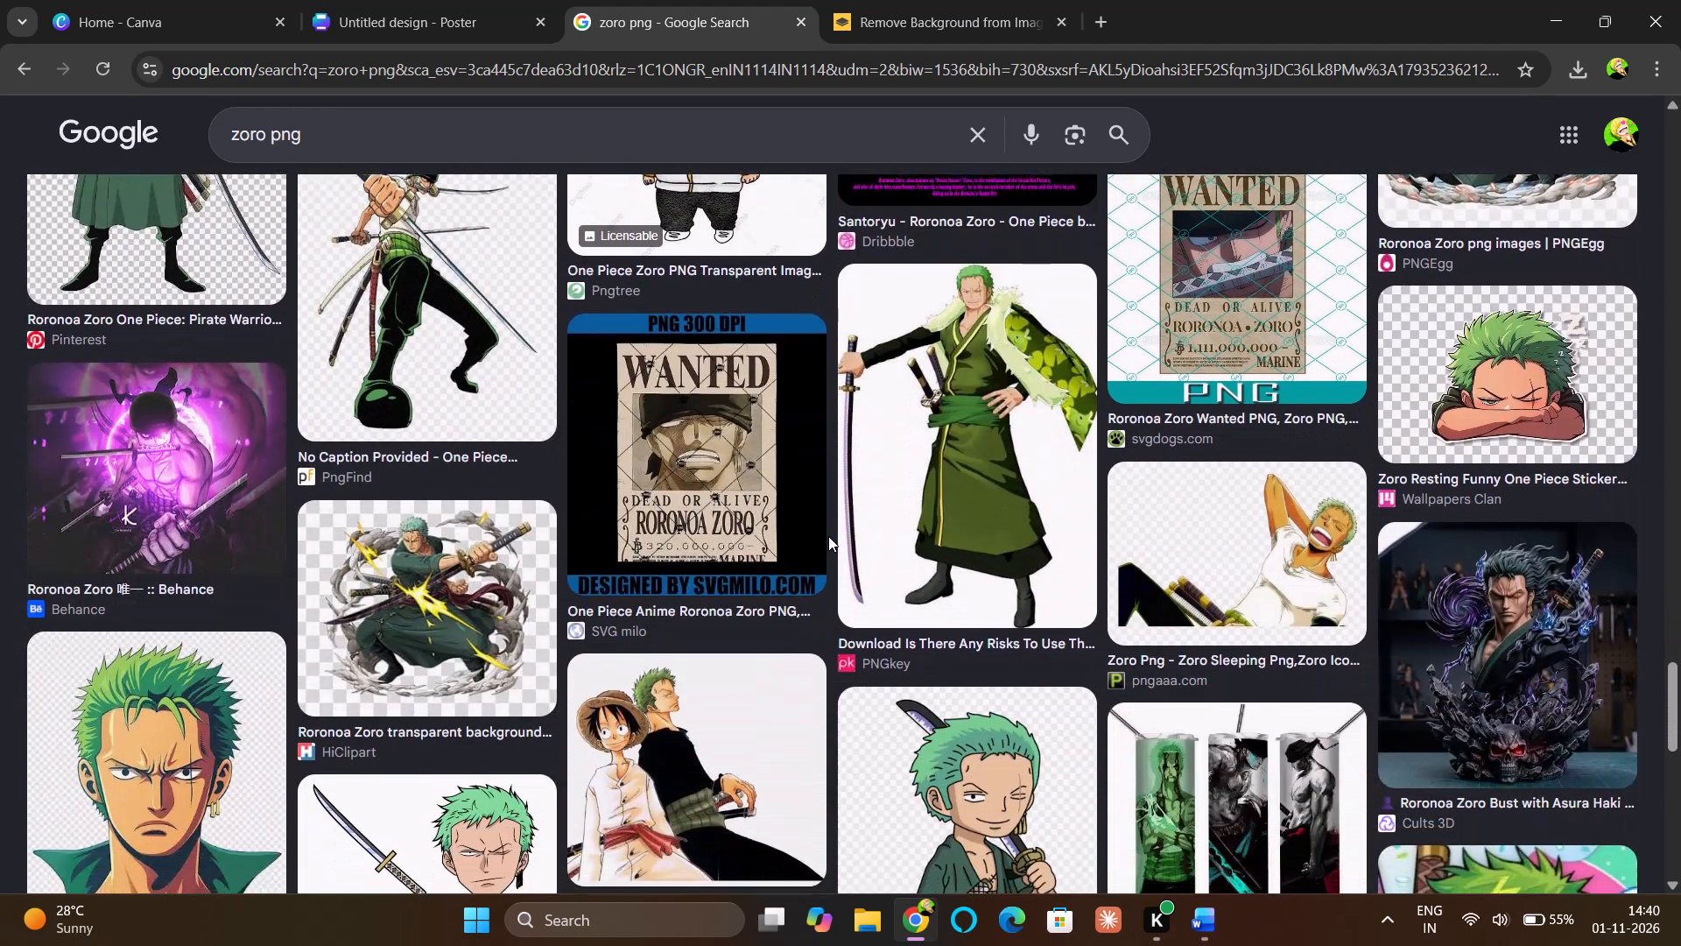
pyautogui.scroll(-4, 828, 536)
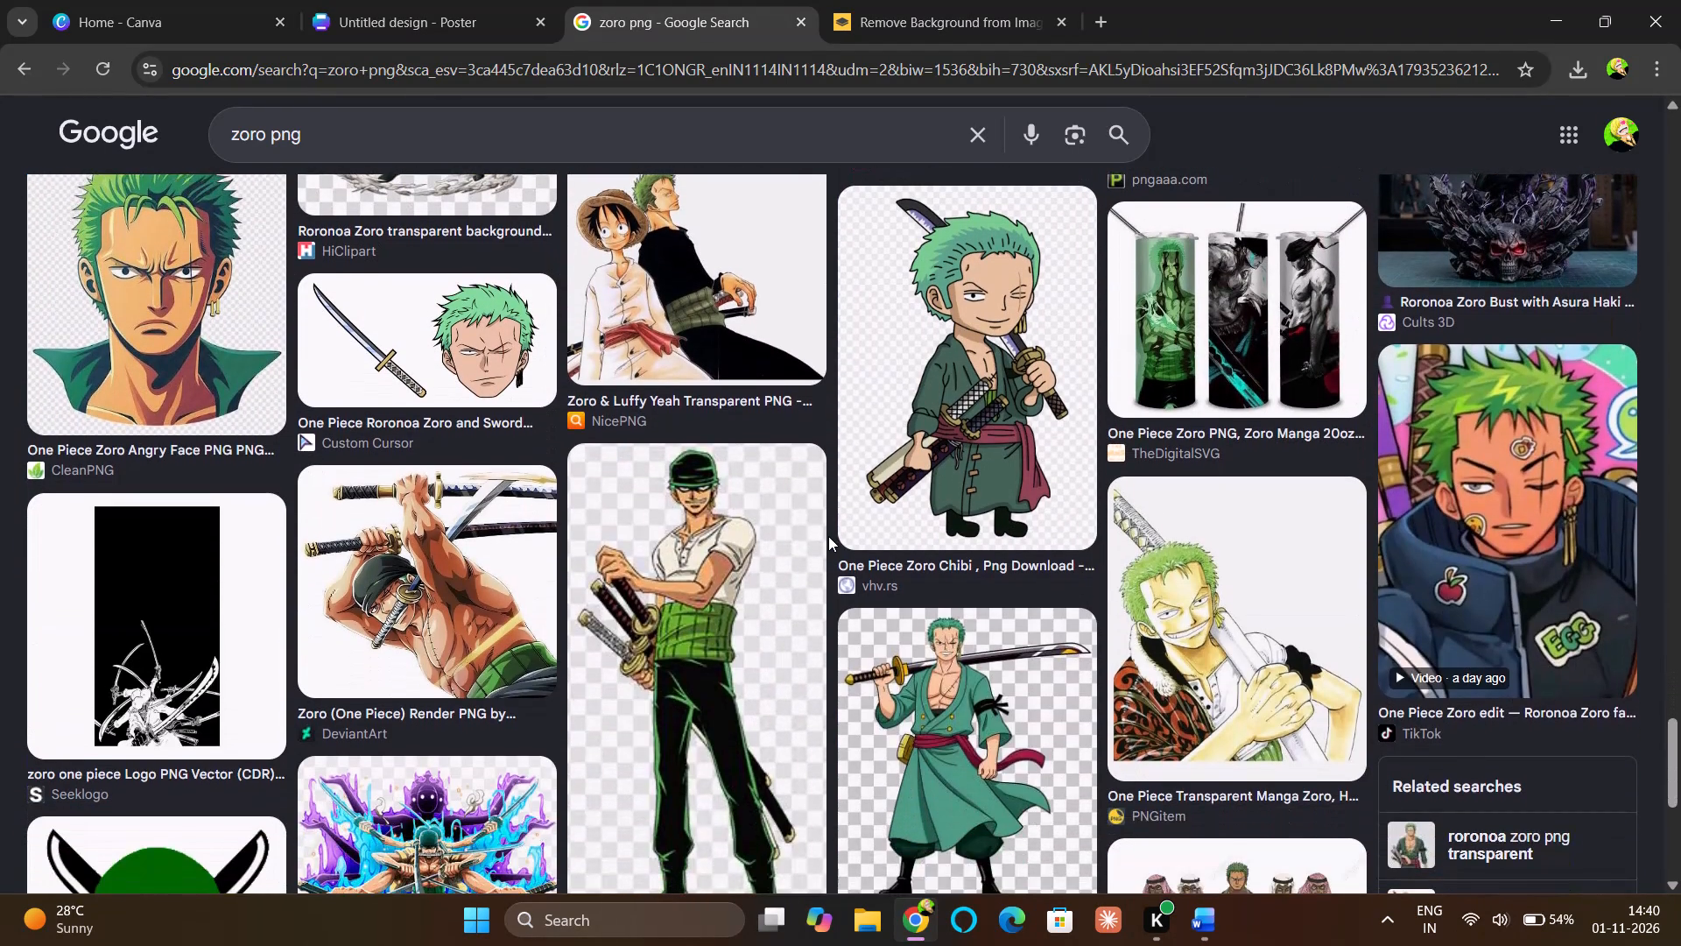
pyautogui.scroll(-7, 828, 536)
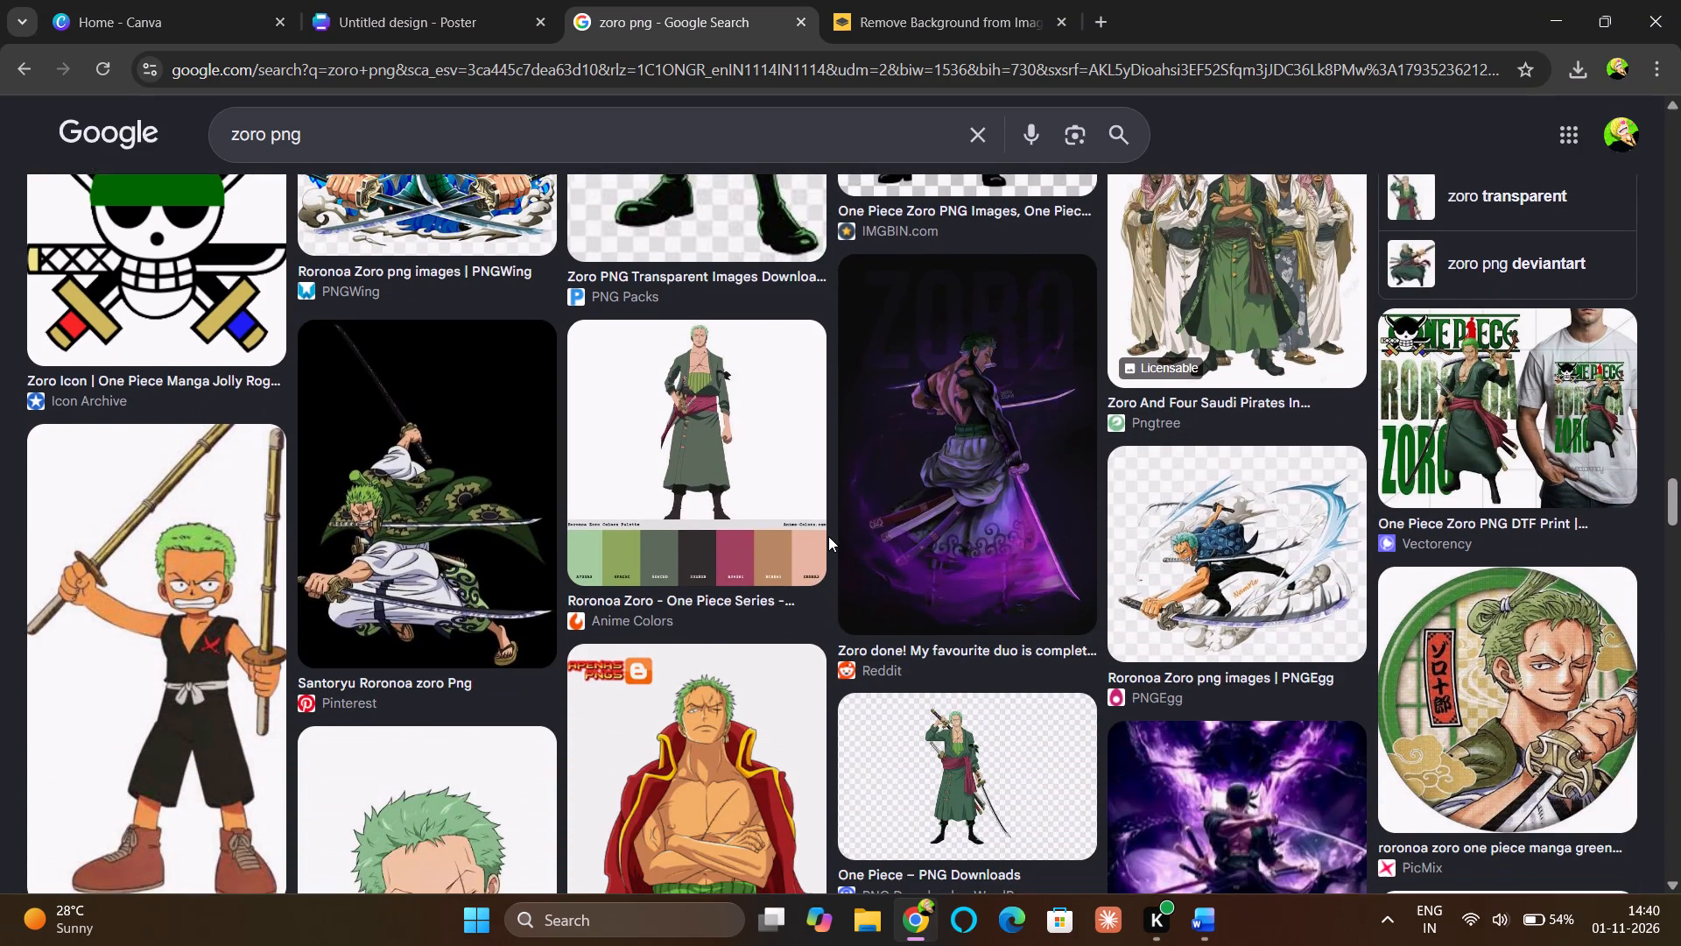
pyautogui.scroll(-3, 828, 536)
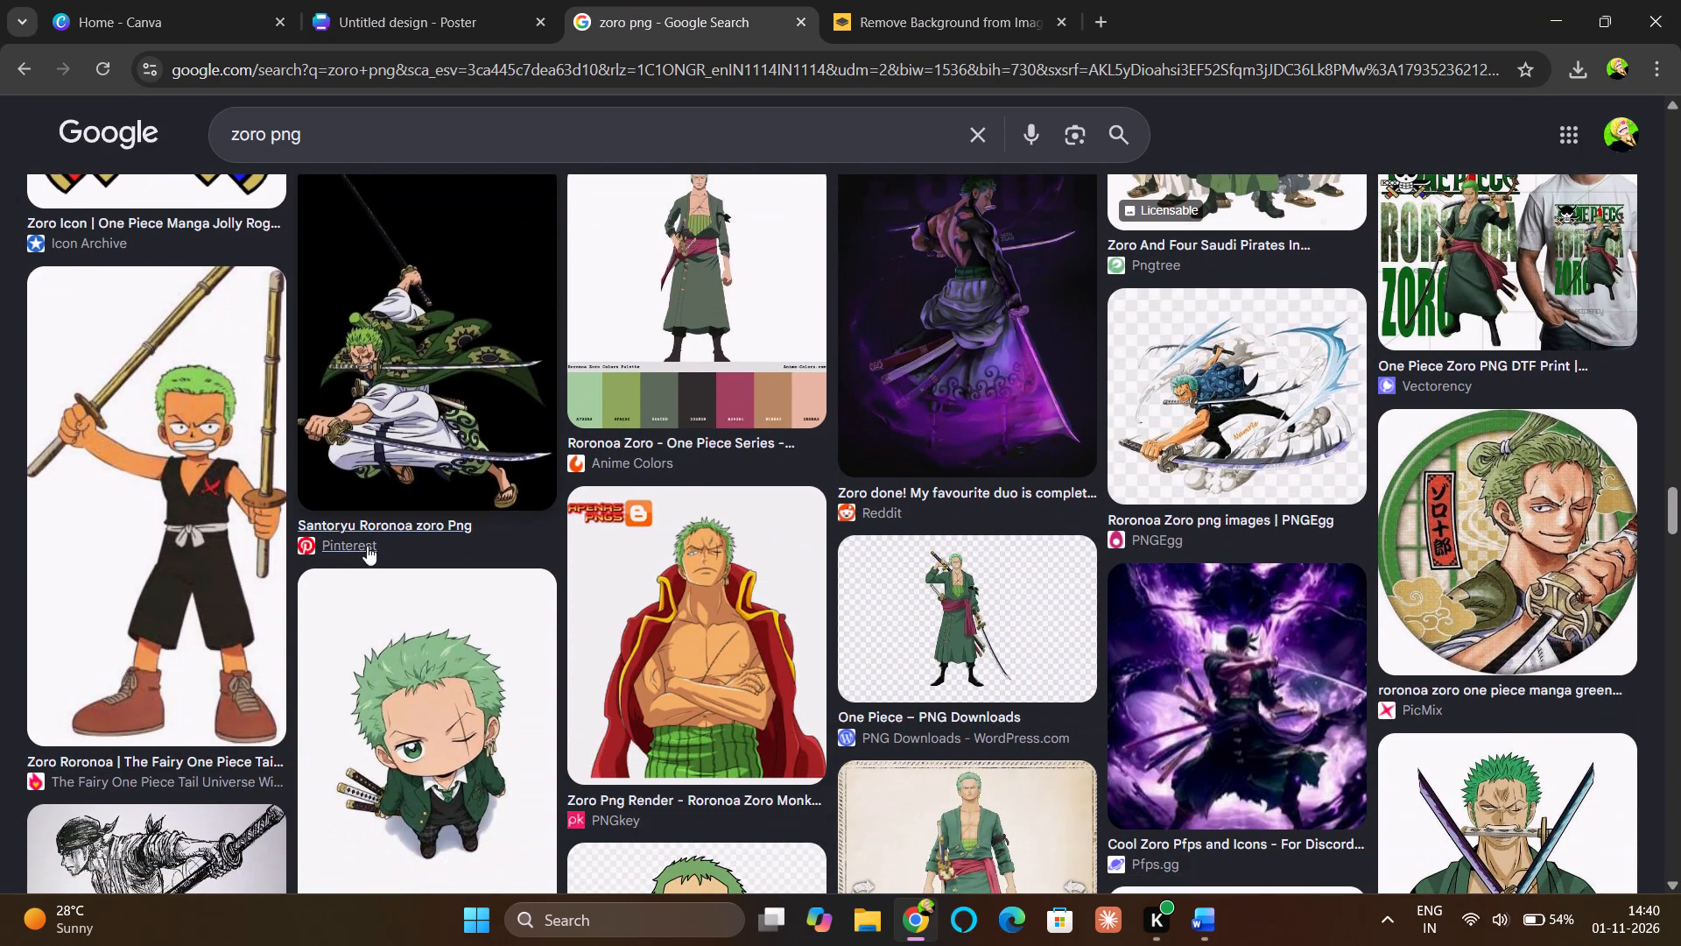
pyautogui.scroll(-2, 828, 636)
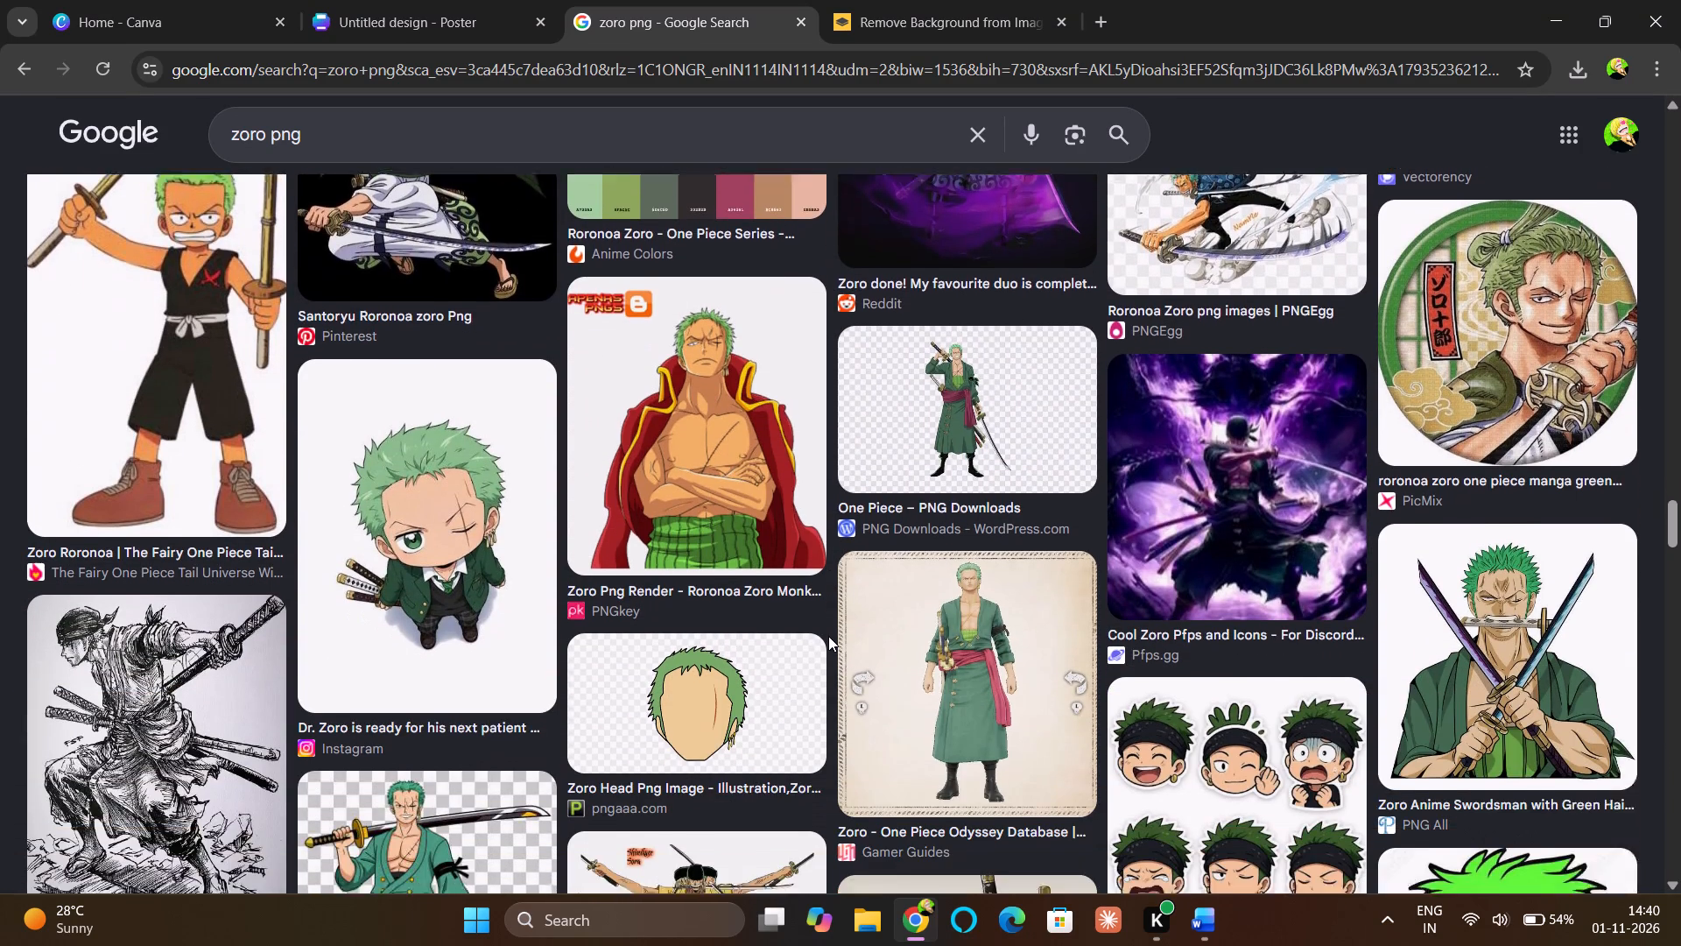
pyautogui.scroll(-4, 828, 636)
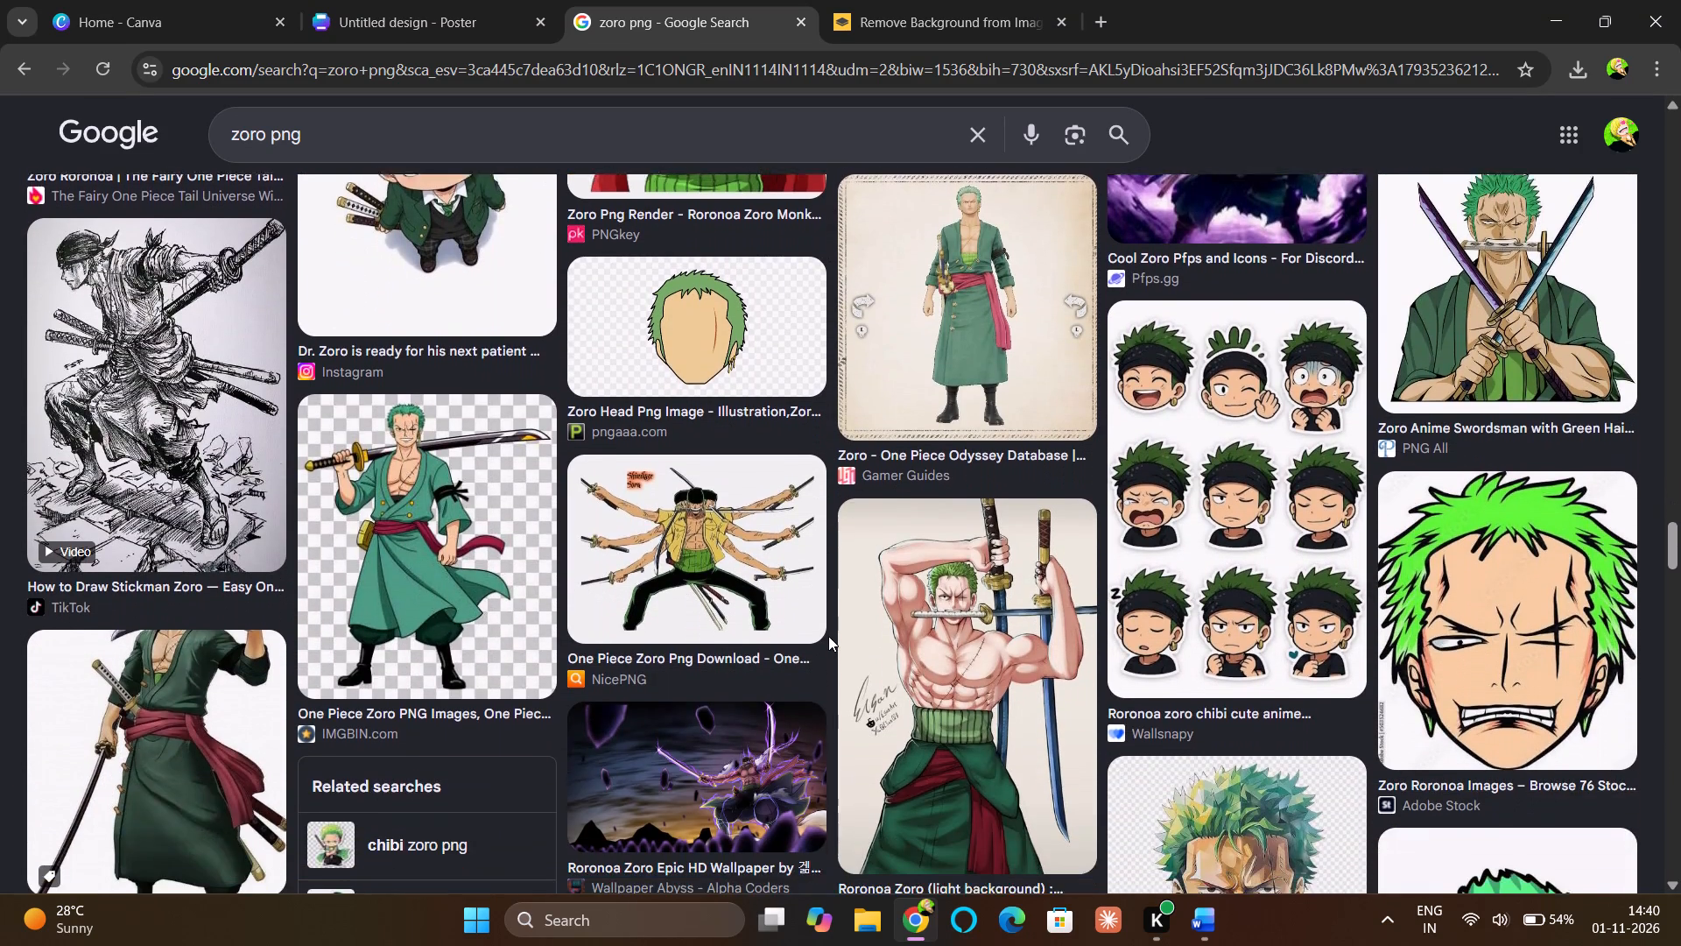
pyautogui.scroll(-2, 828, 636)
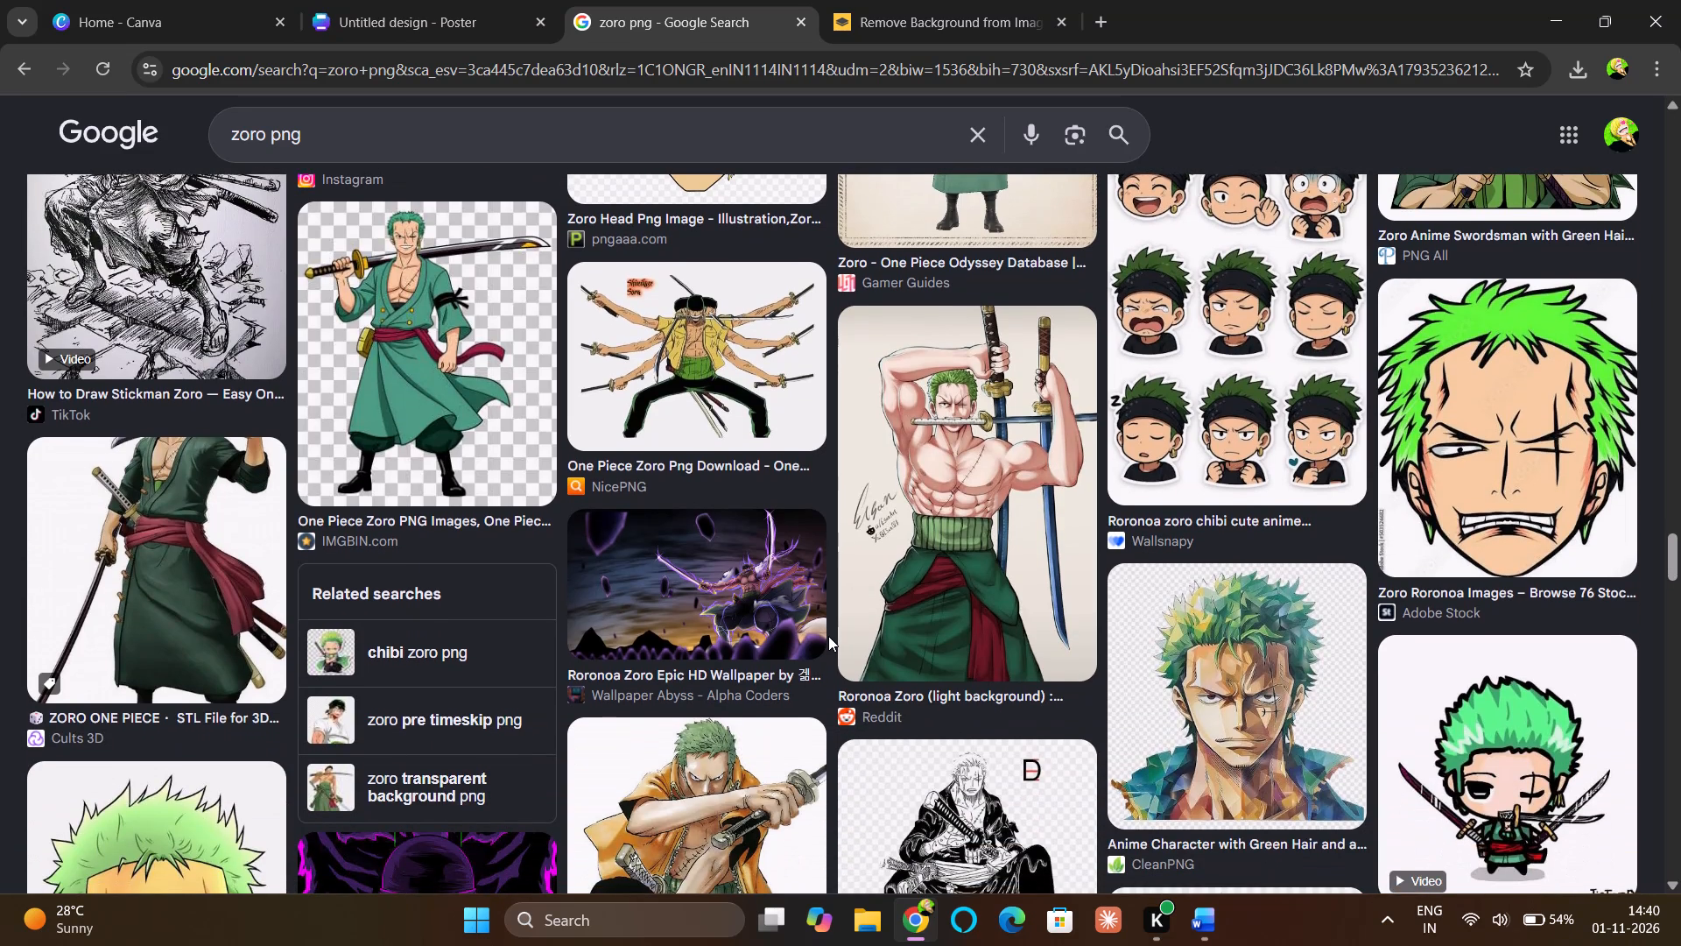
pyautogui.scroll(-3, 828, 636)
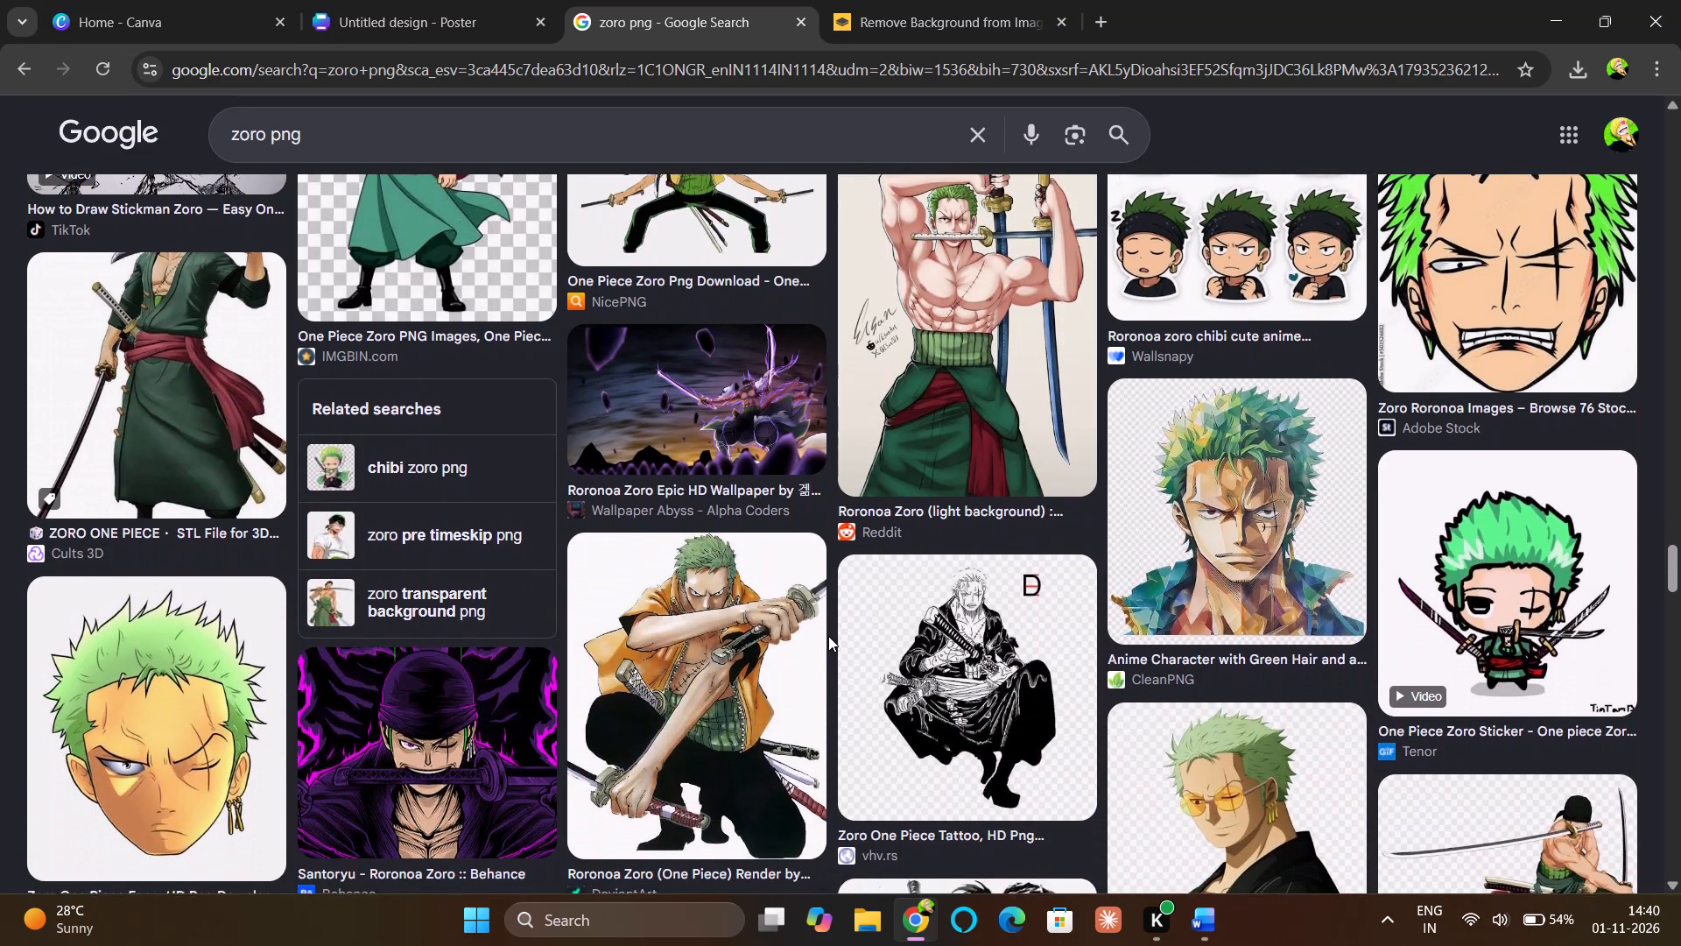
pyautogui.scroll(-4, 828, 636)
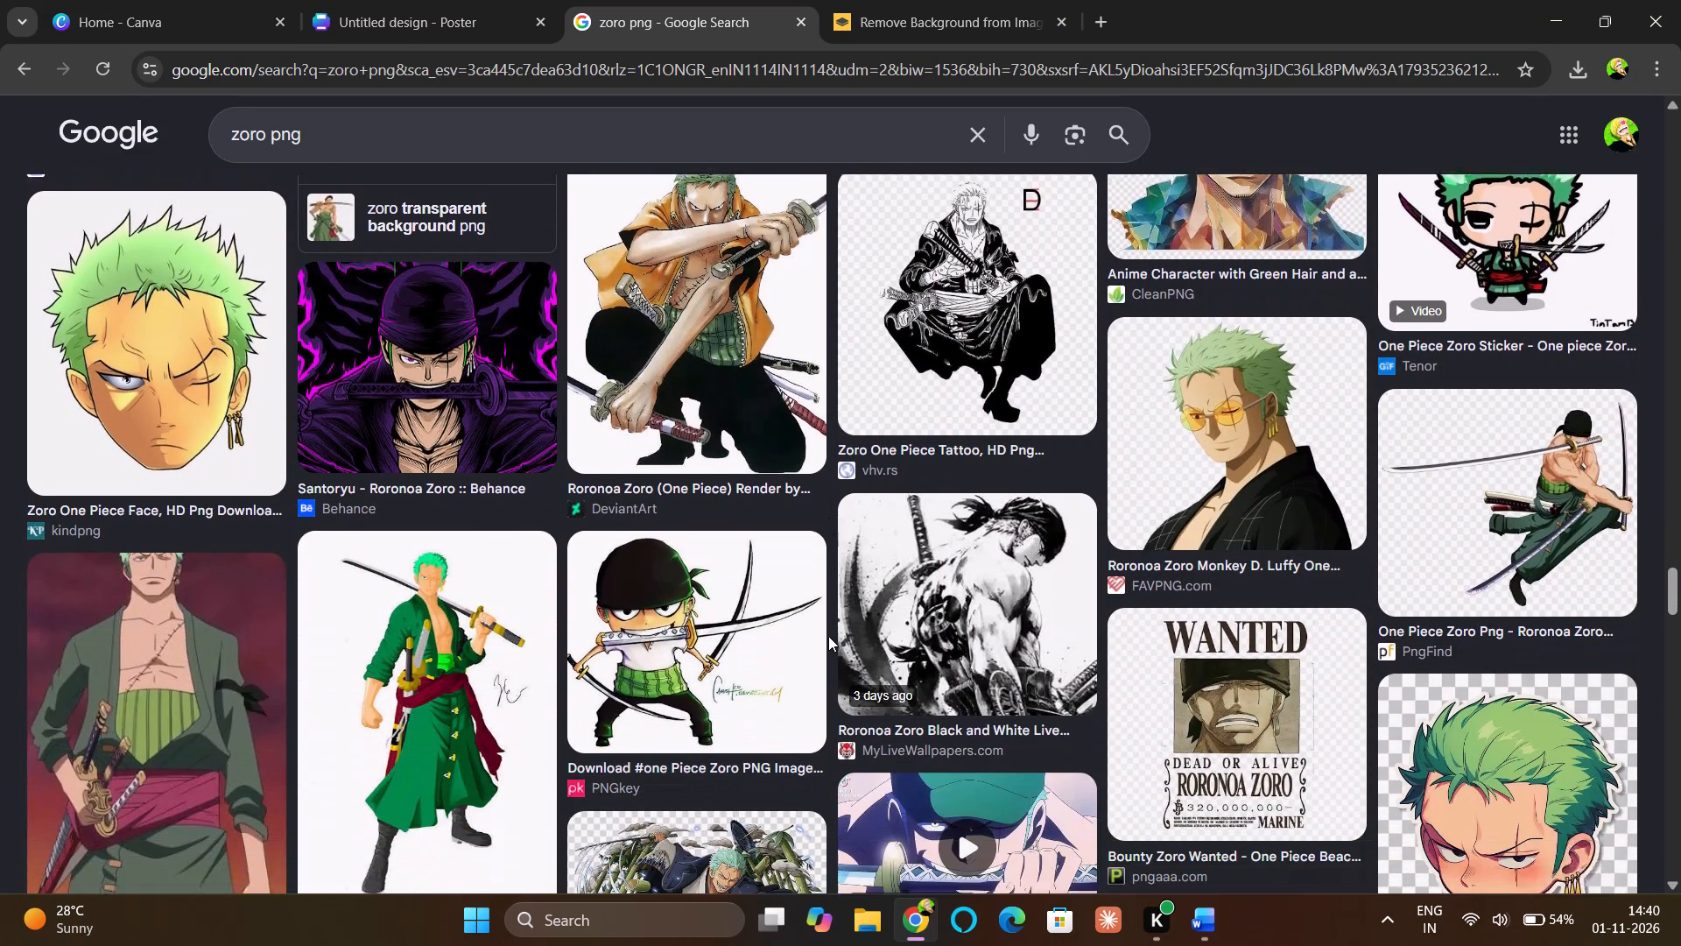
pyautogui.scroll(-4, 828, 636)
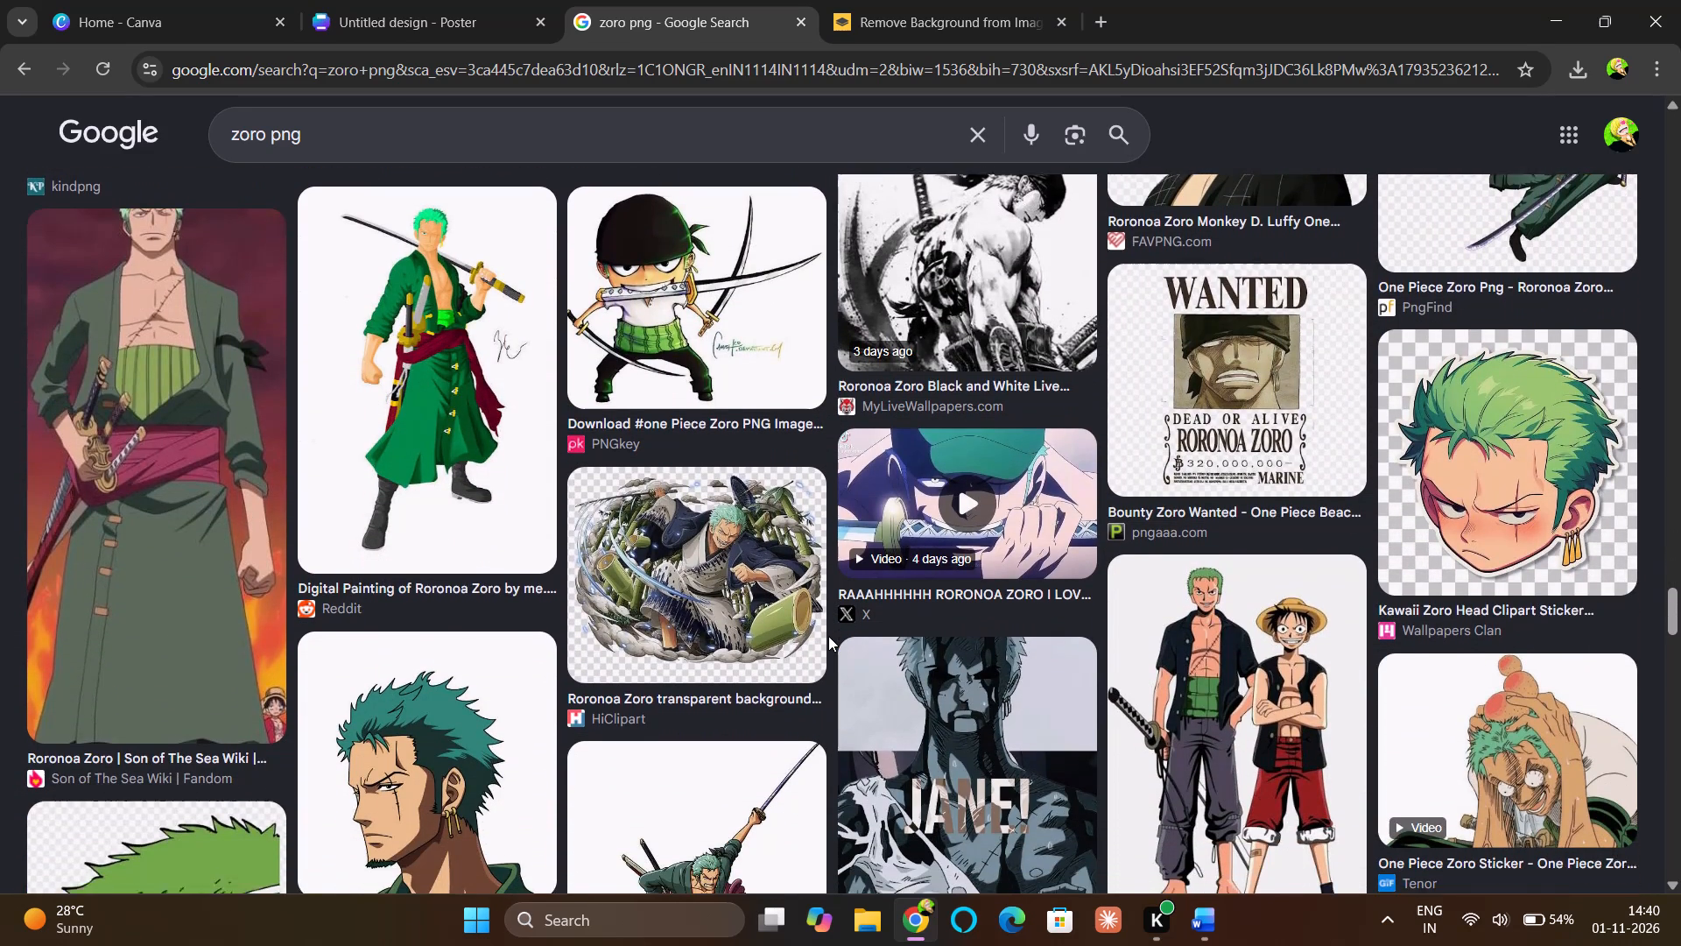
pyautogui.scroll(-4, 828, 636)
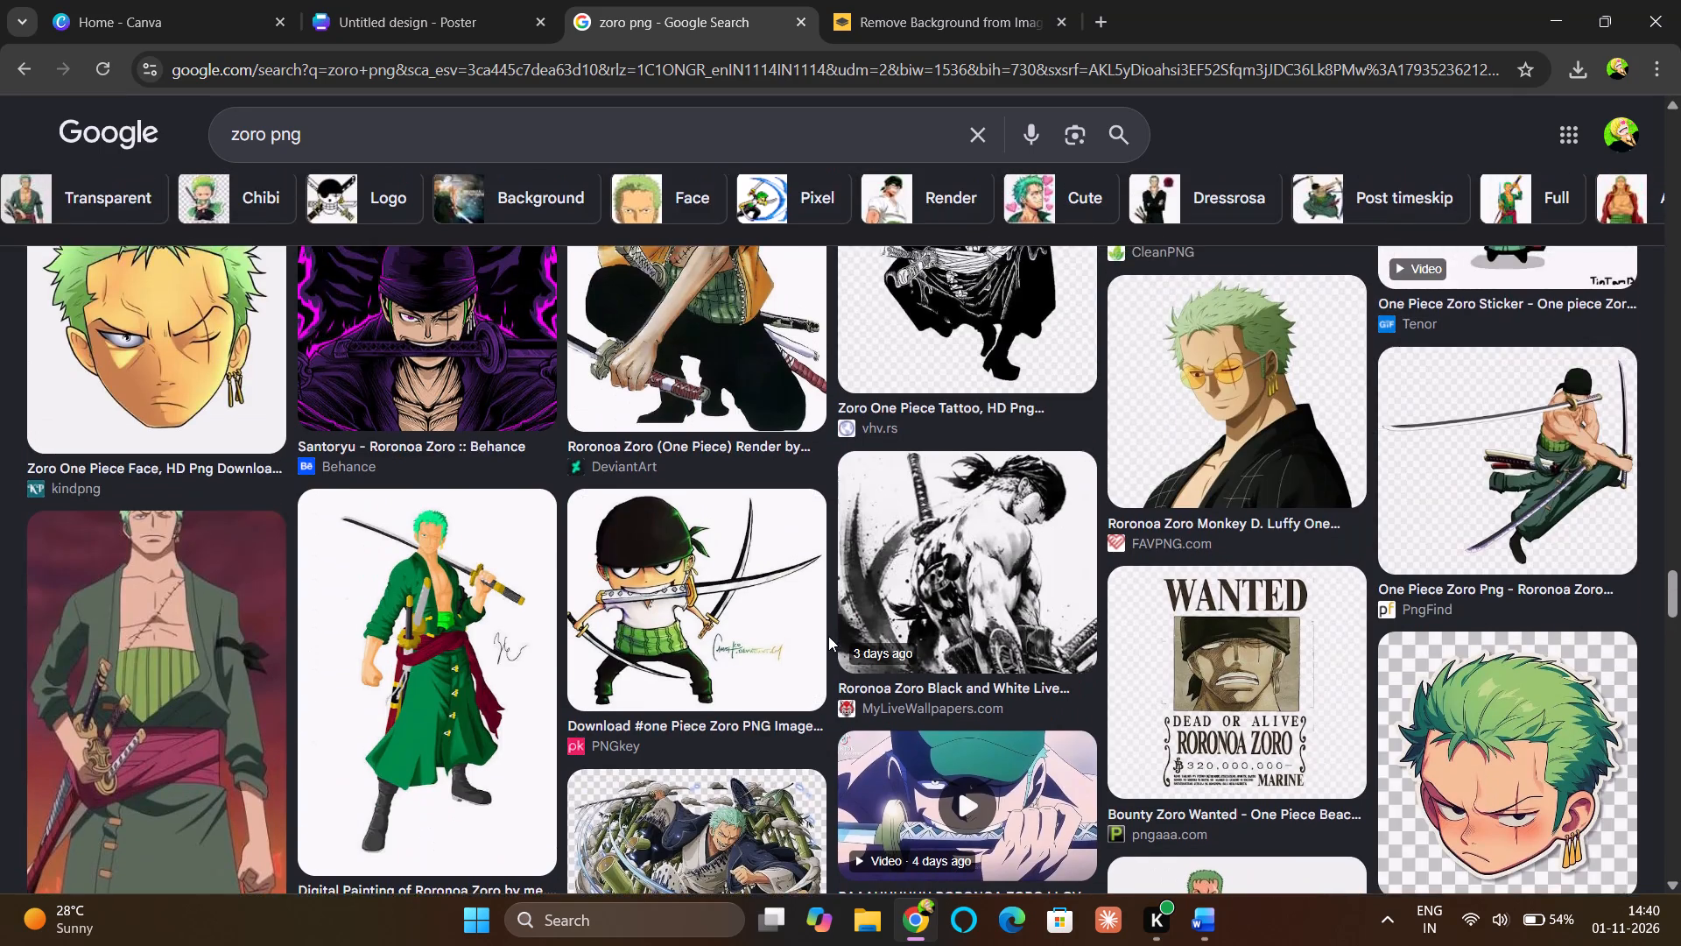
pyautogui.scroll(-5, 828, 636)
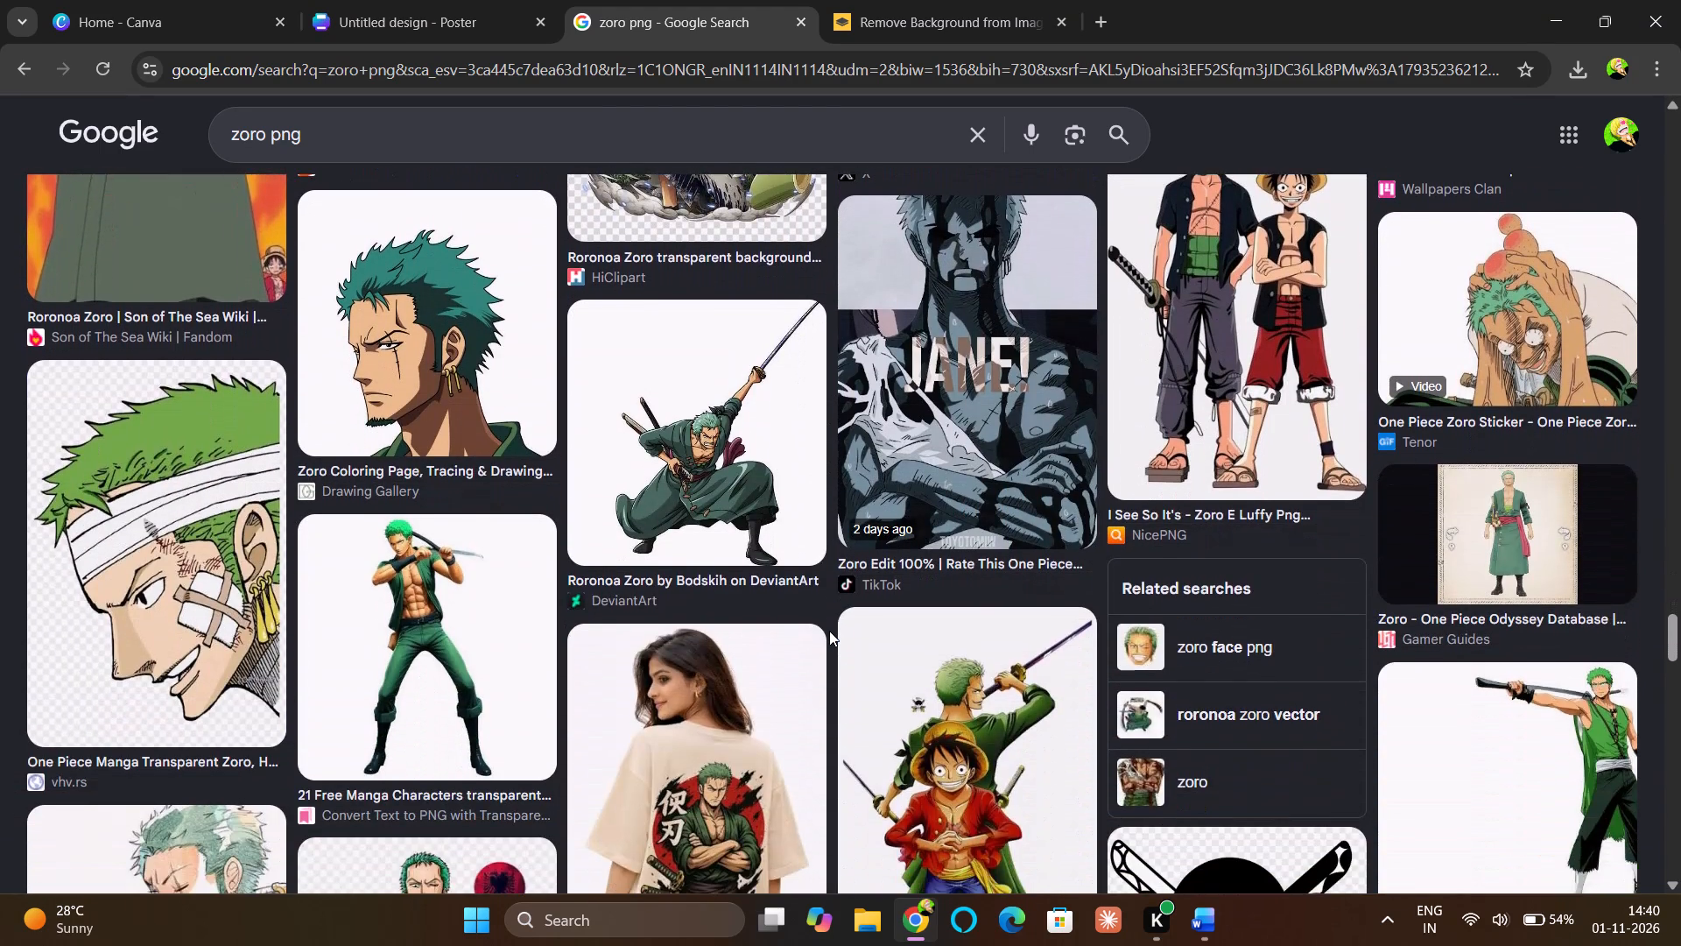
pyautogui.scroll(-6, 829, 631)
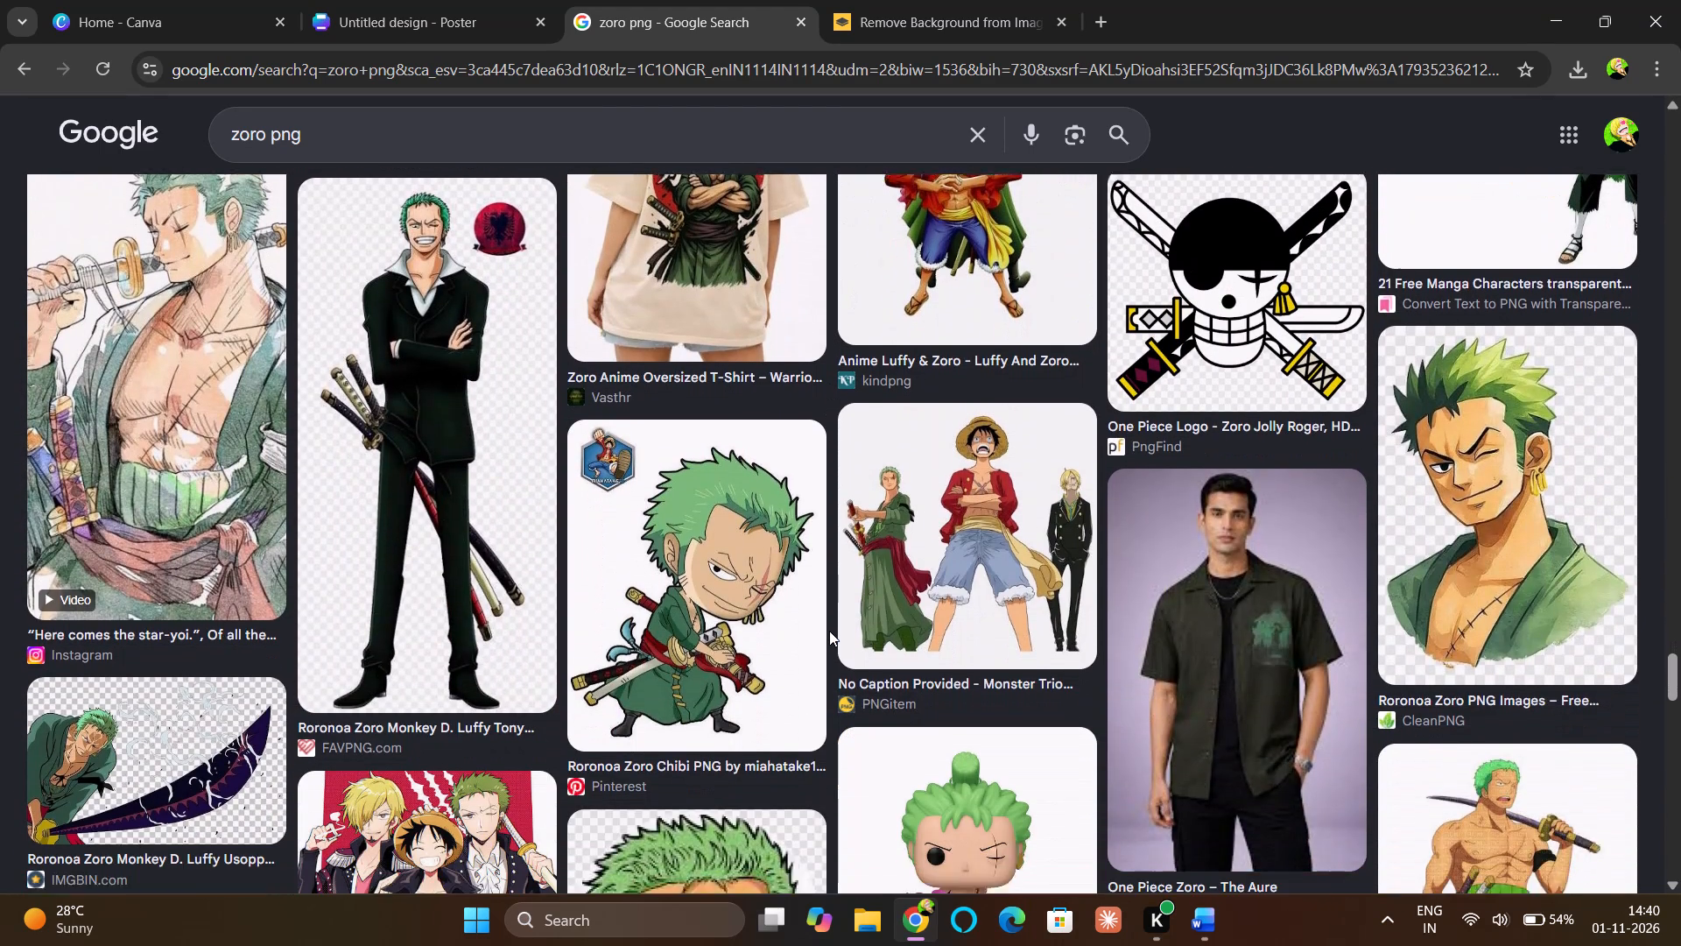
pyautogui.scroll(-3, 829, 631)
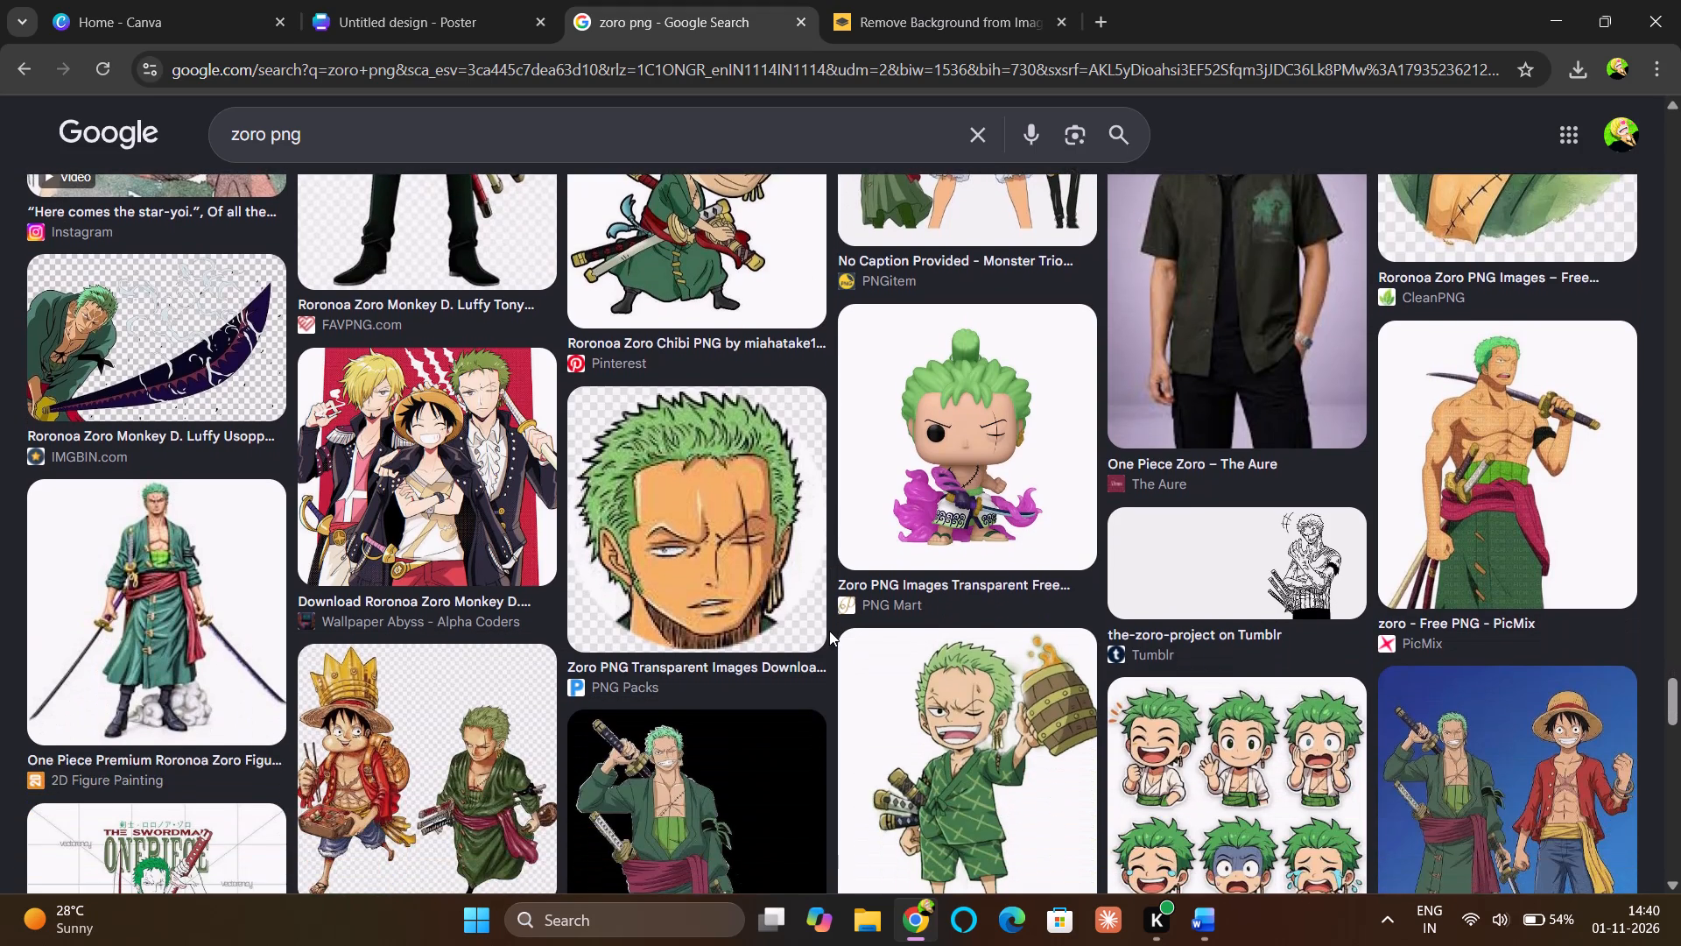
pyautogui.scroll(-5, 829, 631)
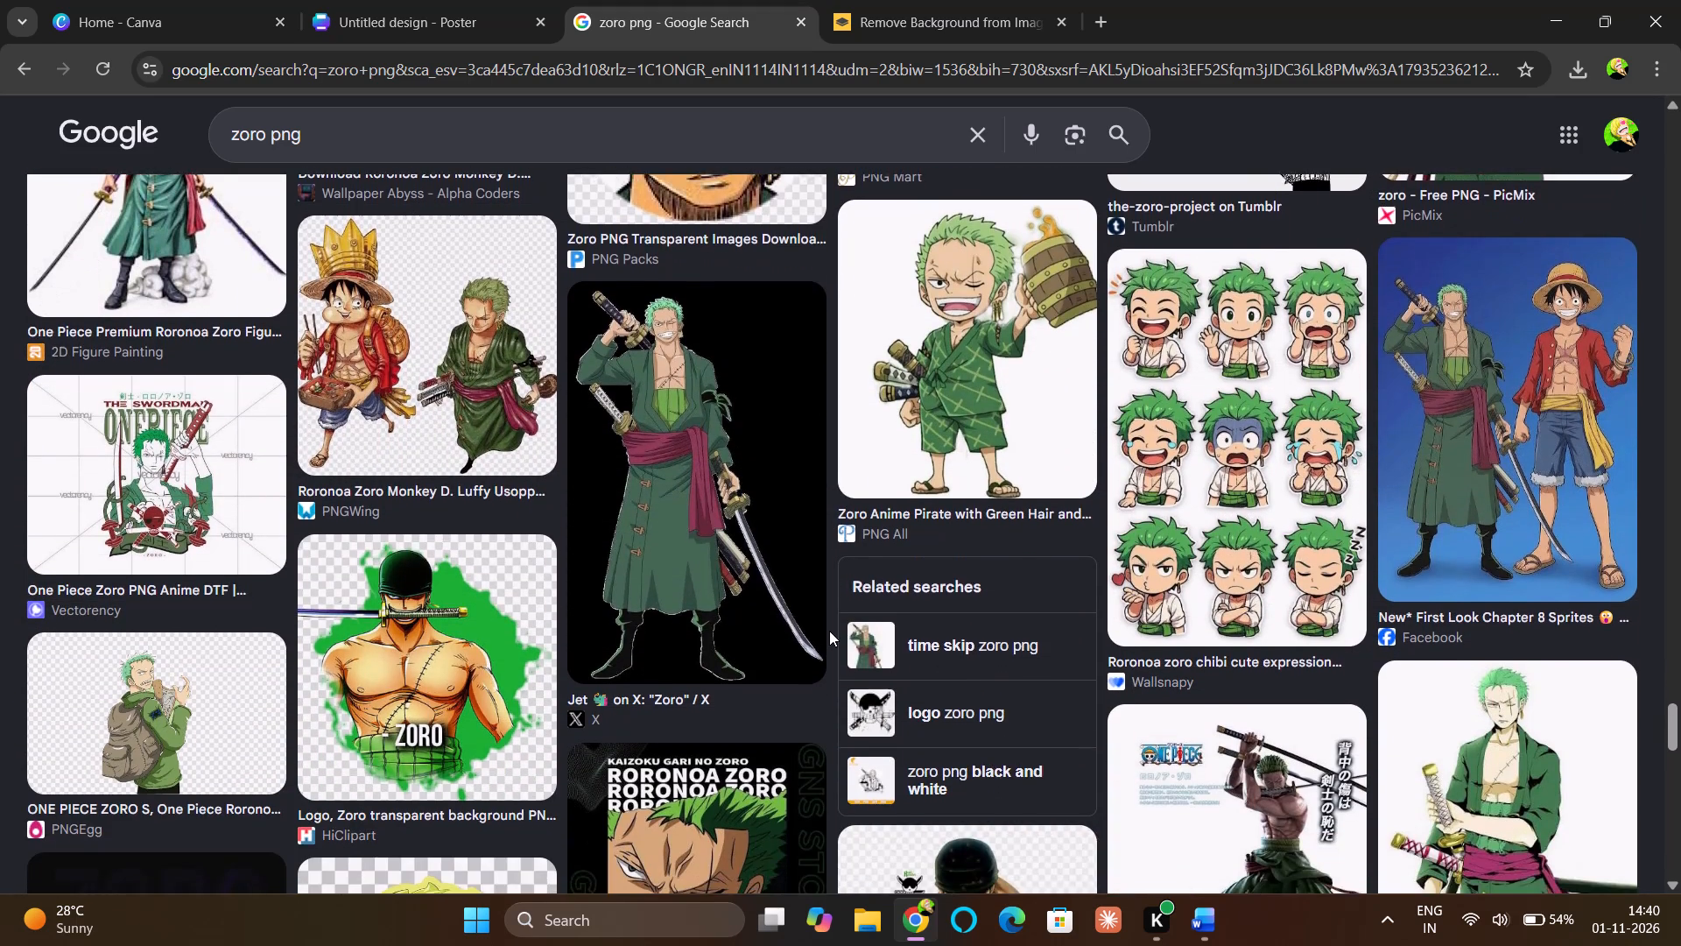
pyautogui.scroll(-4, 829, 631)
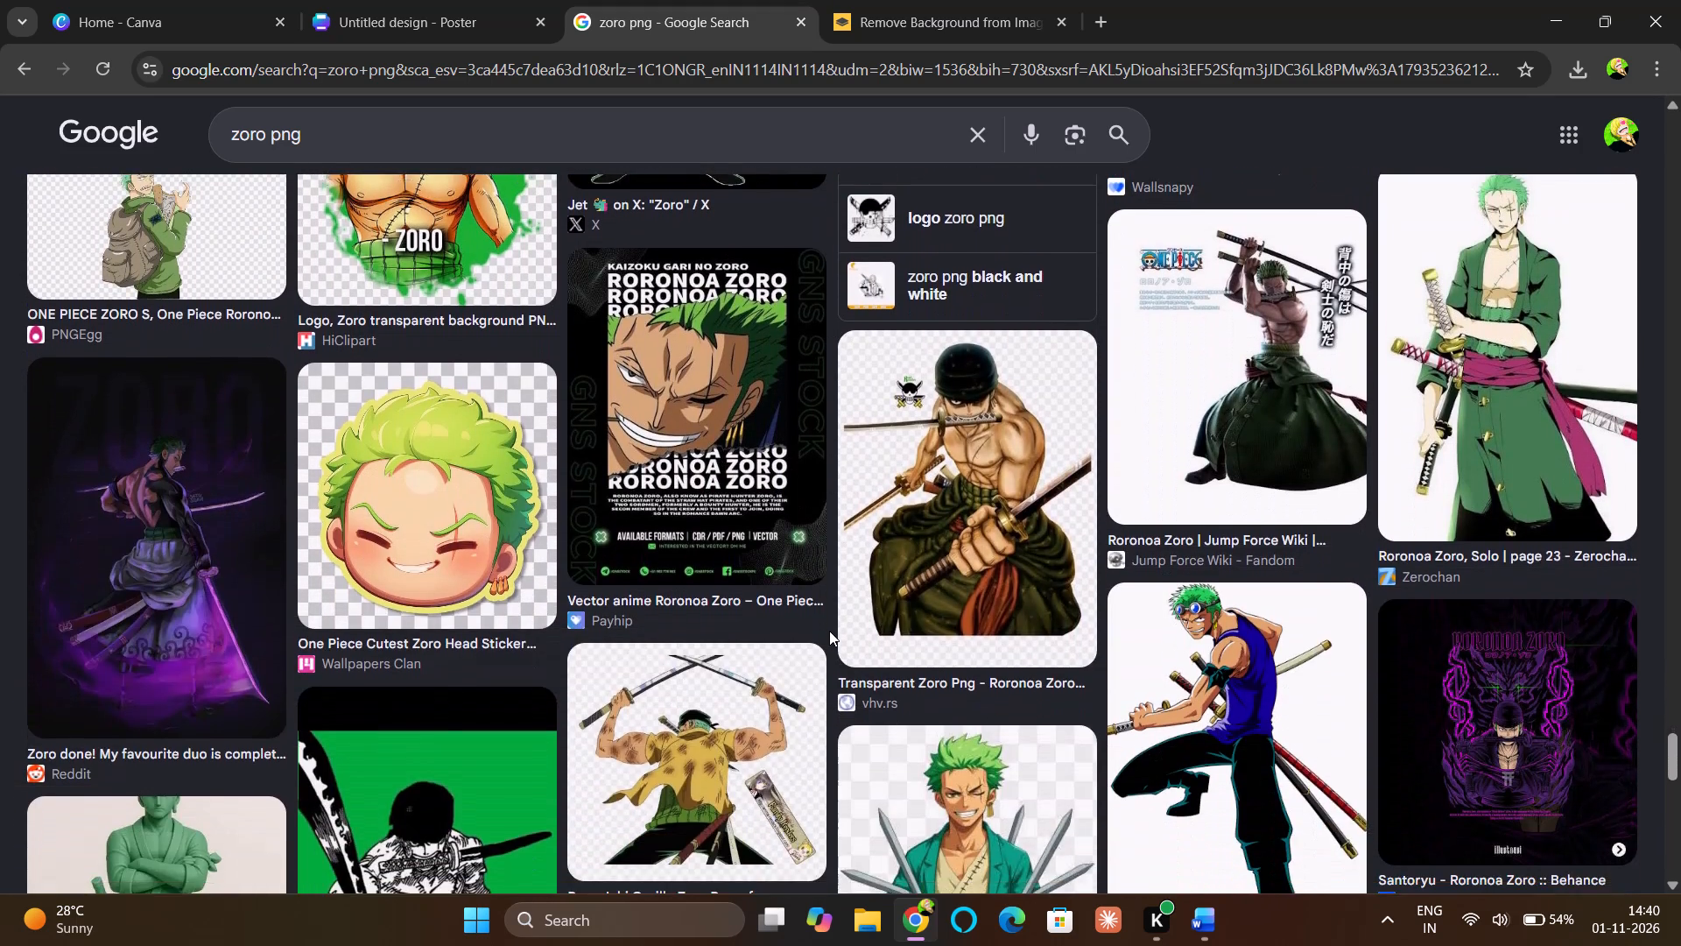
pyautogui.scroll(-6, 829, 631)
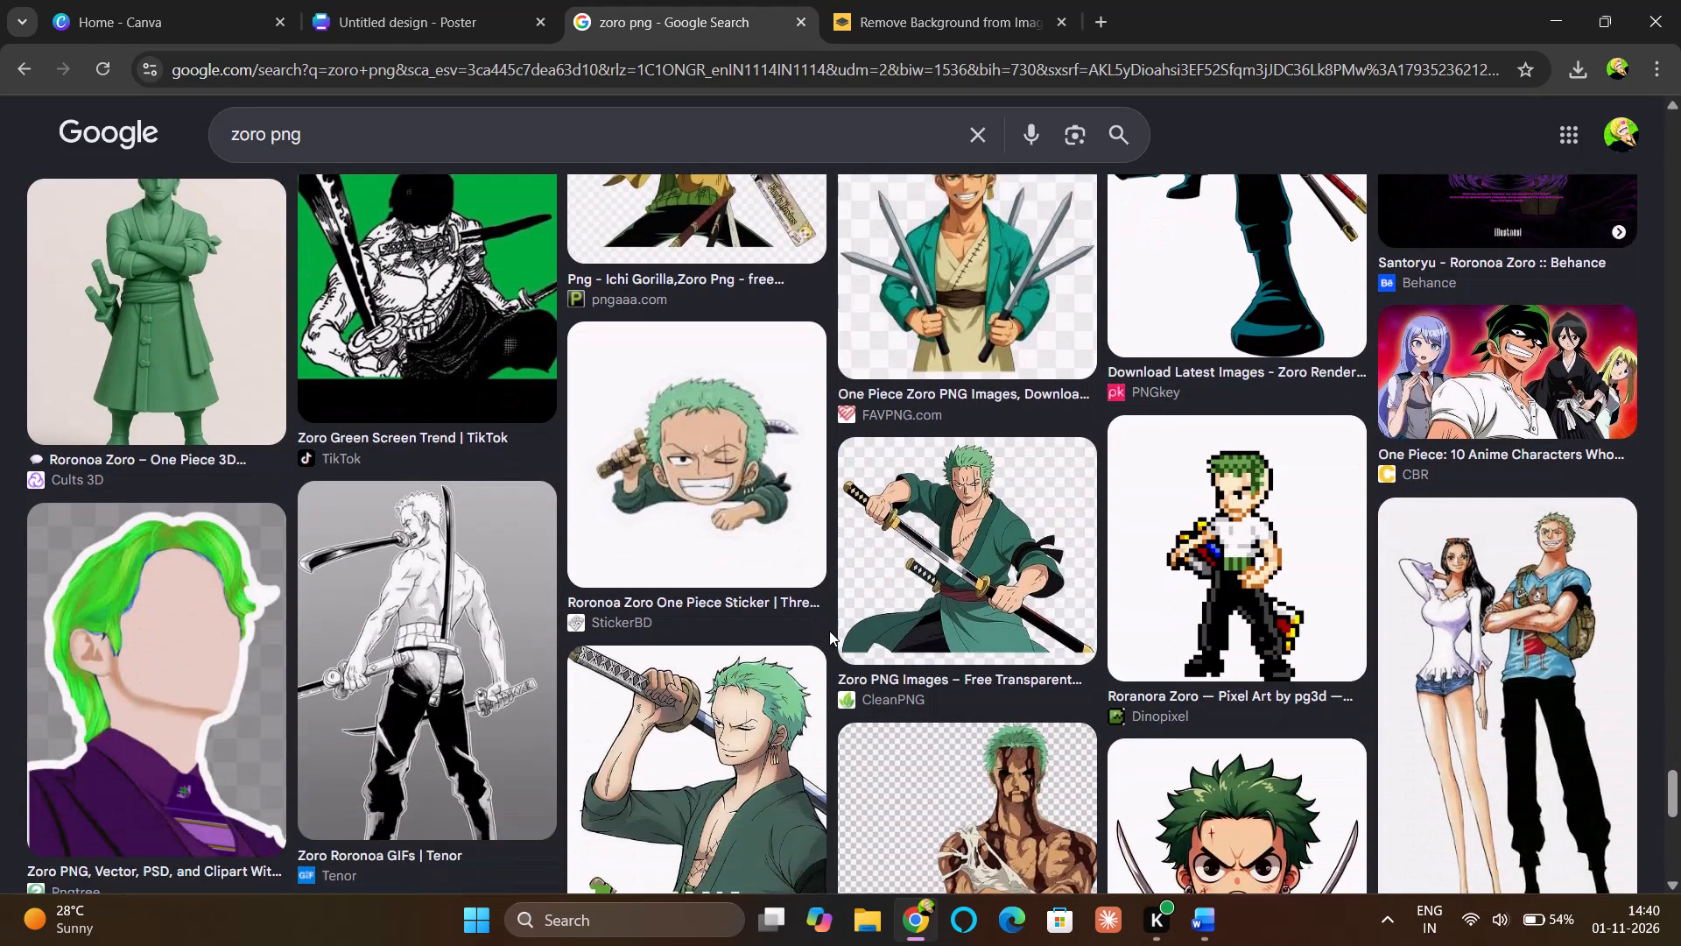
pyautogui.scroll(-1, 829, 631)
# Search Google Images for zoro pre timeskip png.
pyautogui.click(593, 126)
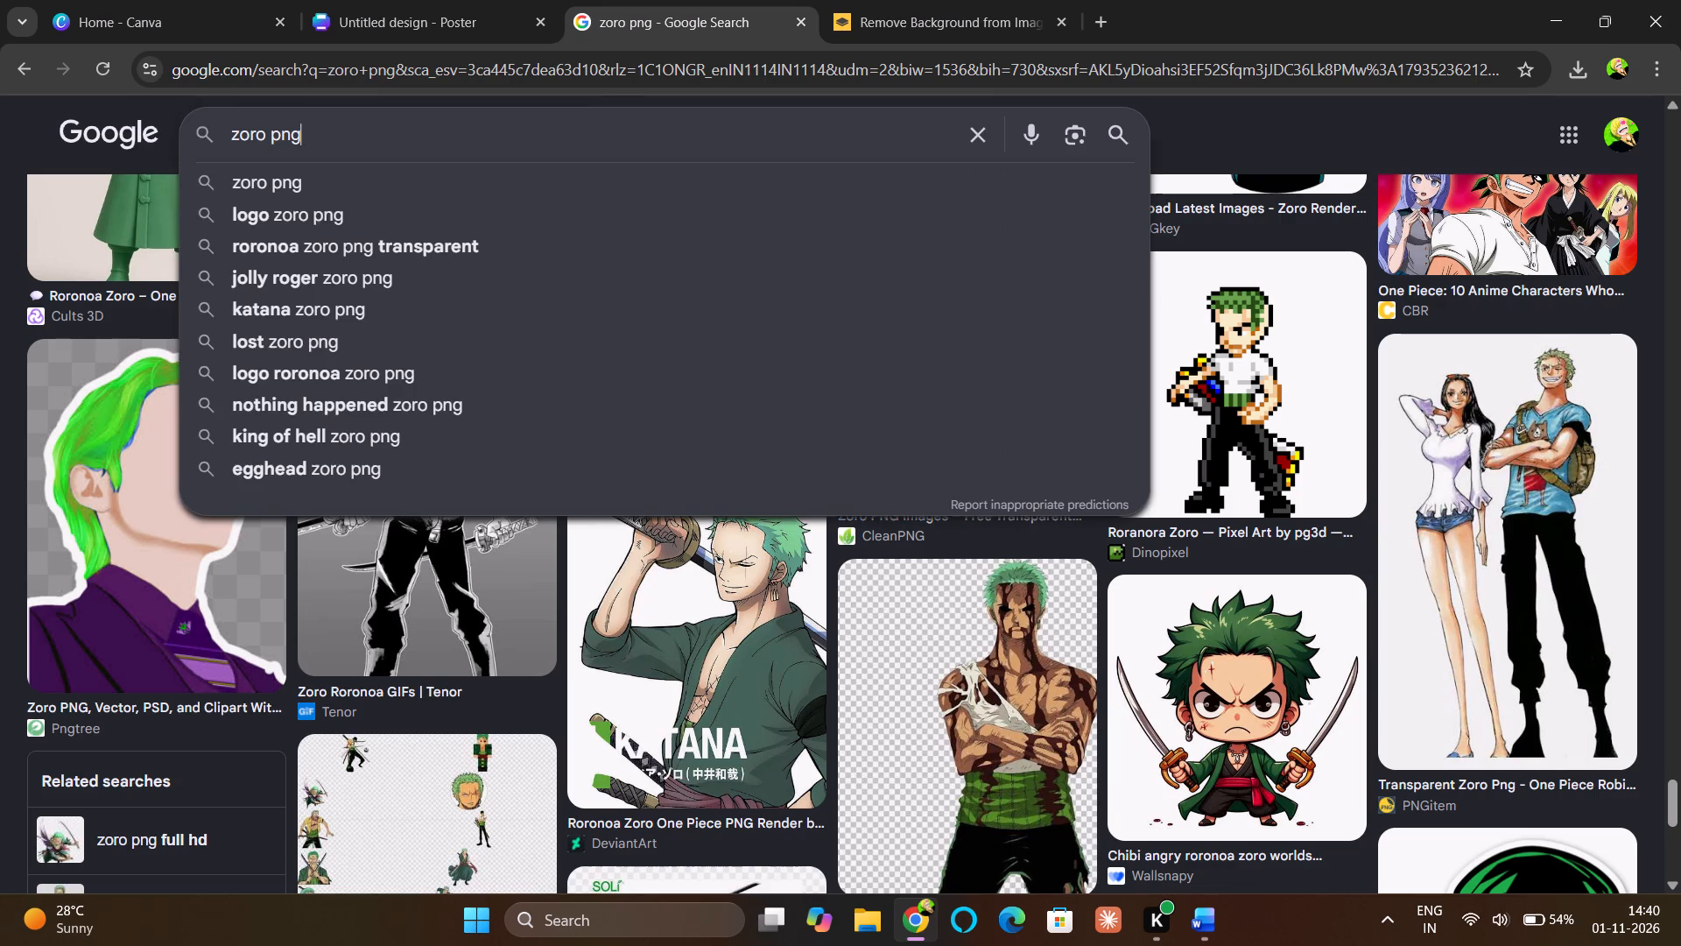
pyautogui.press('space')
pyautogui.write('ti')
pyautogui.press('Down')
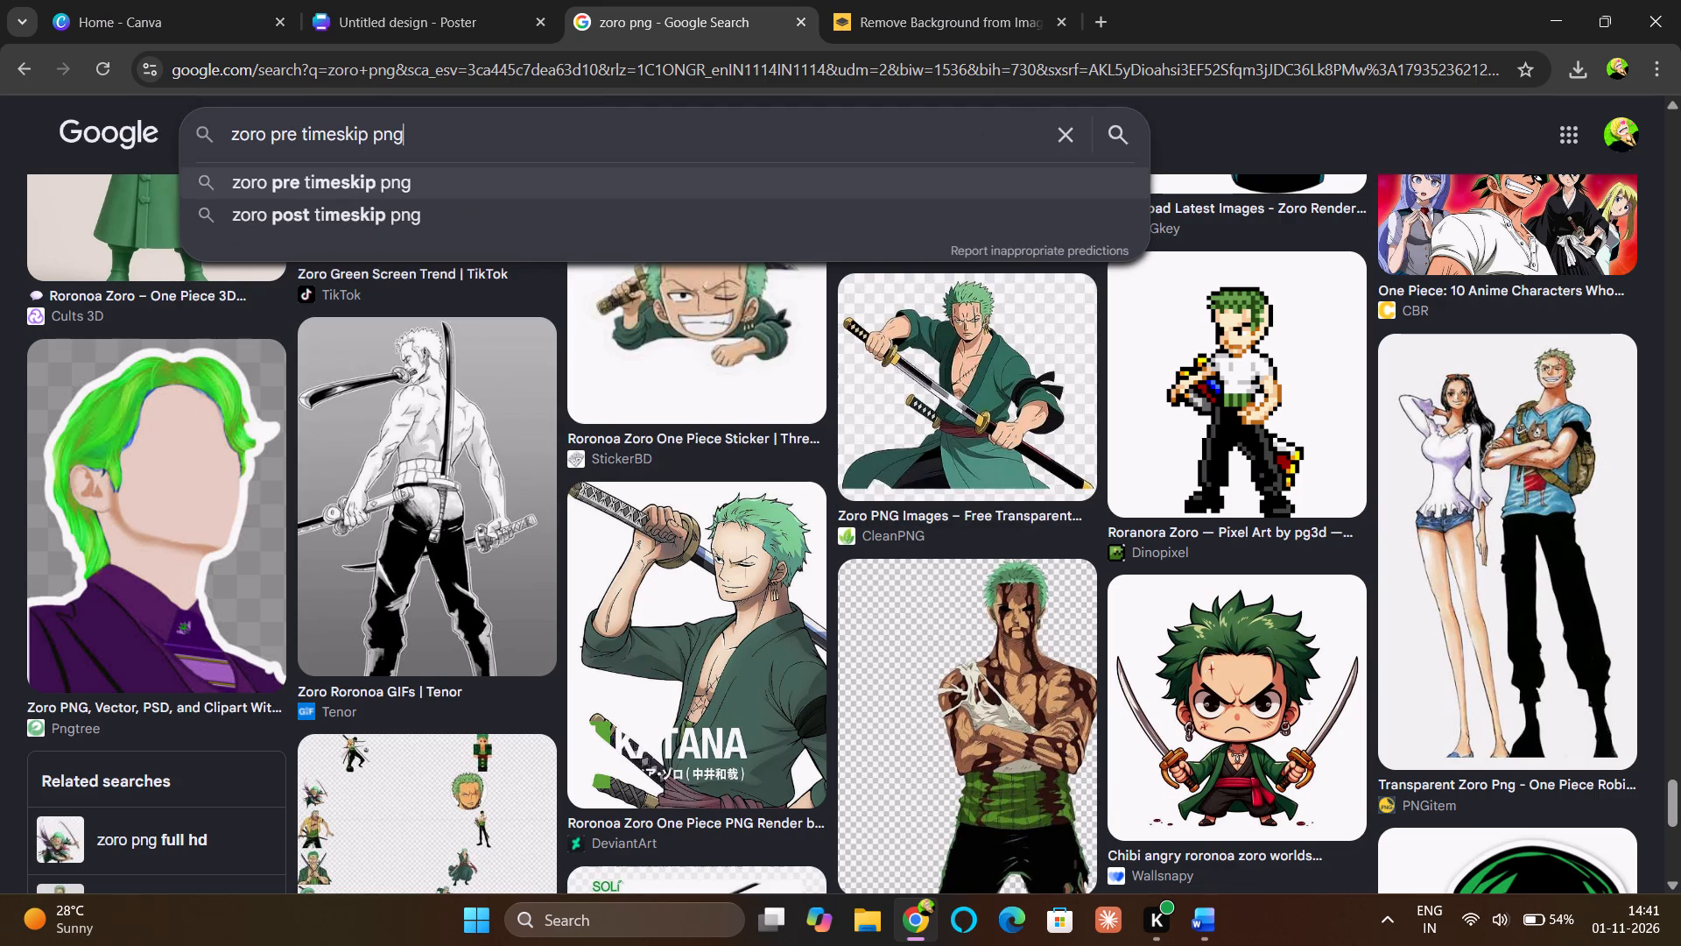
pyautogui.press('Return')
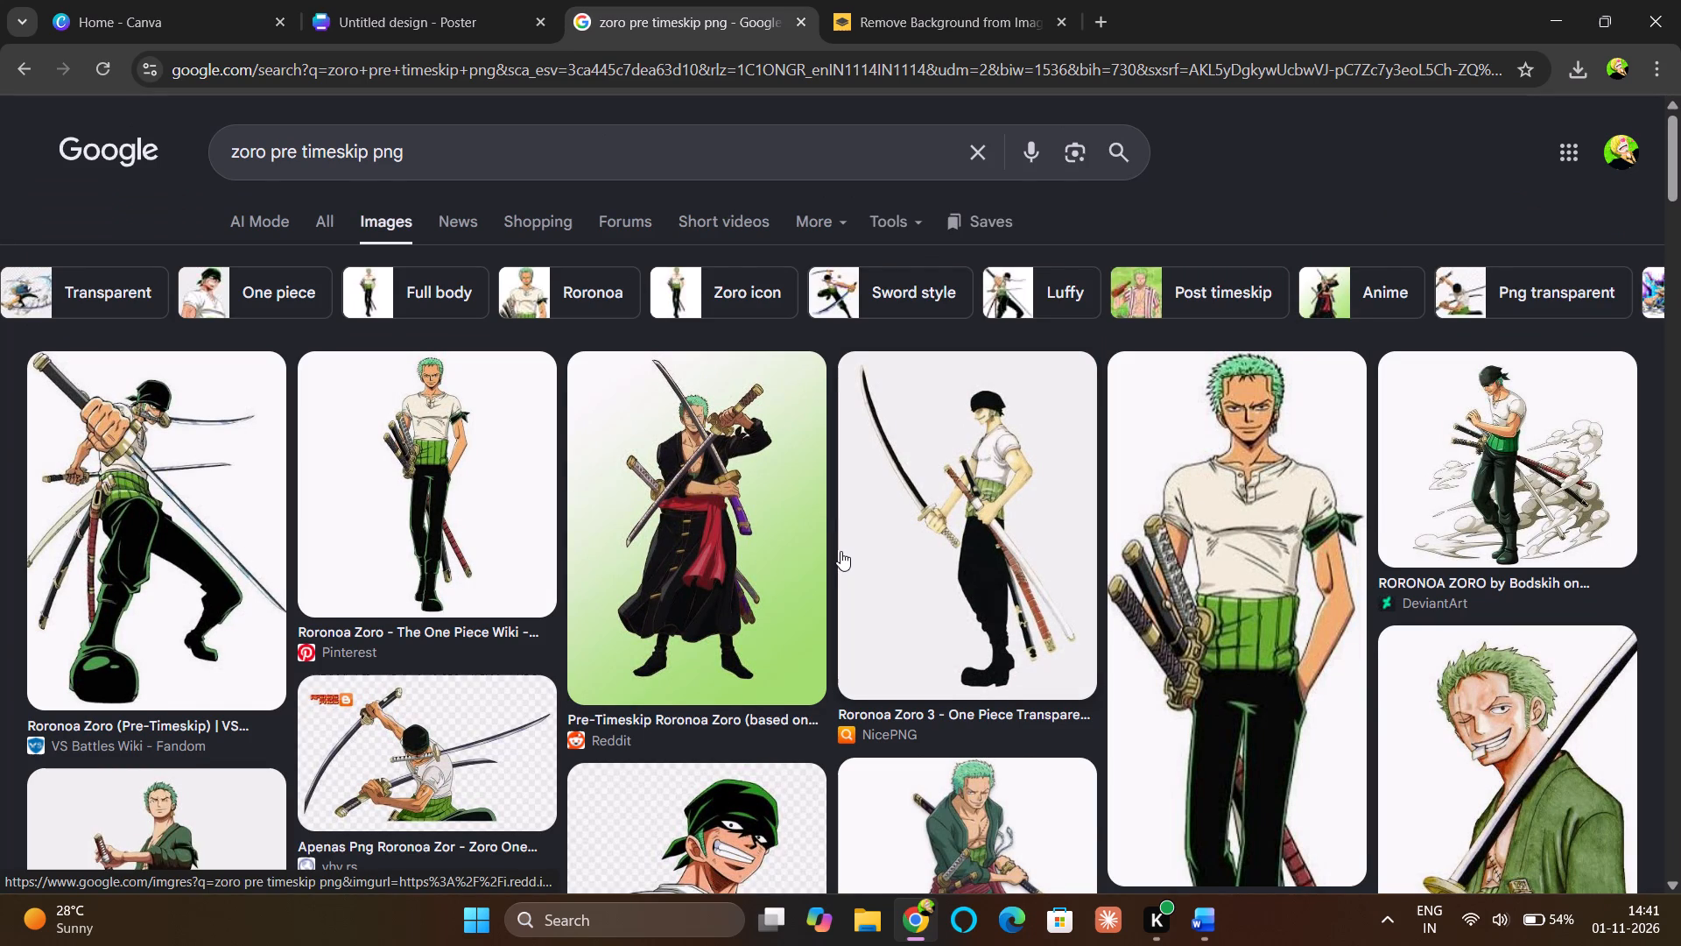
# Find the pre-timeskip Zoro picture with bandana, white shirt and swinging swords in the Google results, and save it to Downloads as images.
pyautogui.scroll(-2, 840, 551)
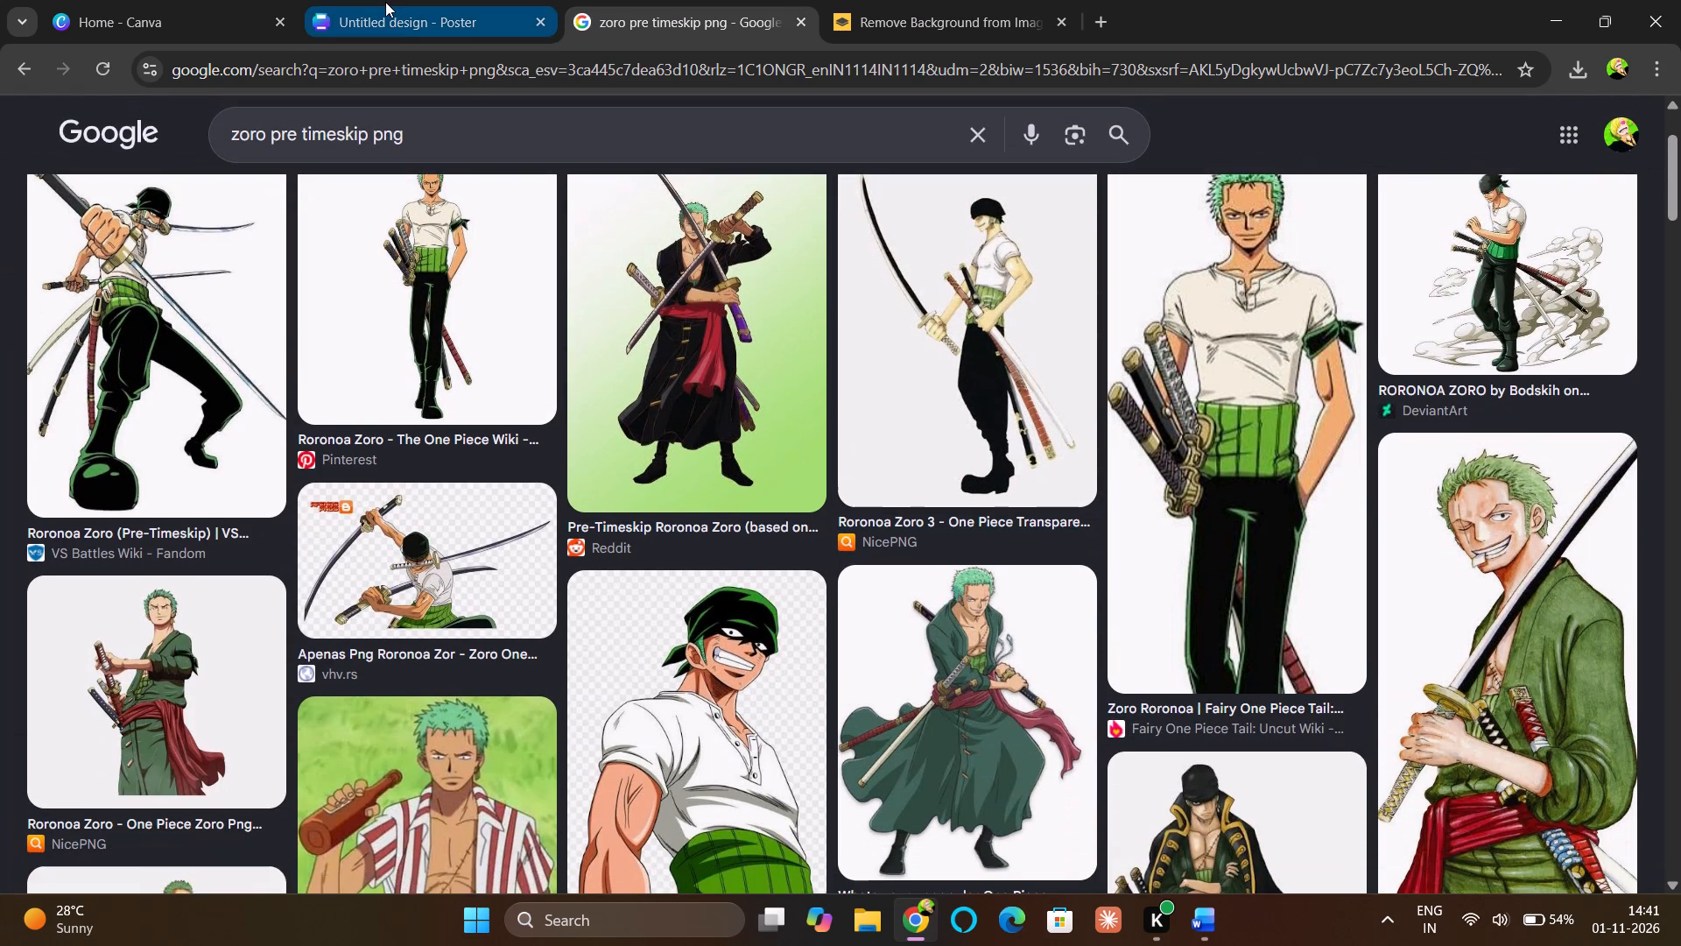
pyautogui.click(385, 2)
pyautogui.click(678, 11)
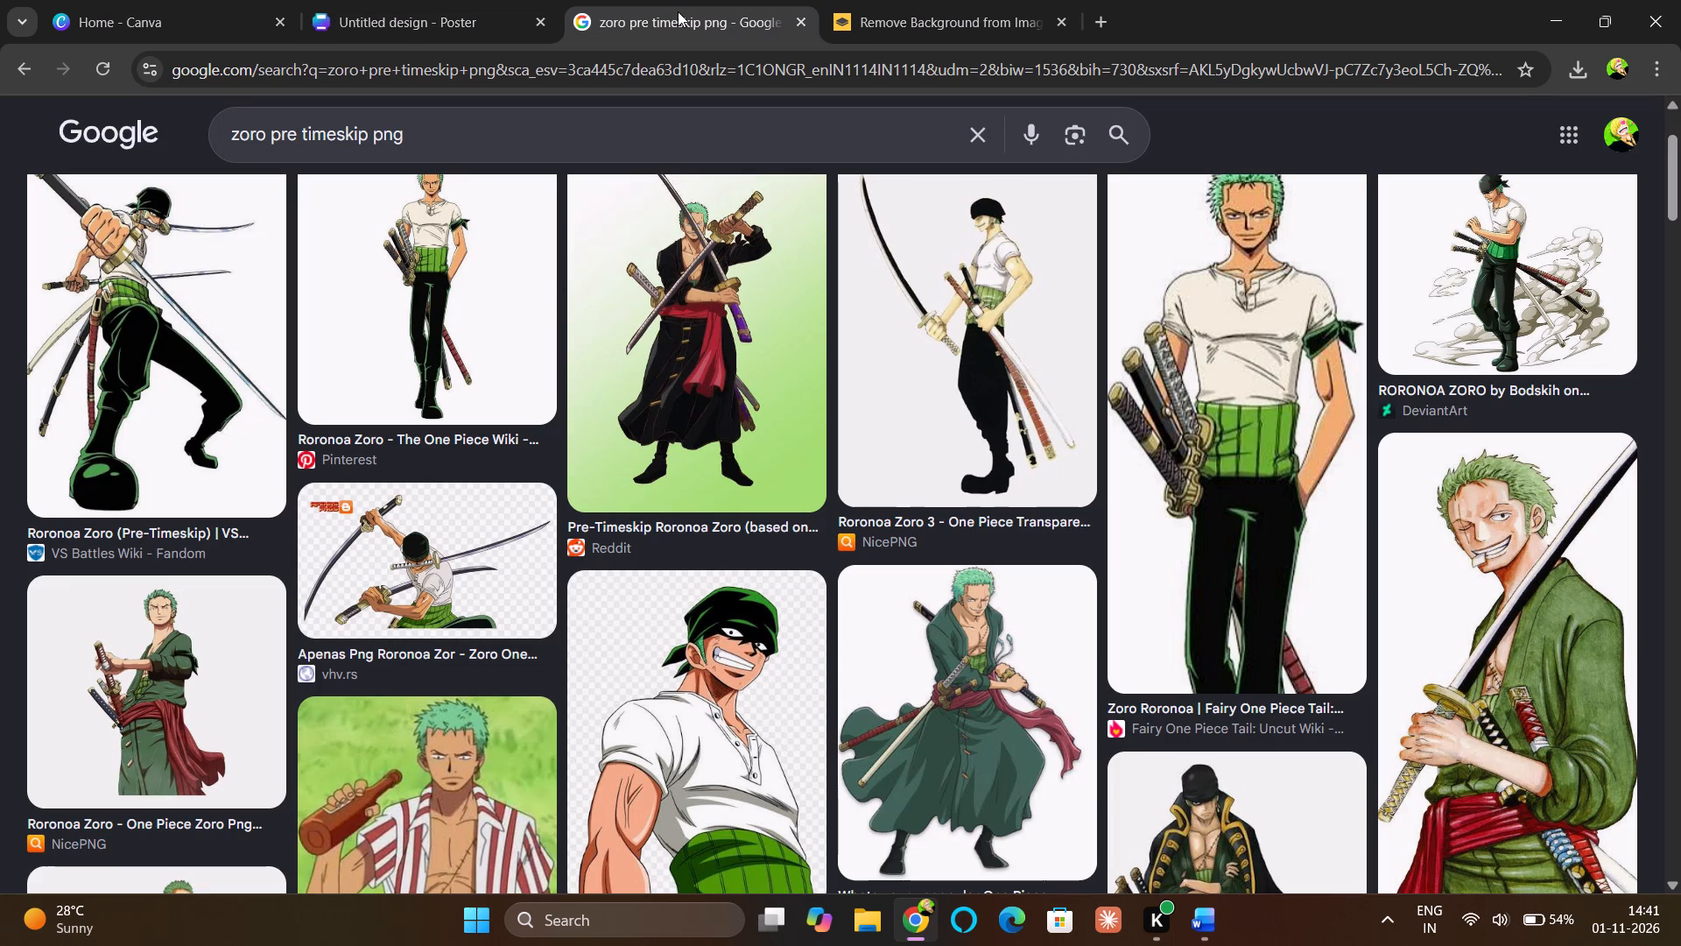
pyautogui.scroll(1, 1042, 561)
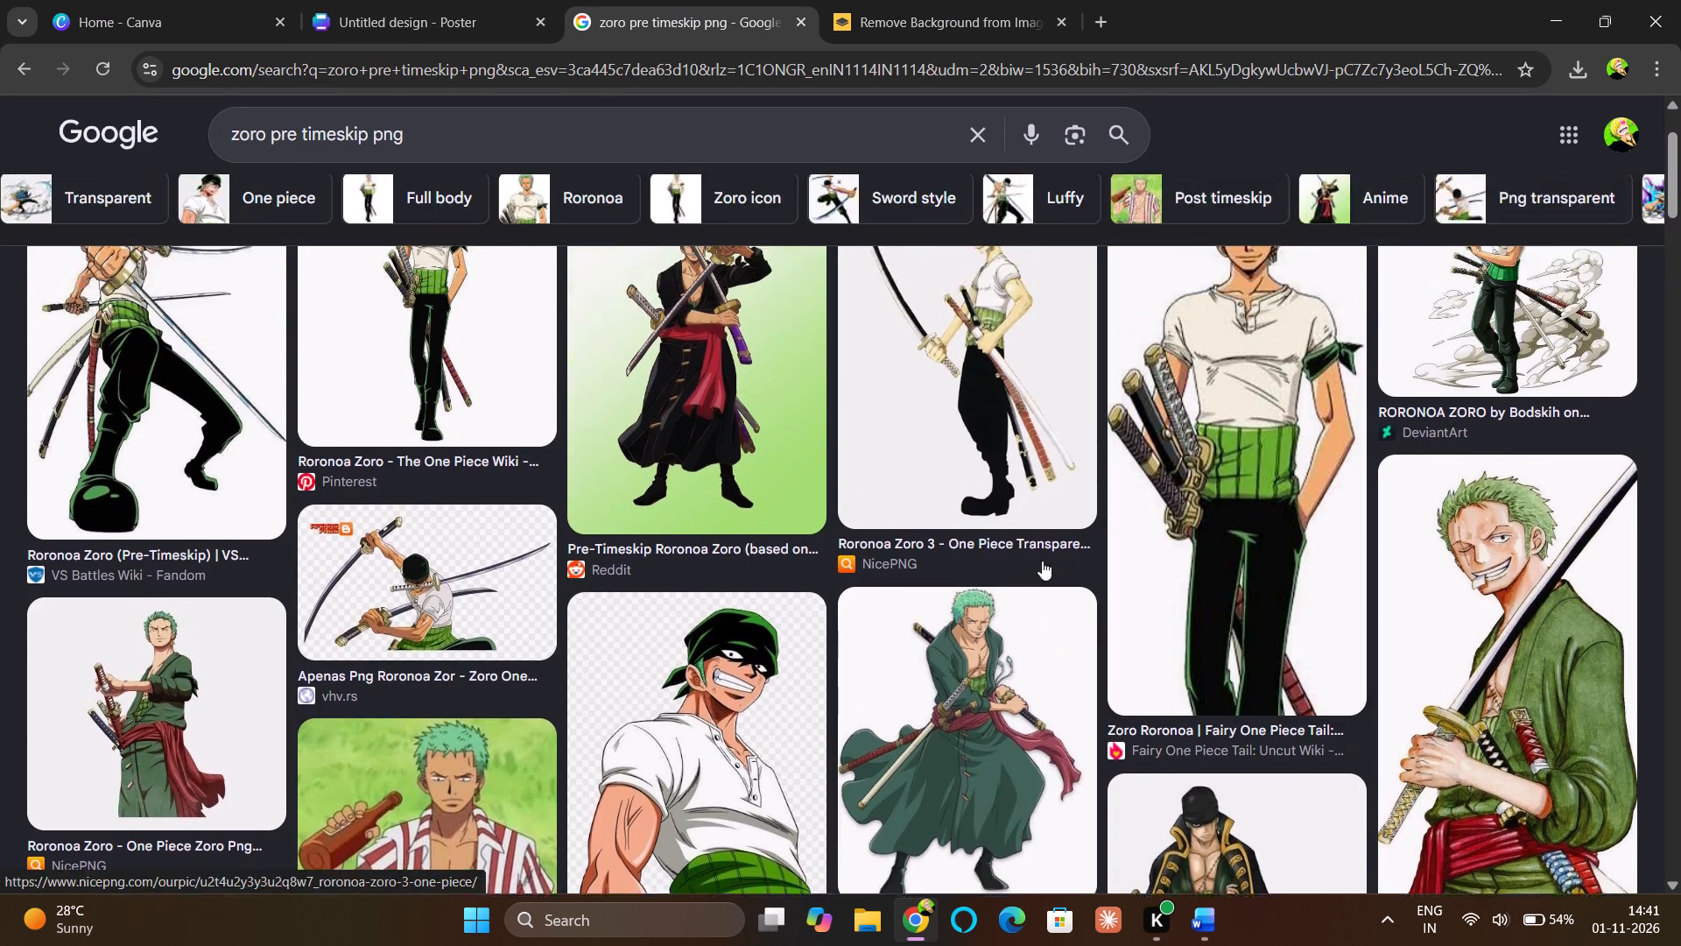
pyautogui.scroll(1, 1042, 561)
pyautogui.scroll(-3, 1042, 561)
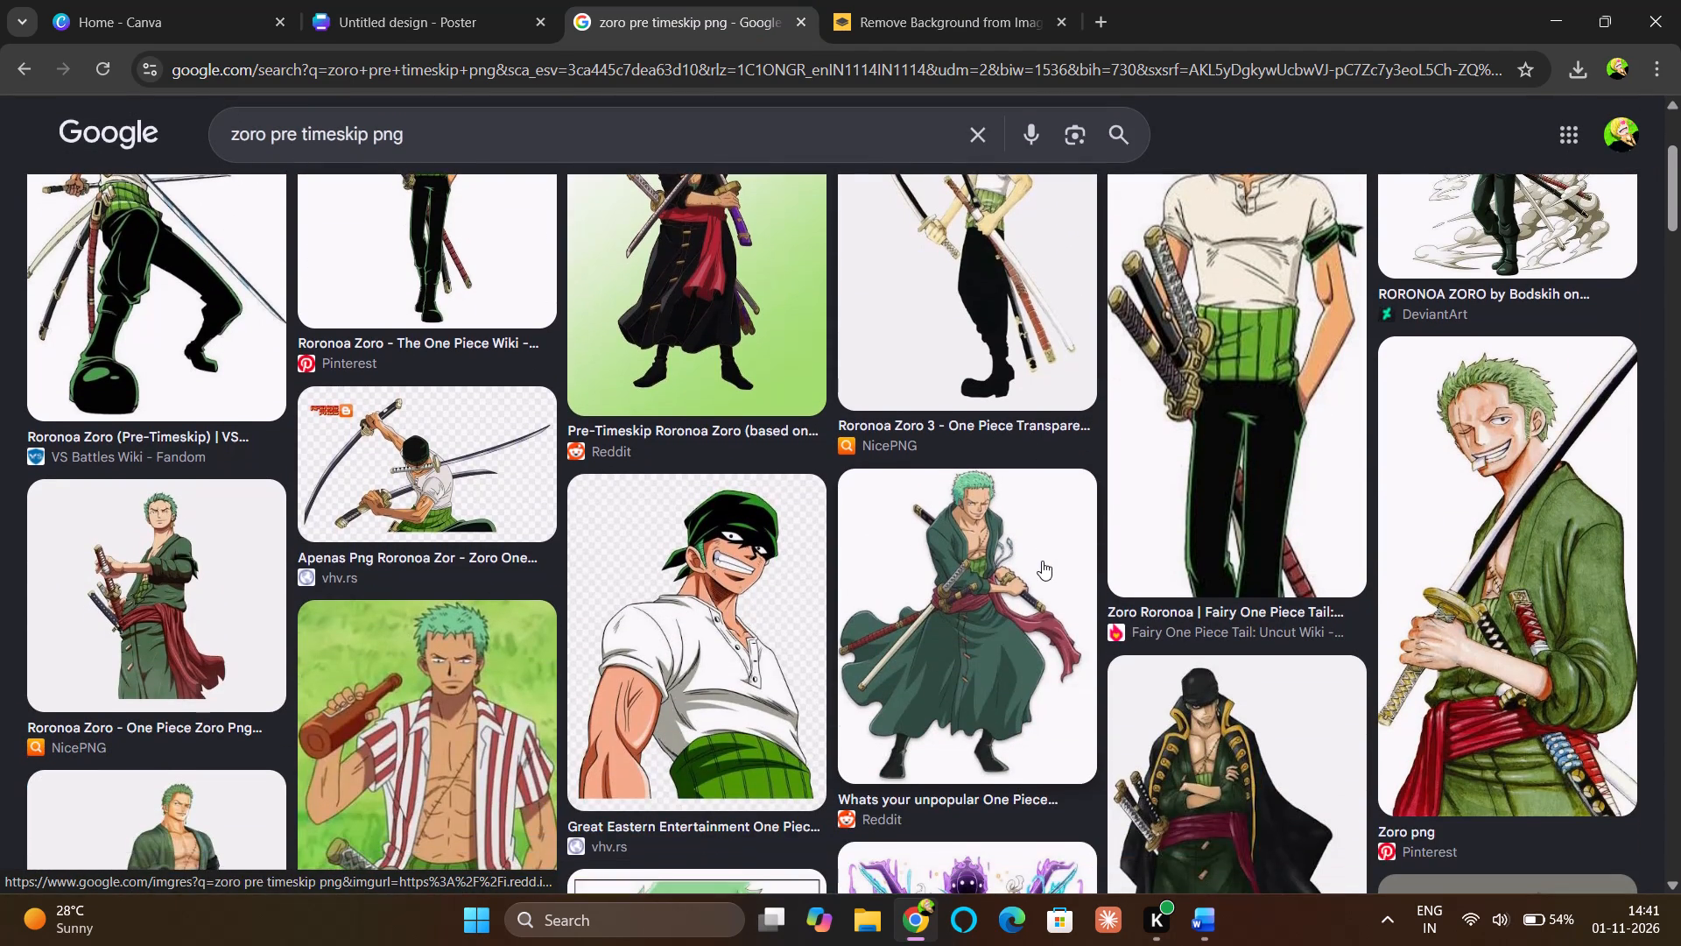
pyautogui.scroll(-4, 1042, 561)
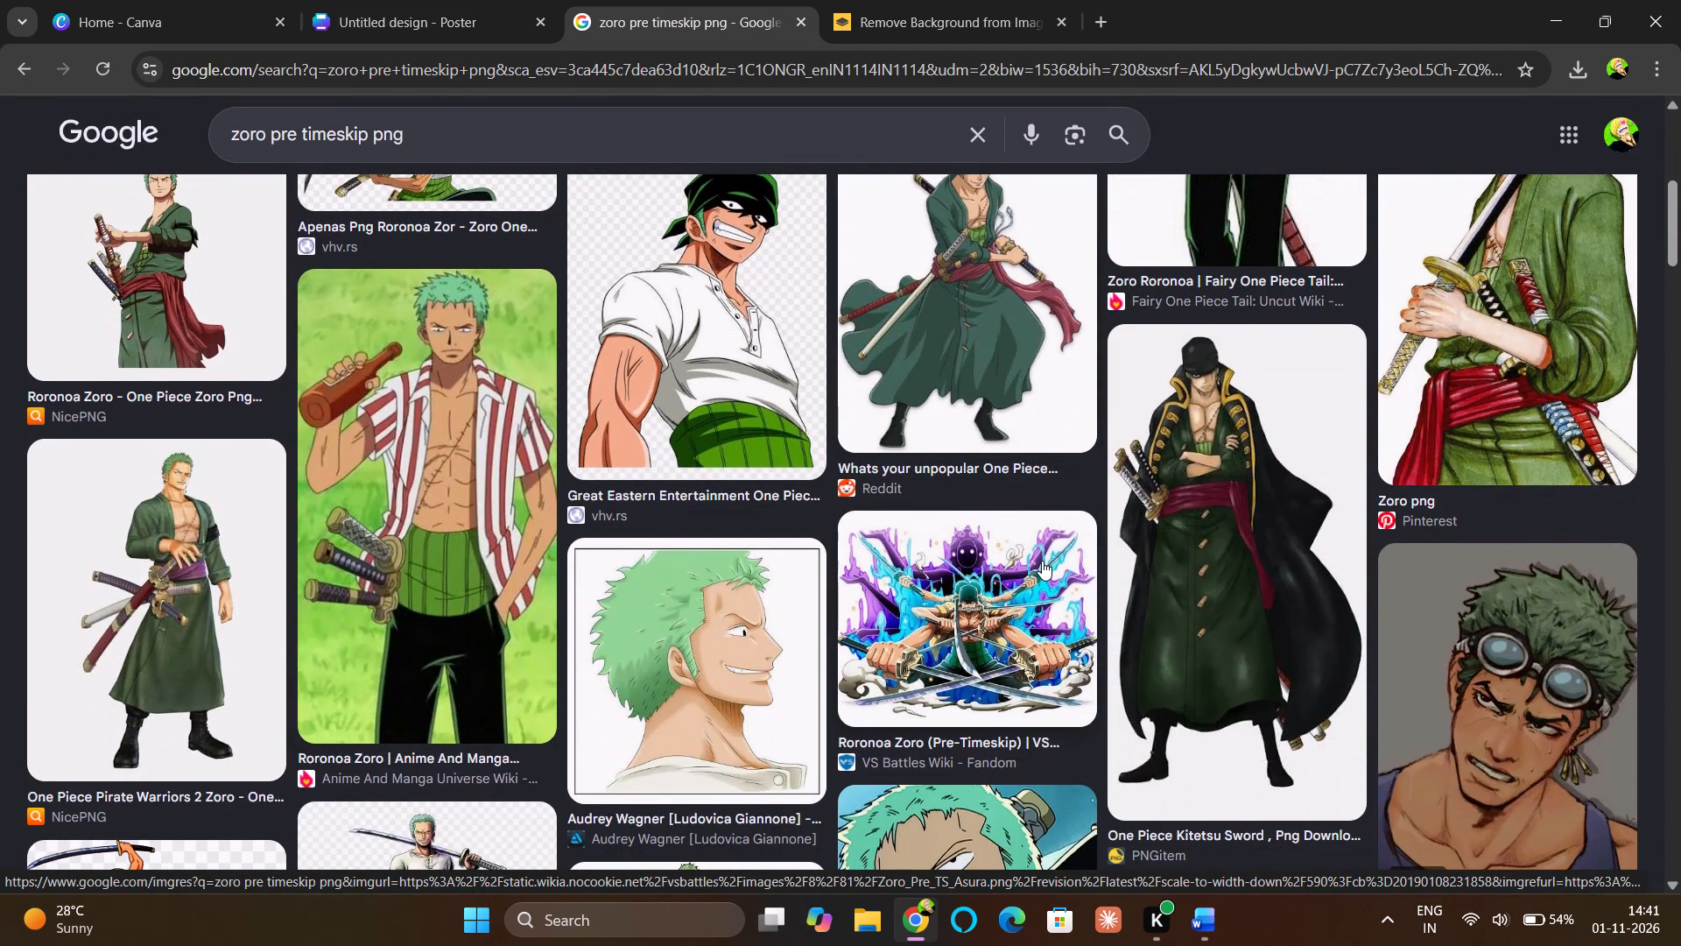
pyautogui.scroll(-2, 1042, 561)
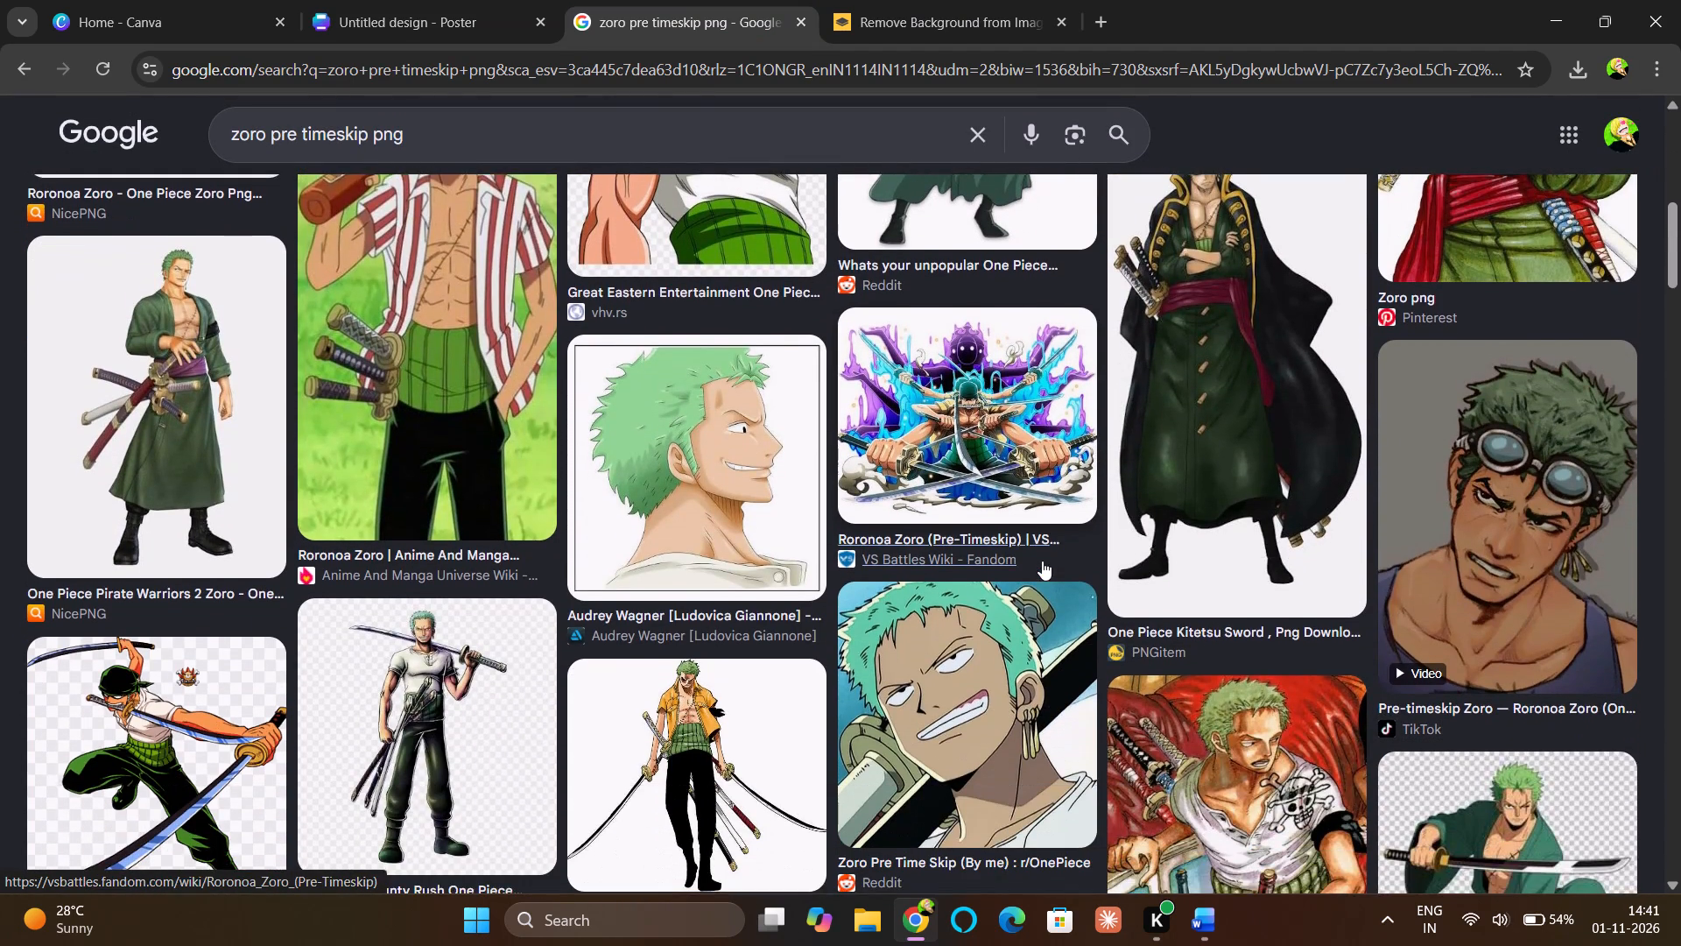
pyautogui.scroll(-2, 1042, 561)
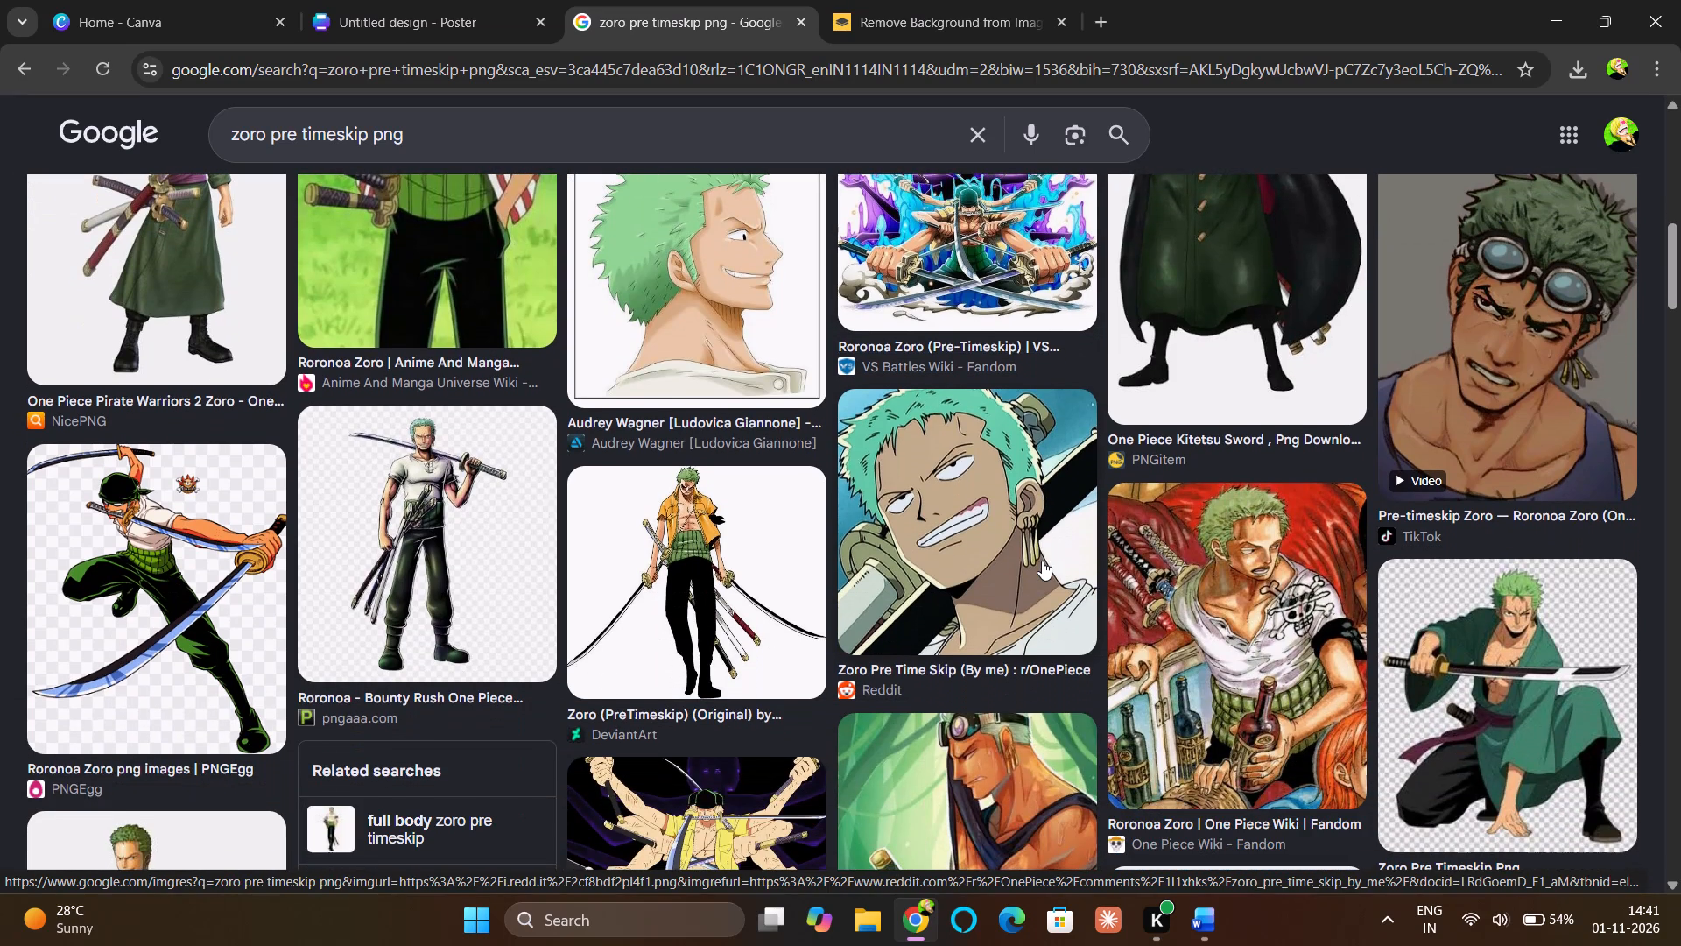
pyautogui.rightClick(221, 584)
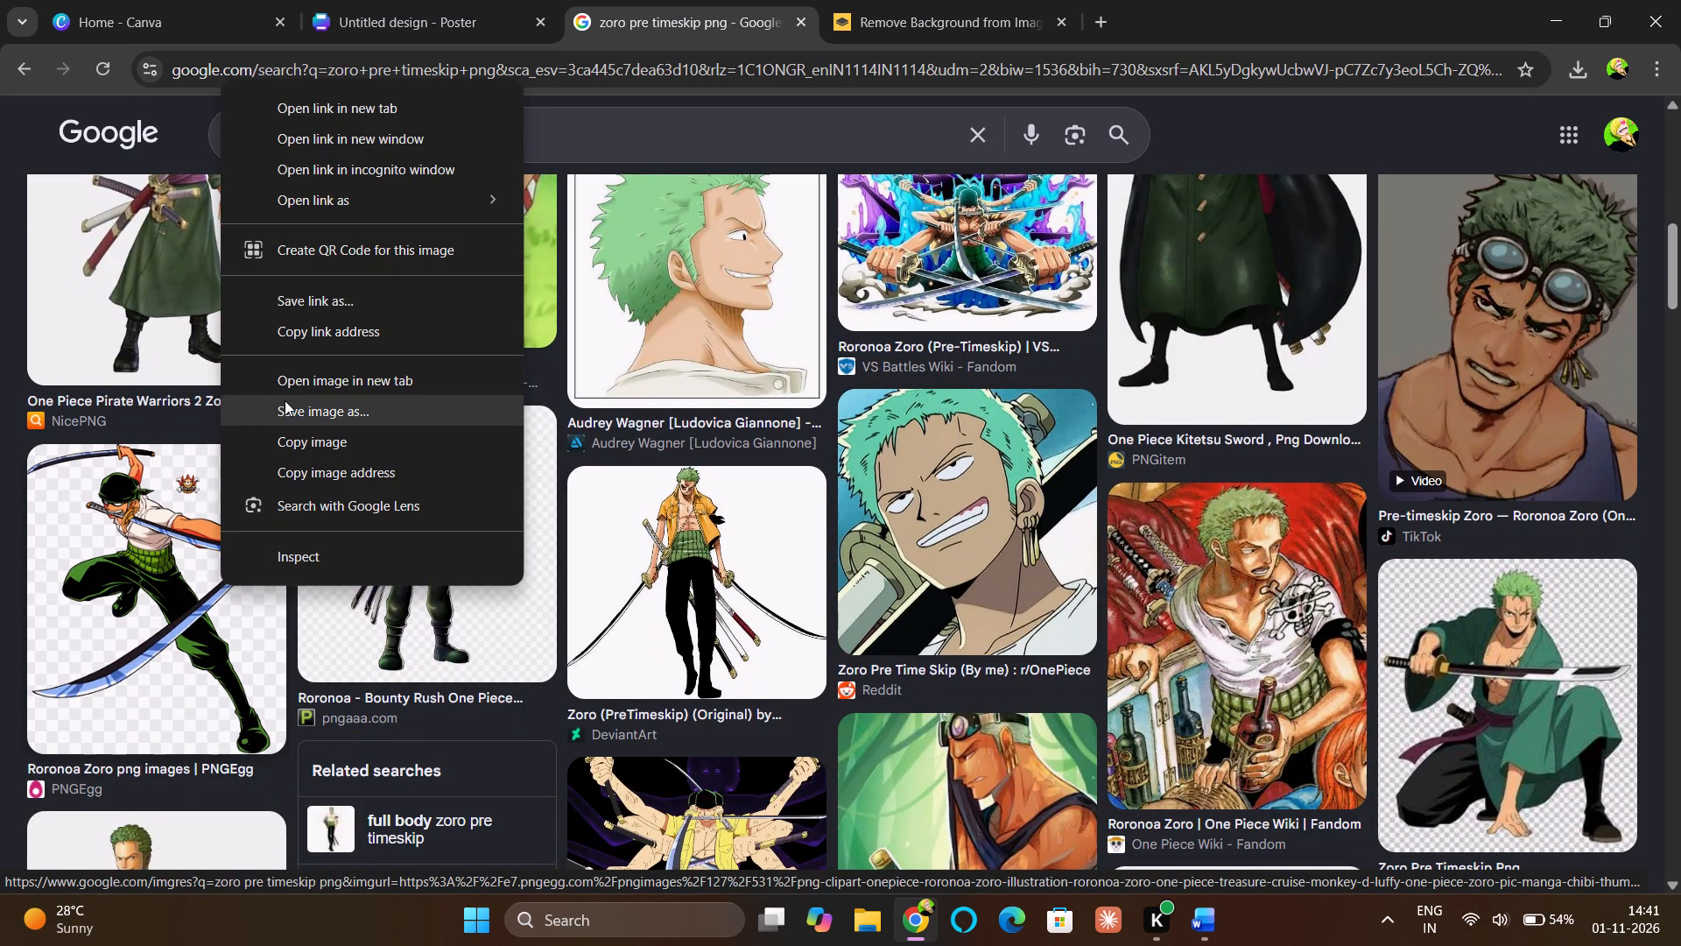
pyautogui.click(285, 400)
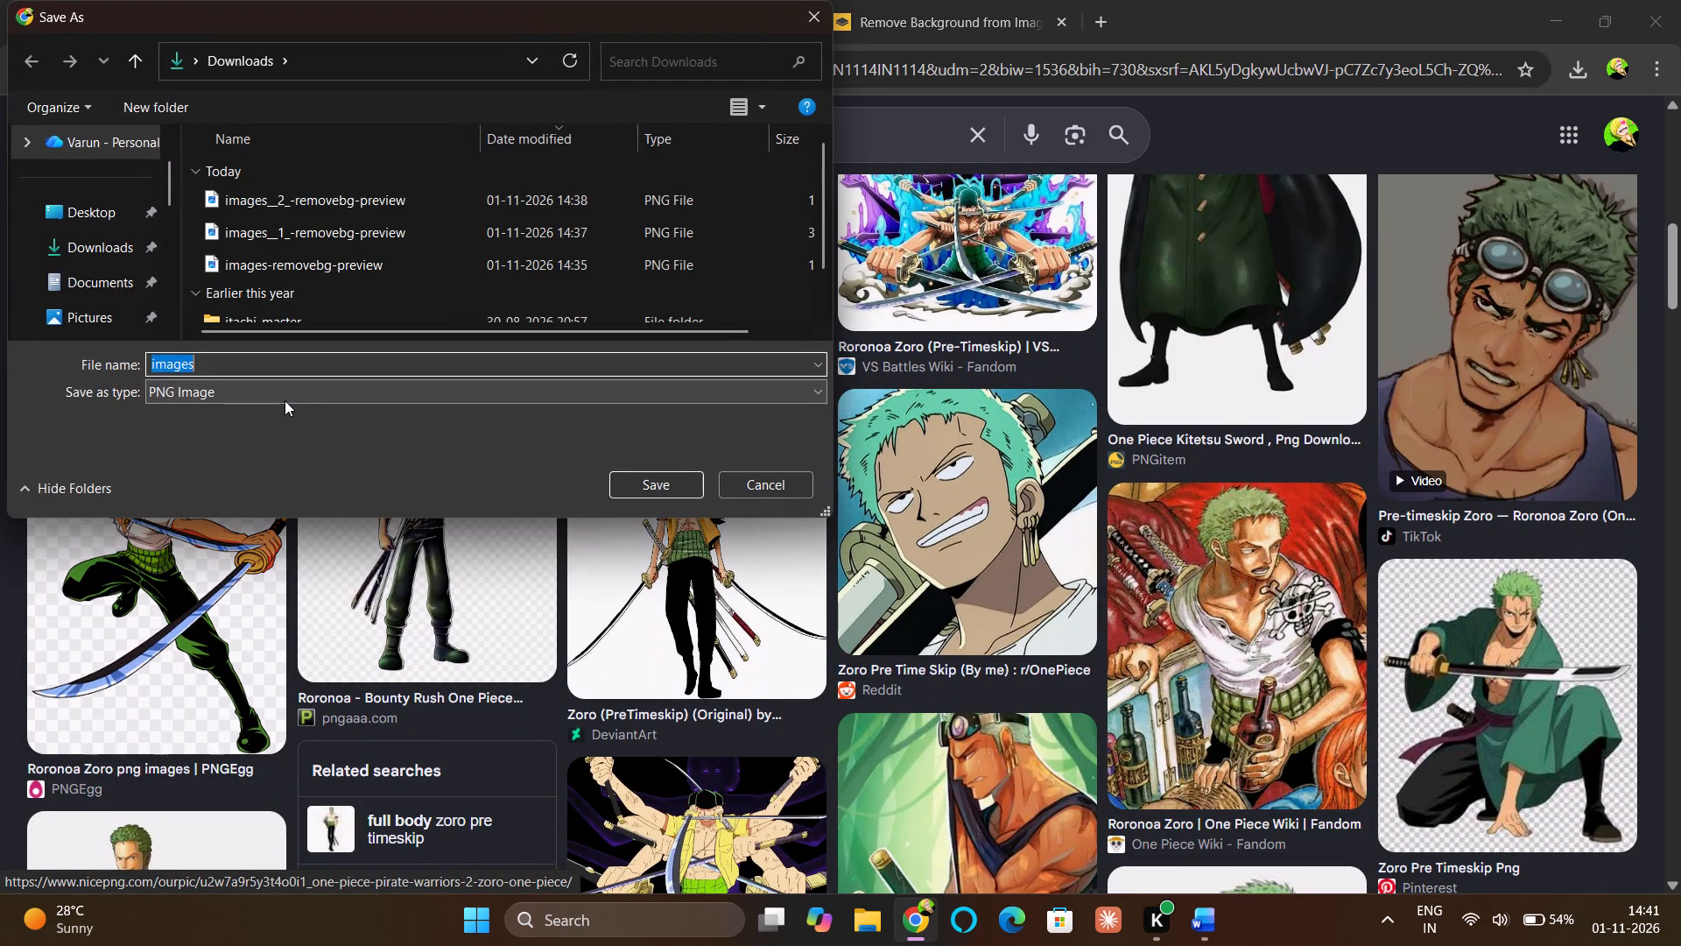
pyautogui.press('Return')
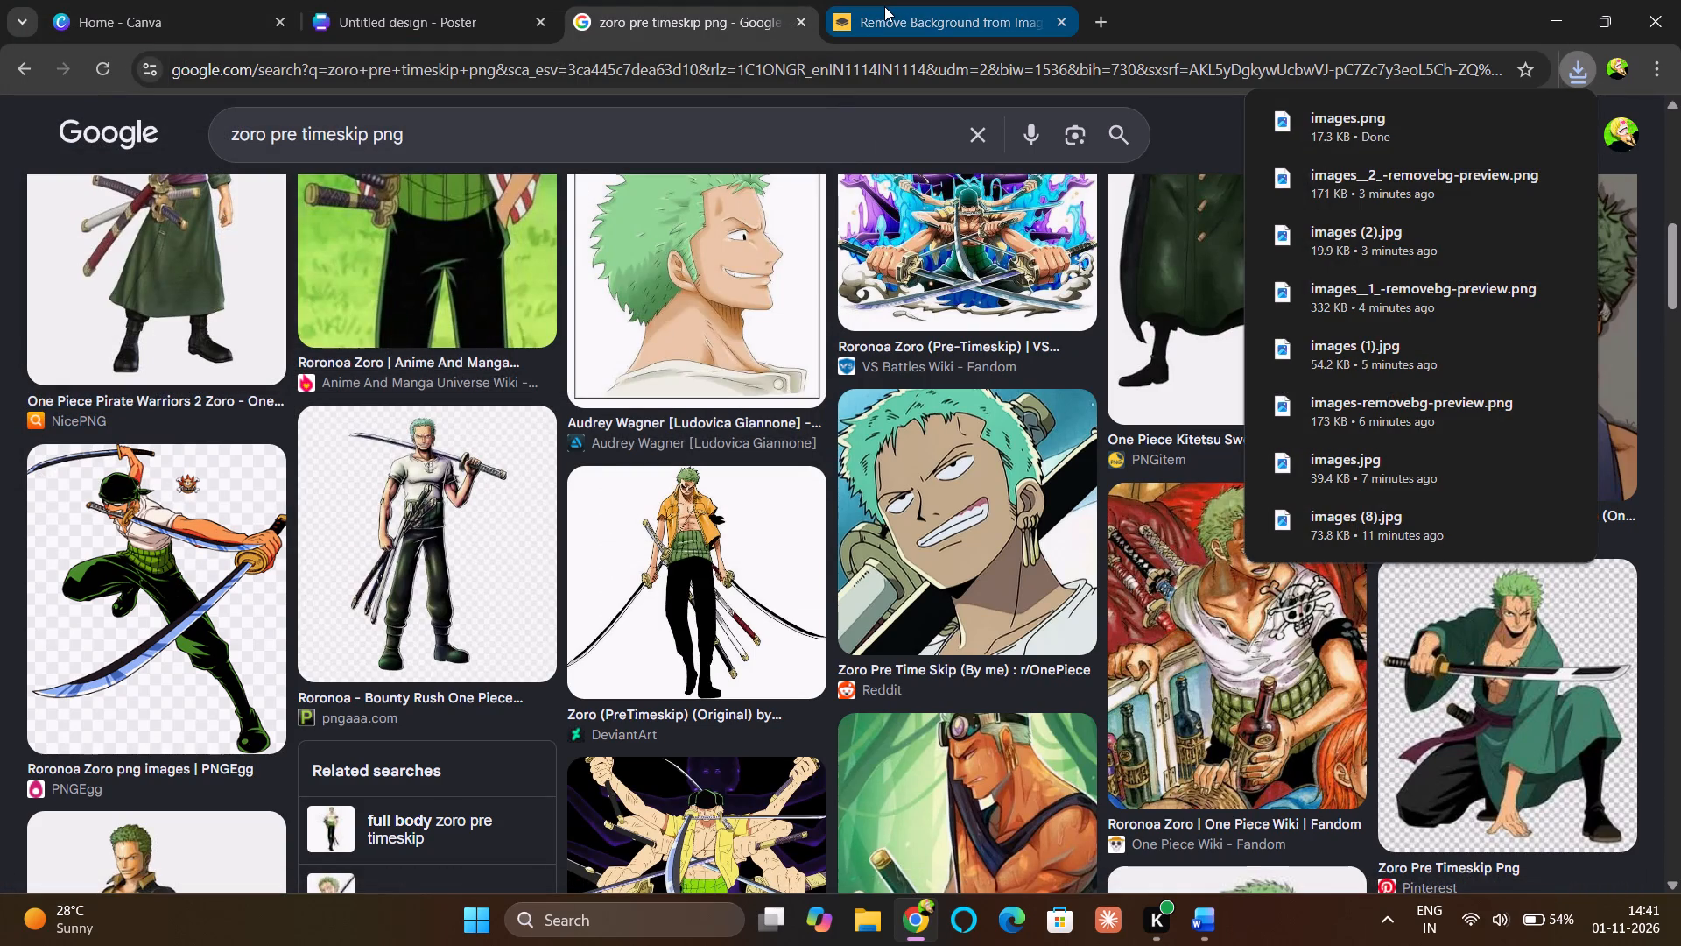
# Remove the background of the newly saved images PNG in remove.bg and download the free 348 x 405 preview.
pyautogui.click(884, 6)
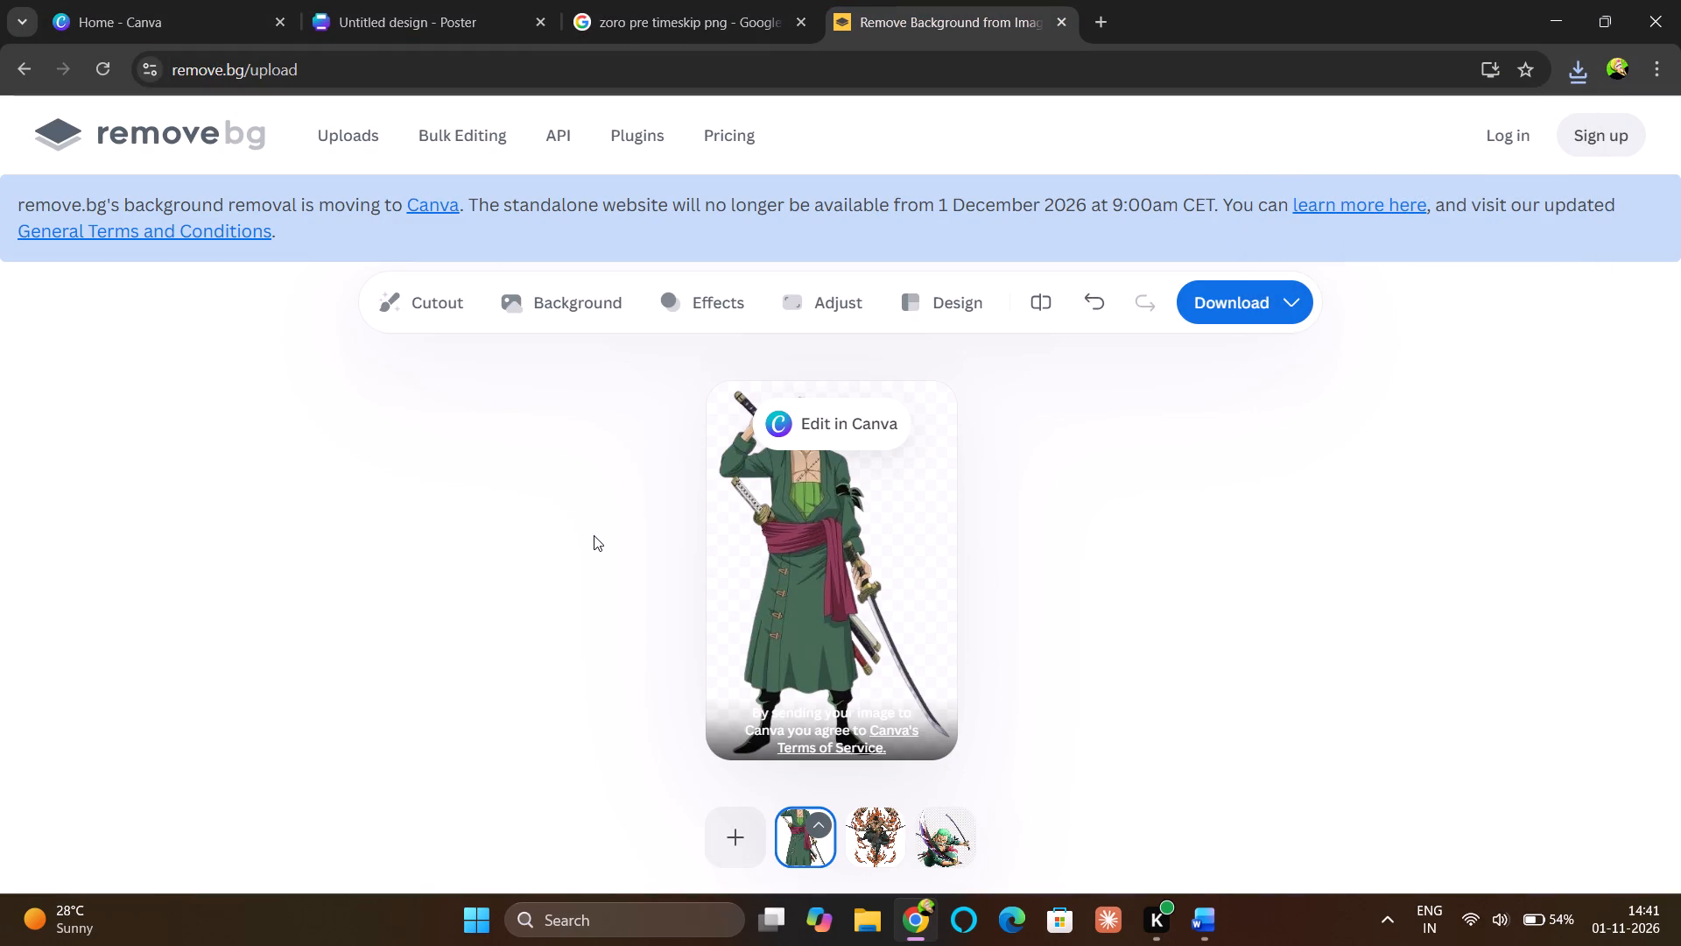
pyautogui.click(729, 837)
pyautogui.click(659, 204)
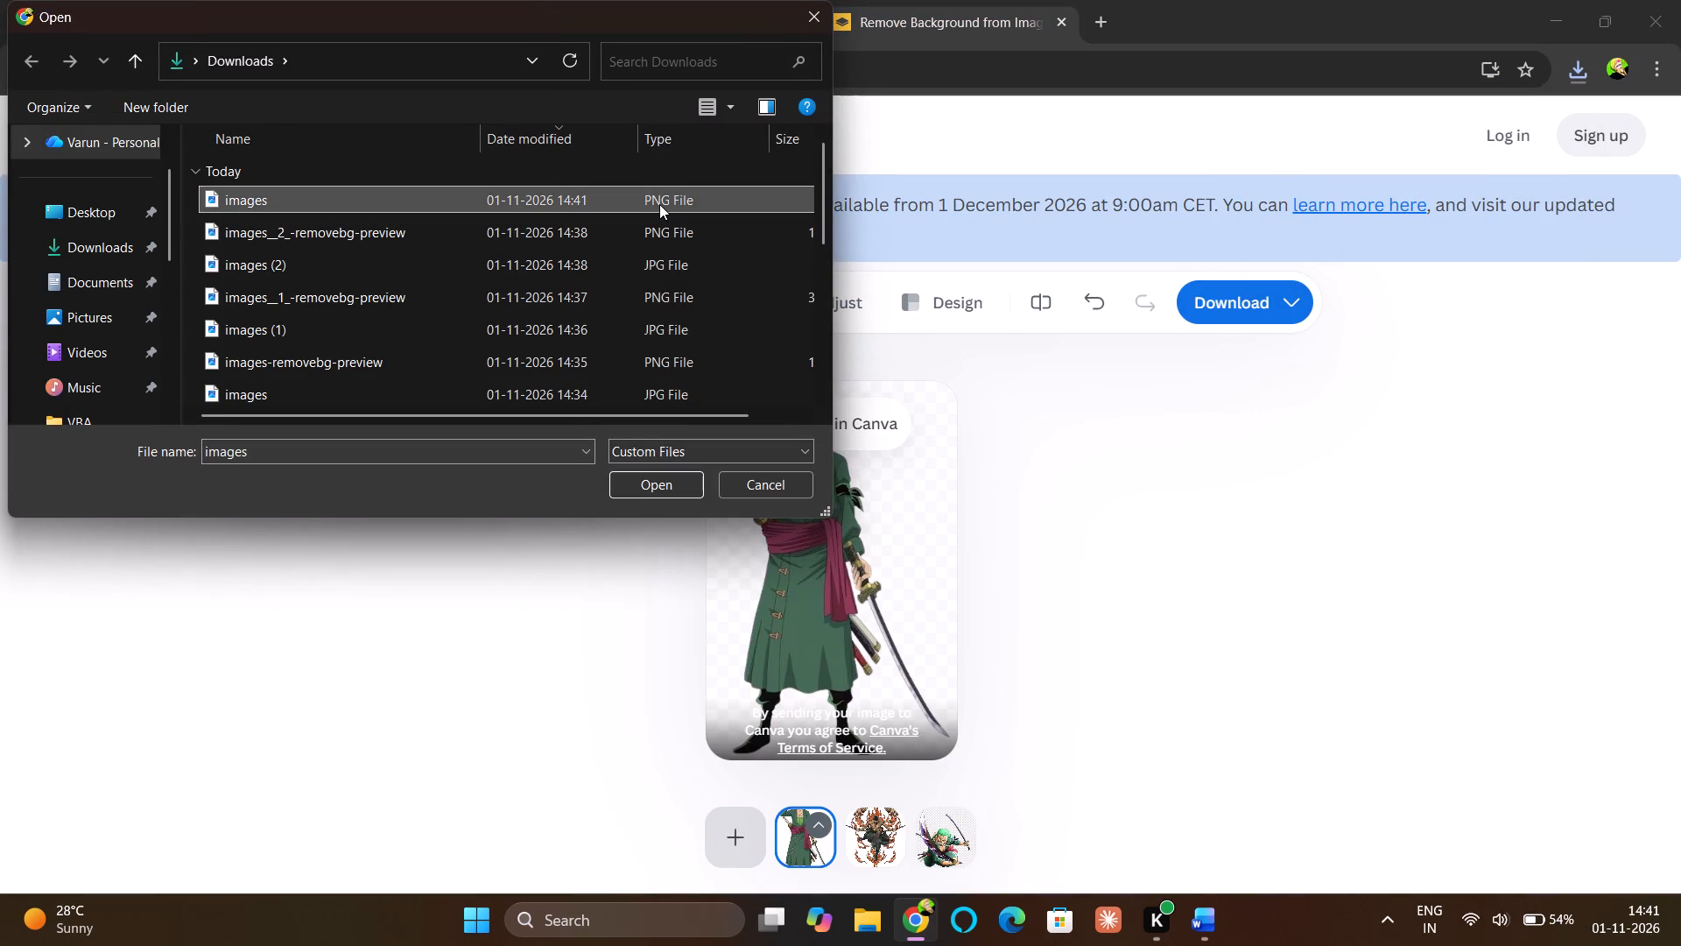
pyautogui.press('Return')
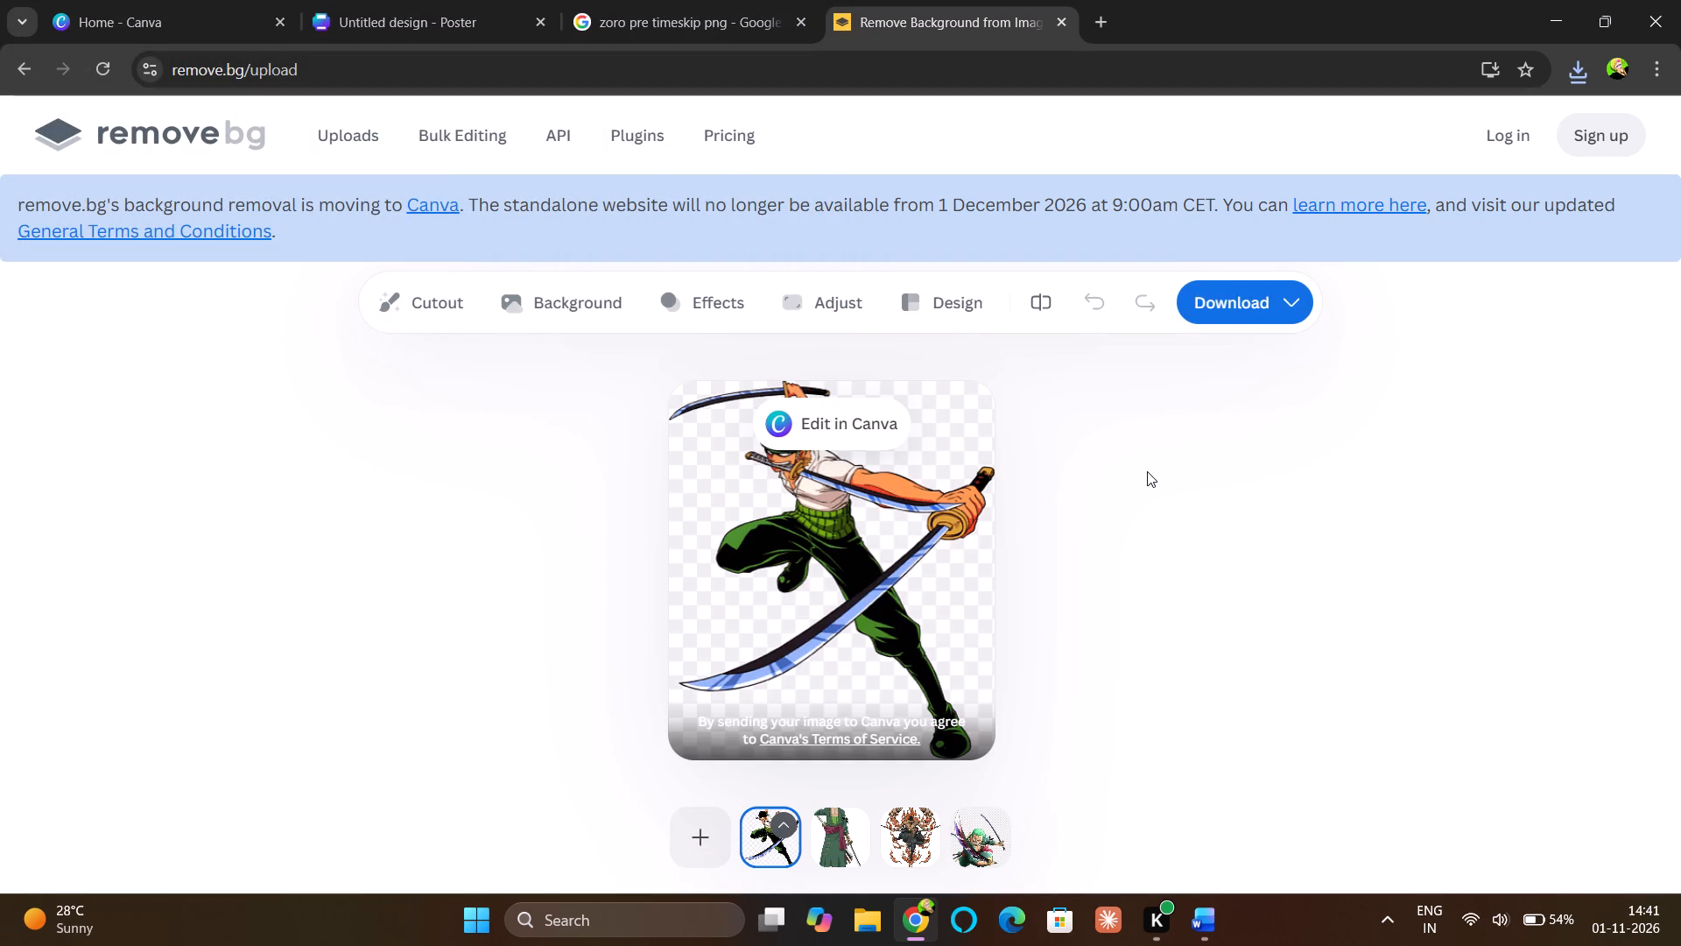
pyautogui.click(1224, 286)
pyautogui.click(1235, 377)
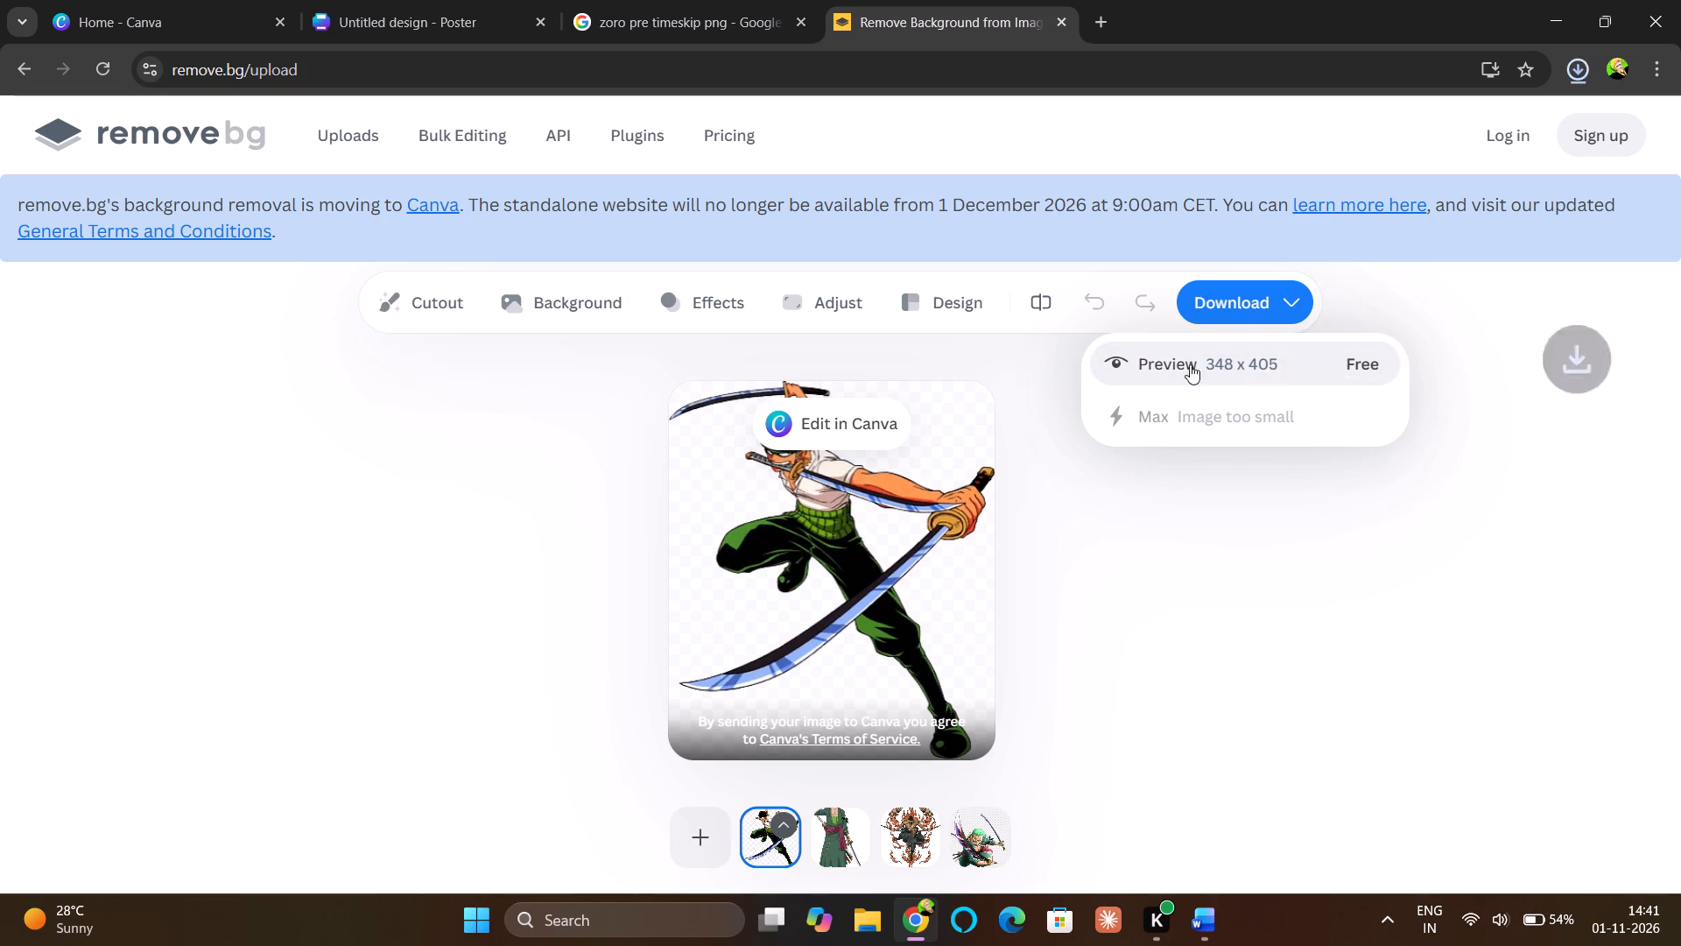
pyautogui.click(504, 387)
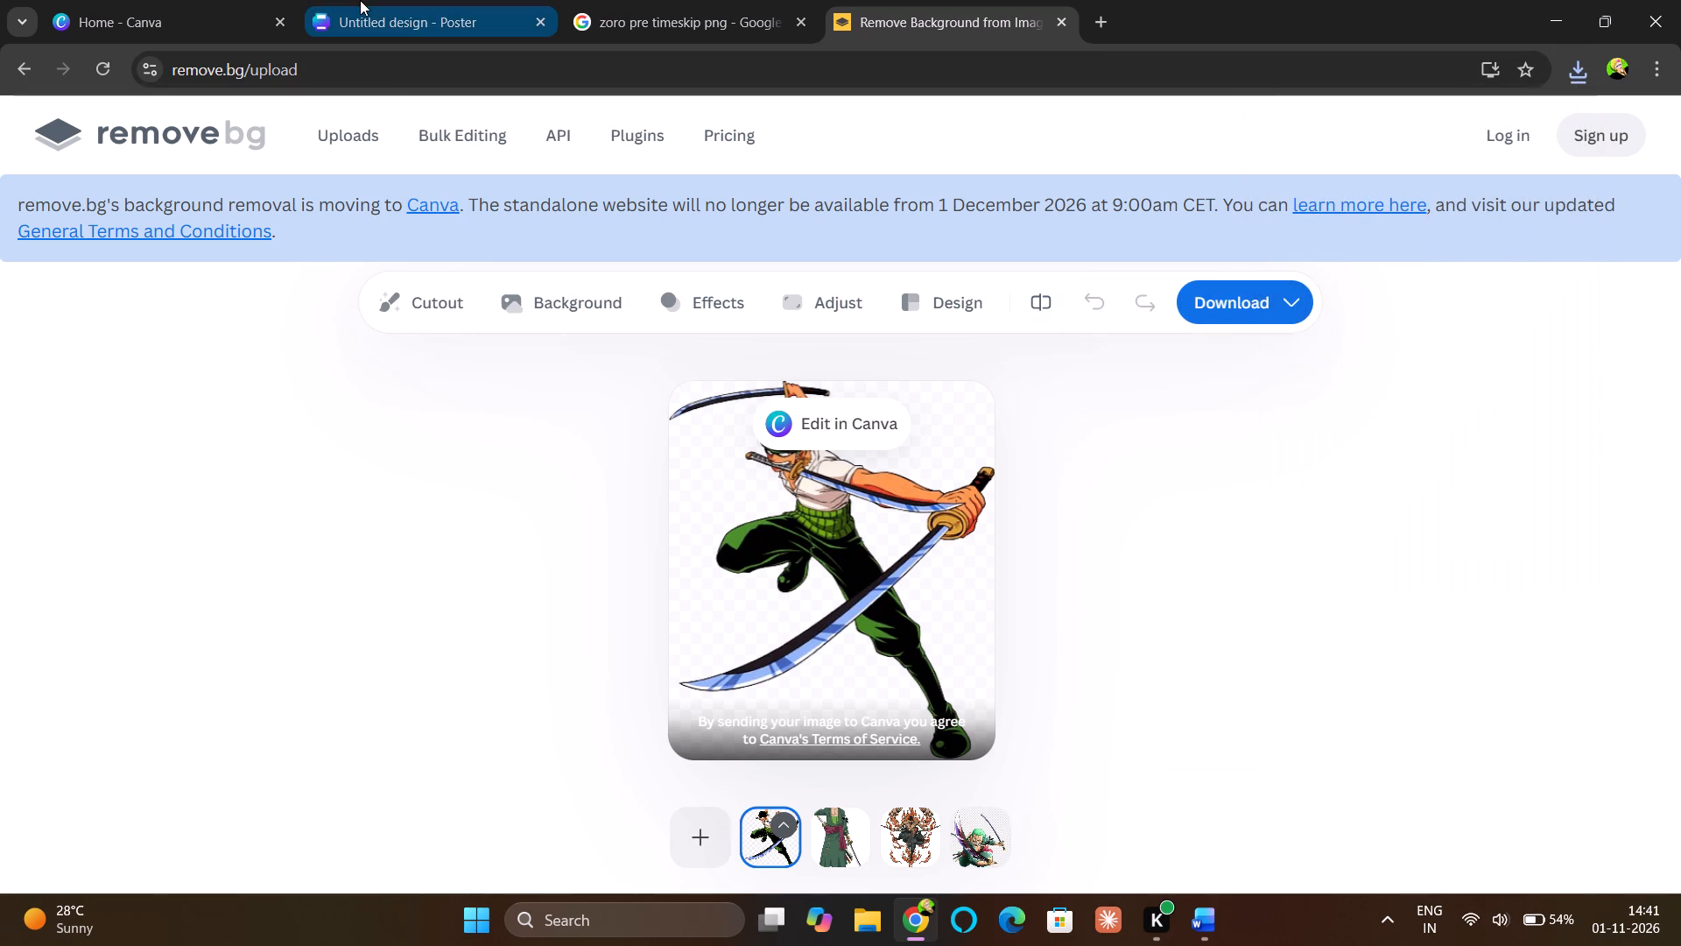
# Upload the cutout images-removebg-preview (1) from Downloads to the Canva poster's uploaded images.
pyautogui.click(359, 1)
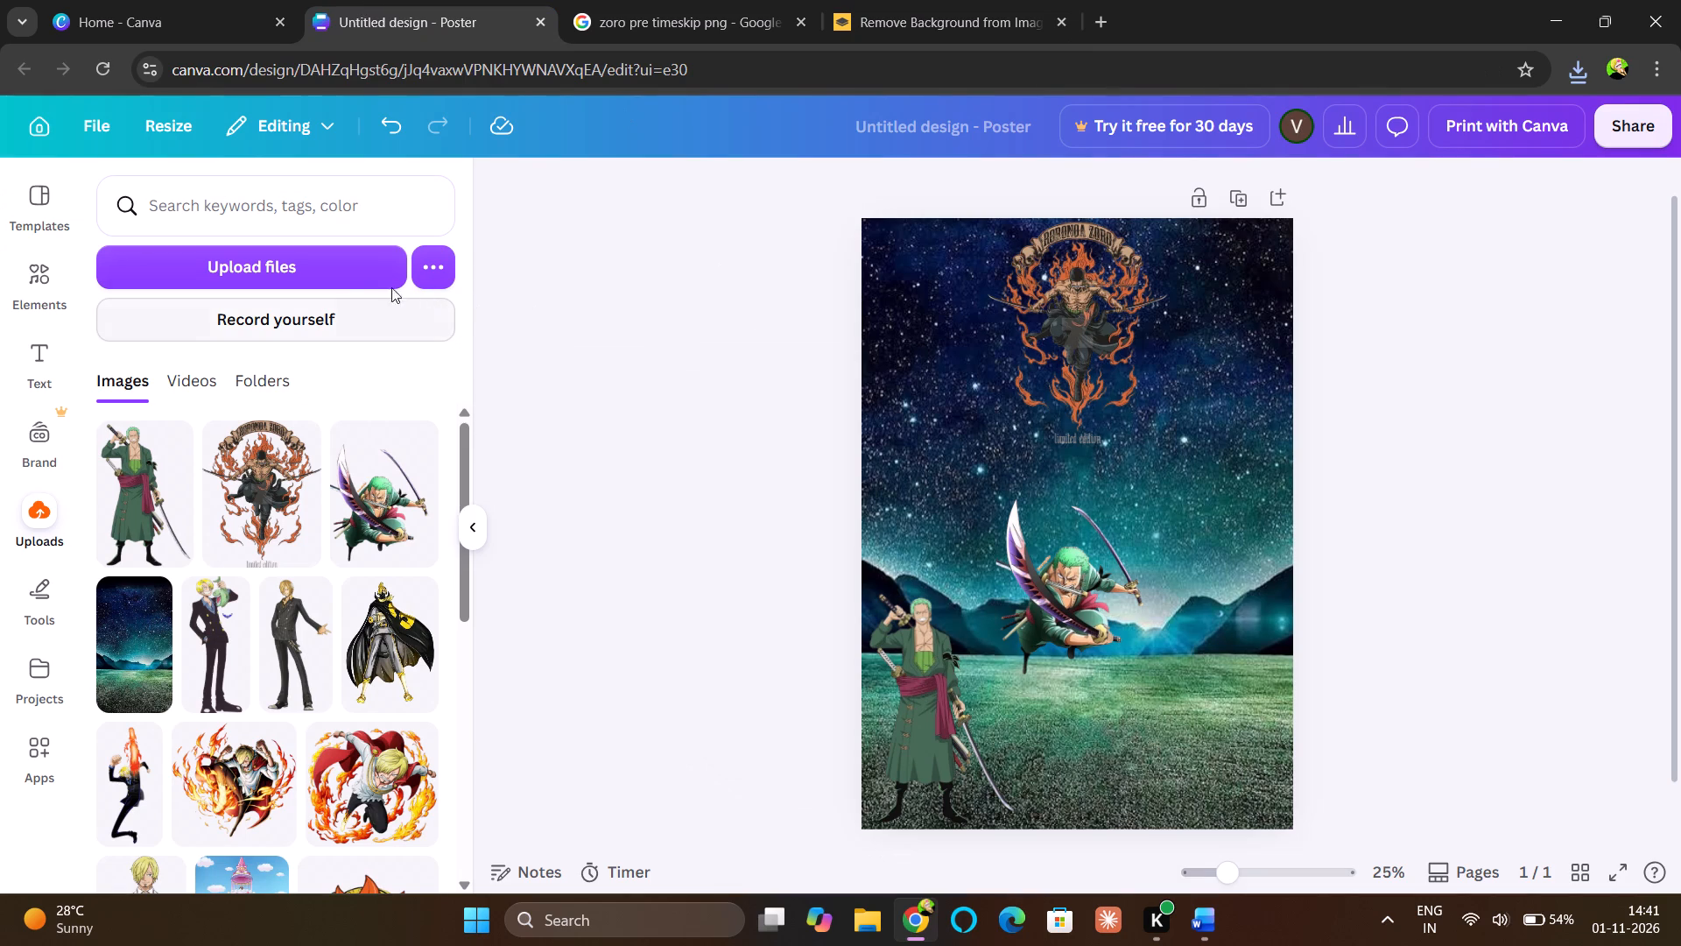
pyautogui.click(338, 268)
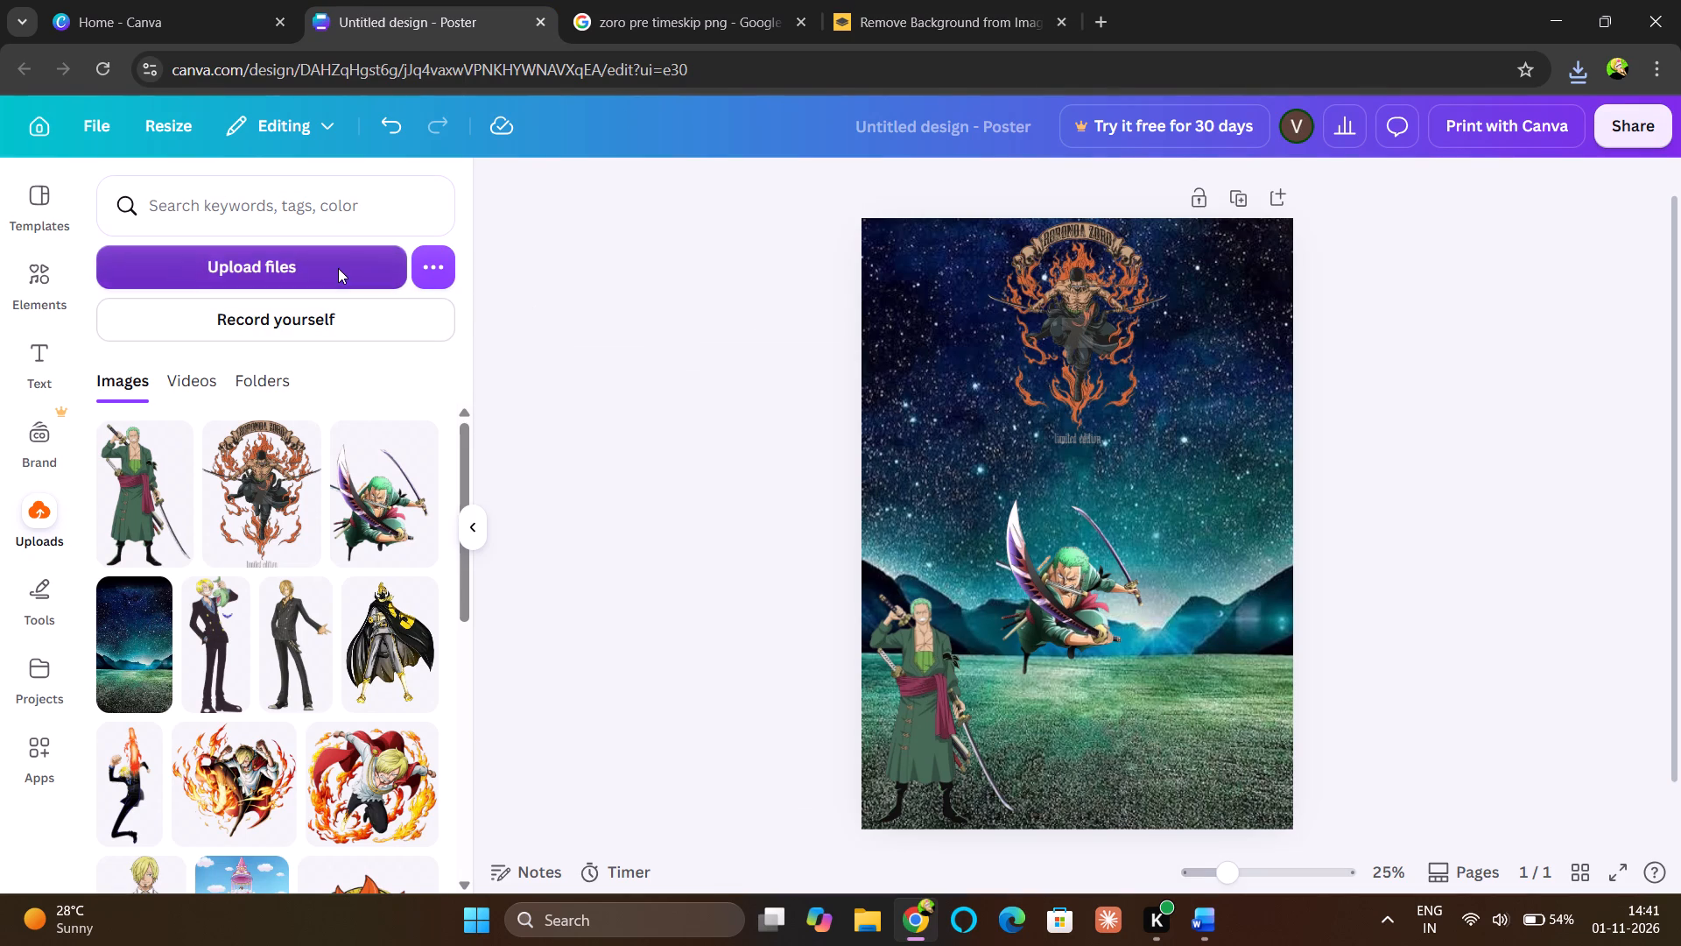
pyautogui.click(372, 187)
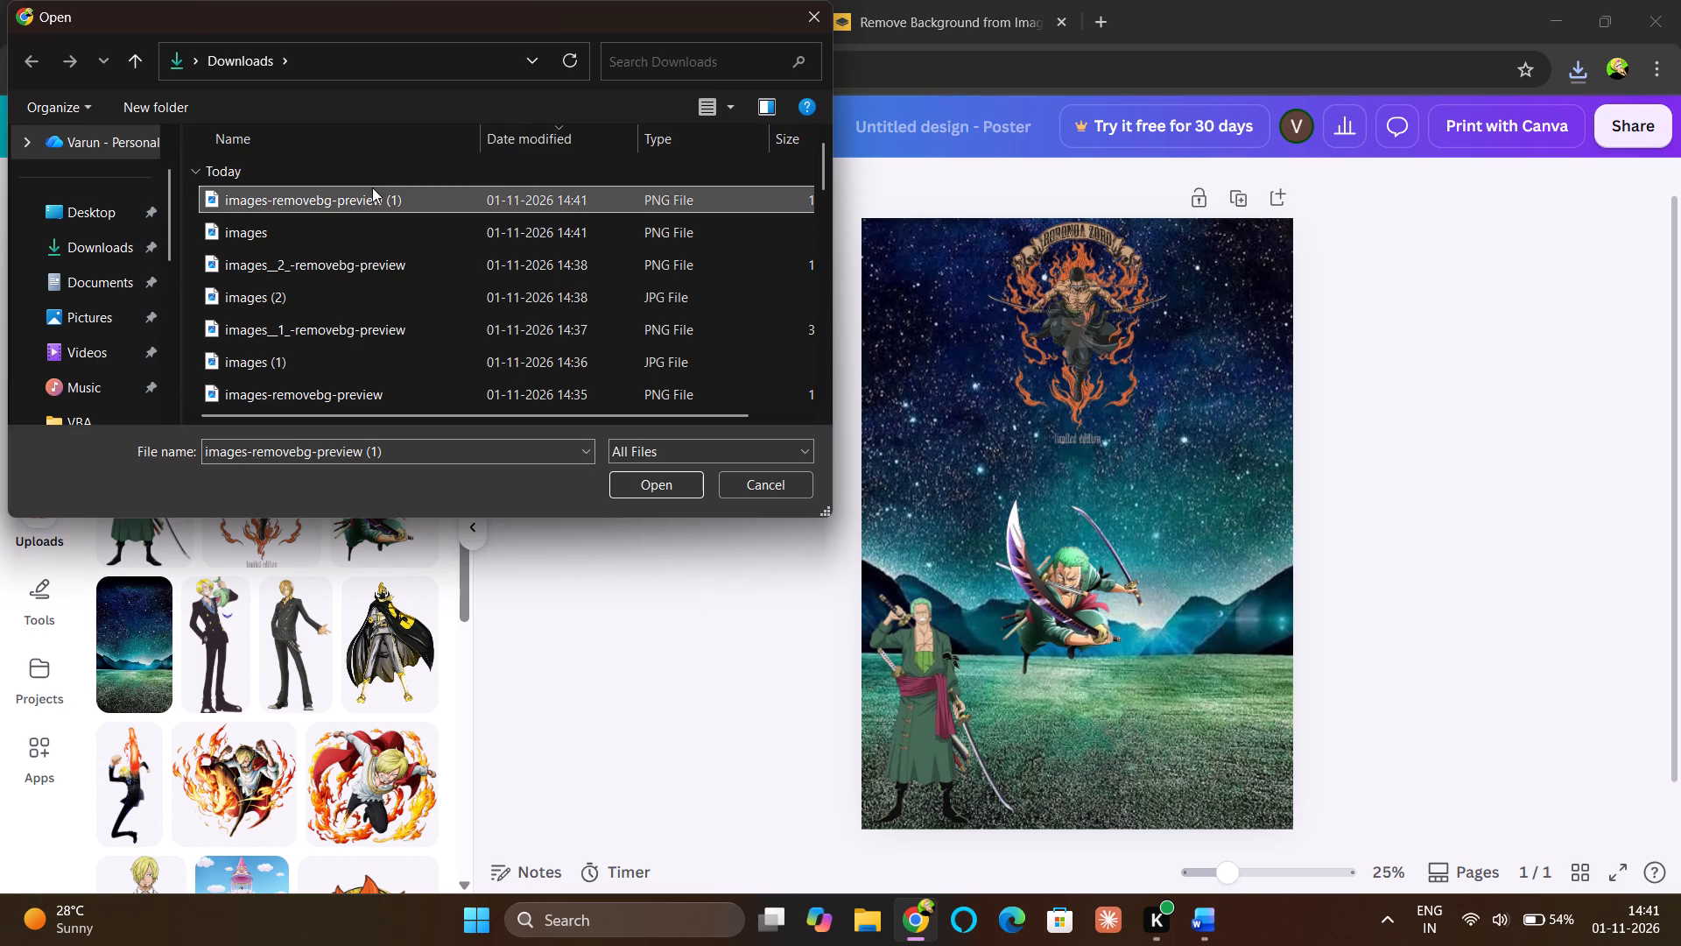
pyautogui.press('Return')
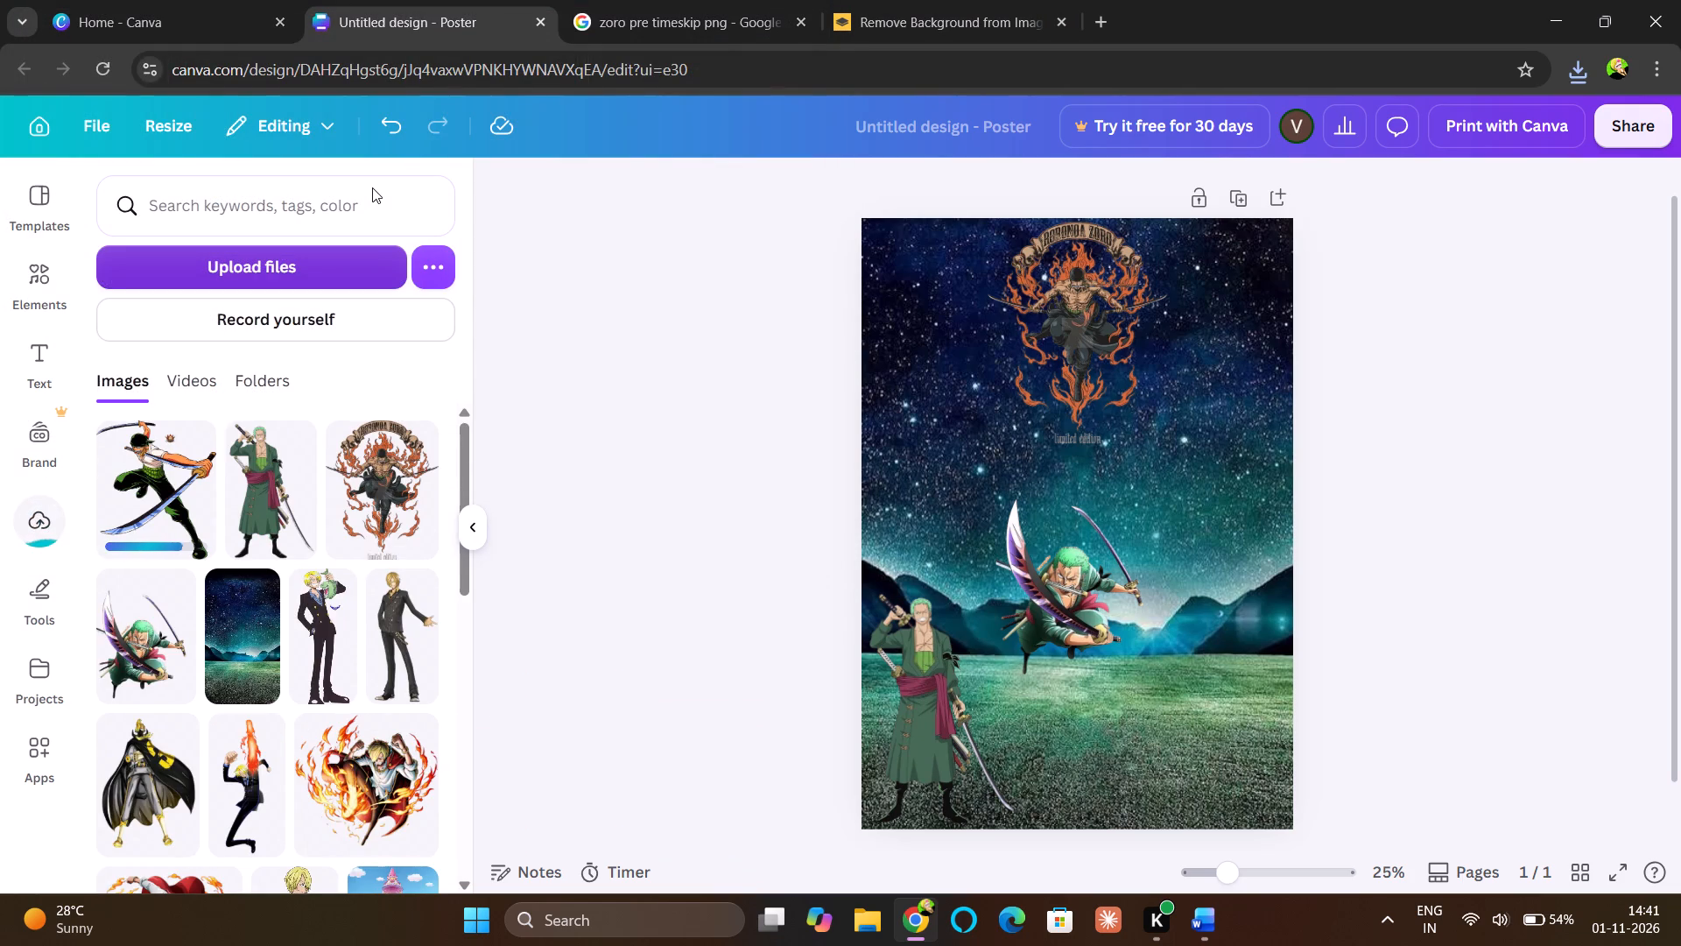
# Add the bandana Zoro cutout to the poster, shrink it to about 17 cm wide, and place it in the poster's bottom-right corner.
pyautogui.click(160, 491)
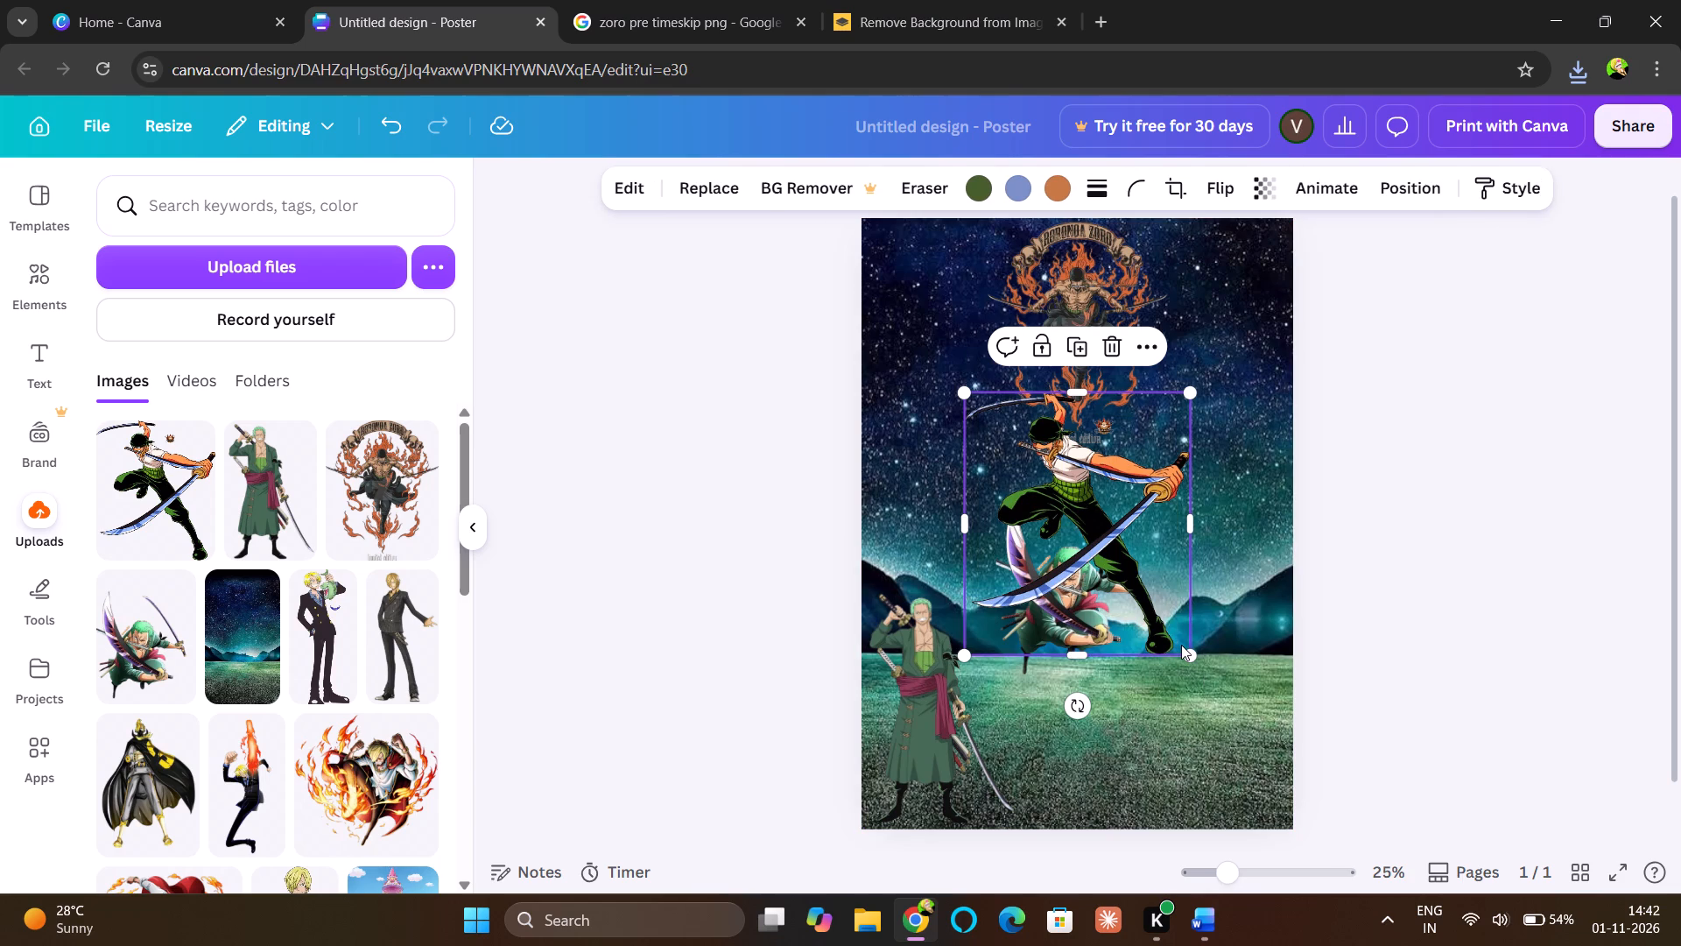
pyautogui.moveTo(1187, 648); pyautogui.dragTo(1132, 616)
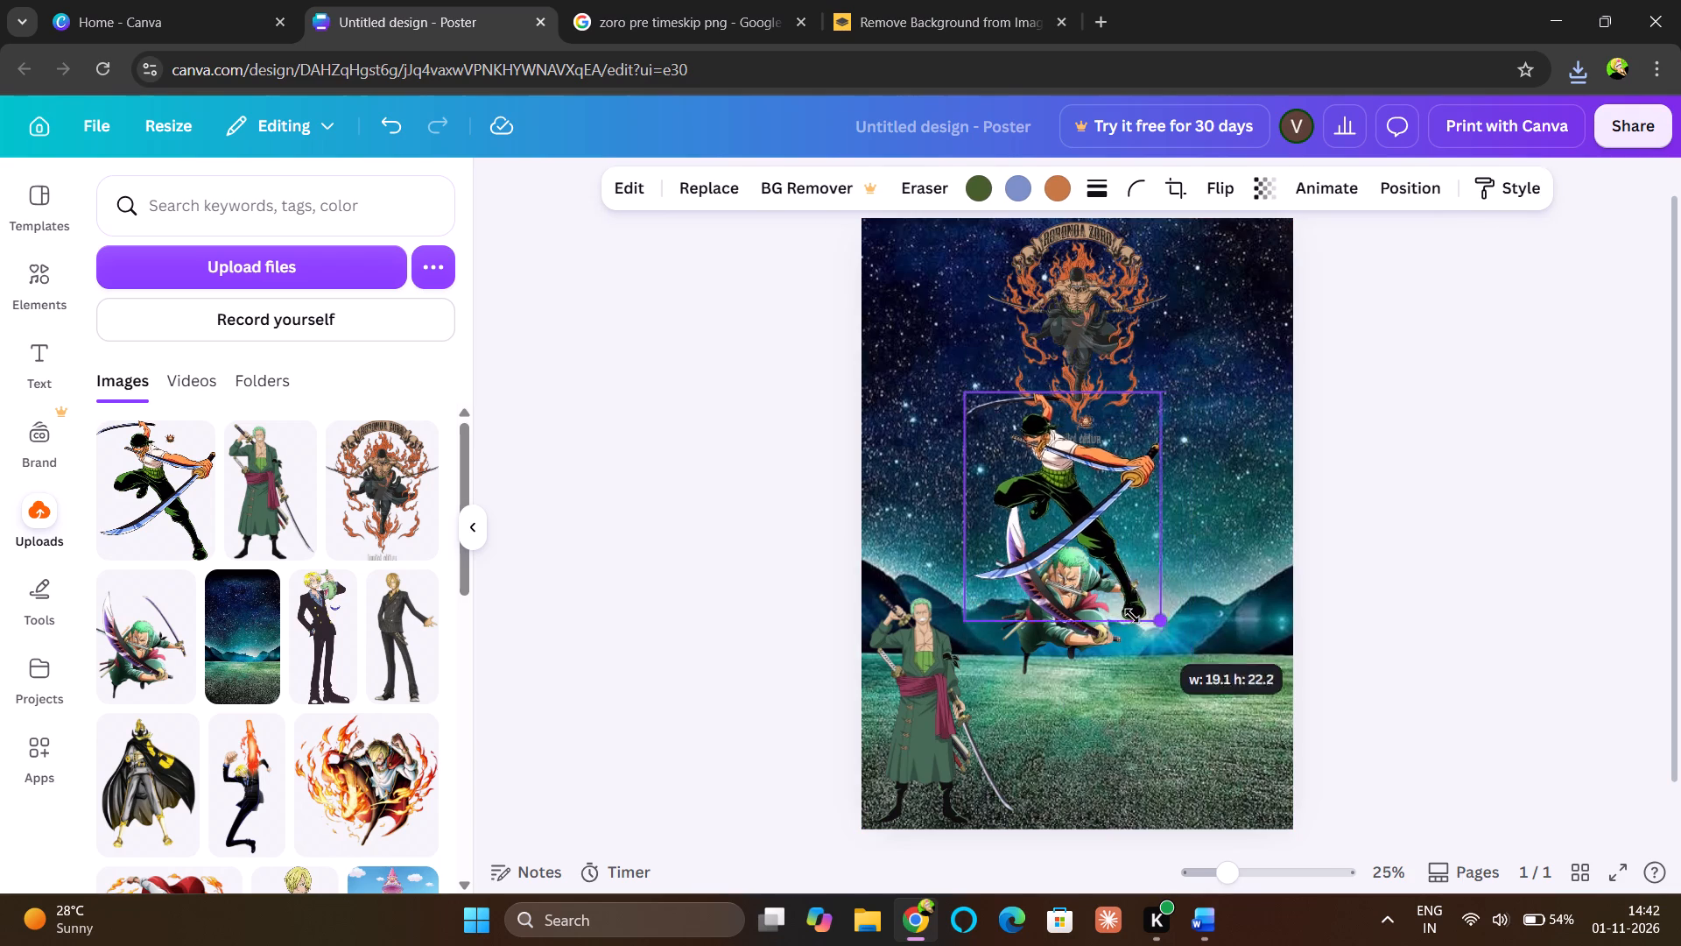
pyautogui.moveTo(1132, 616); pyautogui.dragTo(1113, 607)
pyautogui.moveTo(1039, 460); pyautogui.dragTo(1032, 562)
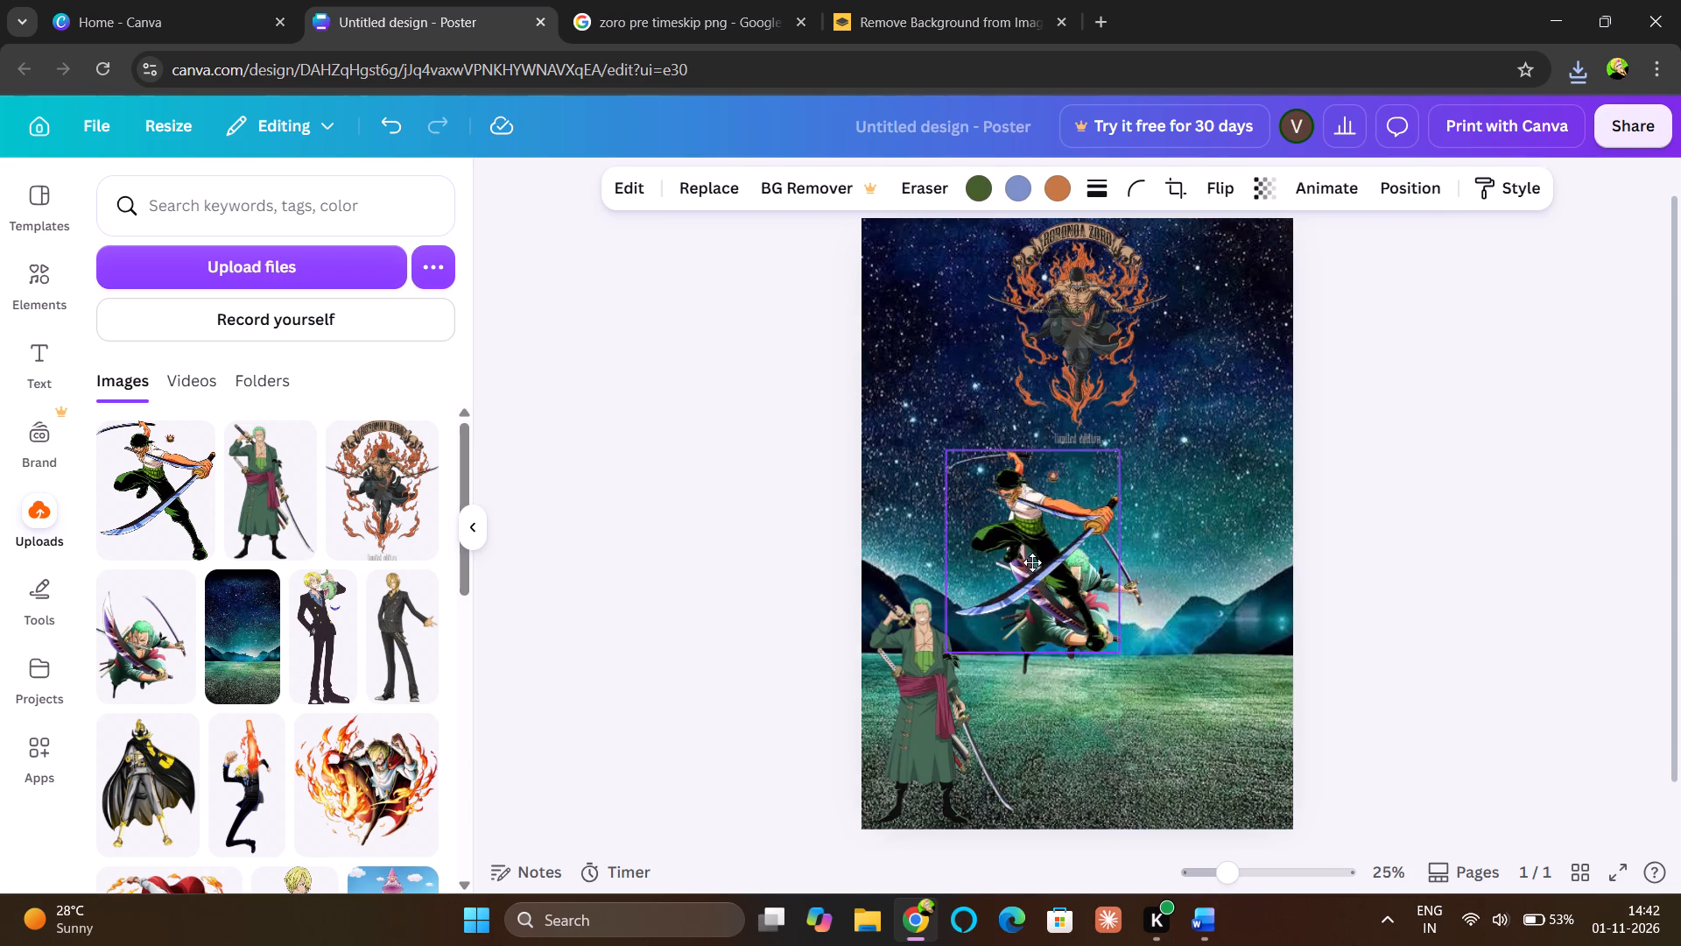
pyautogui.moveTo(1032, 562); pyautogui.dragTo(1174, 695)
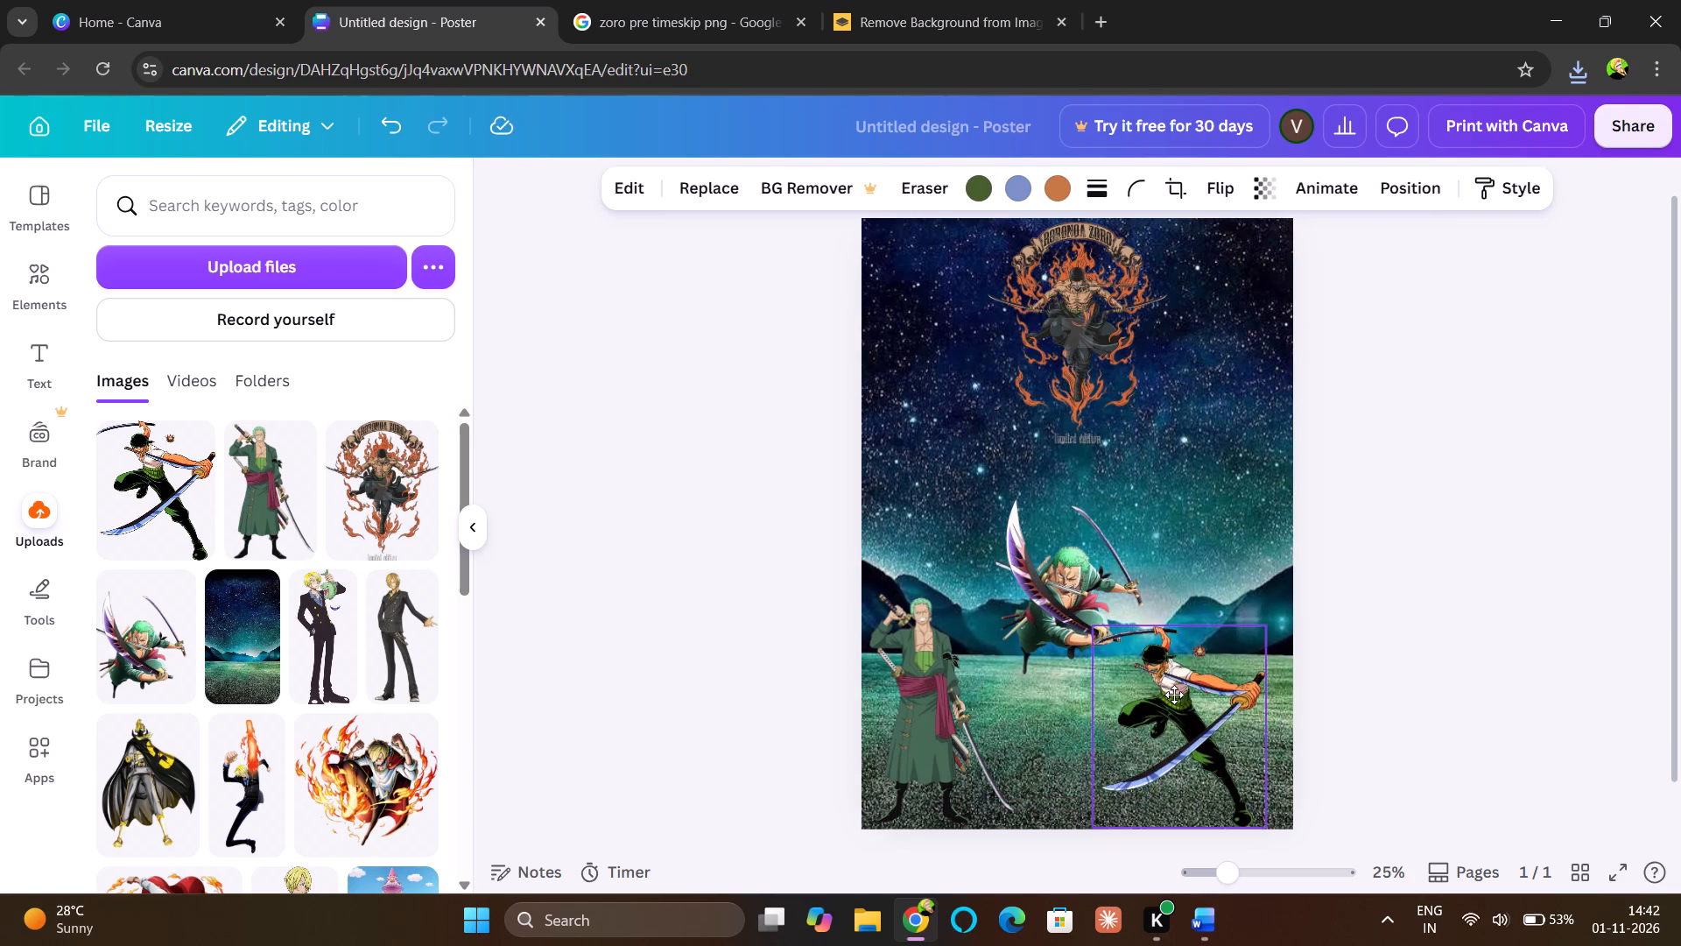
pyautogui.moveTo(1174, 695); pyautogui.dragTo(1207, 695)
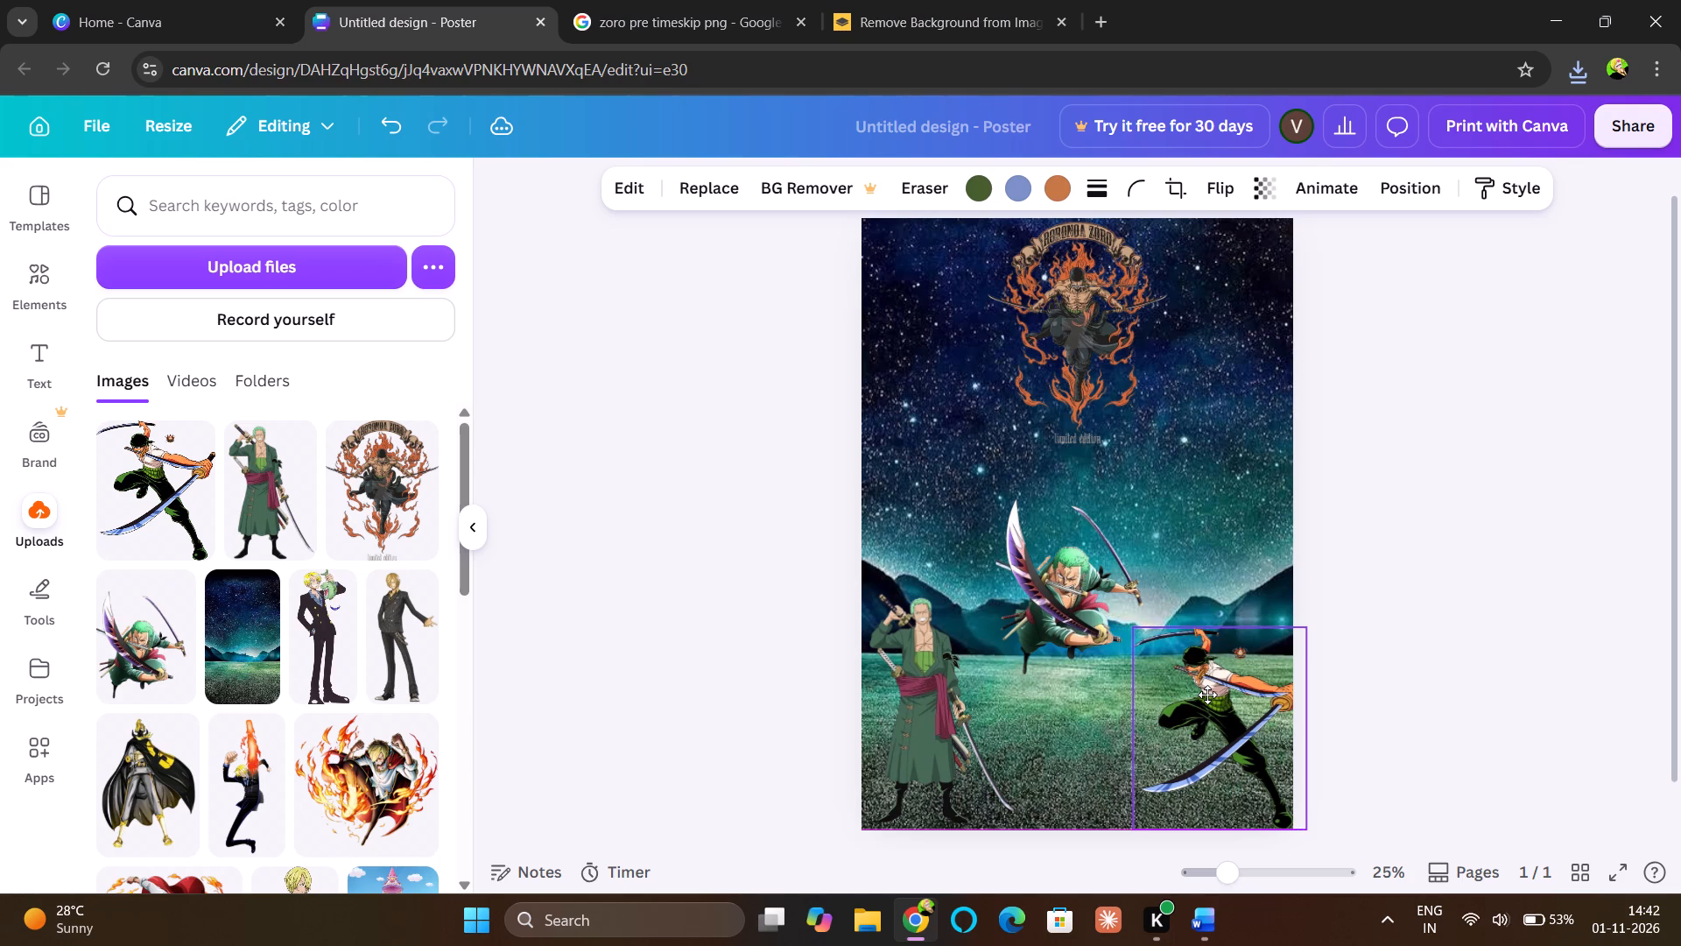
pyautogui.moveTo(1207, 695); pyautogui.dragTo(1193, 696)
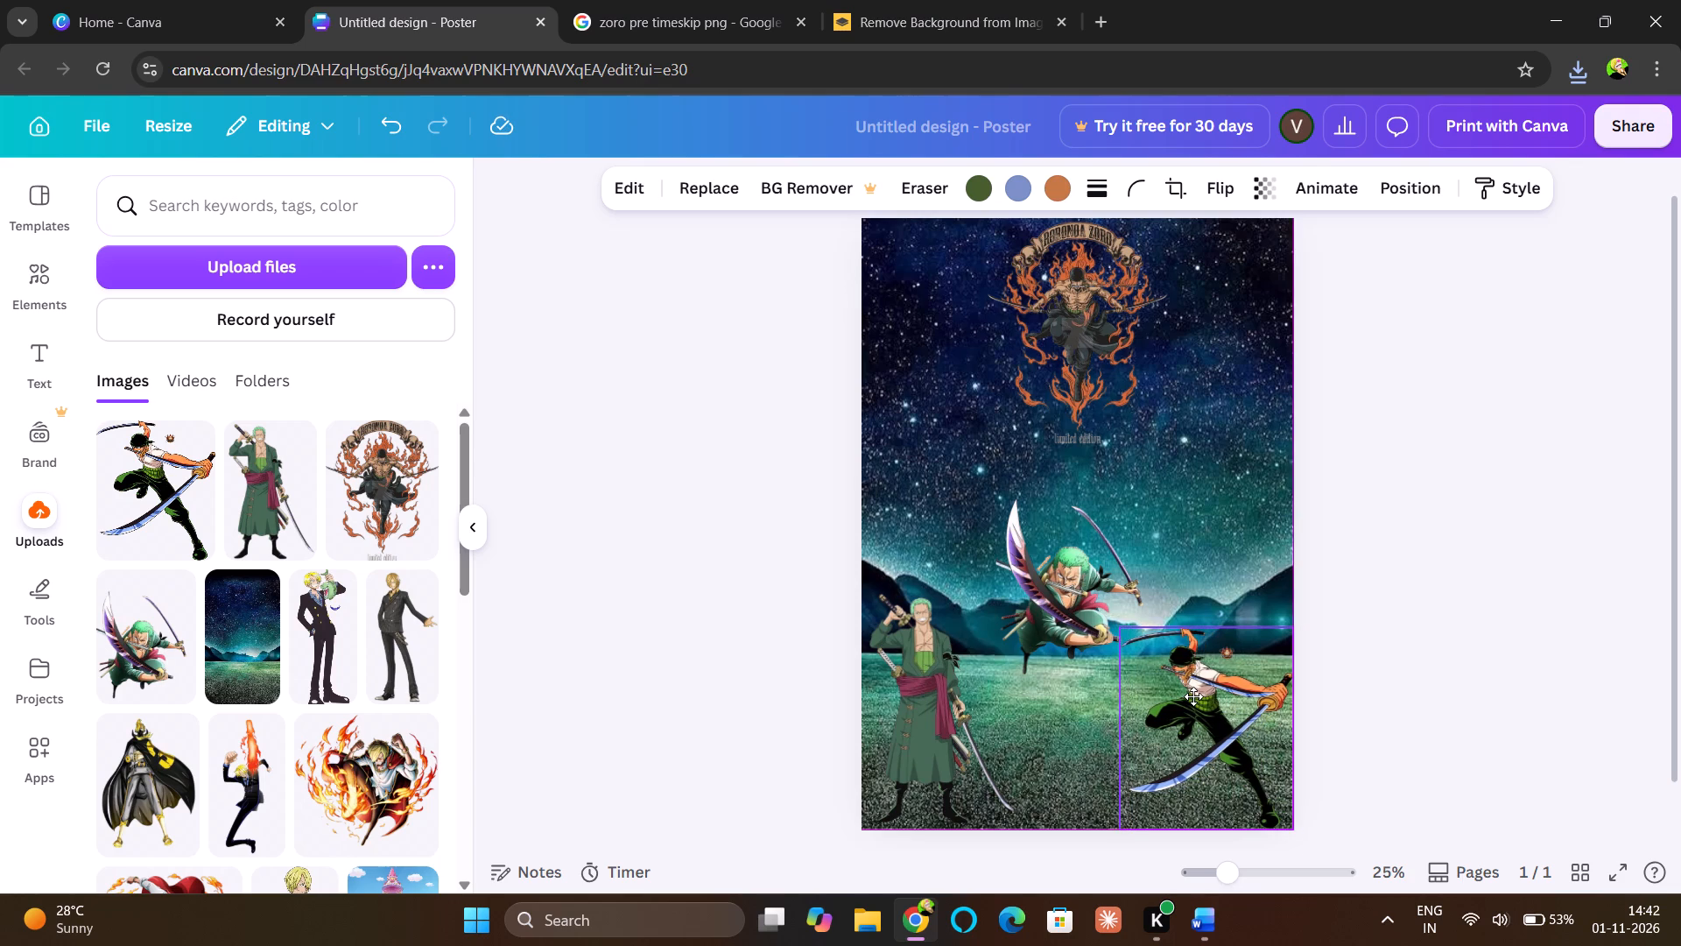
pyautogui.moveTo(1193, 696); pyautogui.dragTo(1197, 695)
pyautogui.moveTo(1197, 695); pyautogui.dragTo(1196, 695)
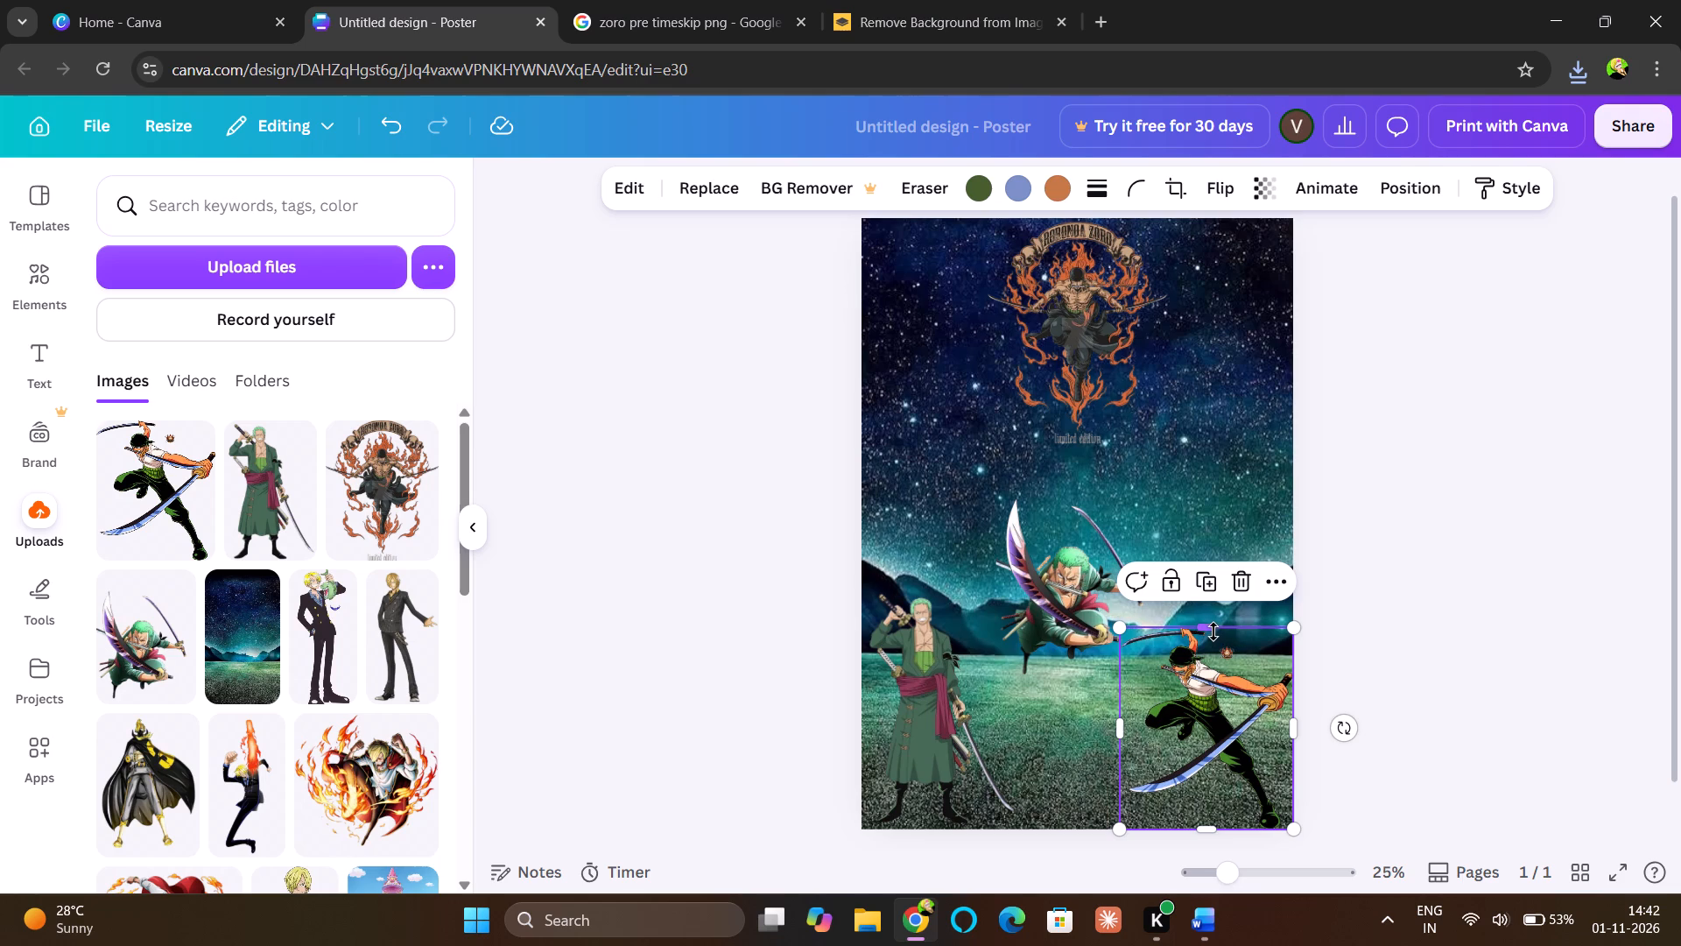
# Extend the bandana Zoro cutout's frame upward from its top edge to a height of about 22 cm, keeping its width.
pyautogui.moveTo(1214, 629); pyautogui.dragTo(1205, 585)
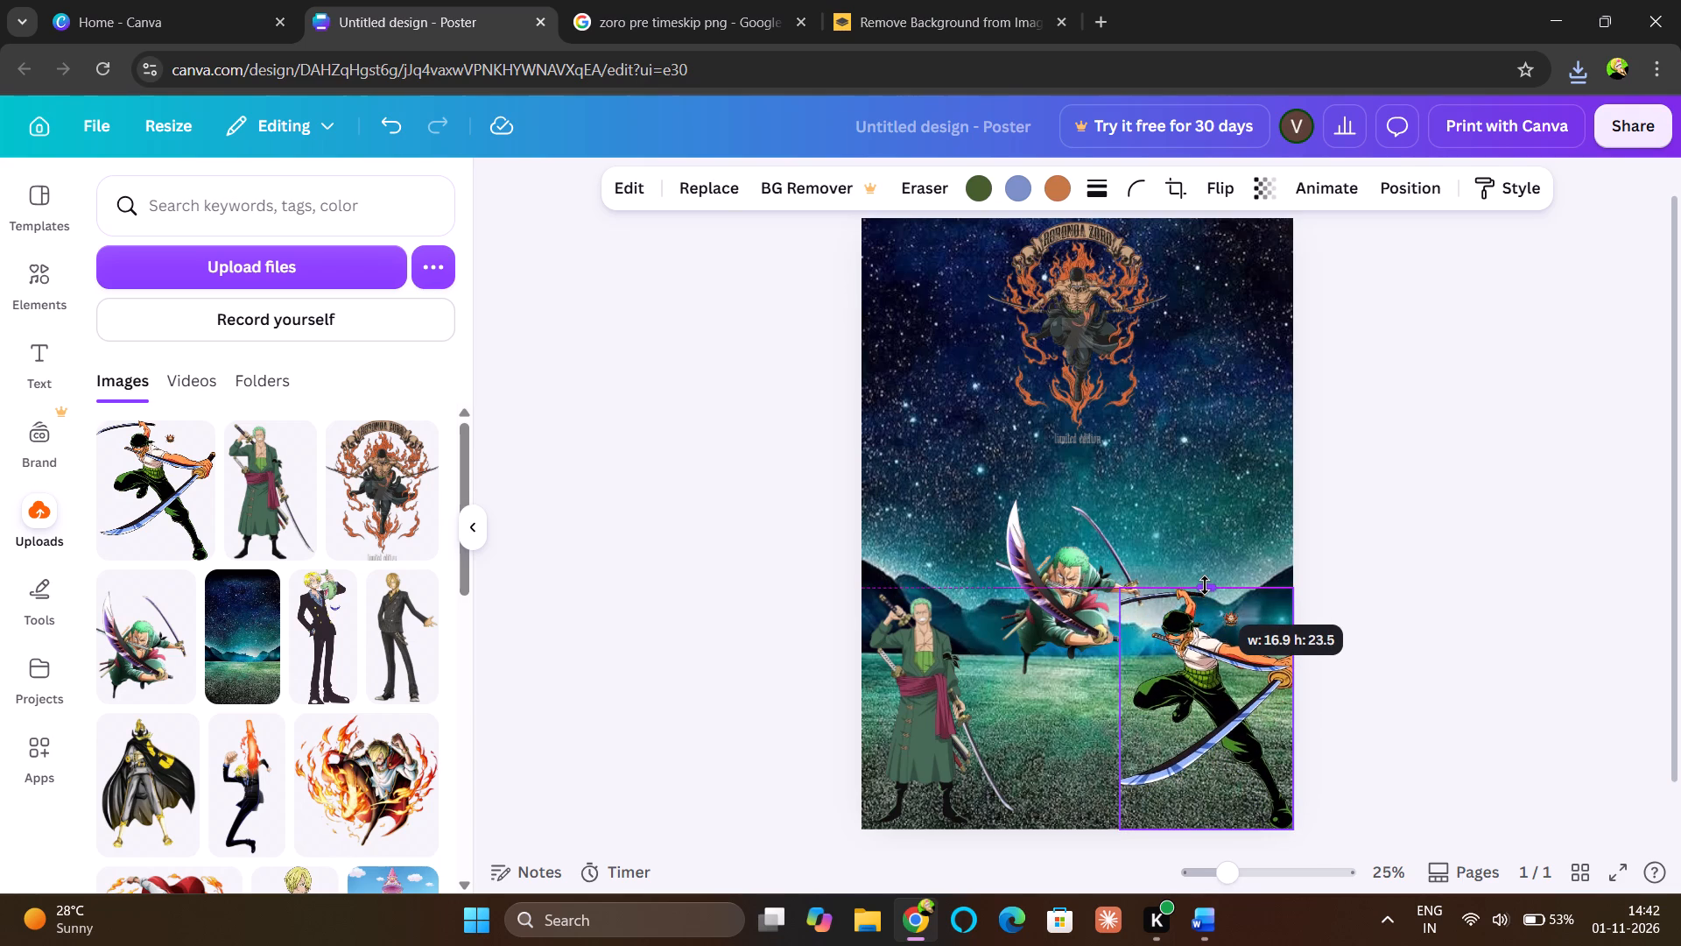
pyautogui.moveTo(1205, 585); pyautogui.dragTo(1211, 604)
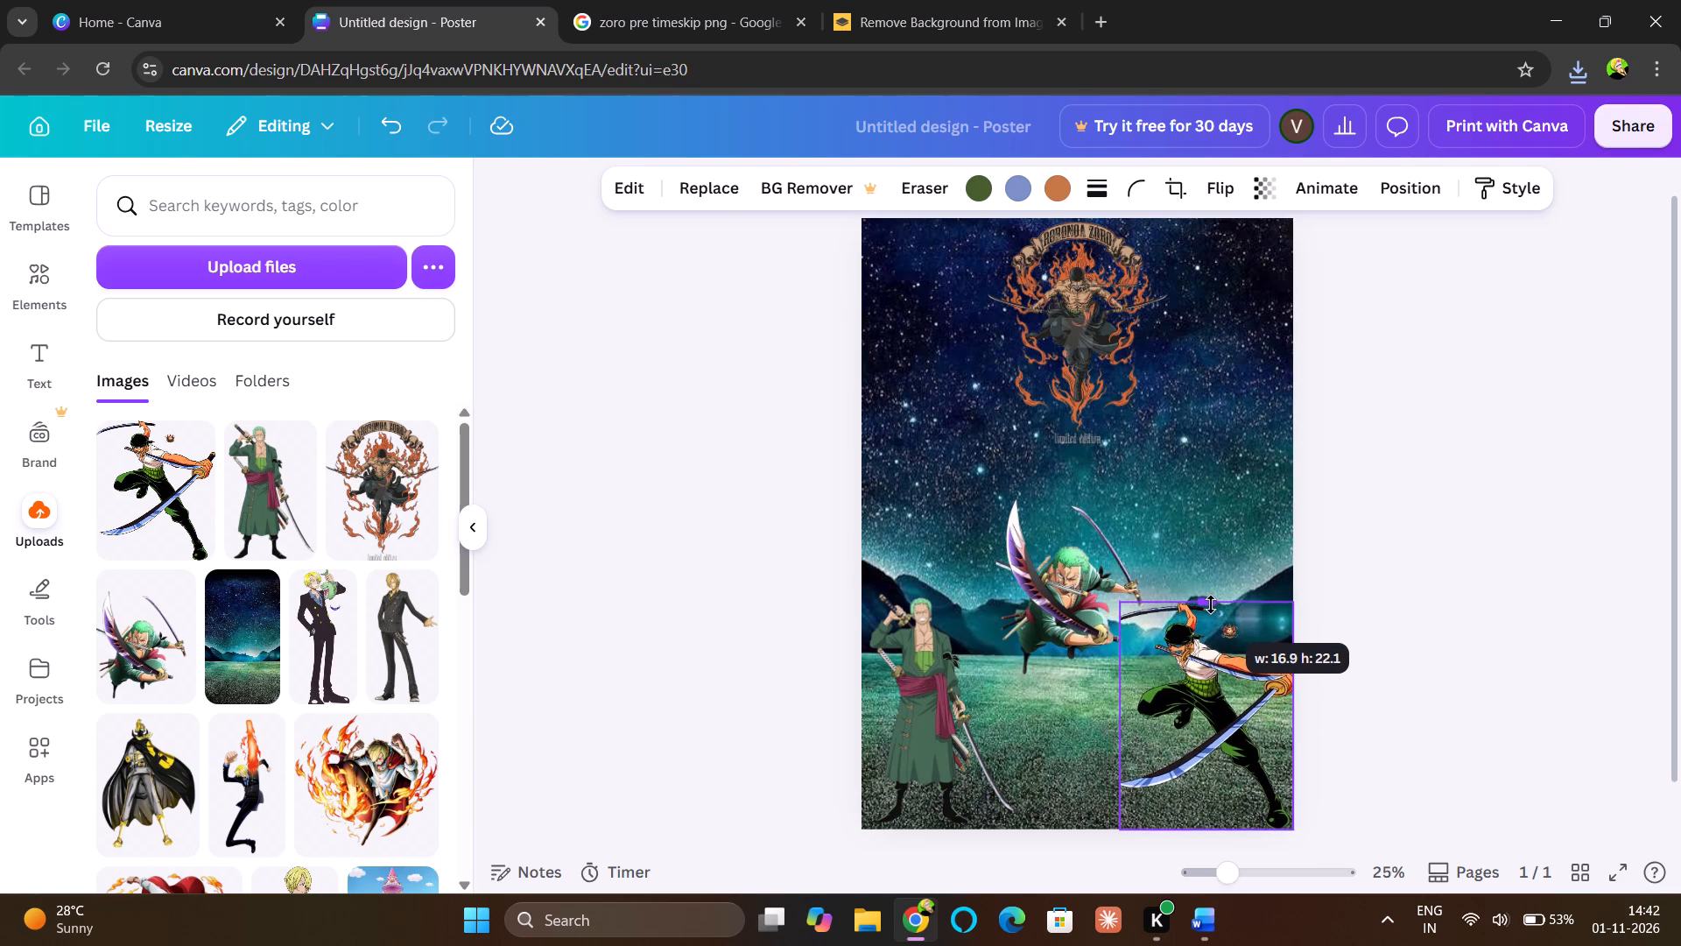
pyautogui.moveTo(1211, 604); pyautogui.dragTo(1215, 604)
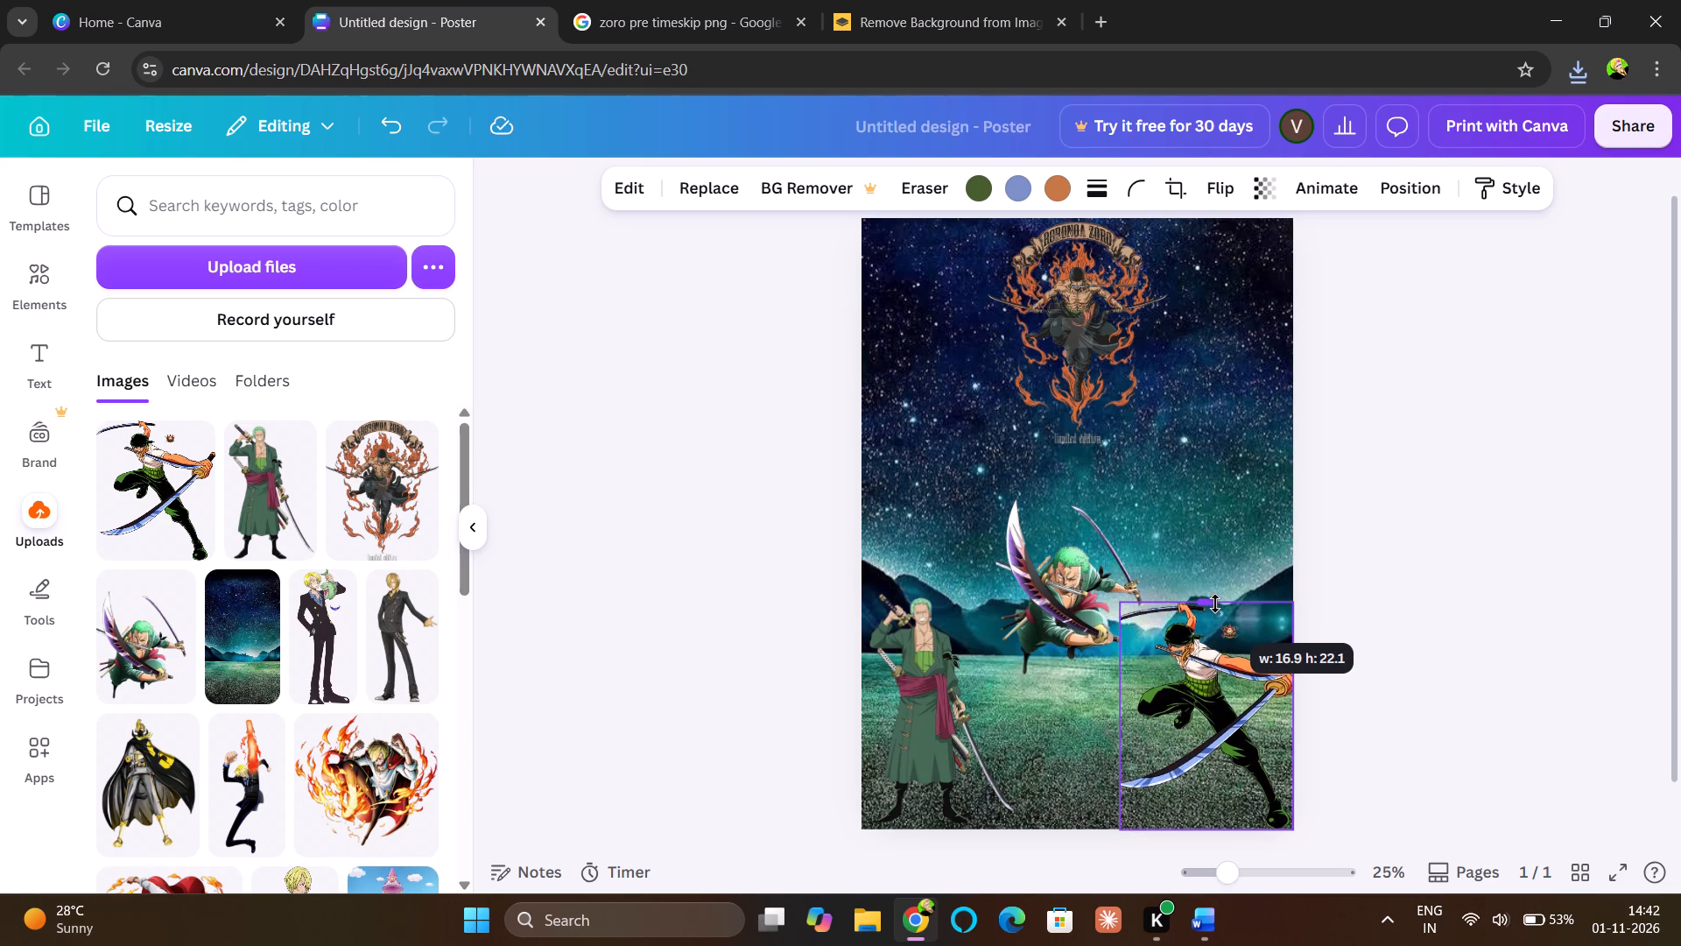
pyautogui.moveTo(1215, 604); pyautogui.dragTo(1212, 606)
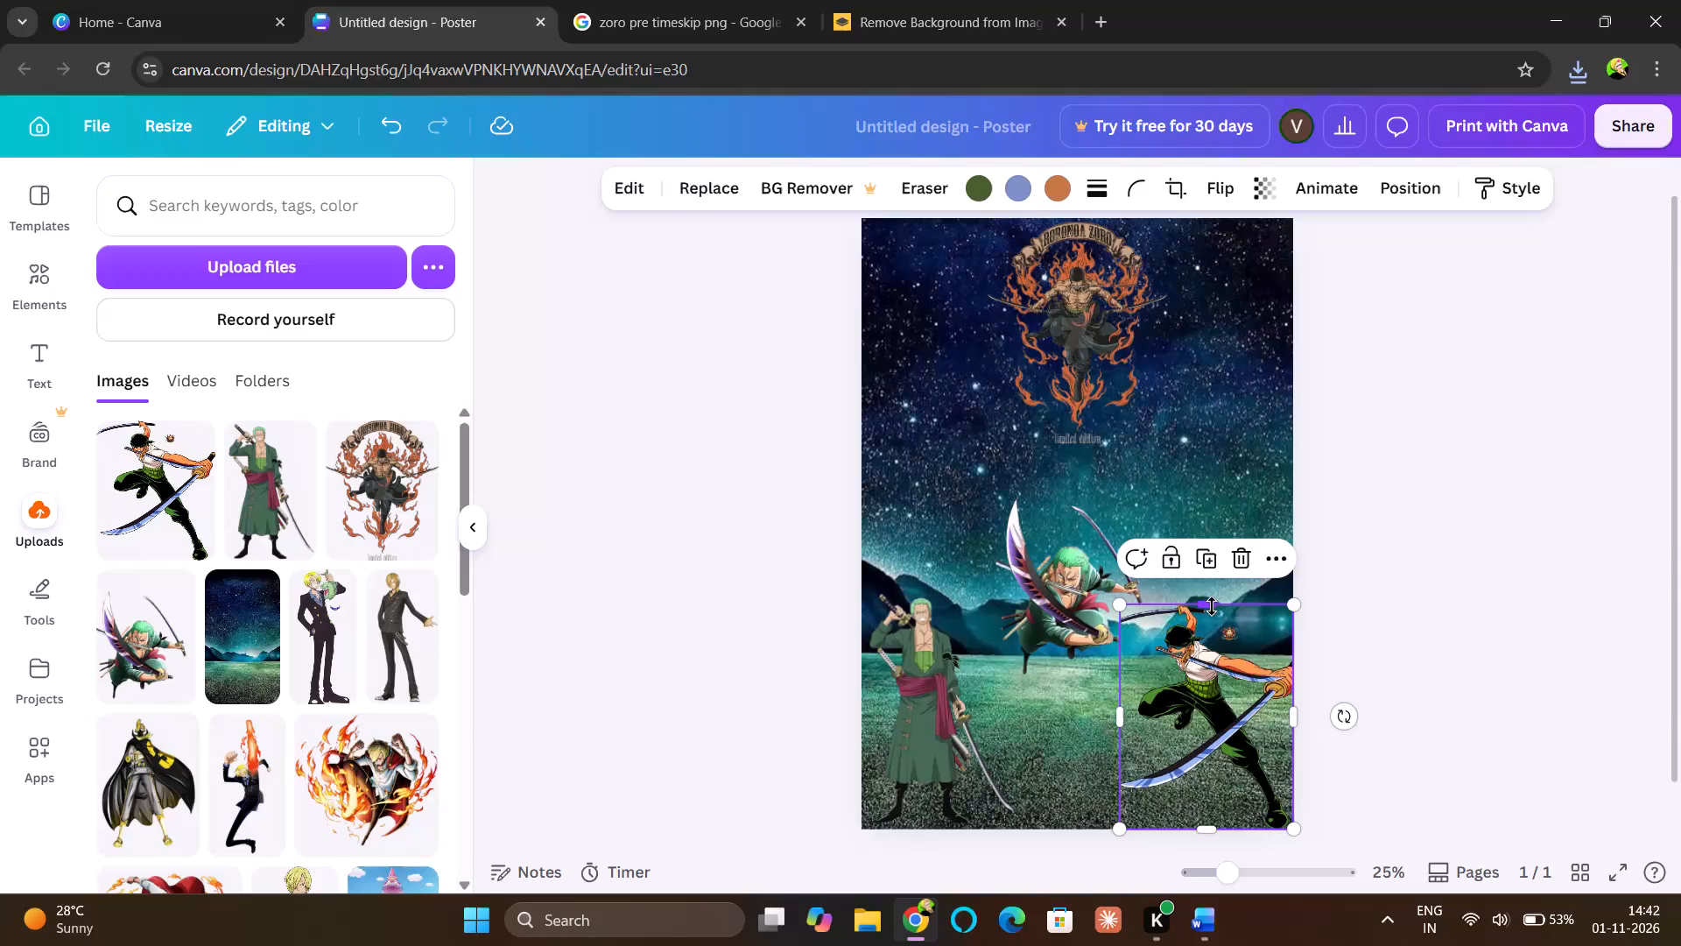
pyautogui.click(1404, 687)
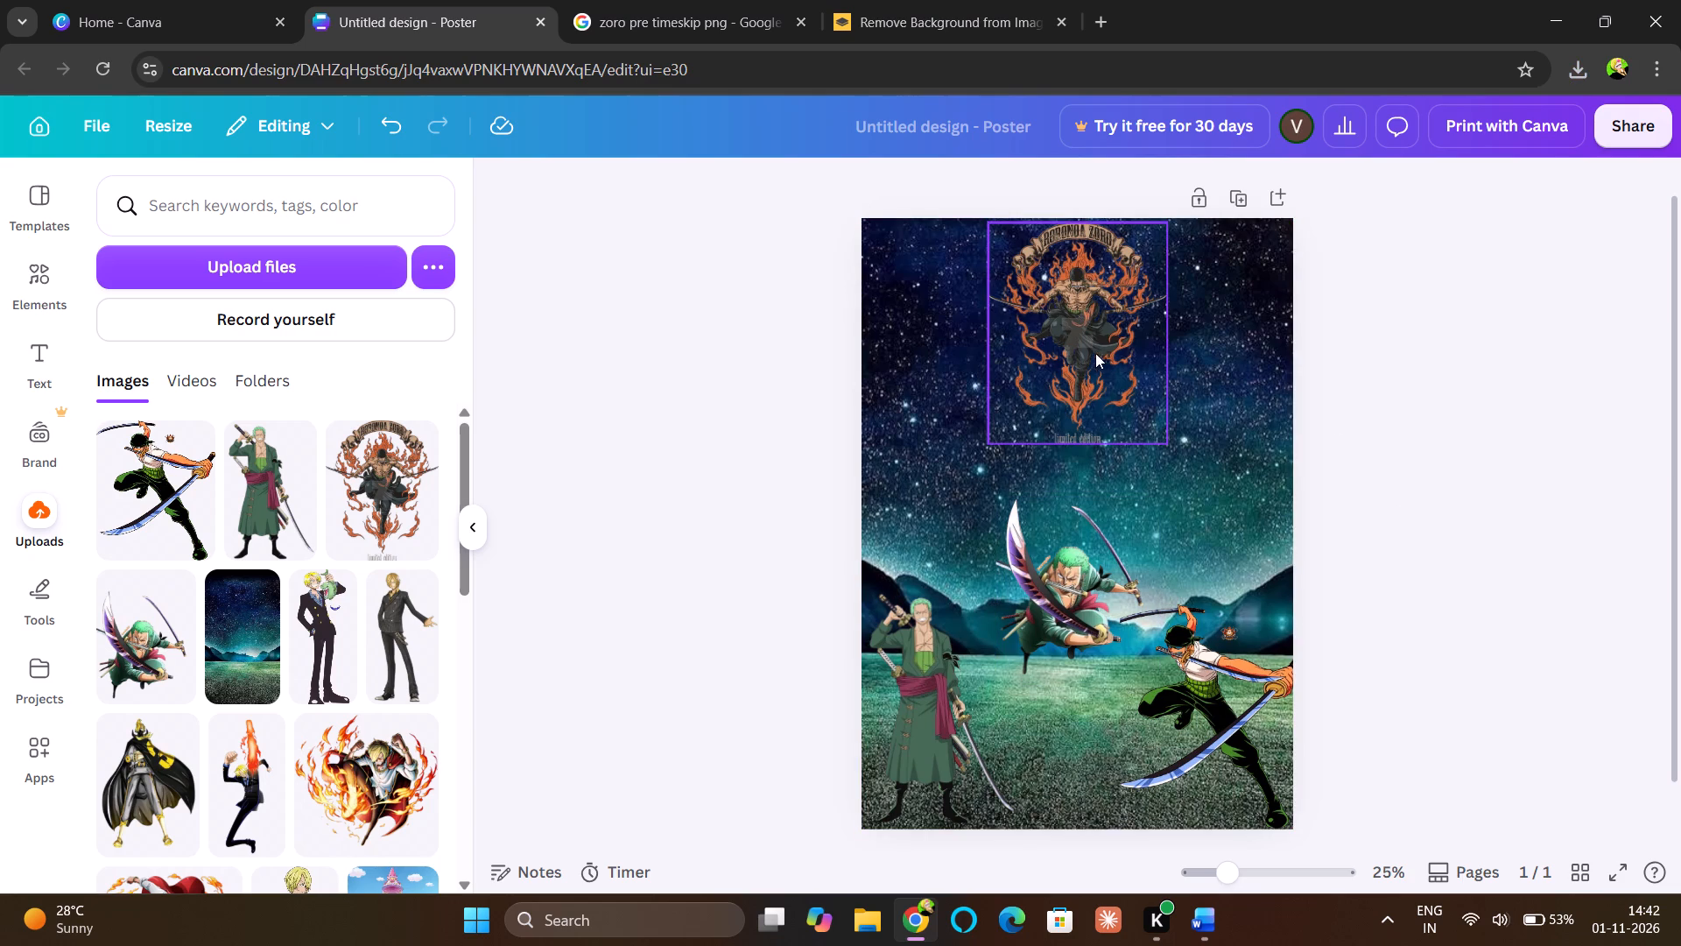
# Shift the flaming Zoro emblem slightly left and up so that it meets the poster's top edge.
pyautogui.moveTo(1085, 343); pyautogui.dragTo(1076, 346)
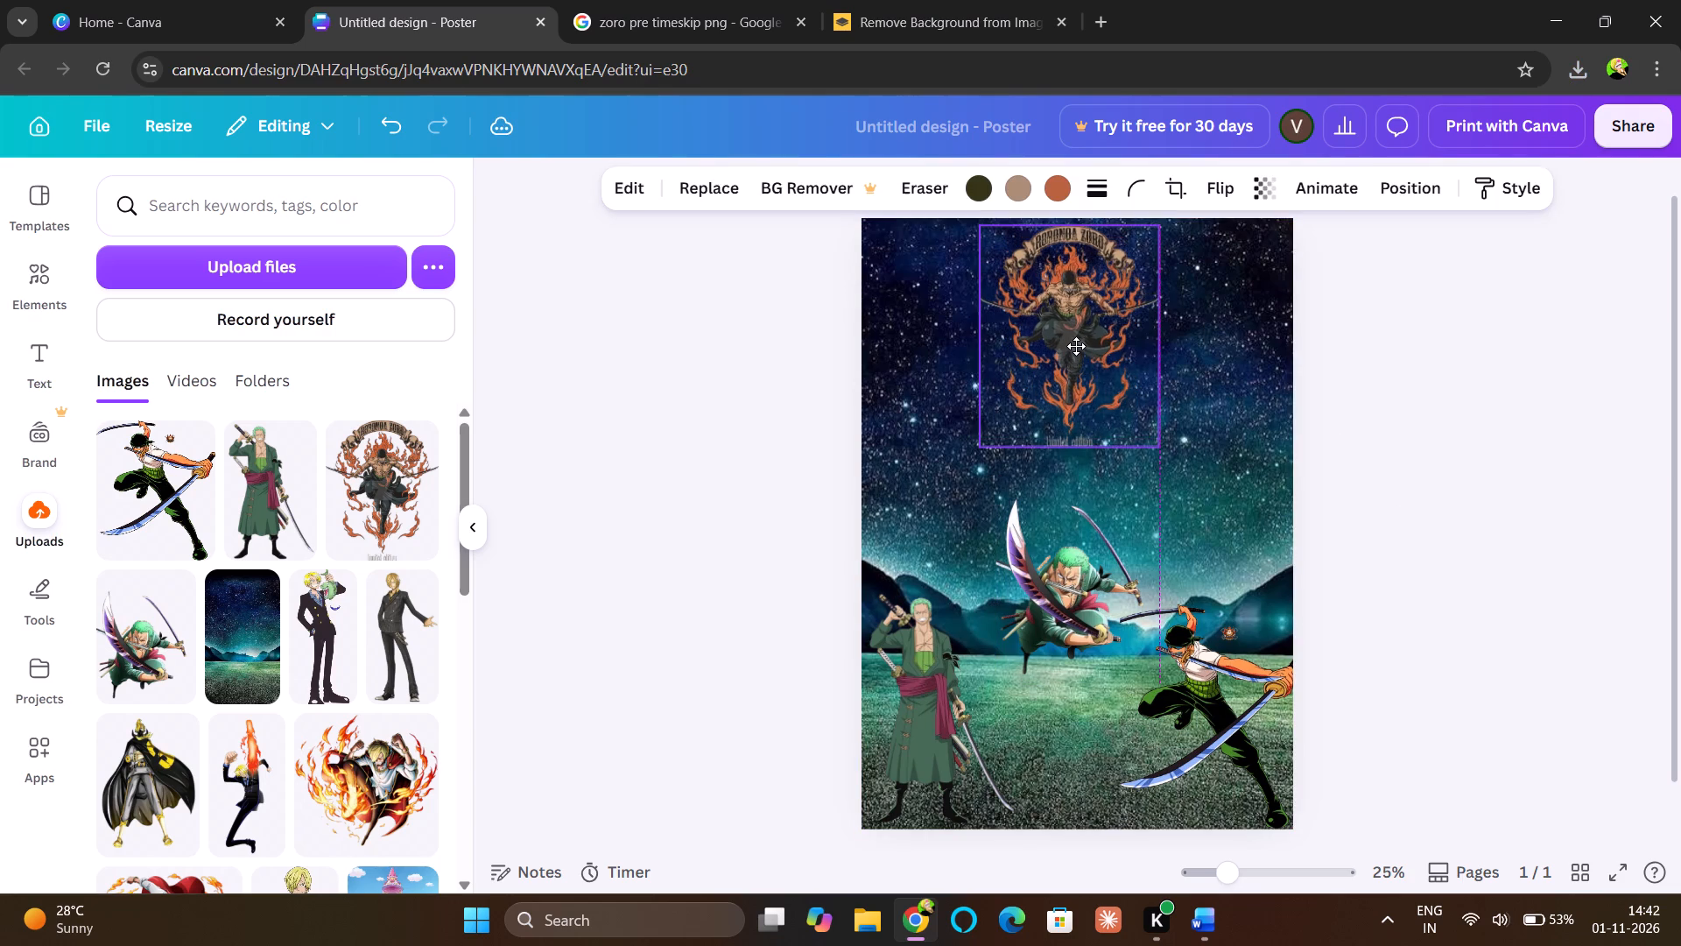
pyautogui.moveTo(1076, 346); pyautogui.dragTo(1075, 337)
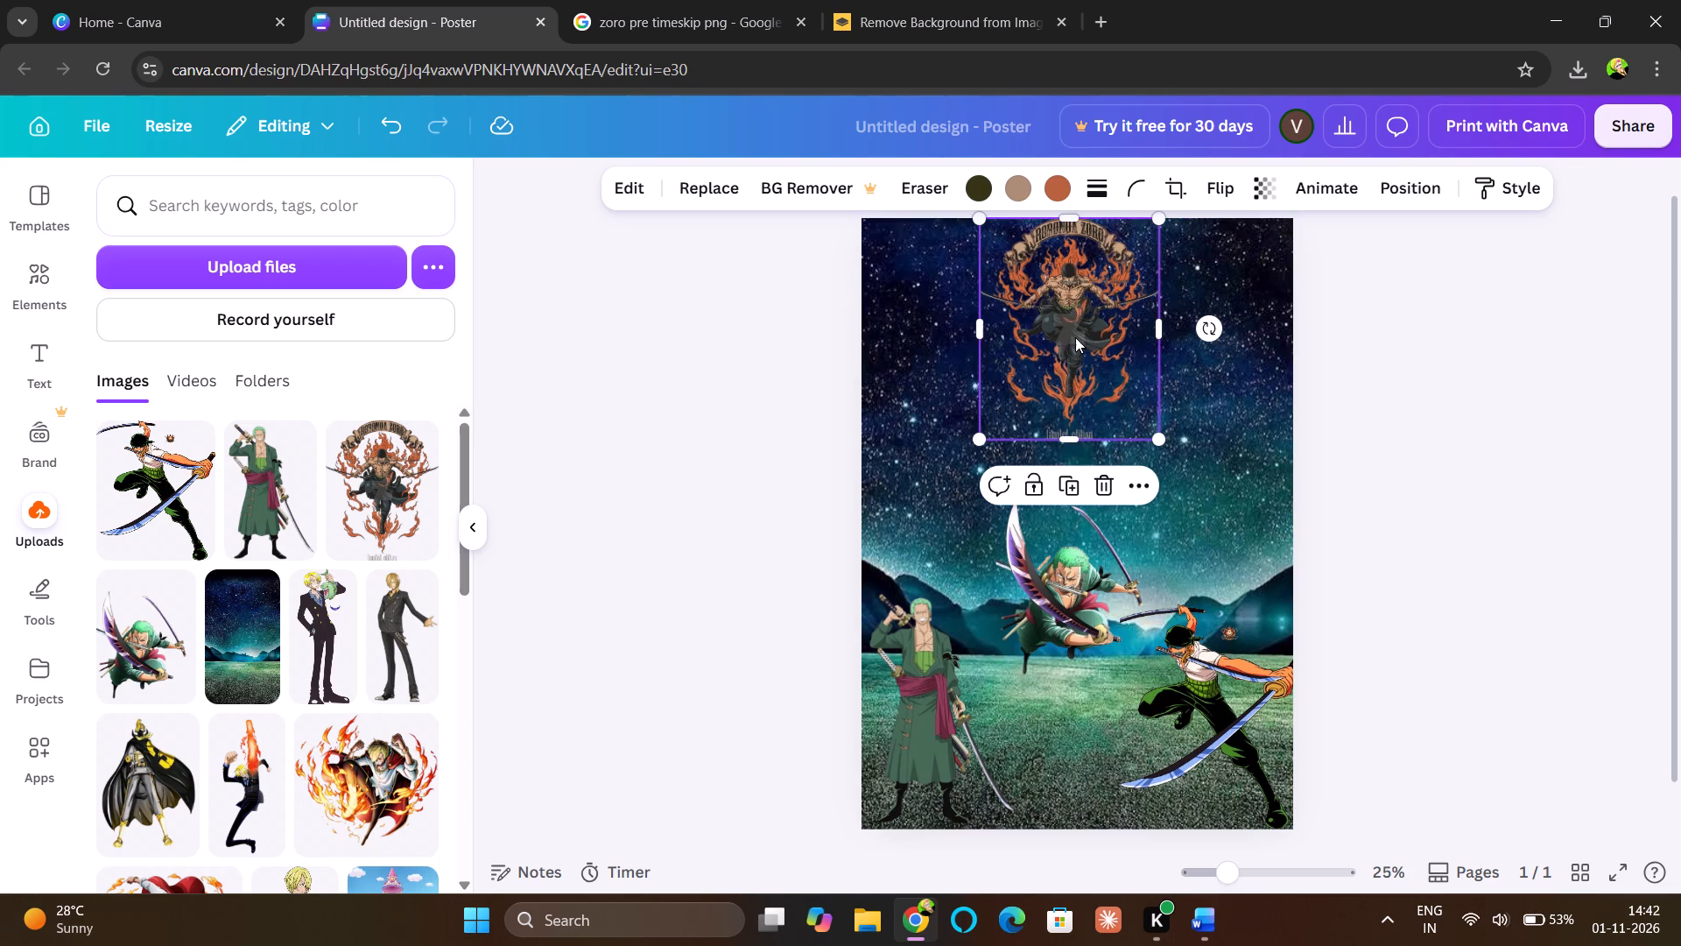
# Shift the leaping Zoro cutout in the middle of the poster slightly upward, keeping it roughly centred between the two standing figures.
pyautogui.click(1397, 441)
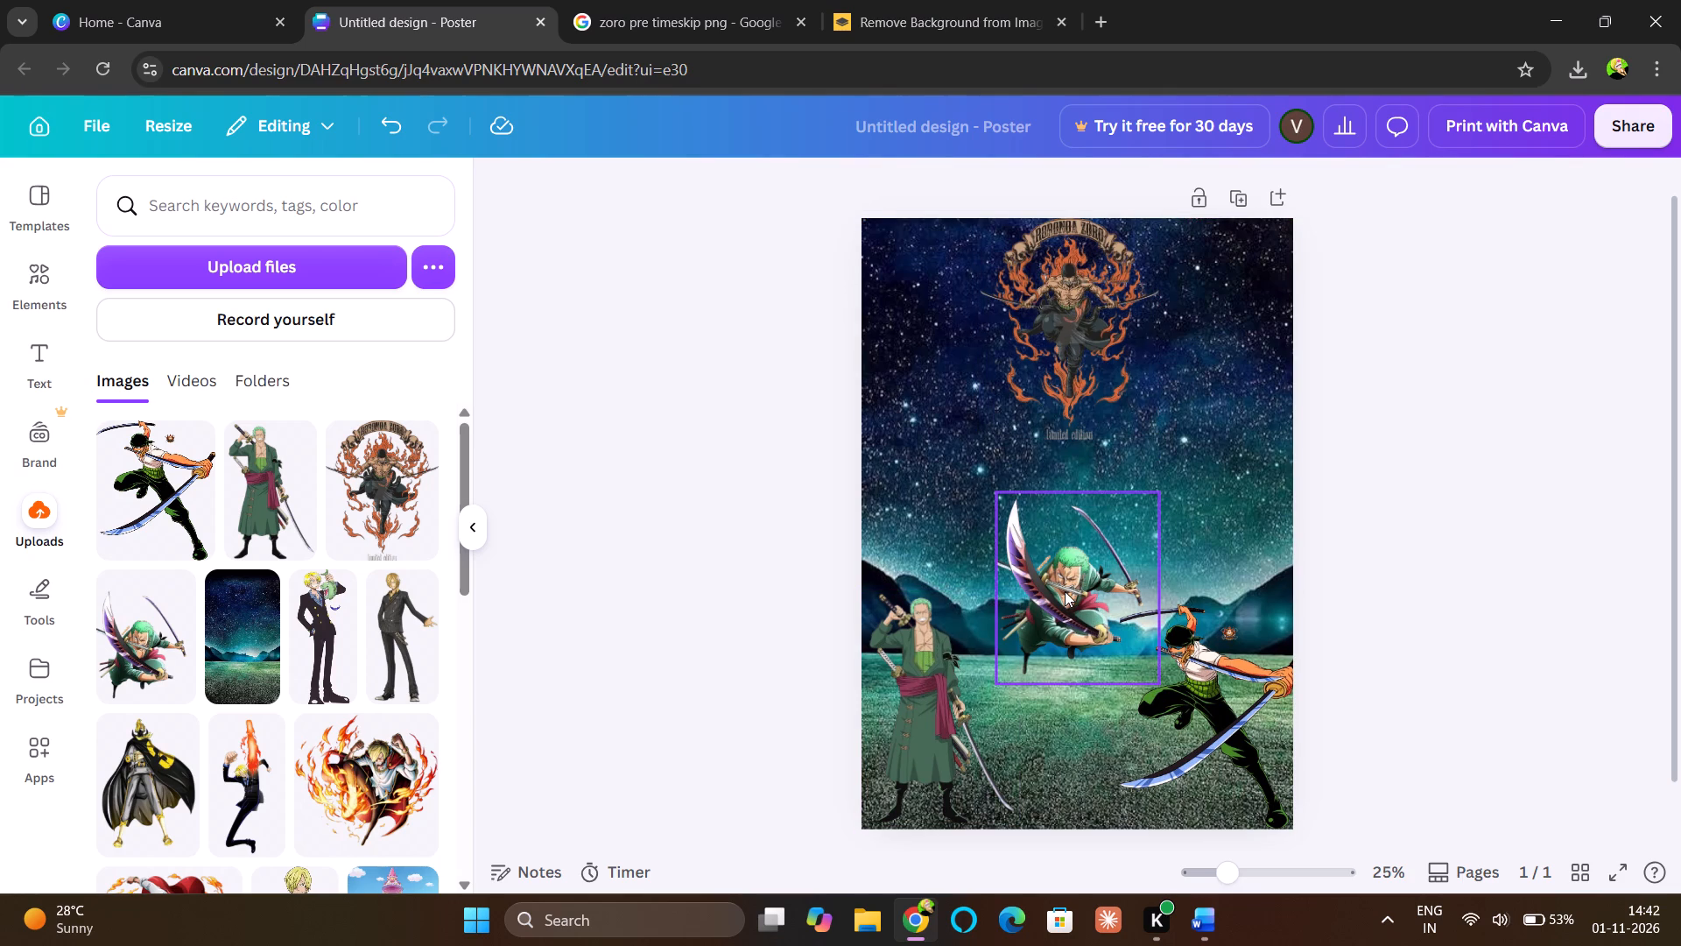
pyautogui.moveTo(1065, 591); pyautogui.dragTo(1068, 574)
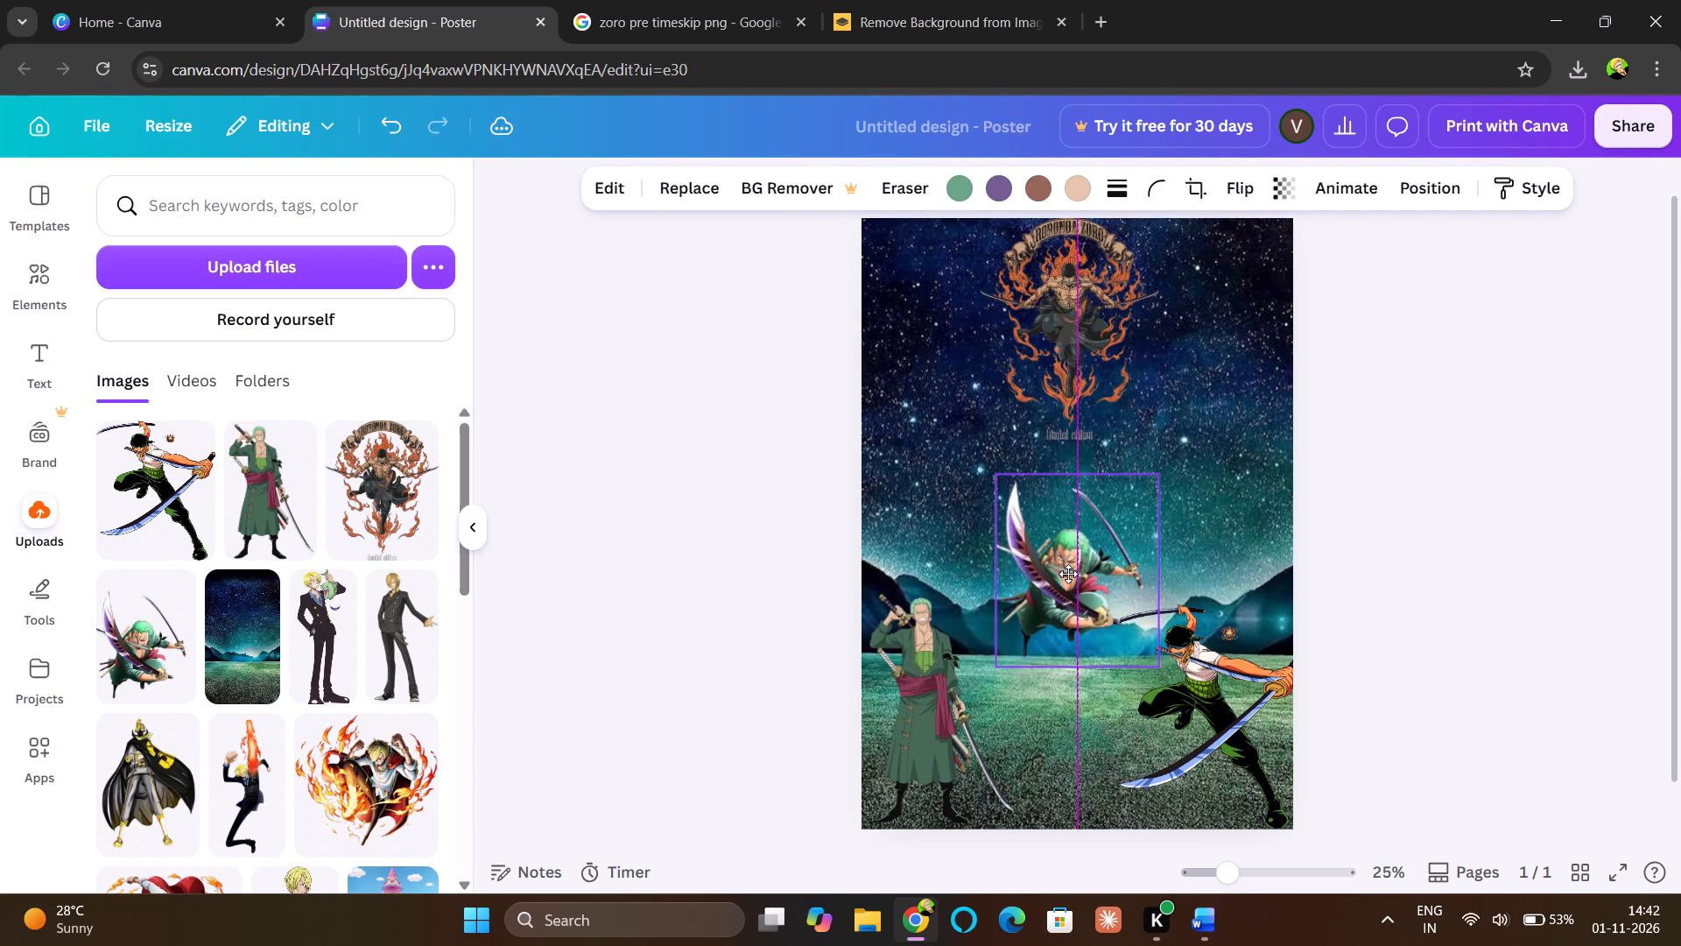
pyautogui.moveTo(1068, 574); pyautogui.dragTo(1066, 580)
pyautogui.click(1415, 489)
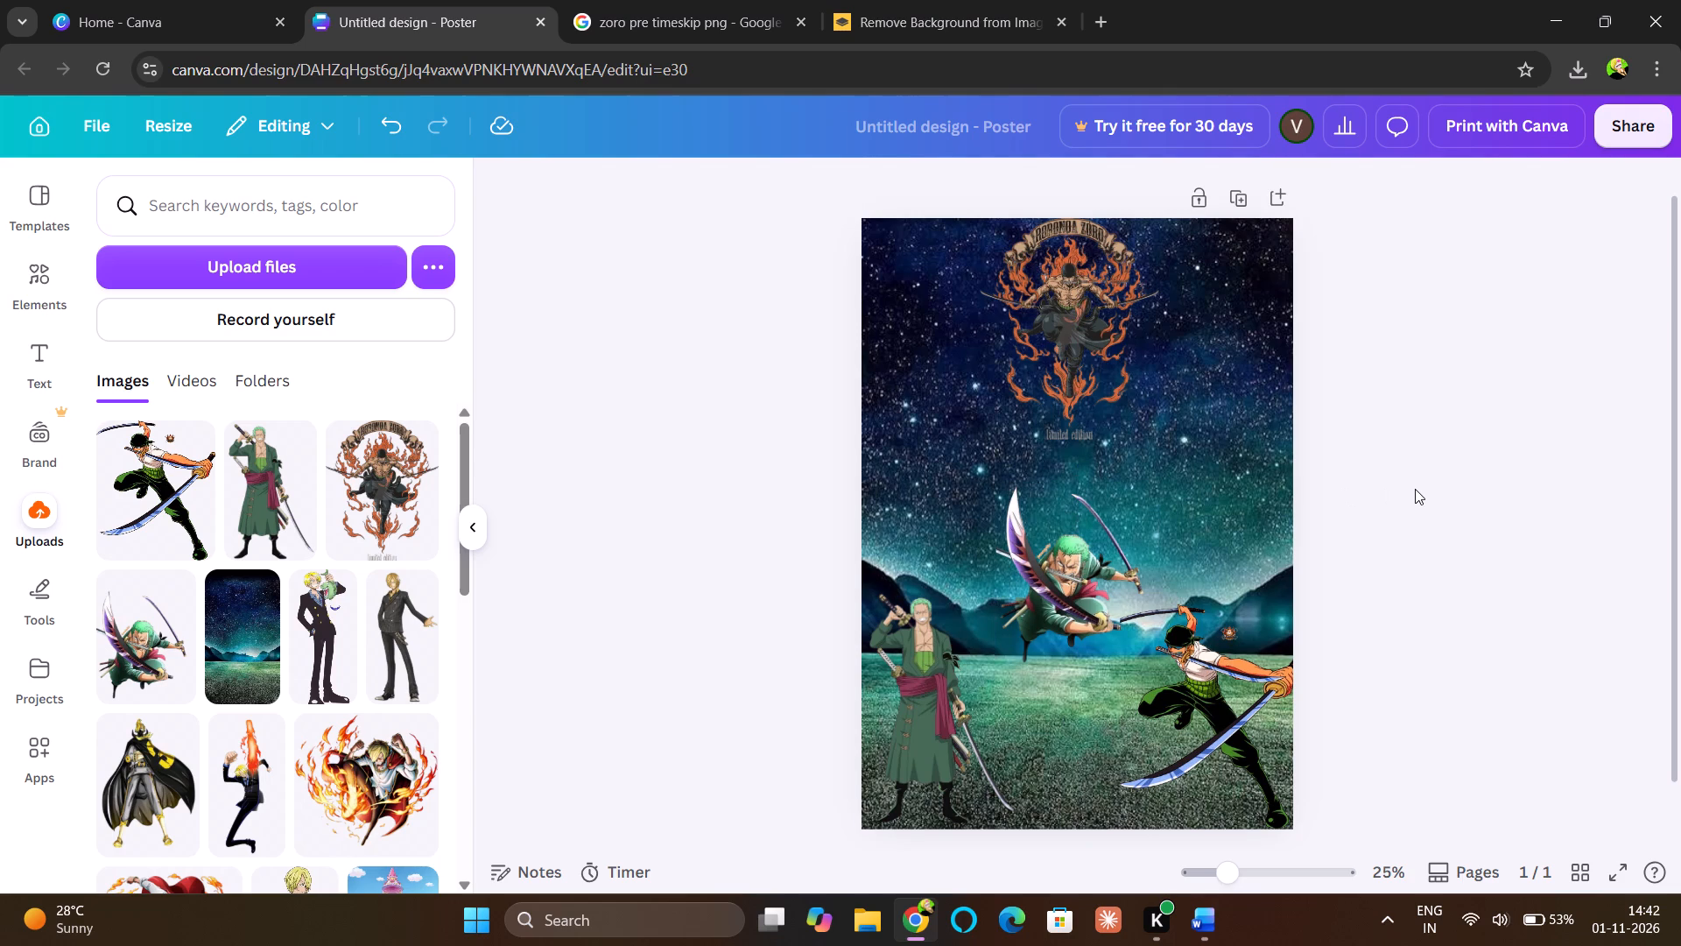
# Look through the Google image results for pre-timeskip Zoro and compare them with the Canva poster to find another suitable figure.
pyautogui.click(697, 28)
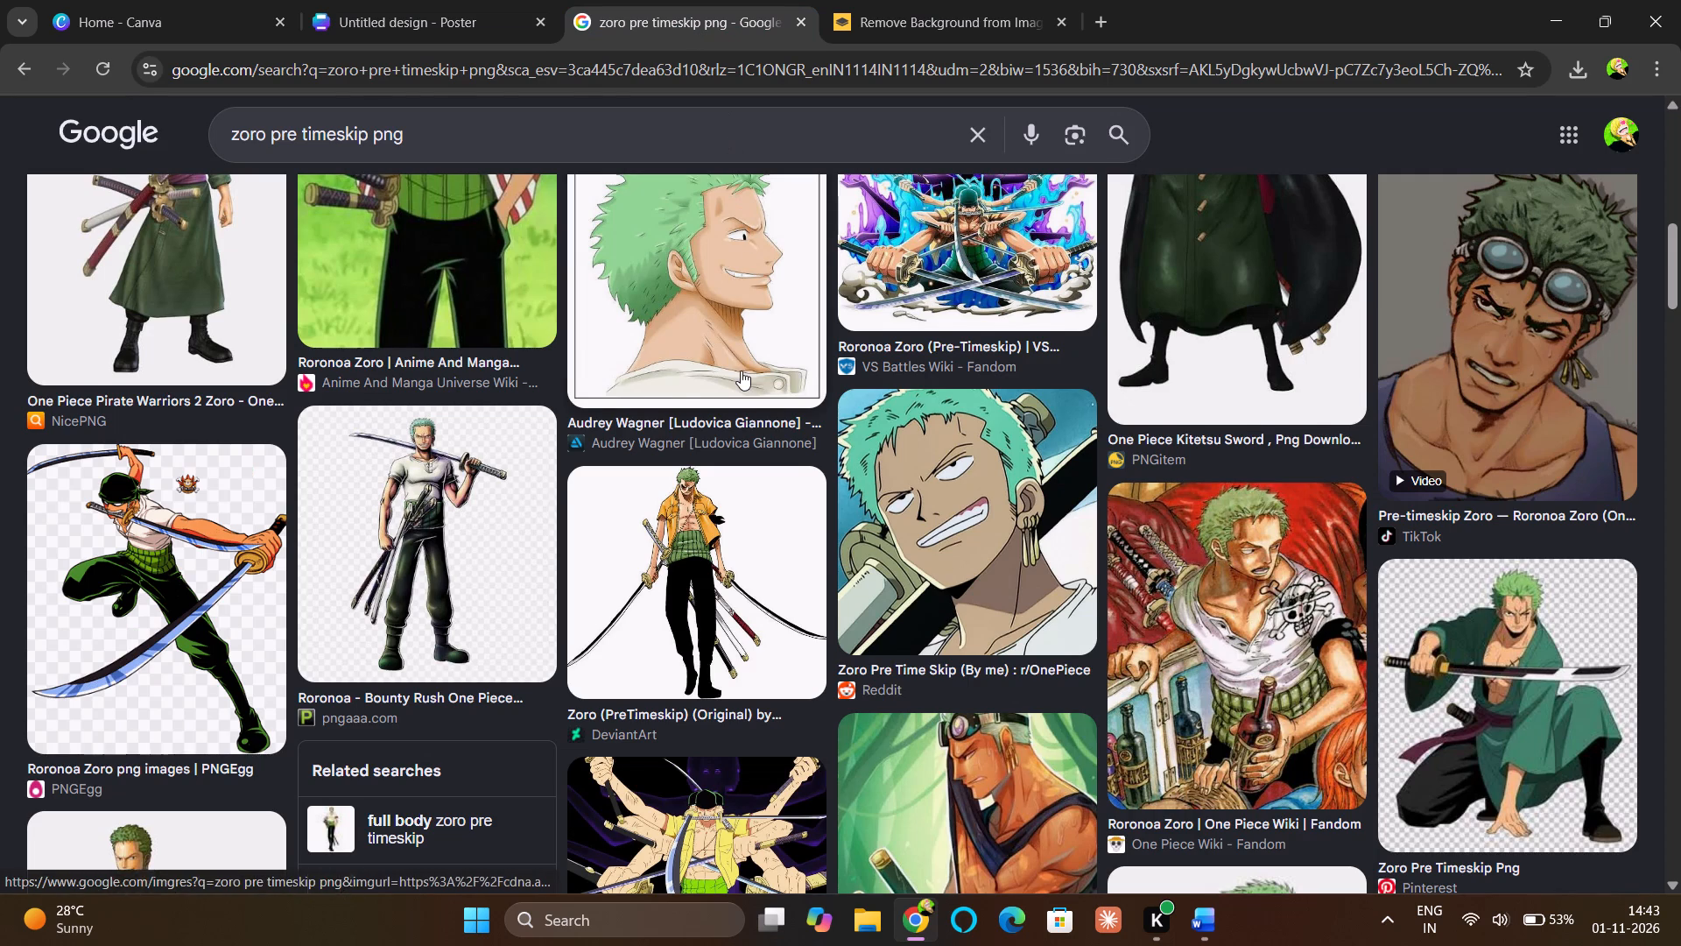
pyautogui.scroll(4, 741, 371)
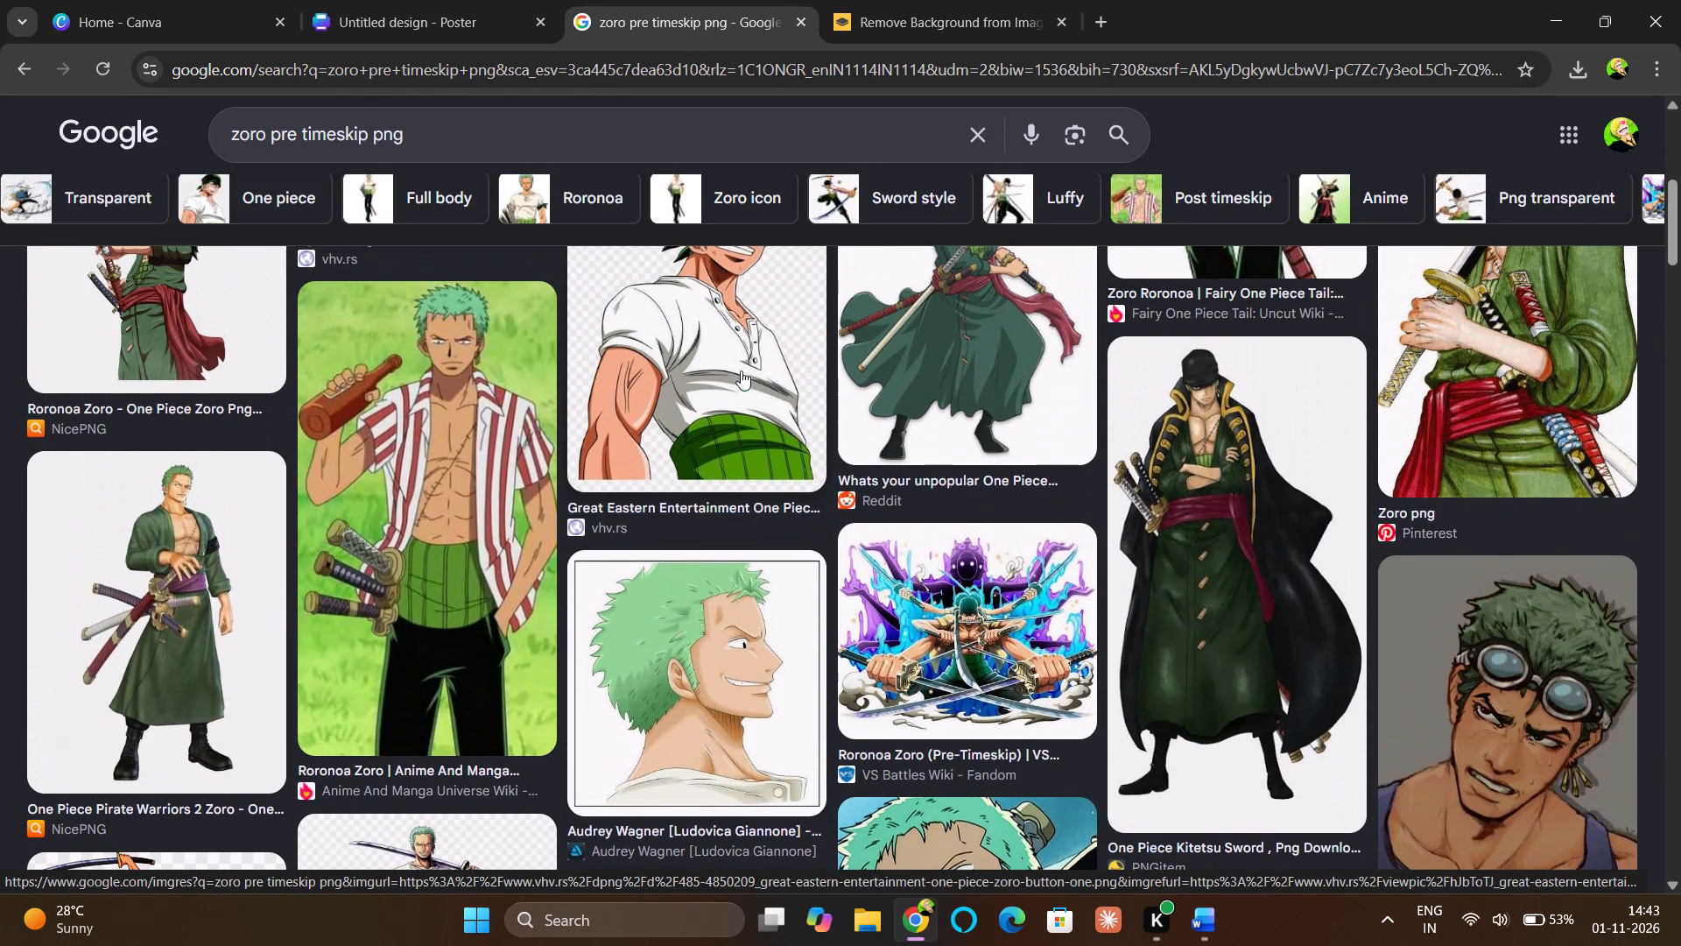
pyautogui.scroll(2, 741, 371)
pyautogui.scroll(-3, 741, 371)
pyautogui.scroll(1, 741, 371)
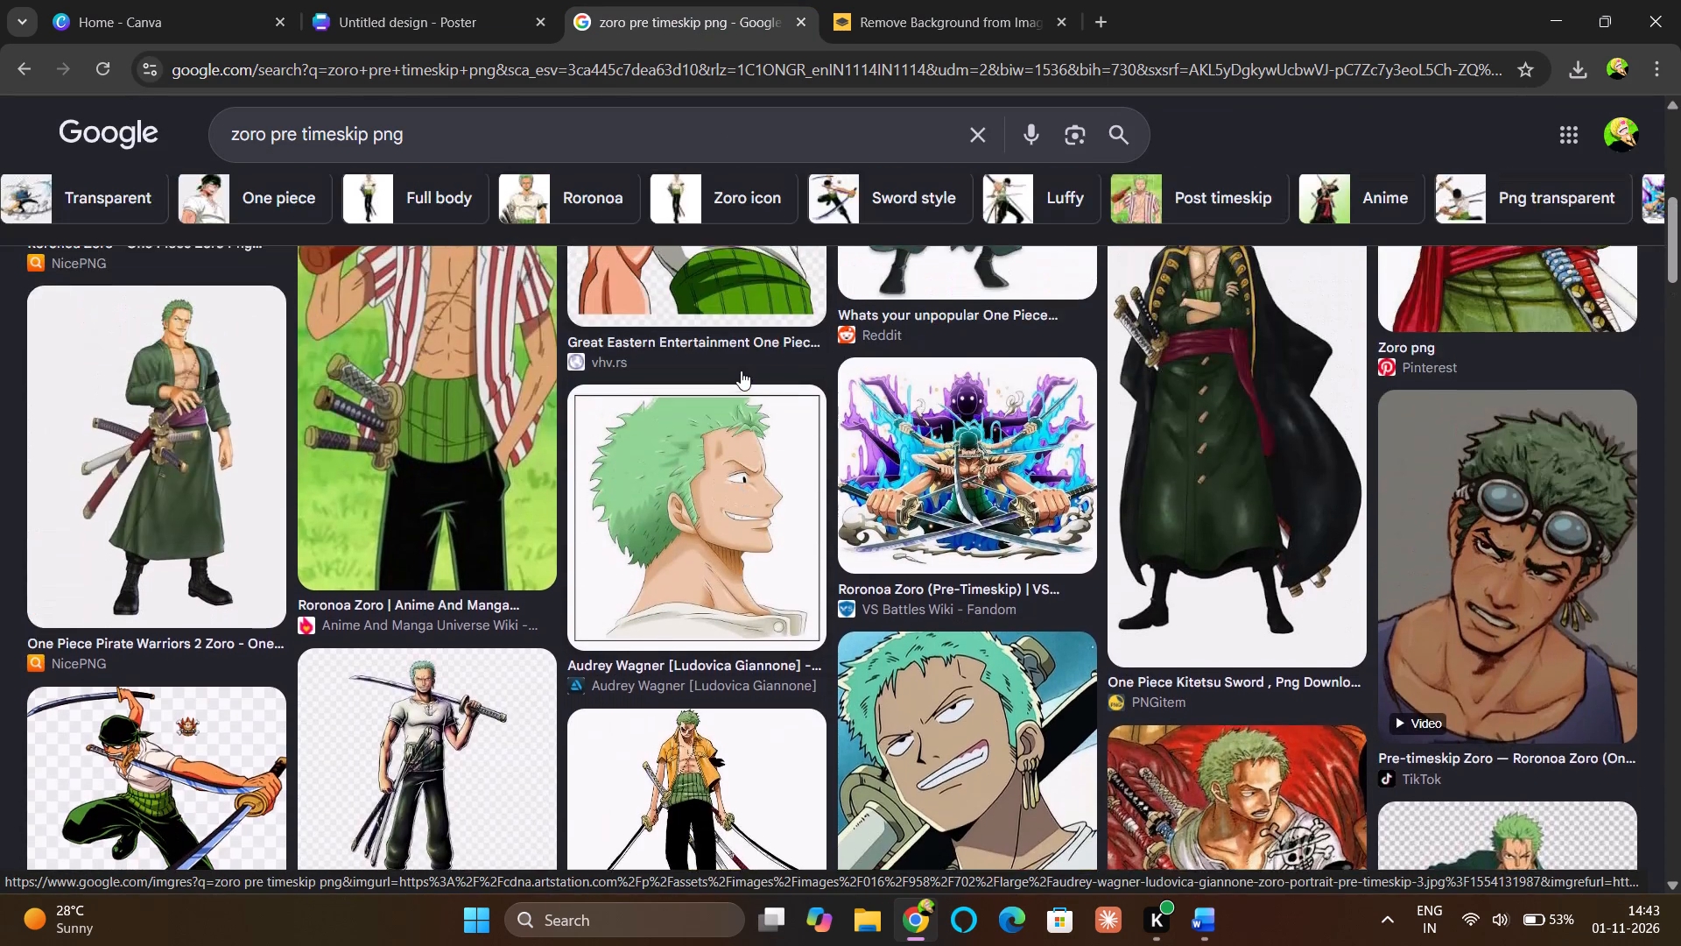
pyautogui.scroll(1, 741, 371)
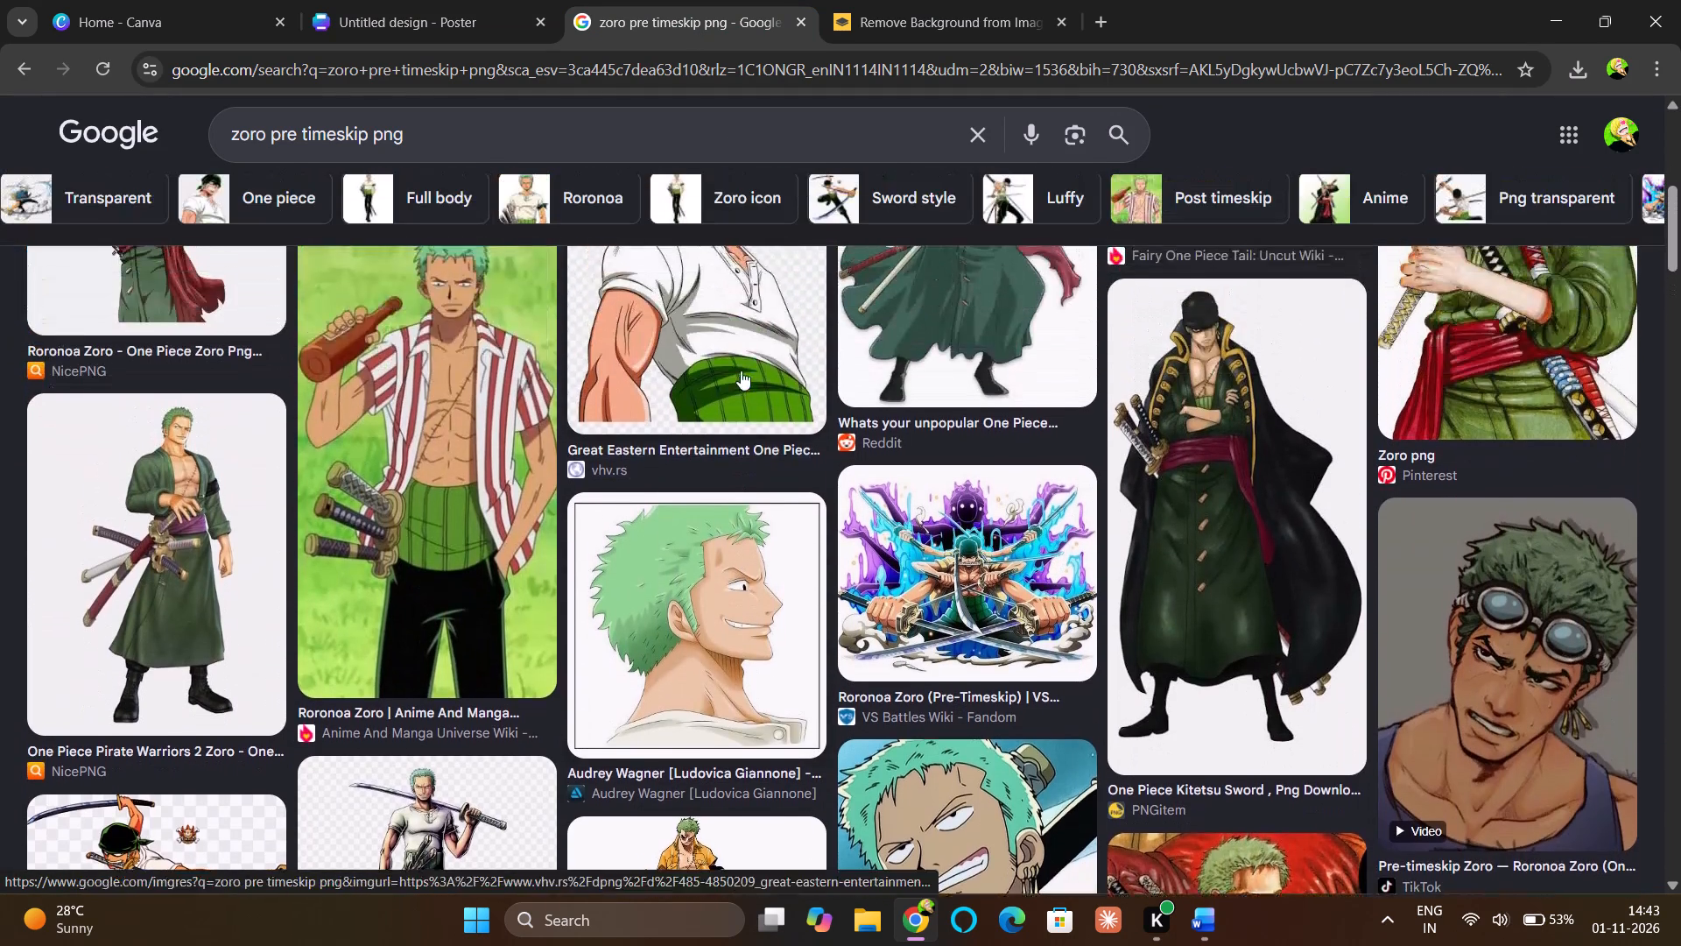
pyautogui.scroll(3, 741, 371)
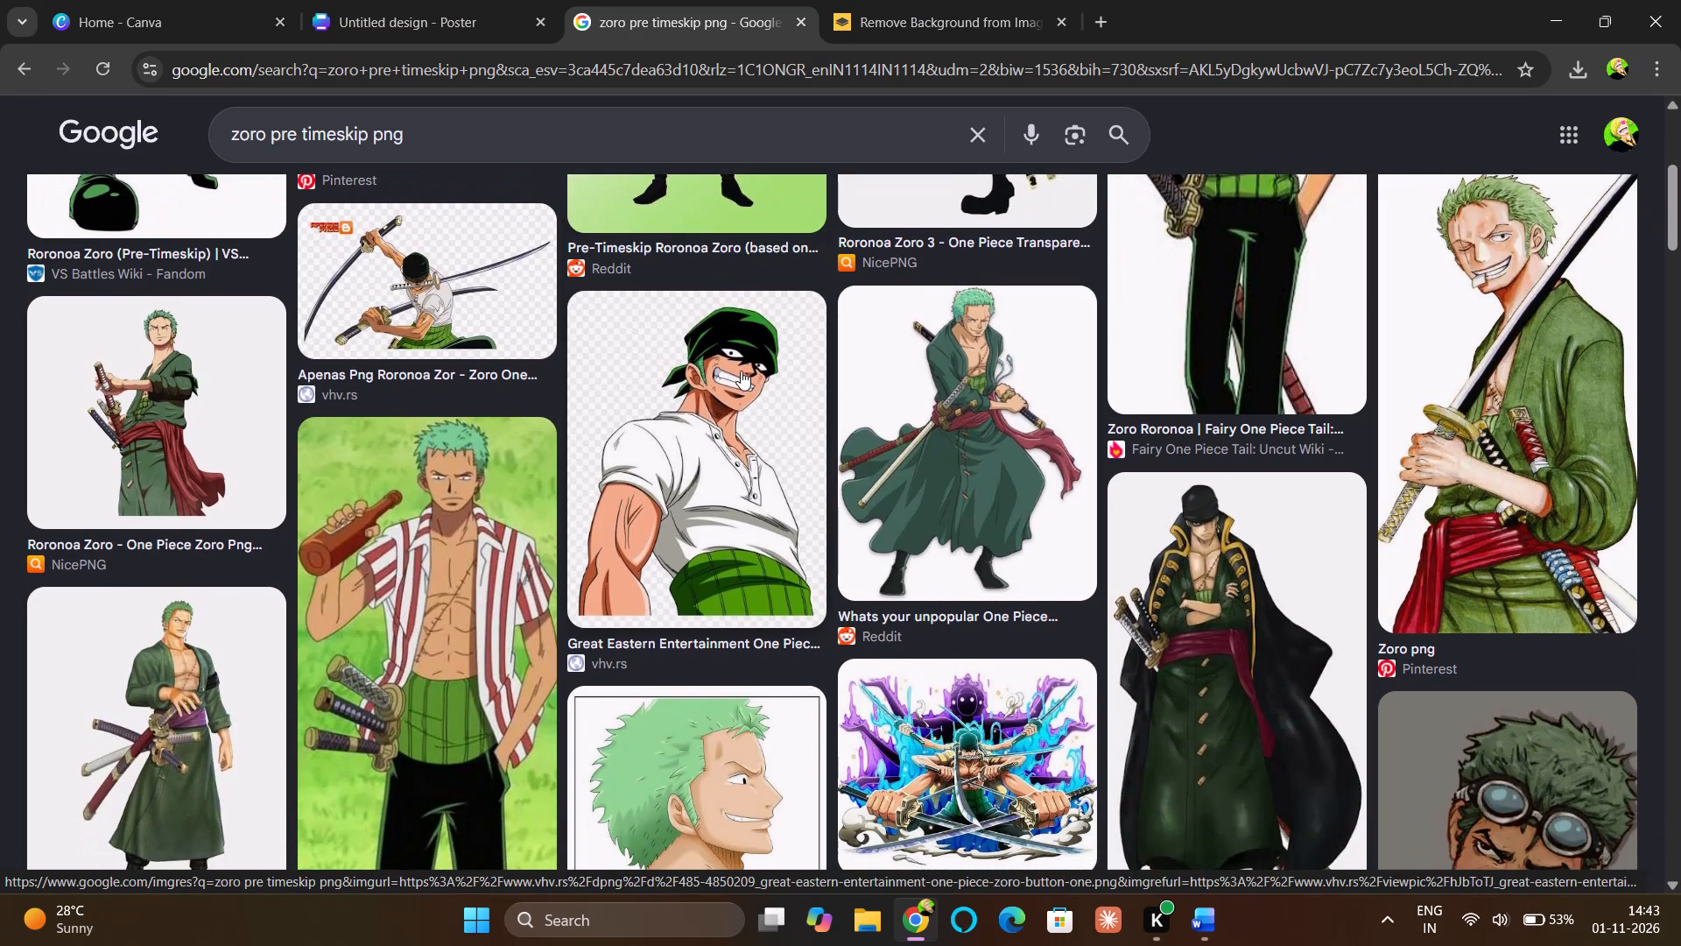
pyautogui.click(433, 0)
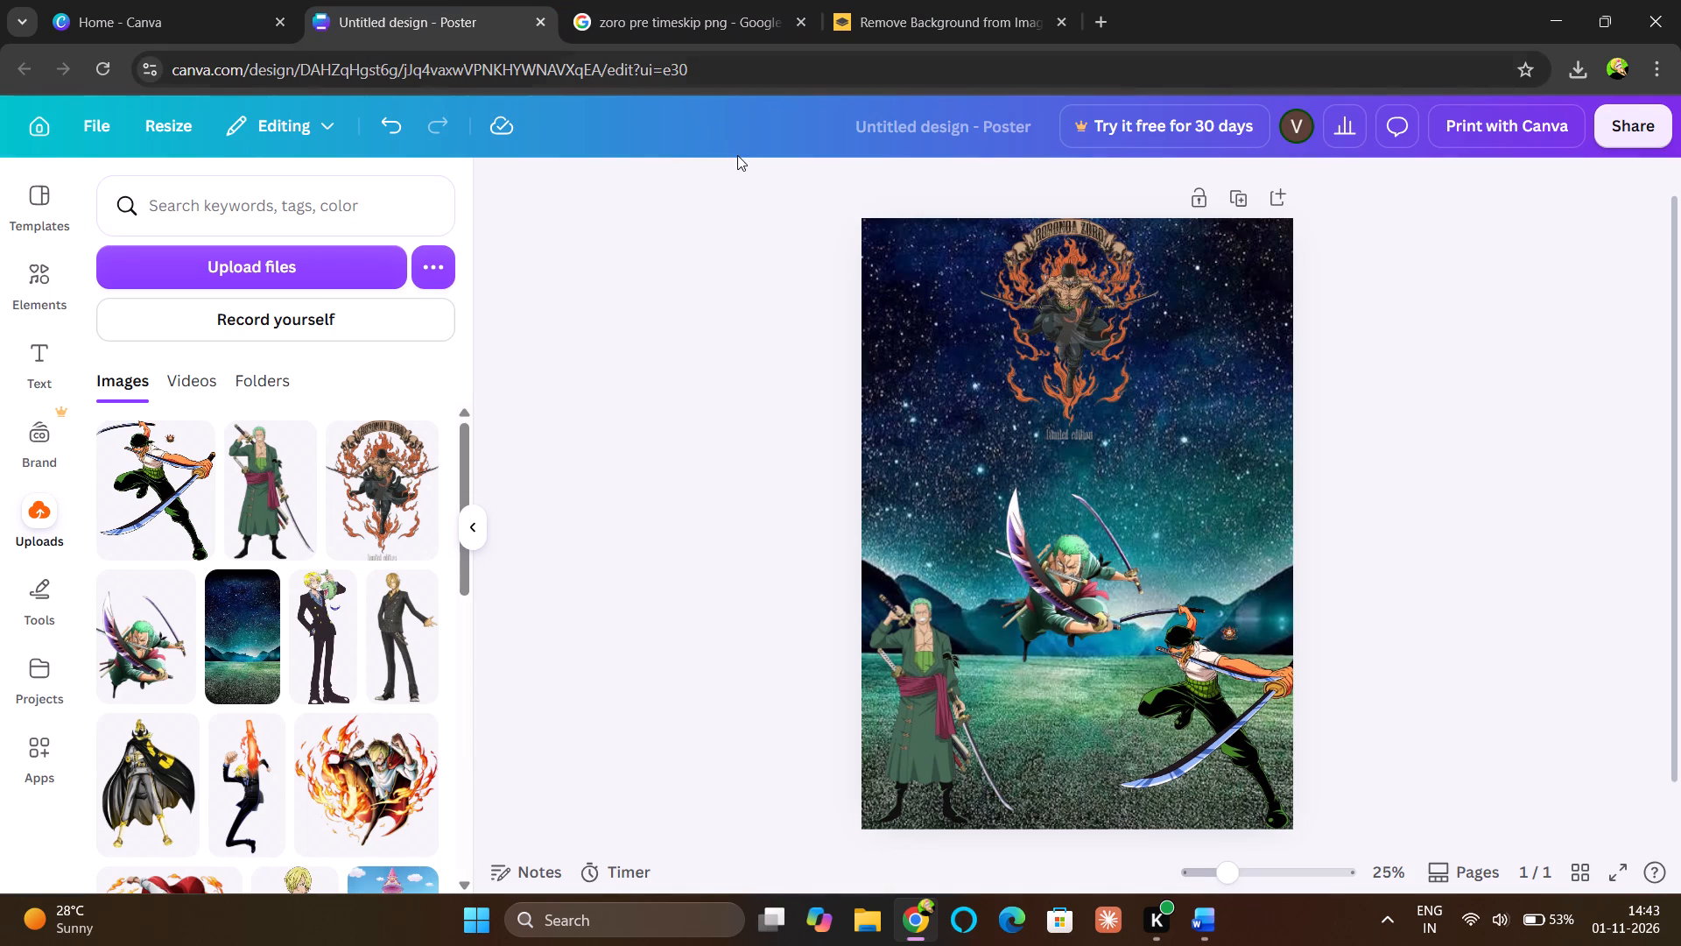
pyautogui.click(694, 3)
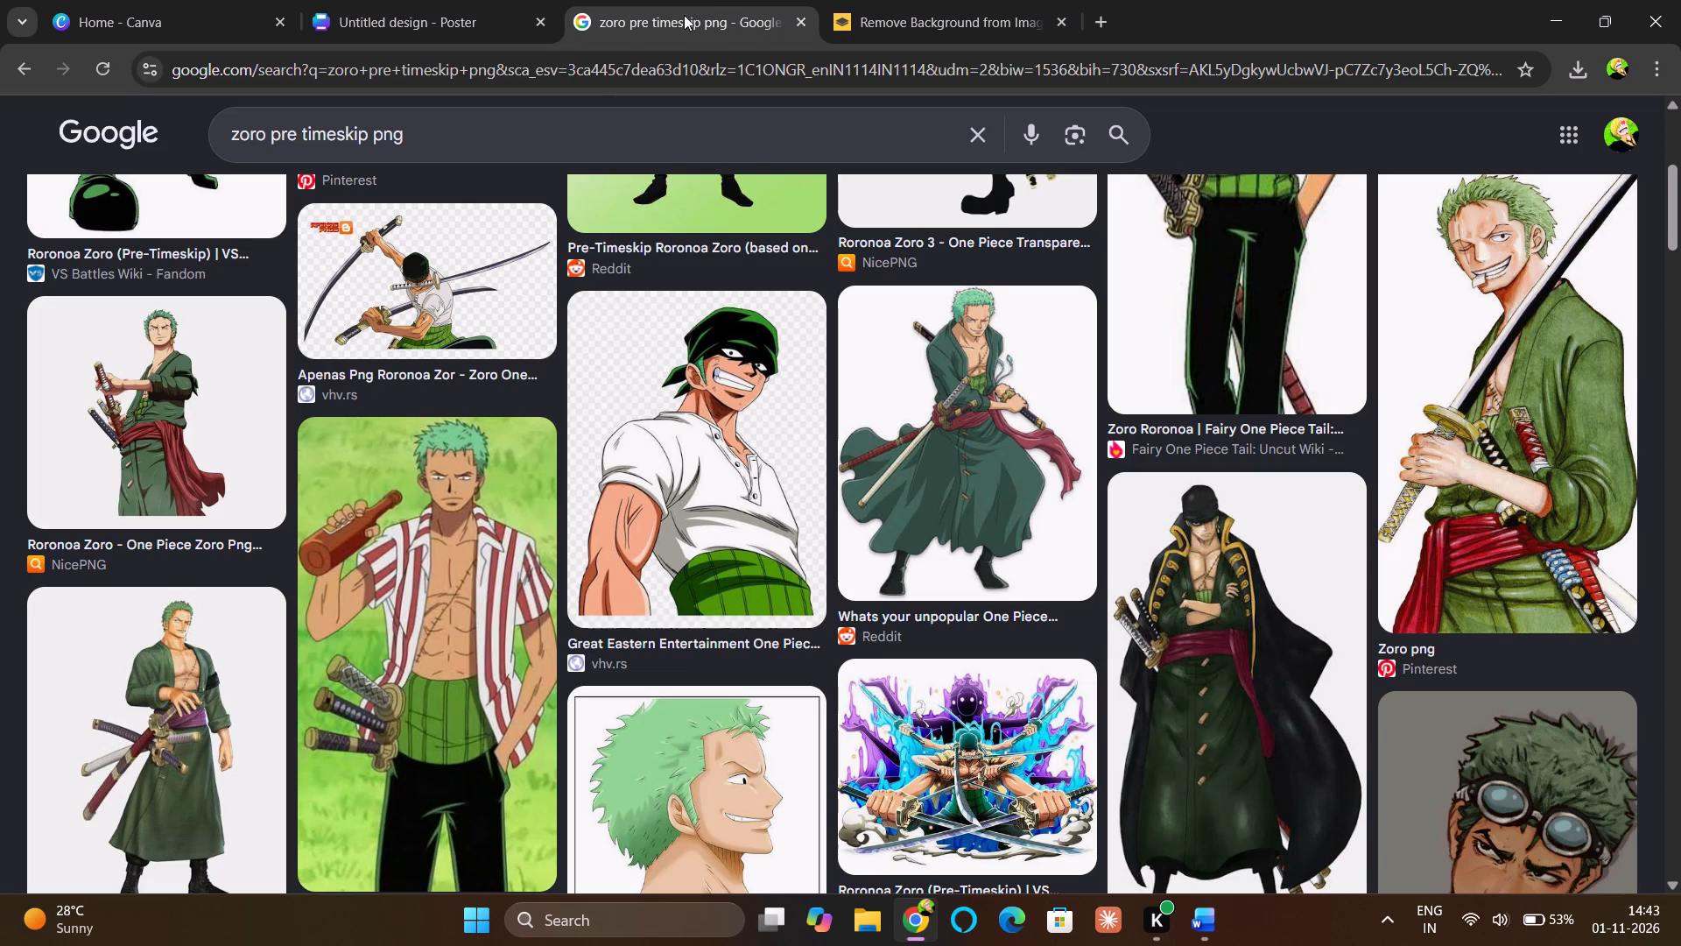
# Change the Google image search to "zoro kid png".
pyautogui.click(368, 136)
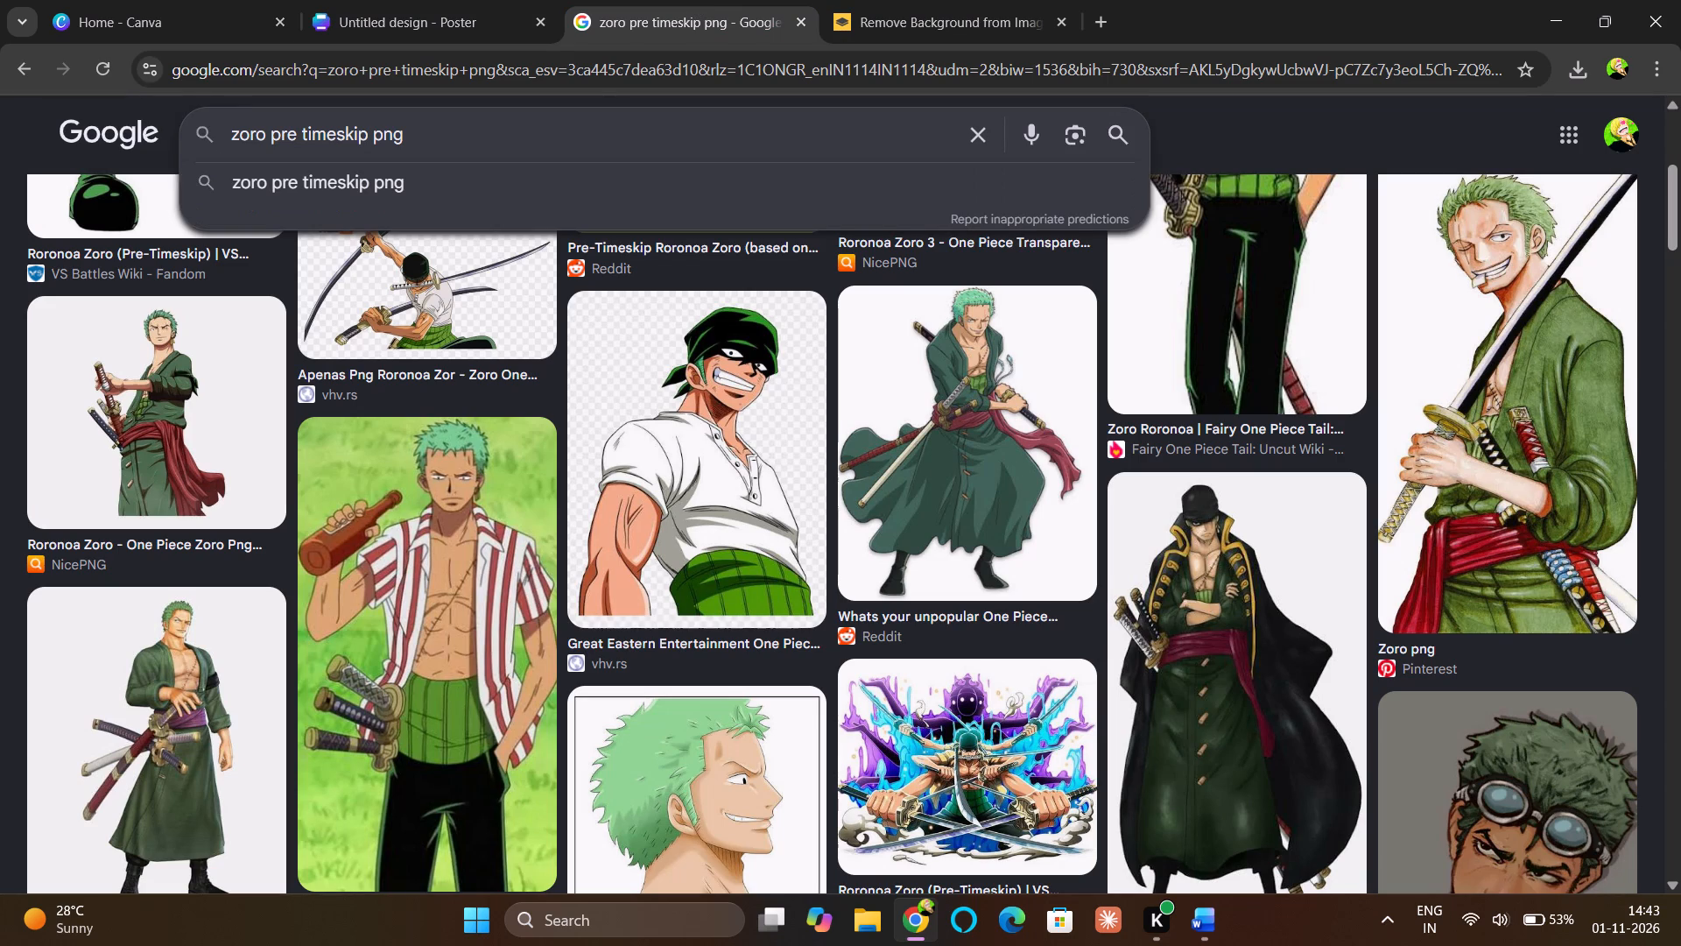
pyautogui.press('BackSpace')
pyautogui.press('BackSpace')
pyautogui.press('BackSpace')
pyautogui.press('BackSpace')
pyautogui.press('BackSpace')
pyautogui.press('BackSpace')
pyautogui.press('BackSpace')
pyautogui.press('BackSpace')
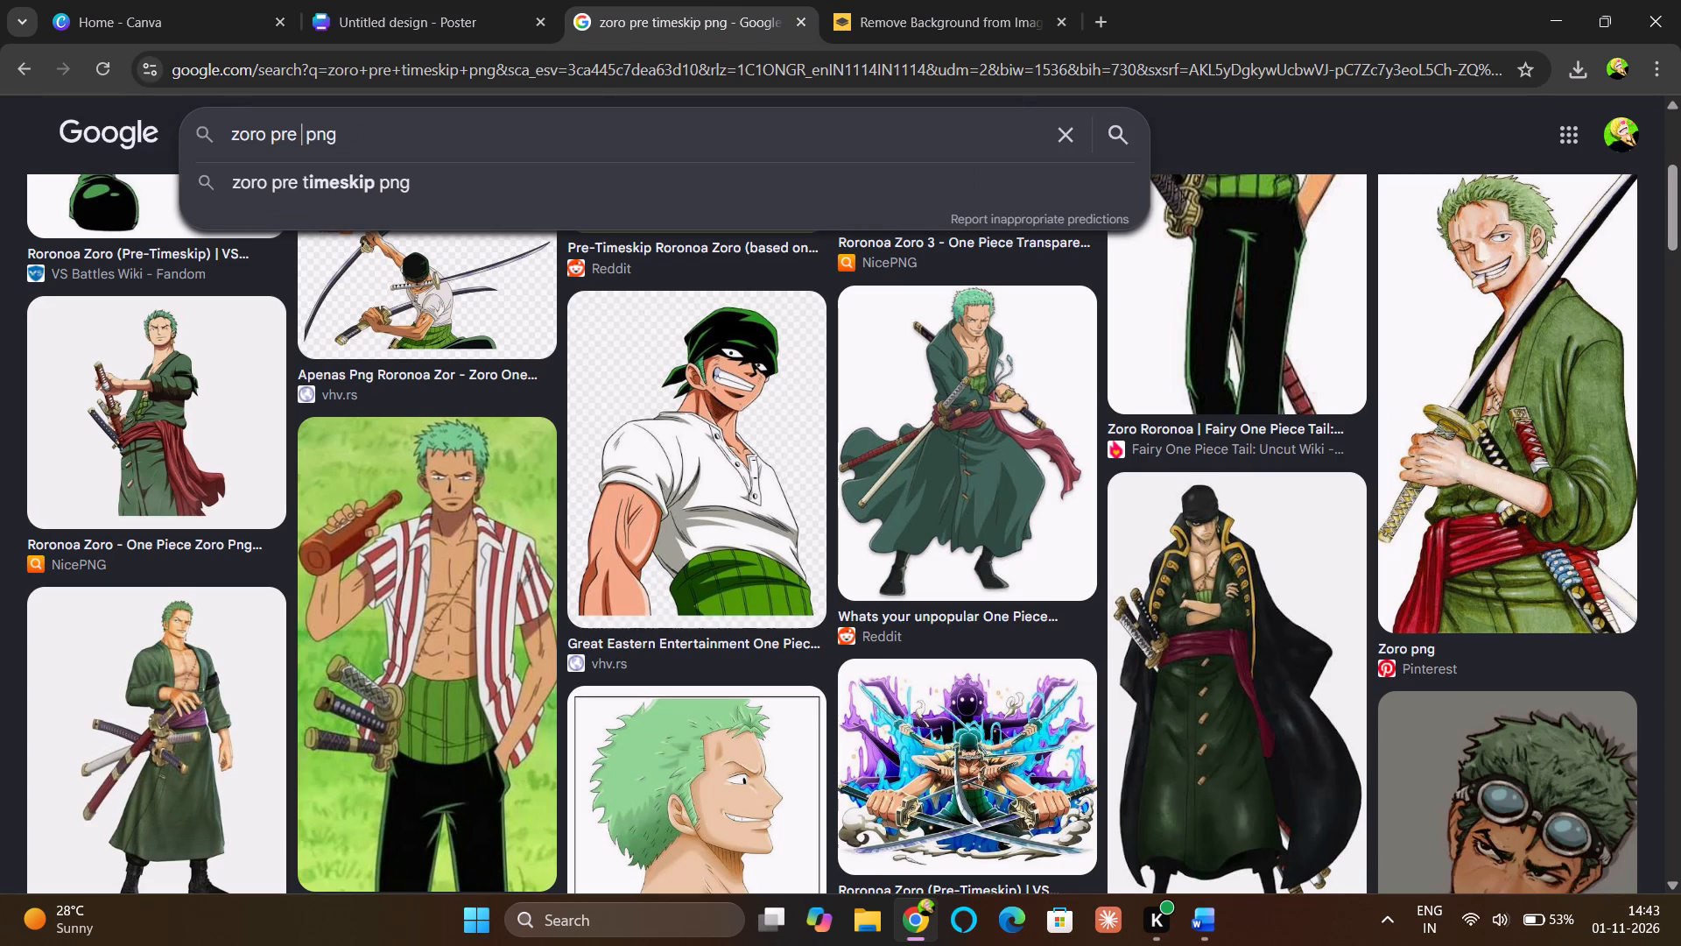
pyautogui.press('BackSpace')
pyautogui.press('BackSpace')
pyautogui.press('BackSpace')
pyautogui.press('BackSpace')
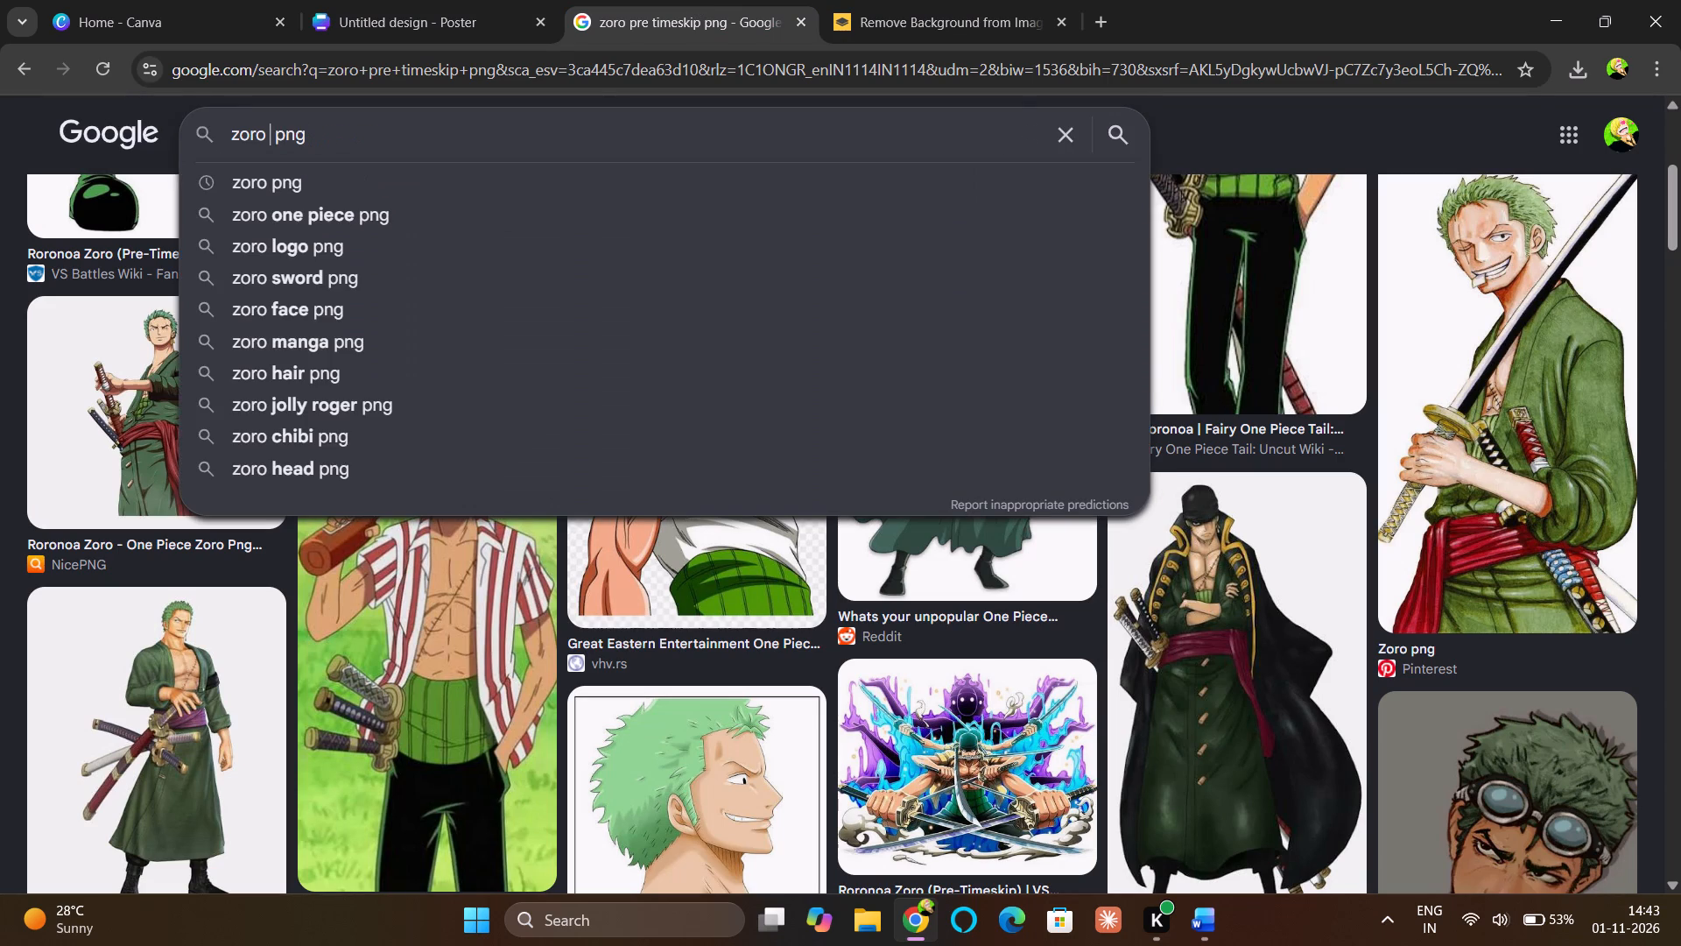
pyautogui.write('kid')
pyautogui.press('space')
pyautogui.press('Return')
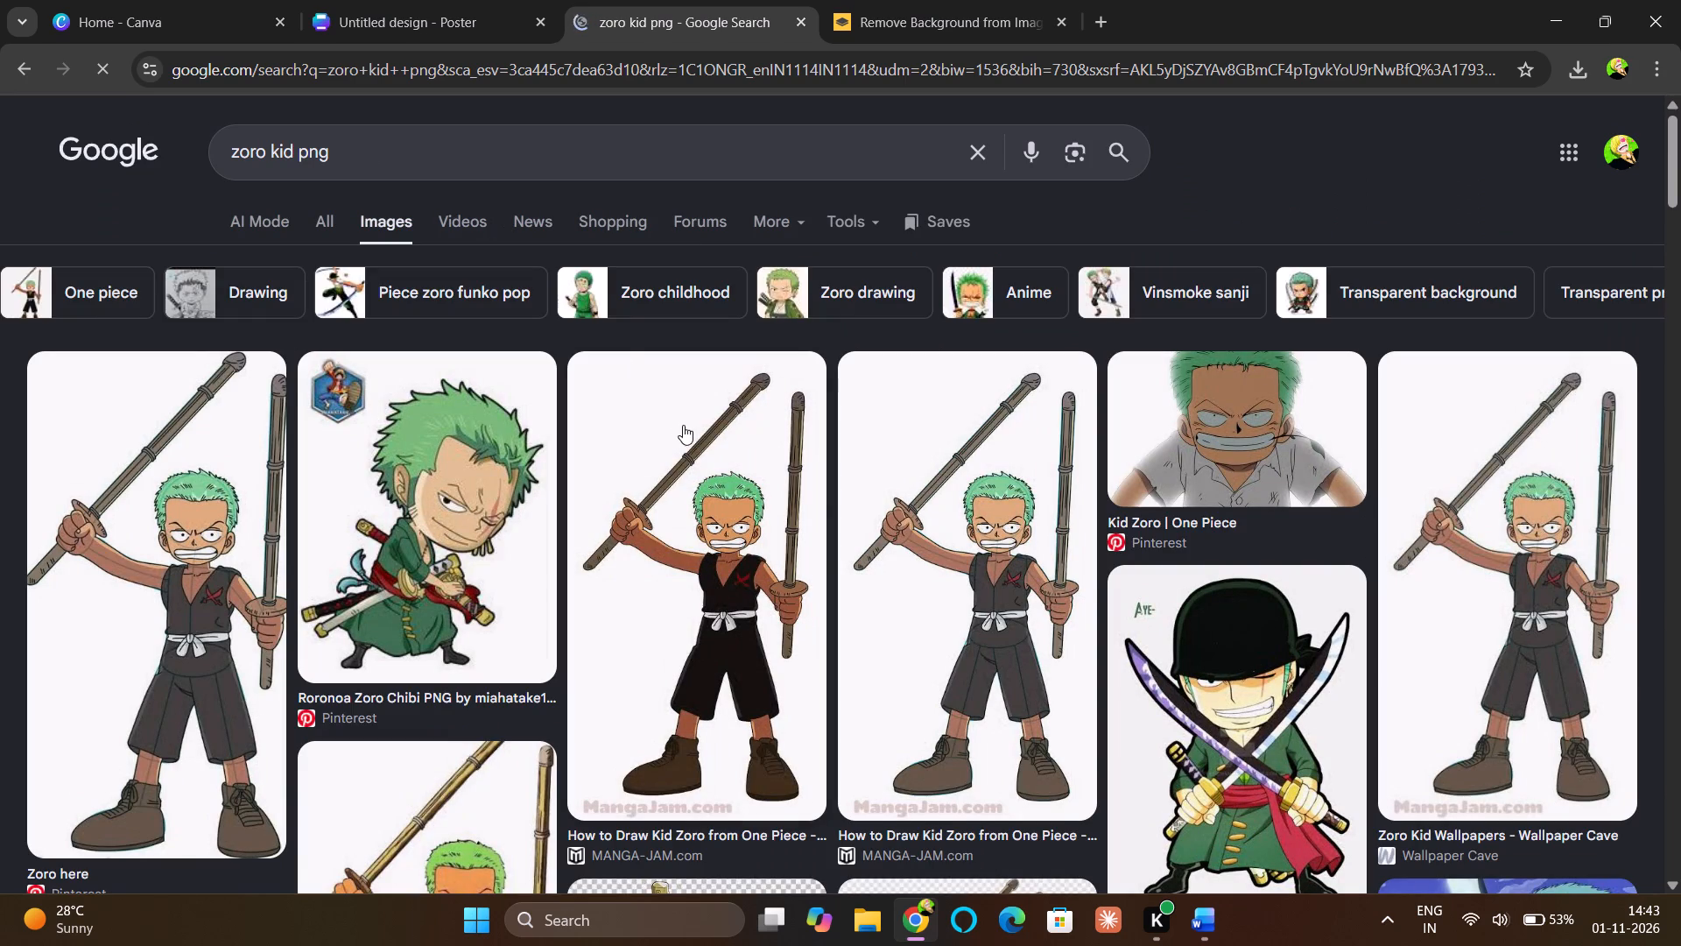
# Save the PNGEgg image of kid Zoro running with swords to Downloads.
pyautogui.scroll(-5, 880, 529)
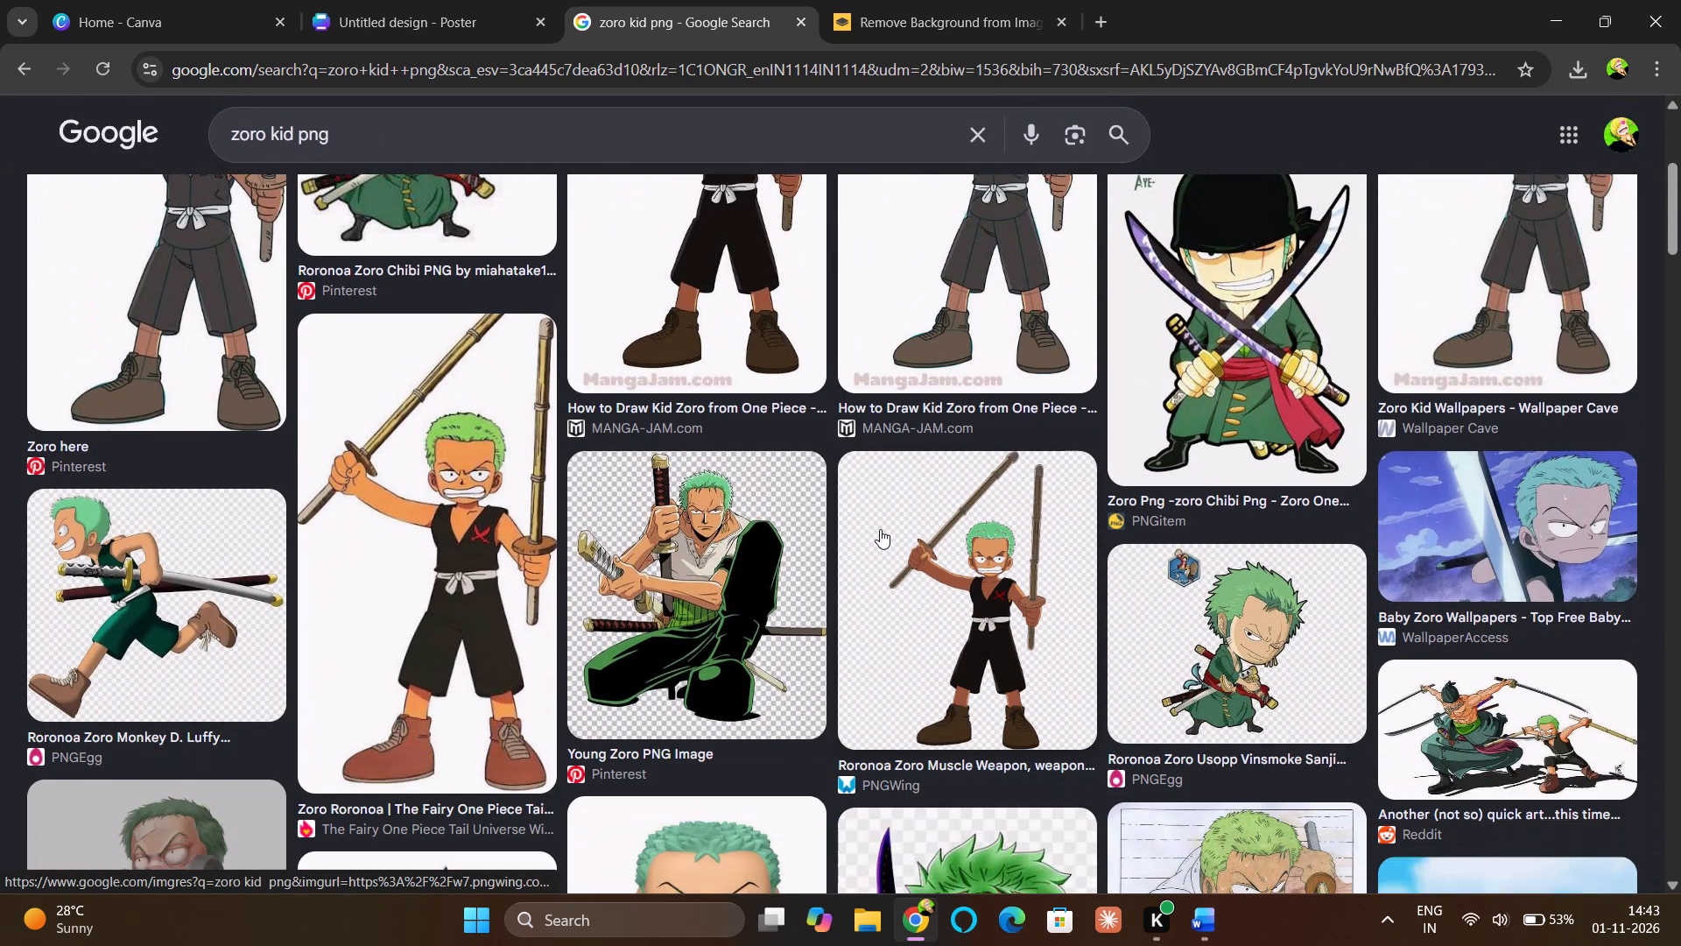
pyautogui.scroll(-2, 880, 529)
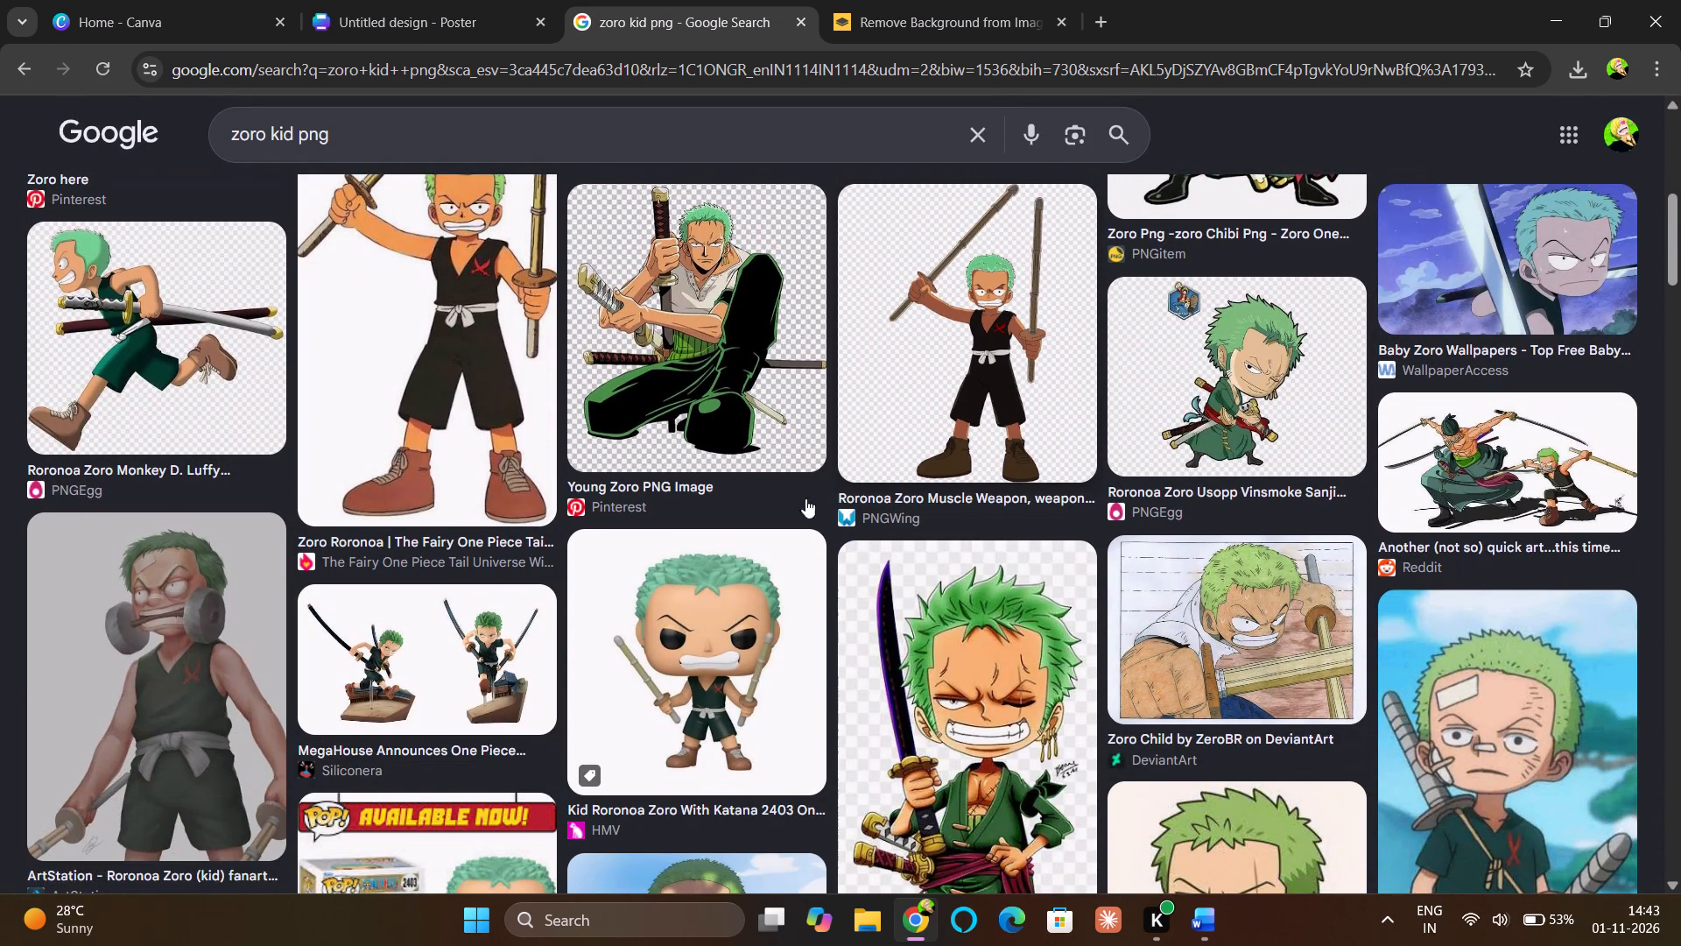
pyautogui.rightClick(215, 371)
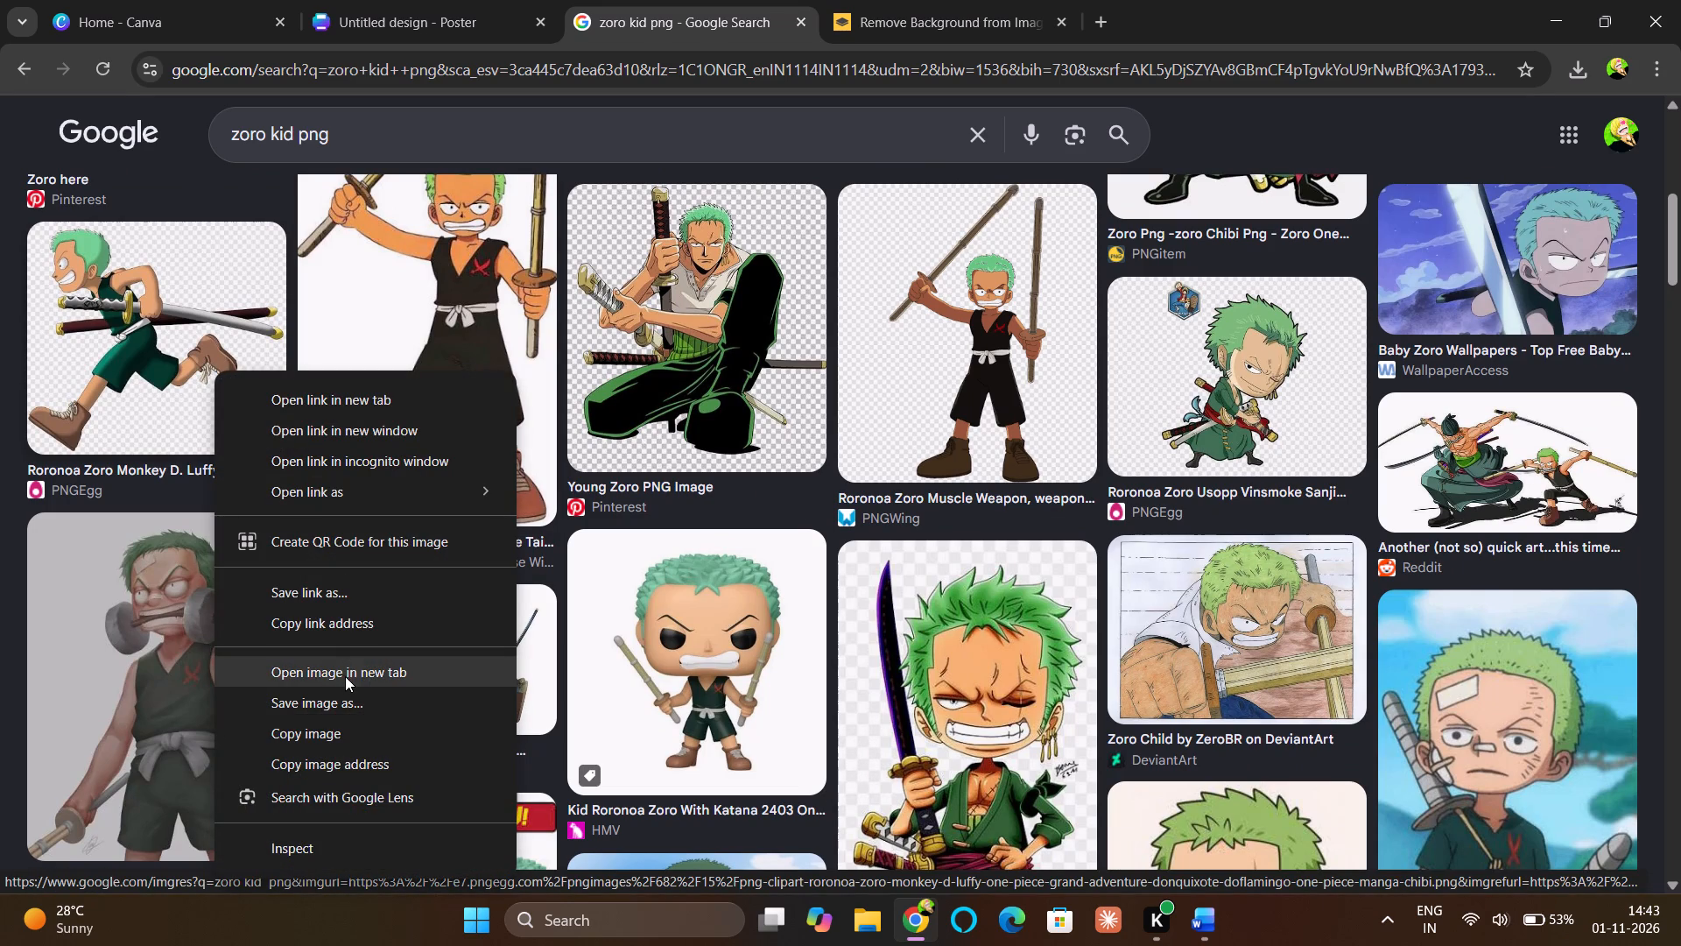
pyautogui.click(343, 688)
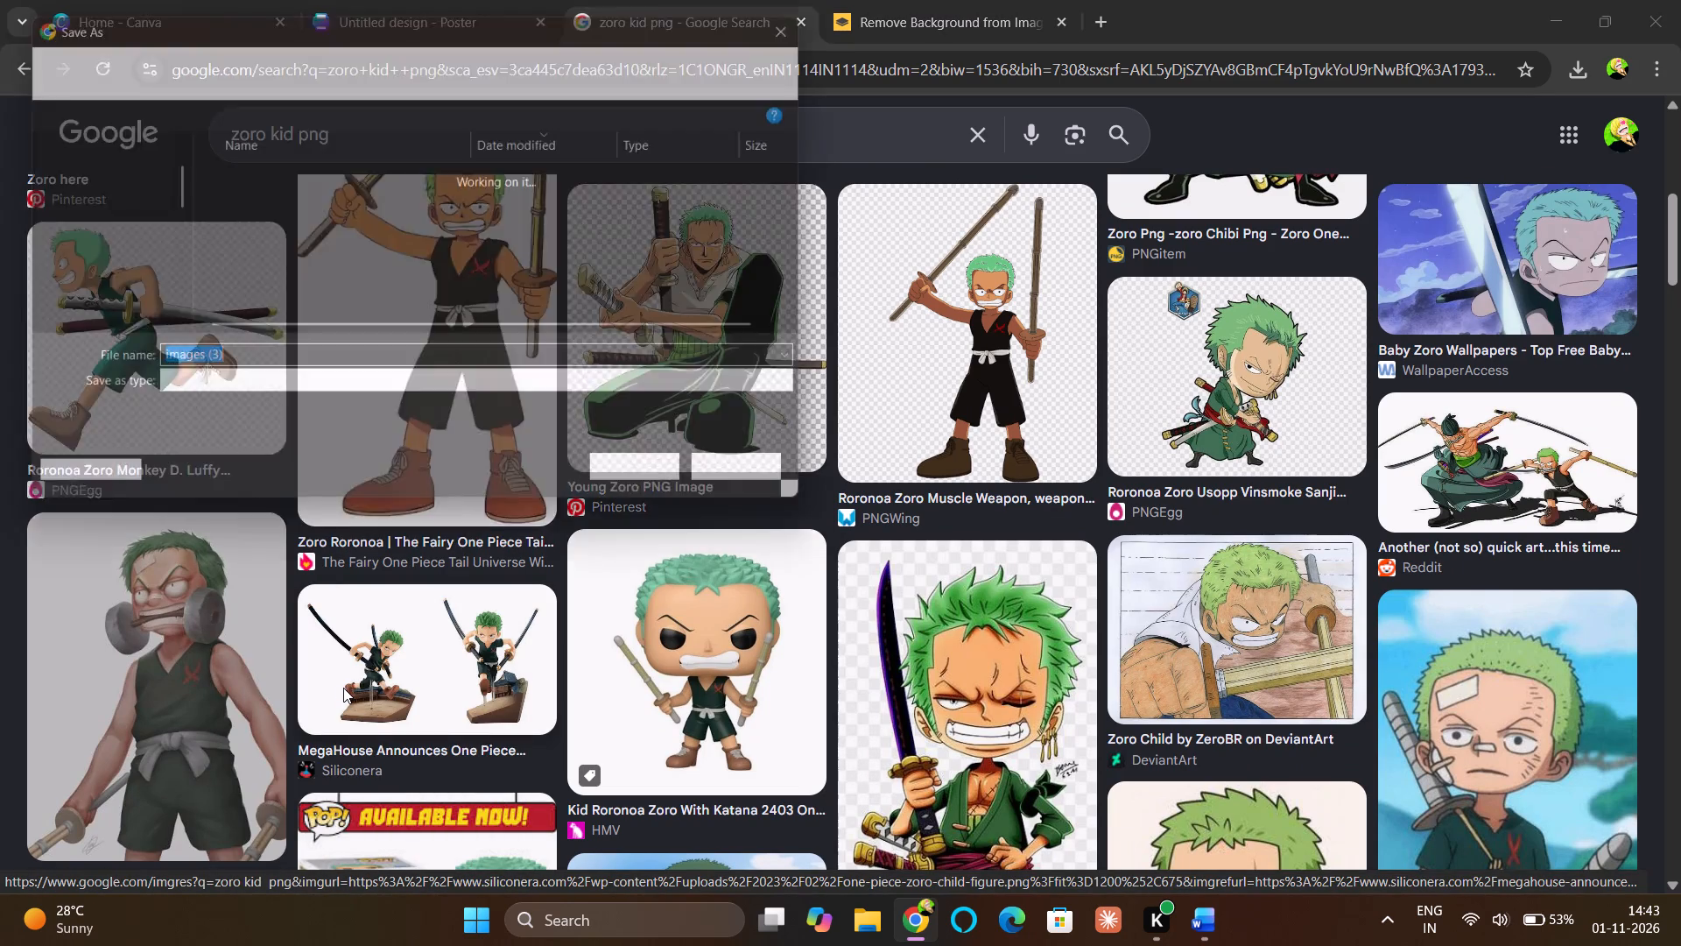
pyautogui.press('Return')
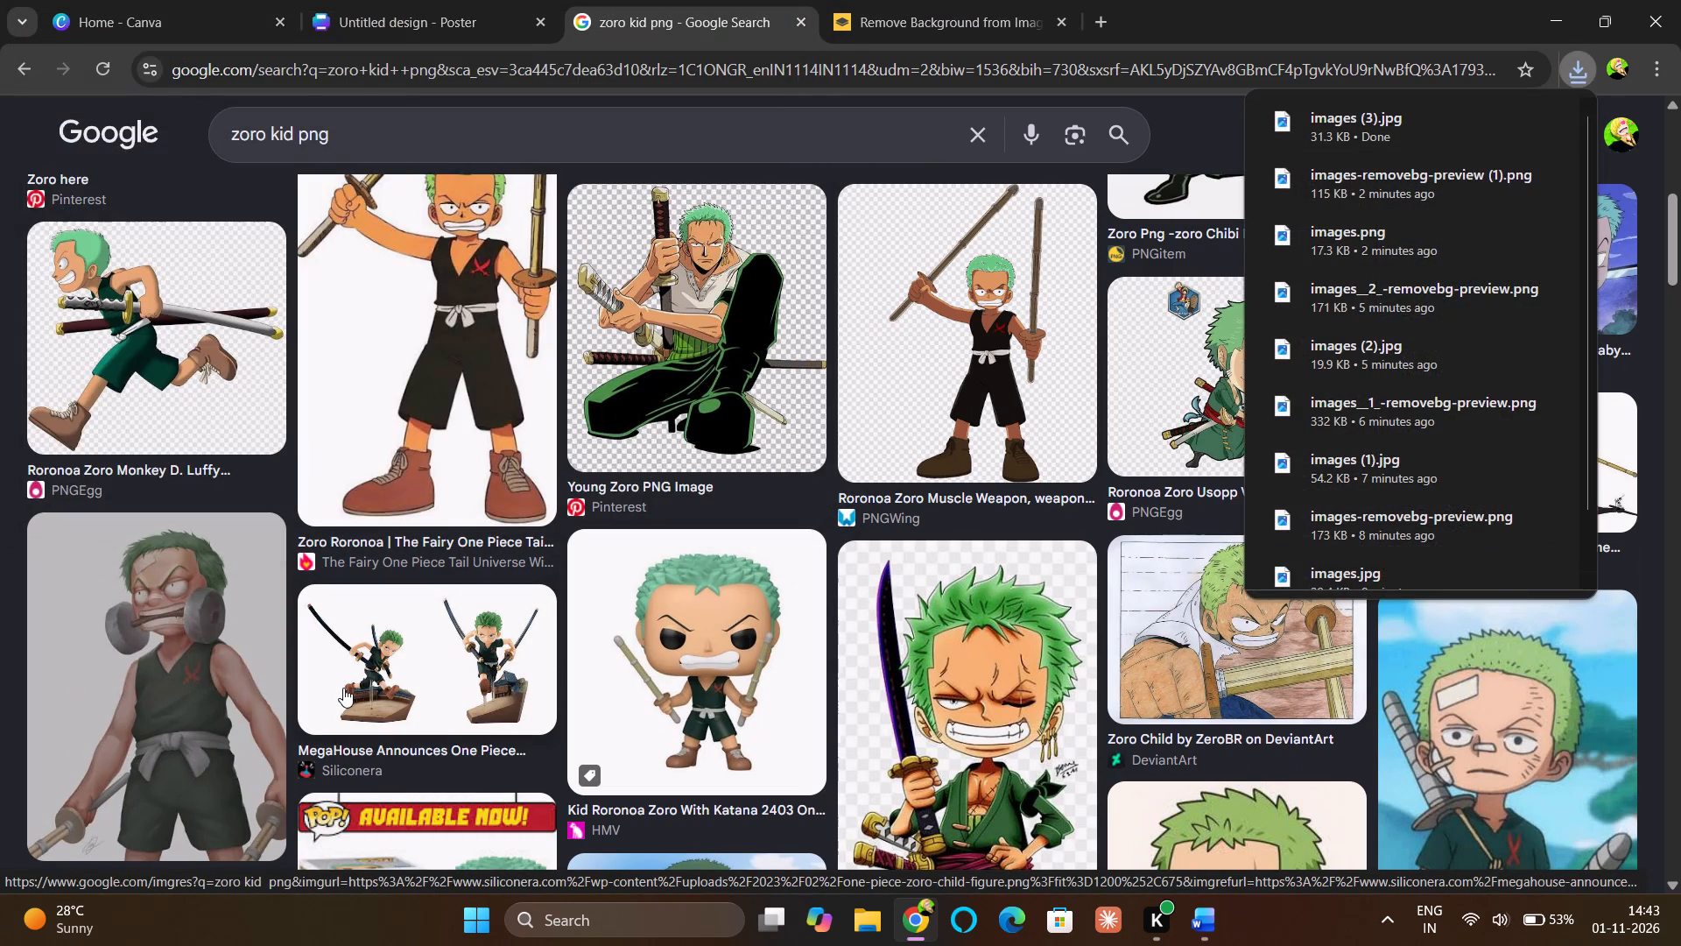
# Switch to remove.bg and upload images (3) from Downloads for background removal.
pyautogui.click(906, 6)
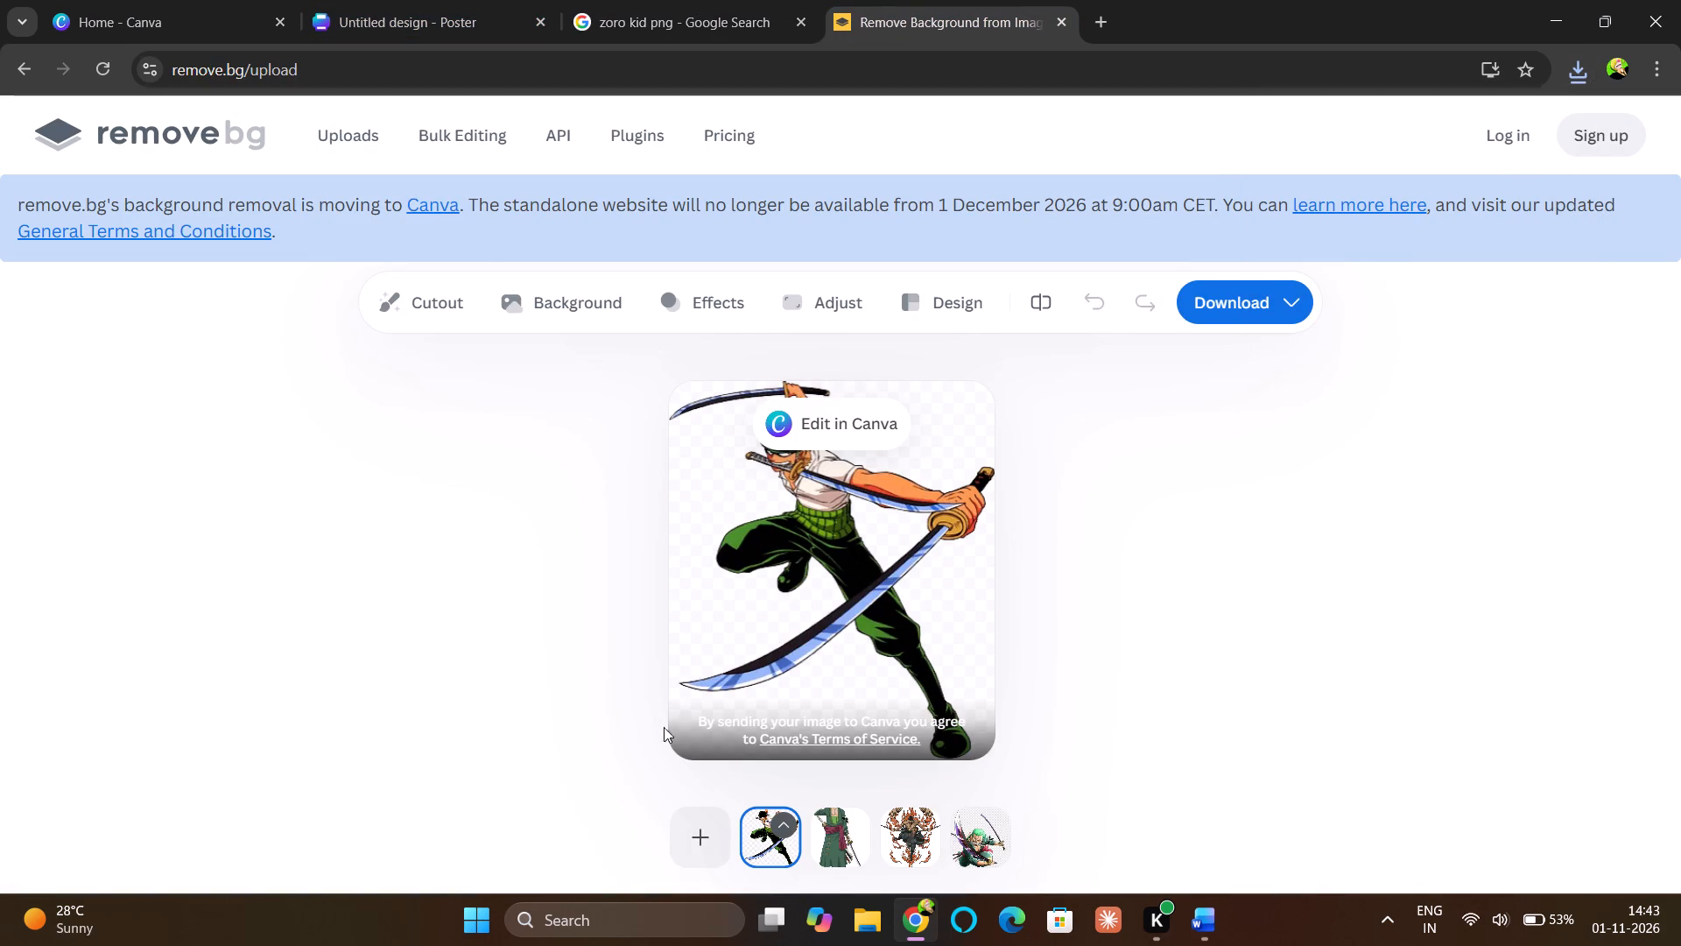
pyautogui.click(697, 809)
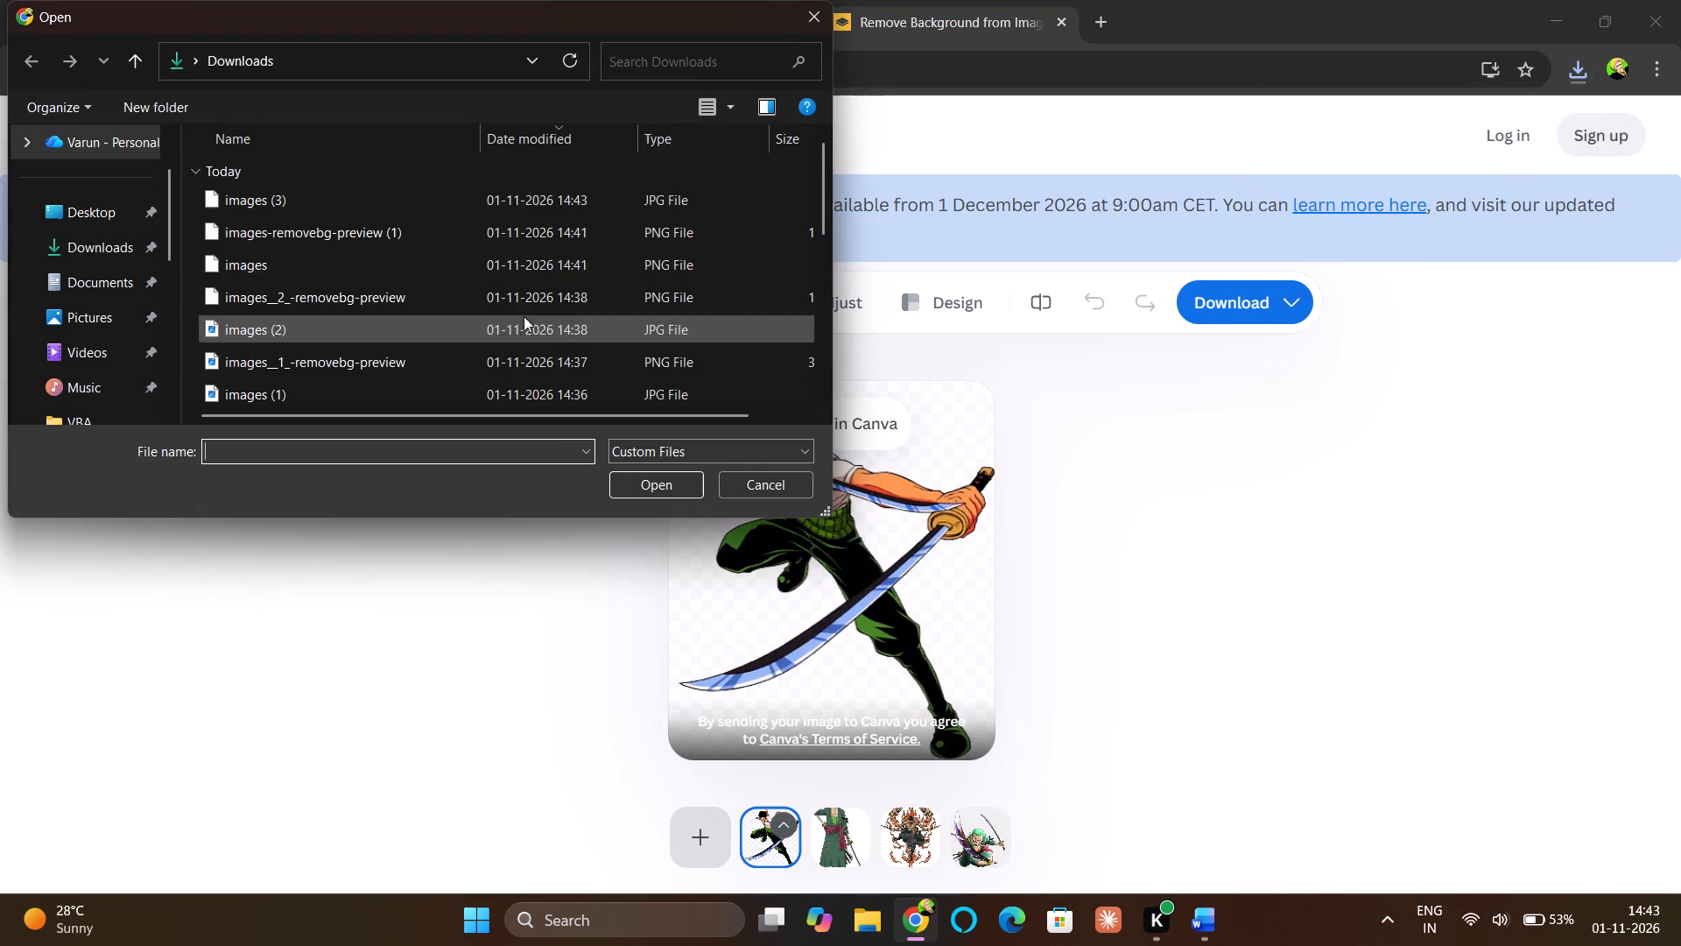
pyautogui.click(477, 201)
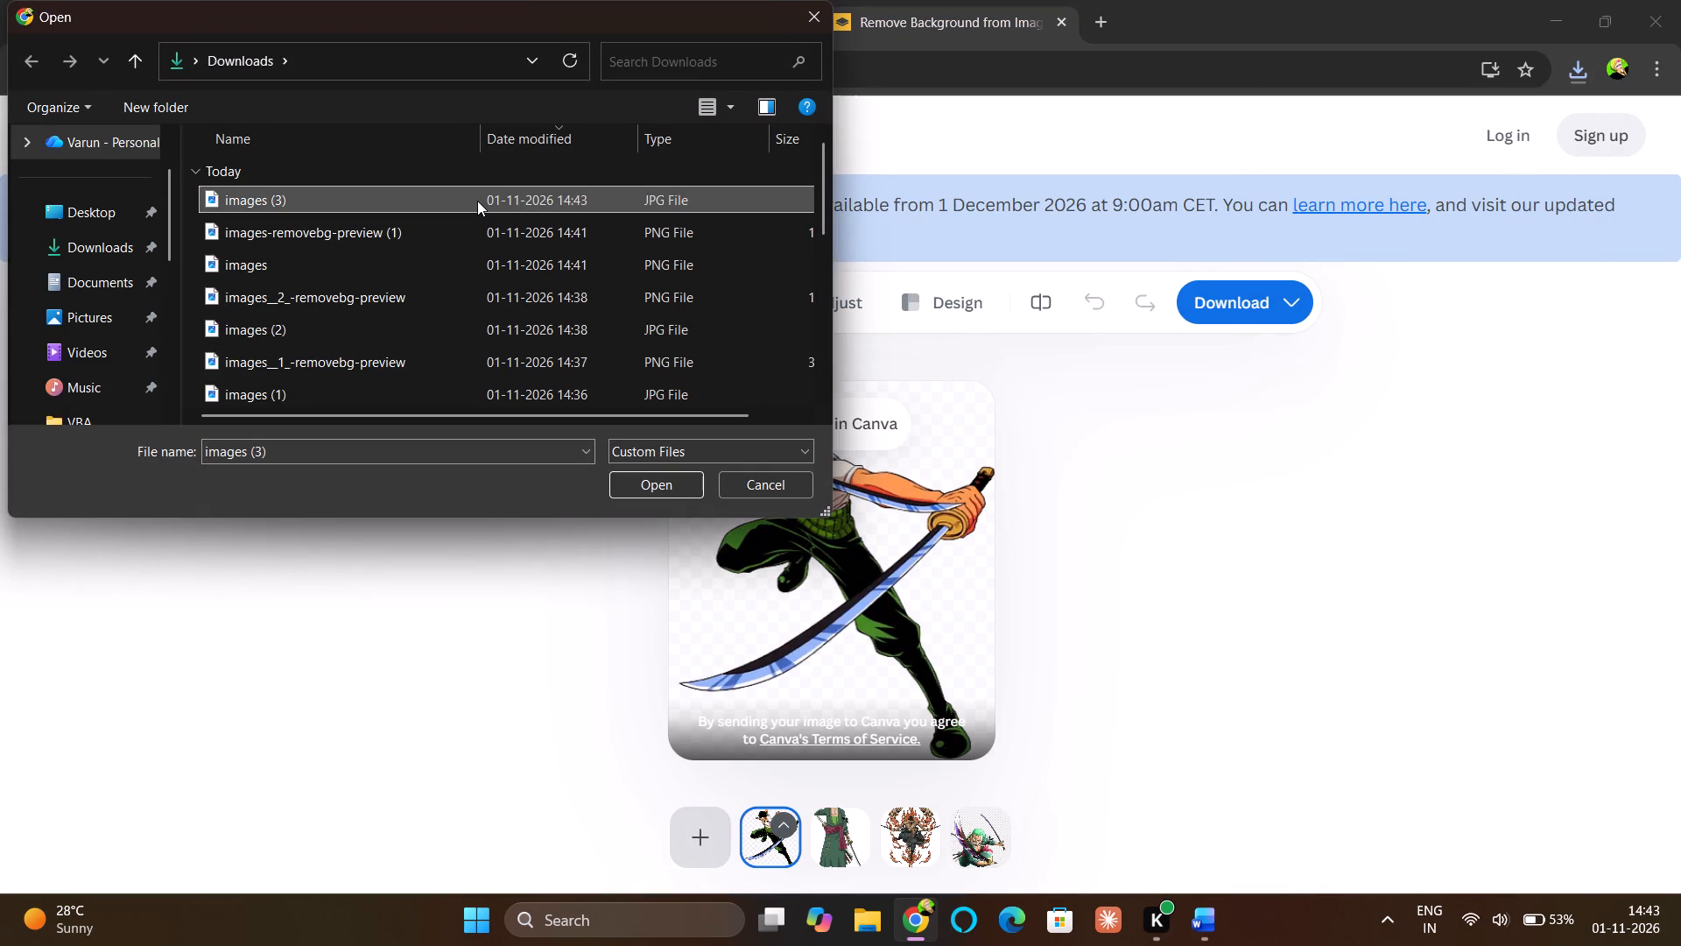
pyautogui.press('Return')
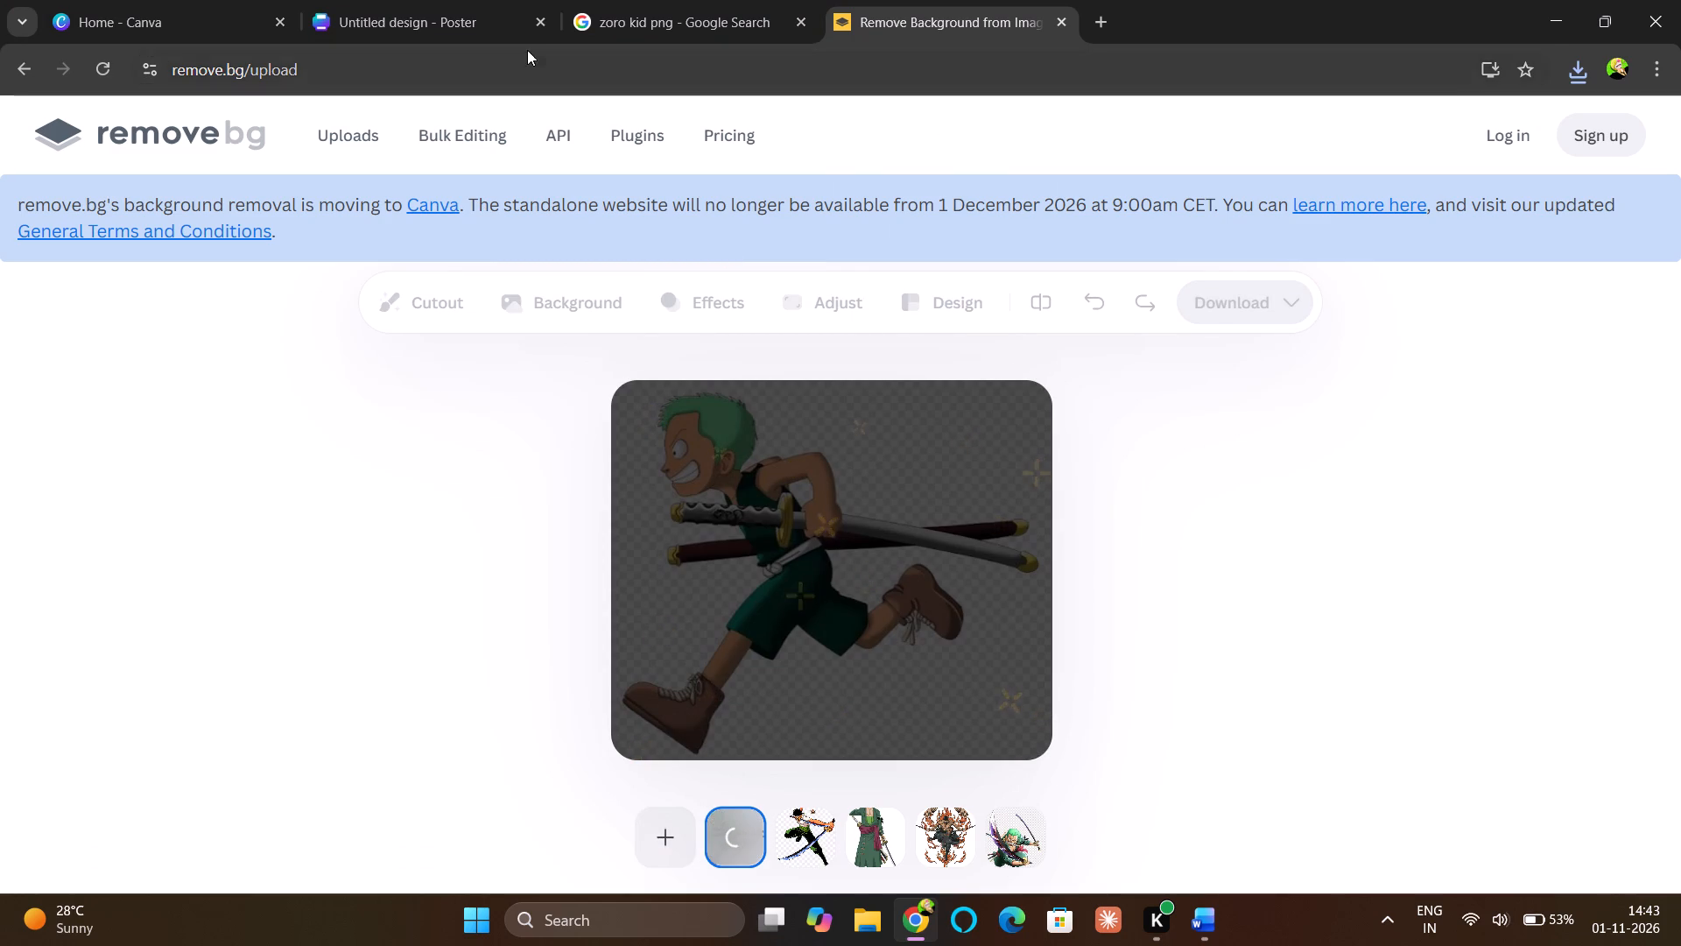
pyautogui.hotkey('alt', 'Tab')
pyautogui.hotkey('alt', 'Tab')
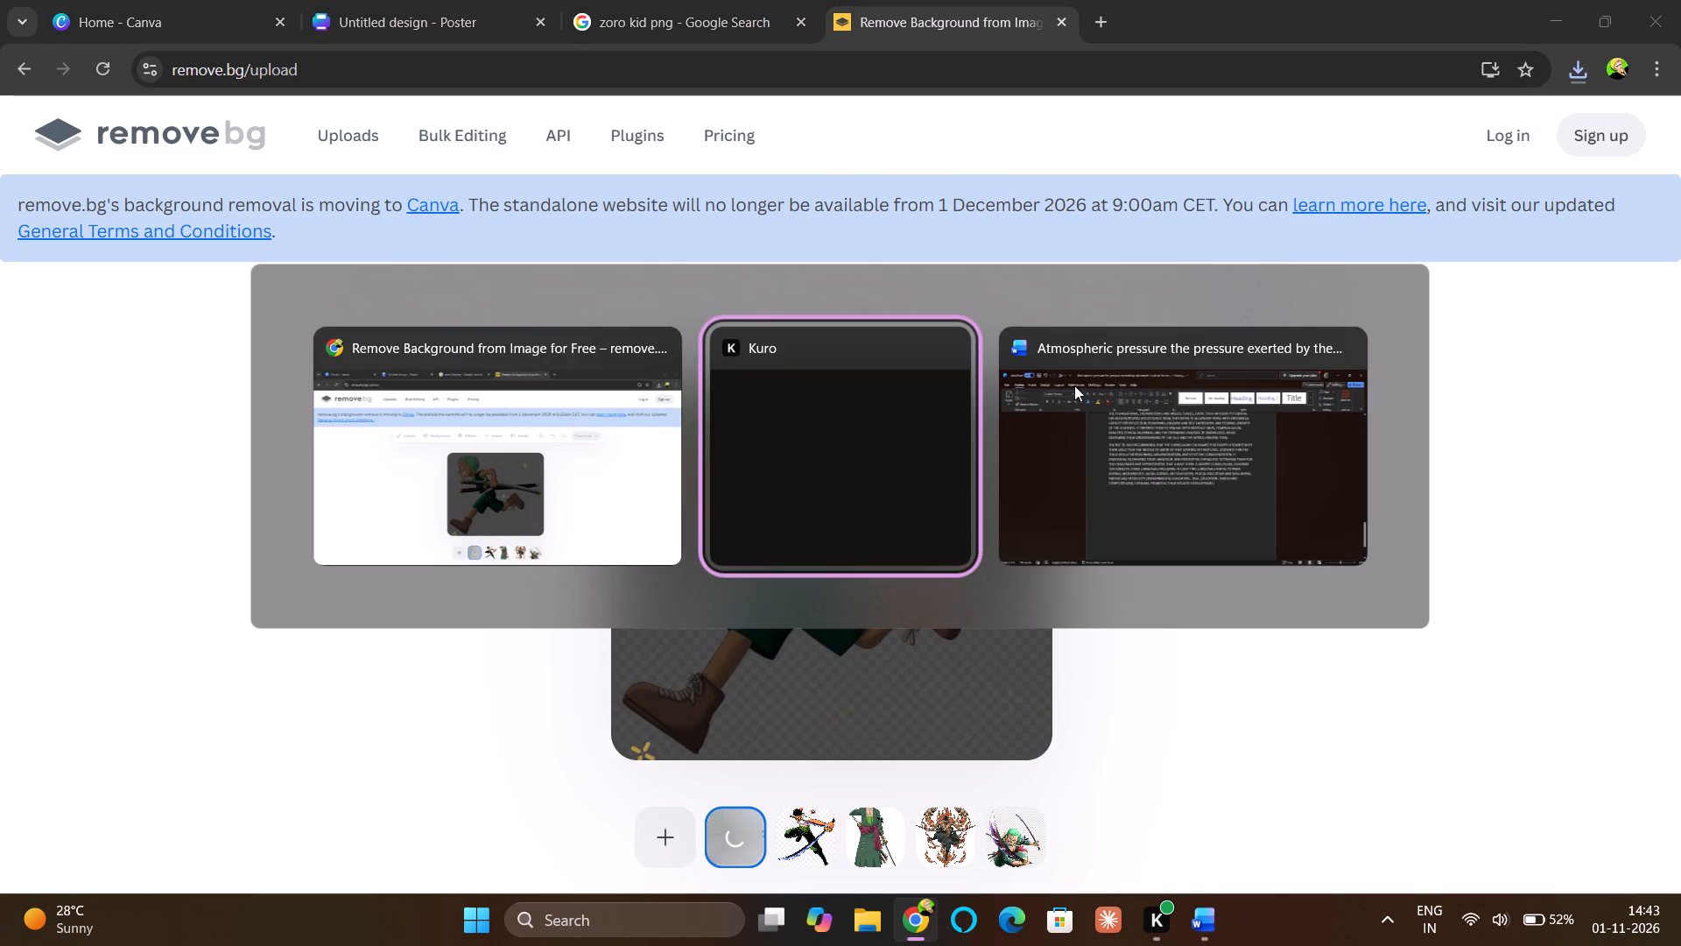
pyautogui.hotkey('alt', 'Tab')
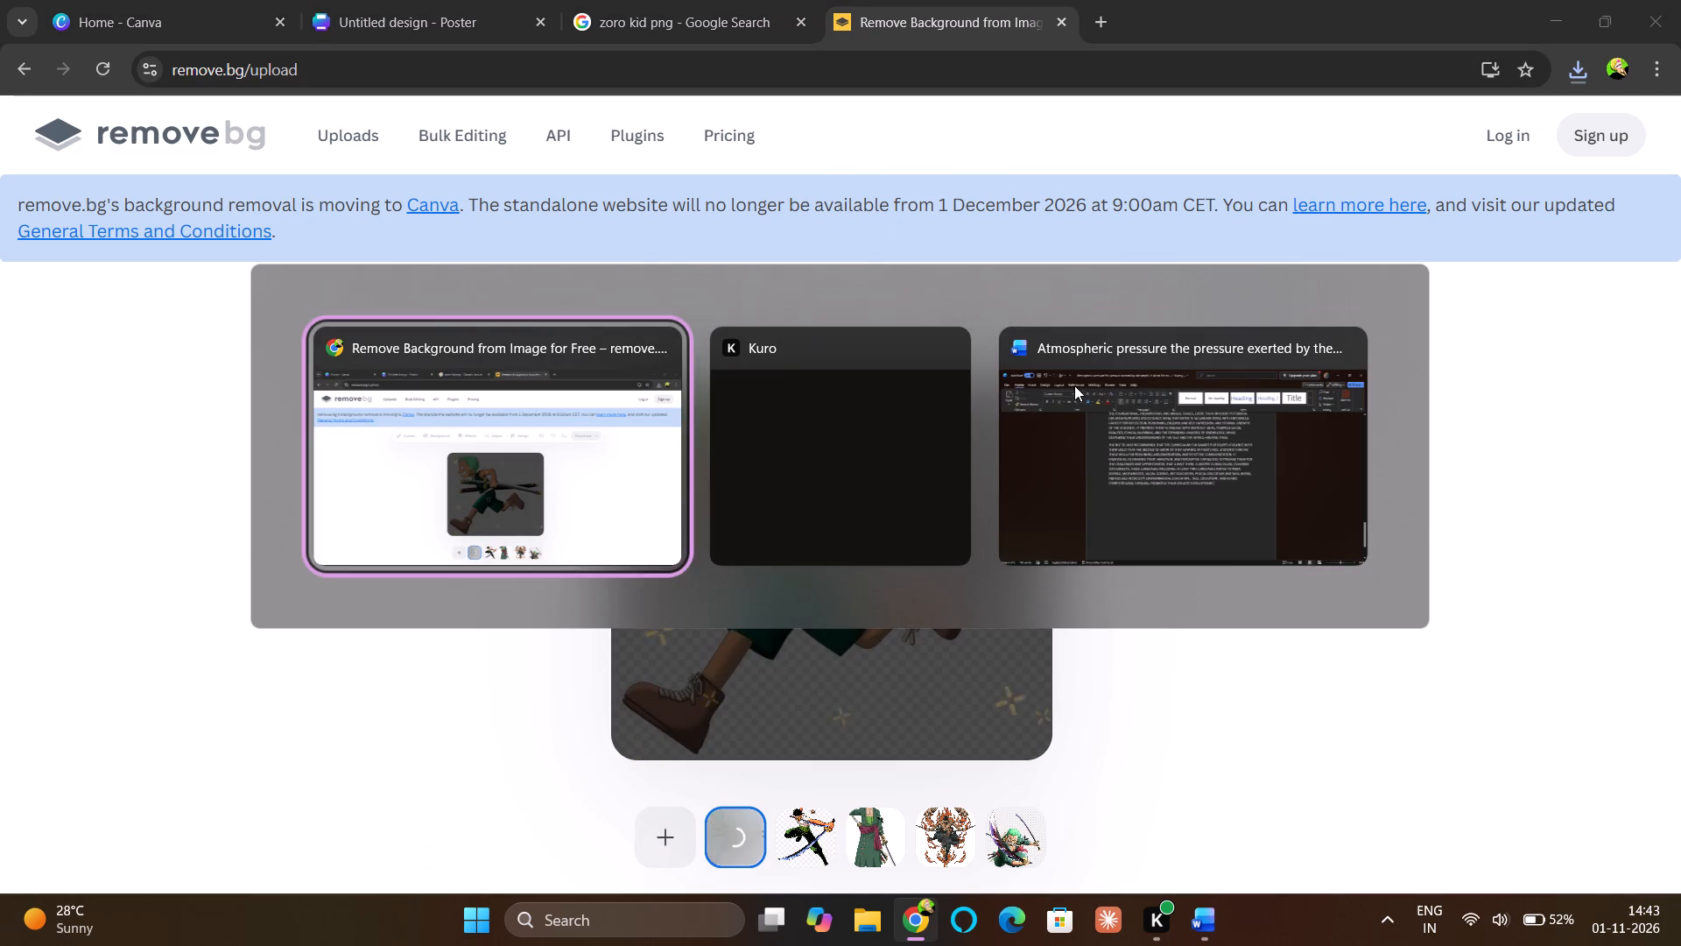
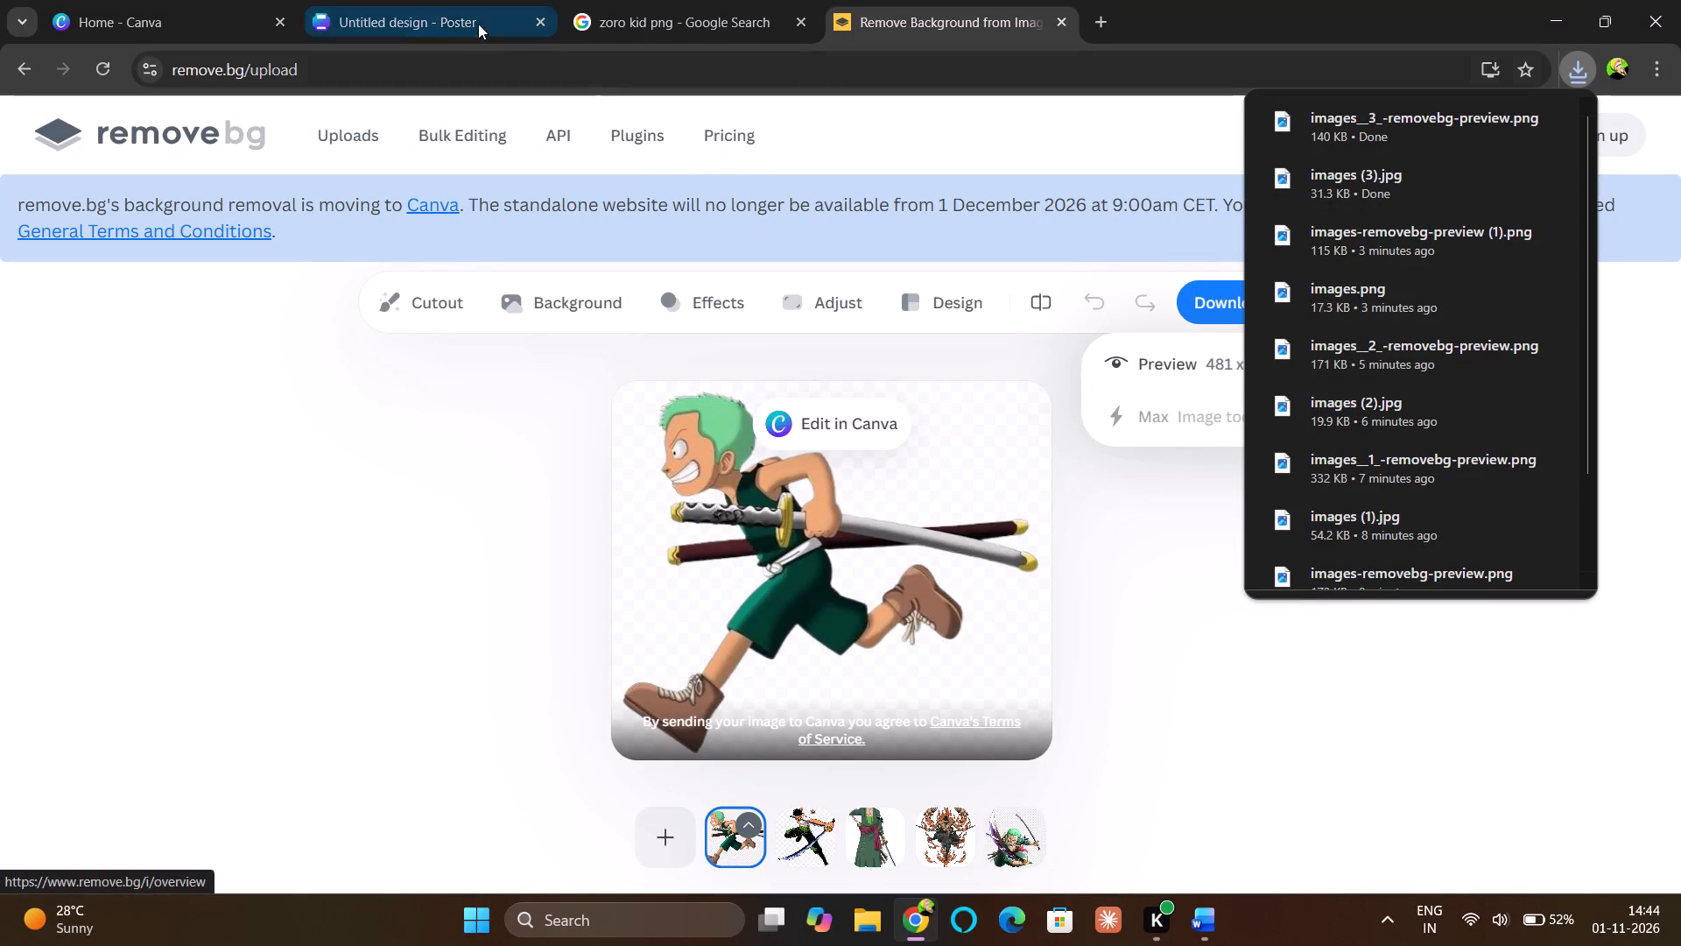
# Switch to the Canva poster and upload images__3_-removebg-preview from Downloads.
pyautogui.click(443, 18)
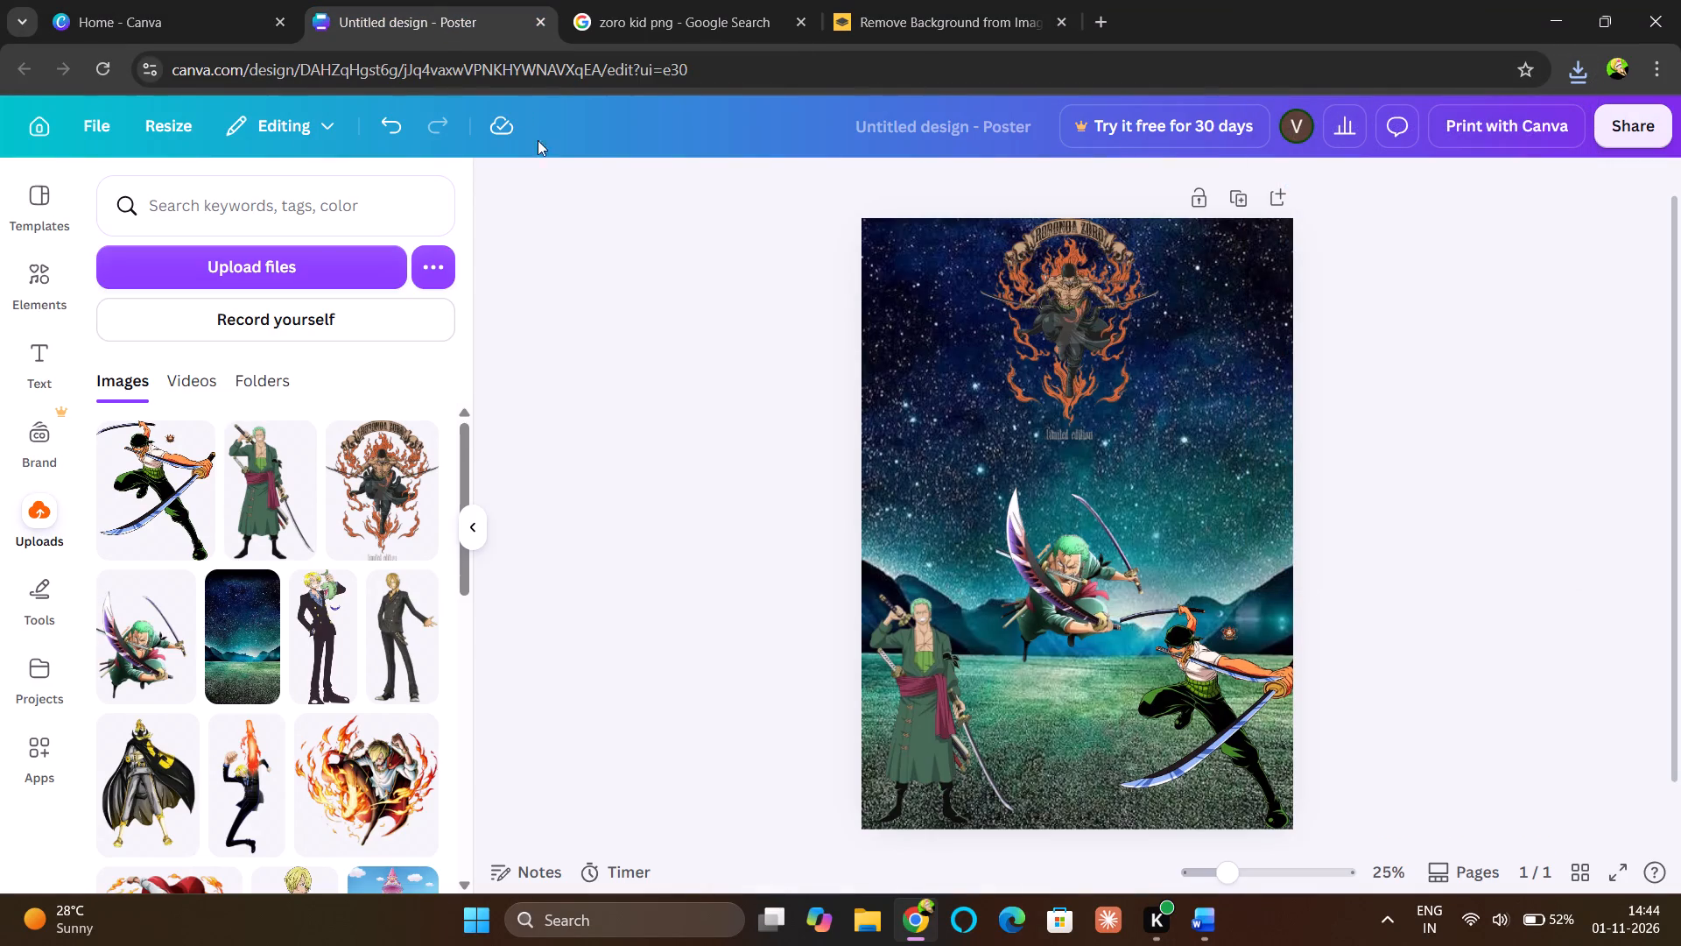
pyautogui.click(300, 260)
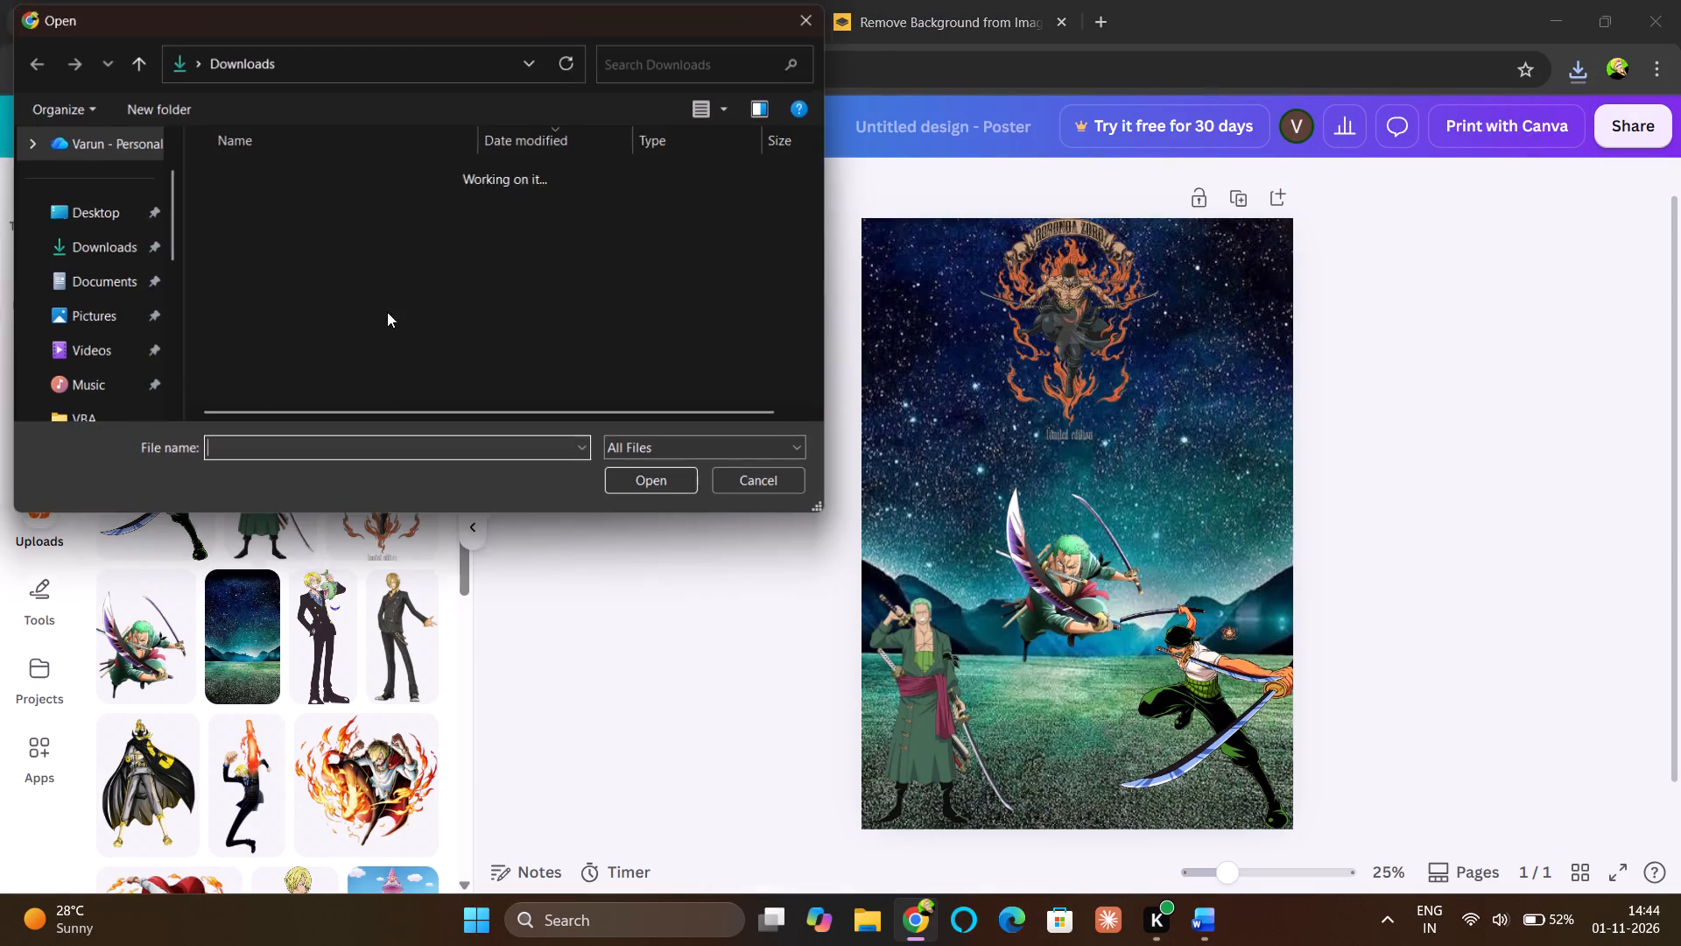
pyautogui.click(308, 197)
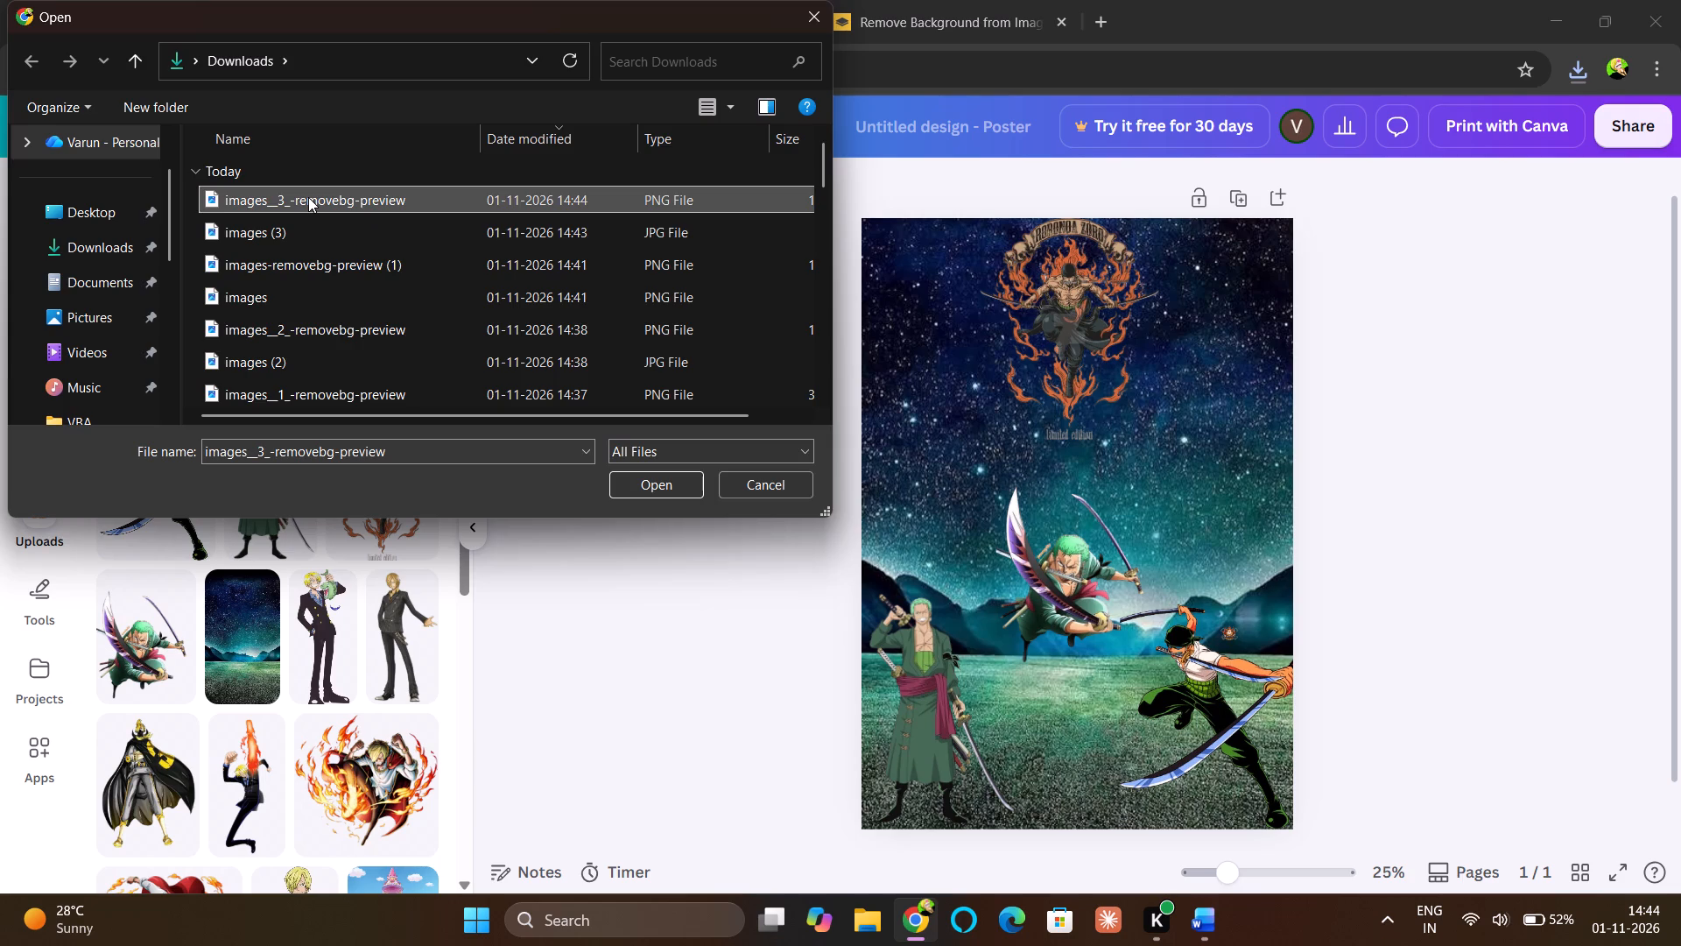
pyautogui.press('Return')
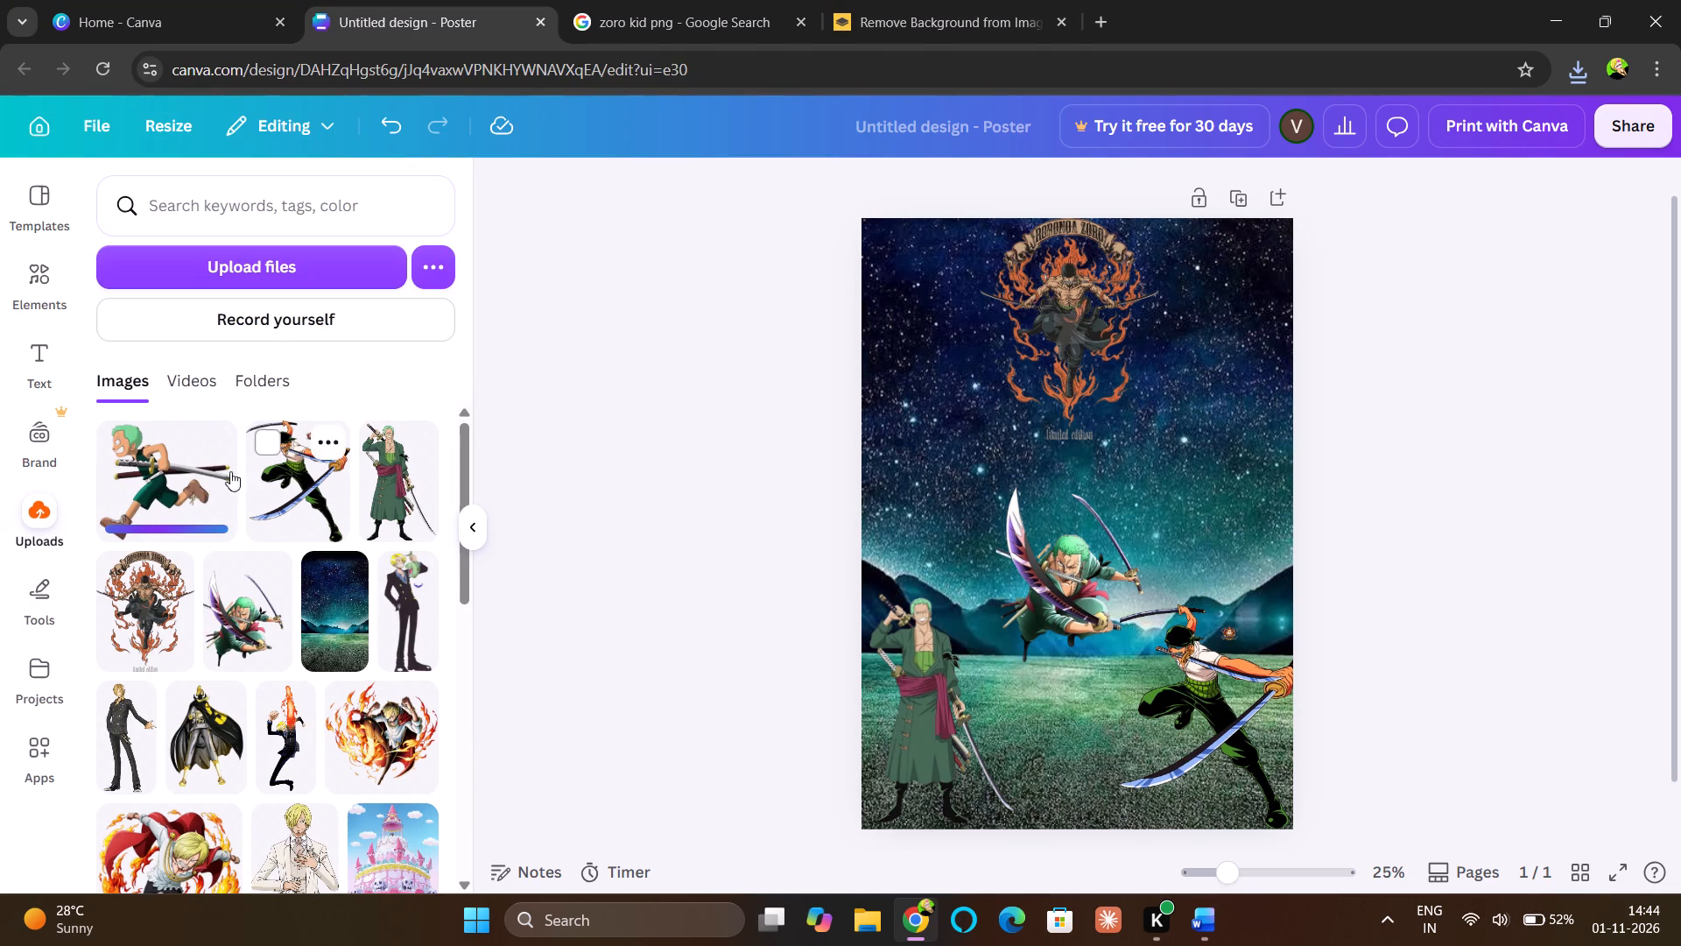
# Add the kid Zoro image to the poster, shrink it, and place it on the grass between the green-robed and slashing figures.
pyautogui.click(187, 479)
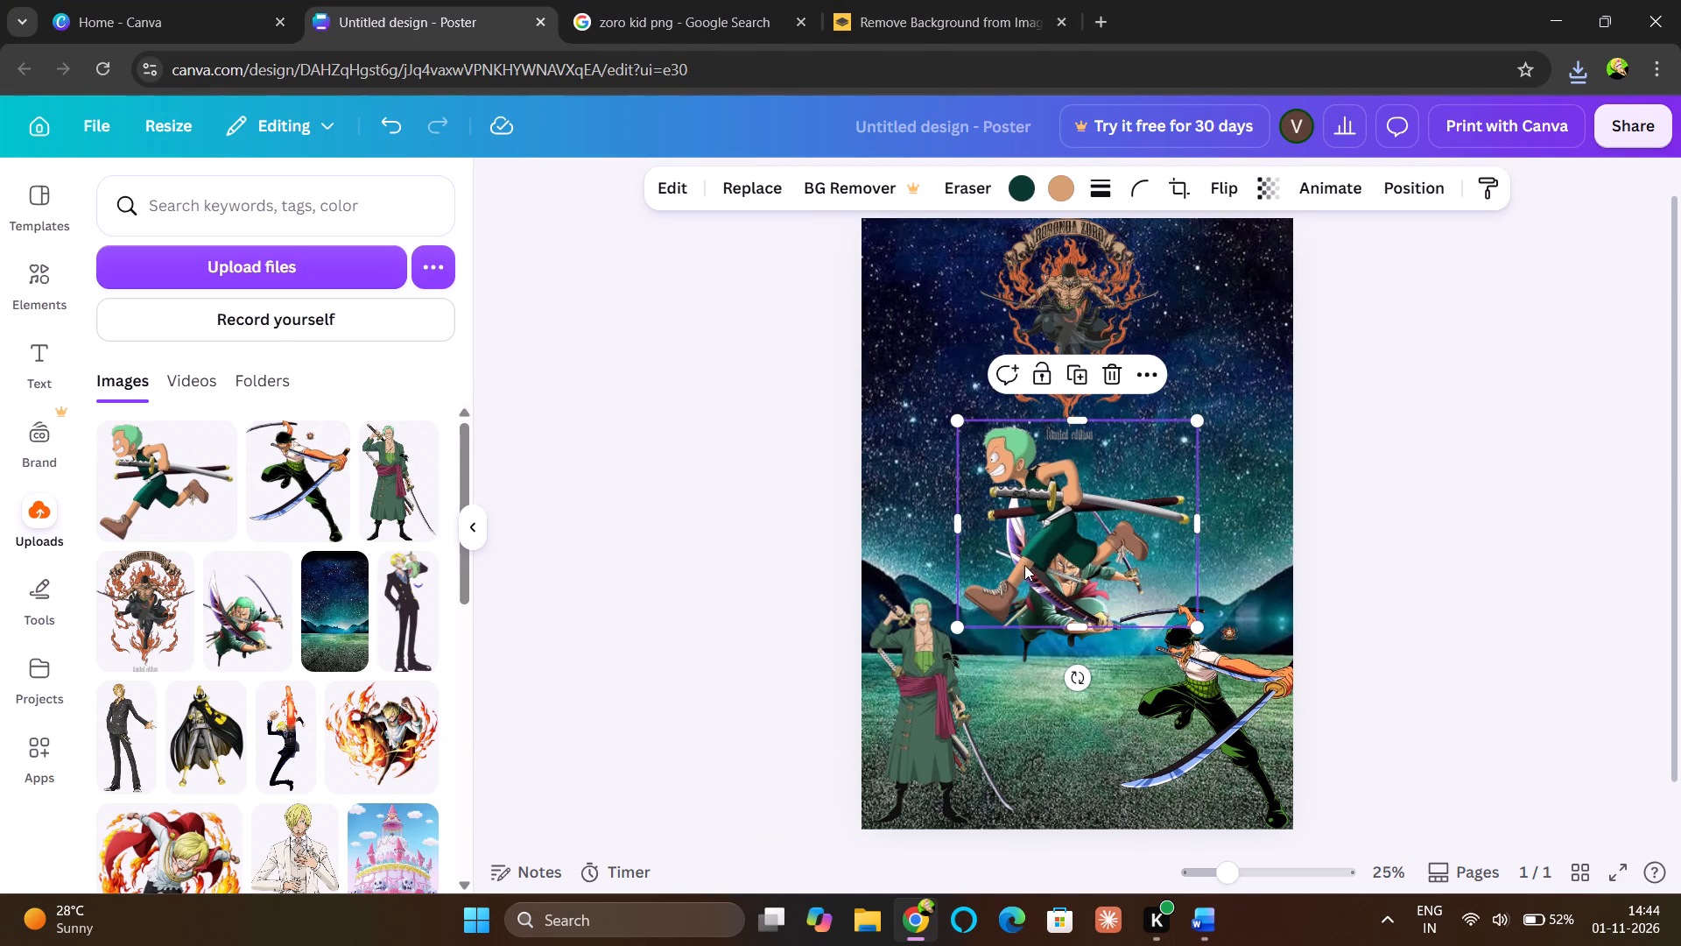
pyautogui.moveTo(1195, 621); pyautogui.dragTo(1118, 536)
pyautogui.moveTo(1016, 478); pyautogui.dragTo(1068, 732)
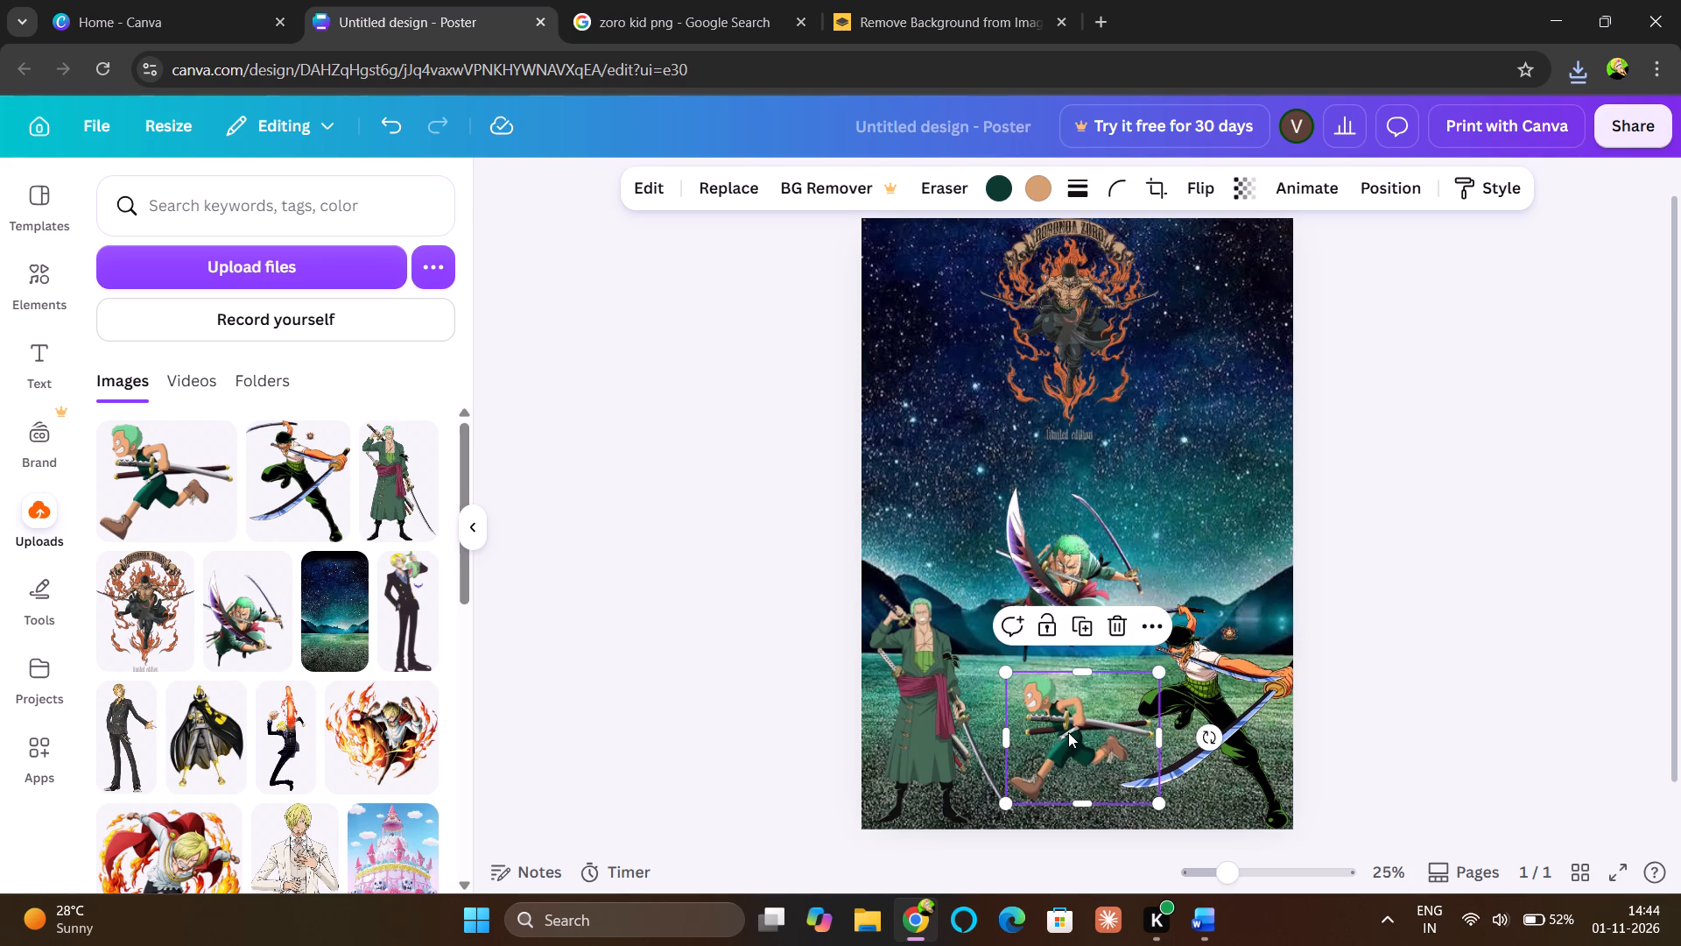
pyautogui.click(1391, 650)
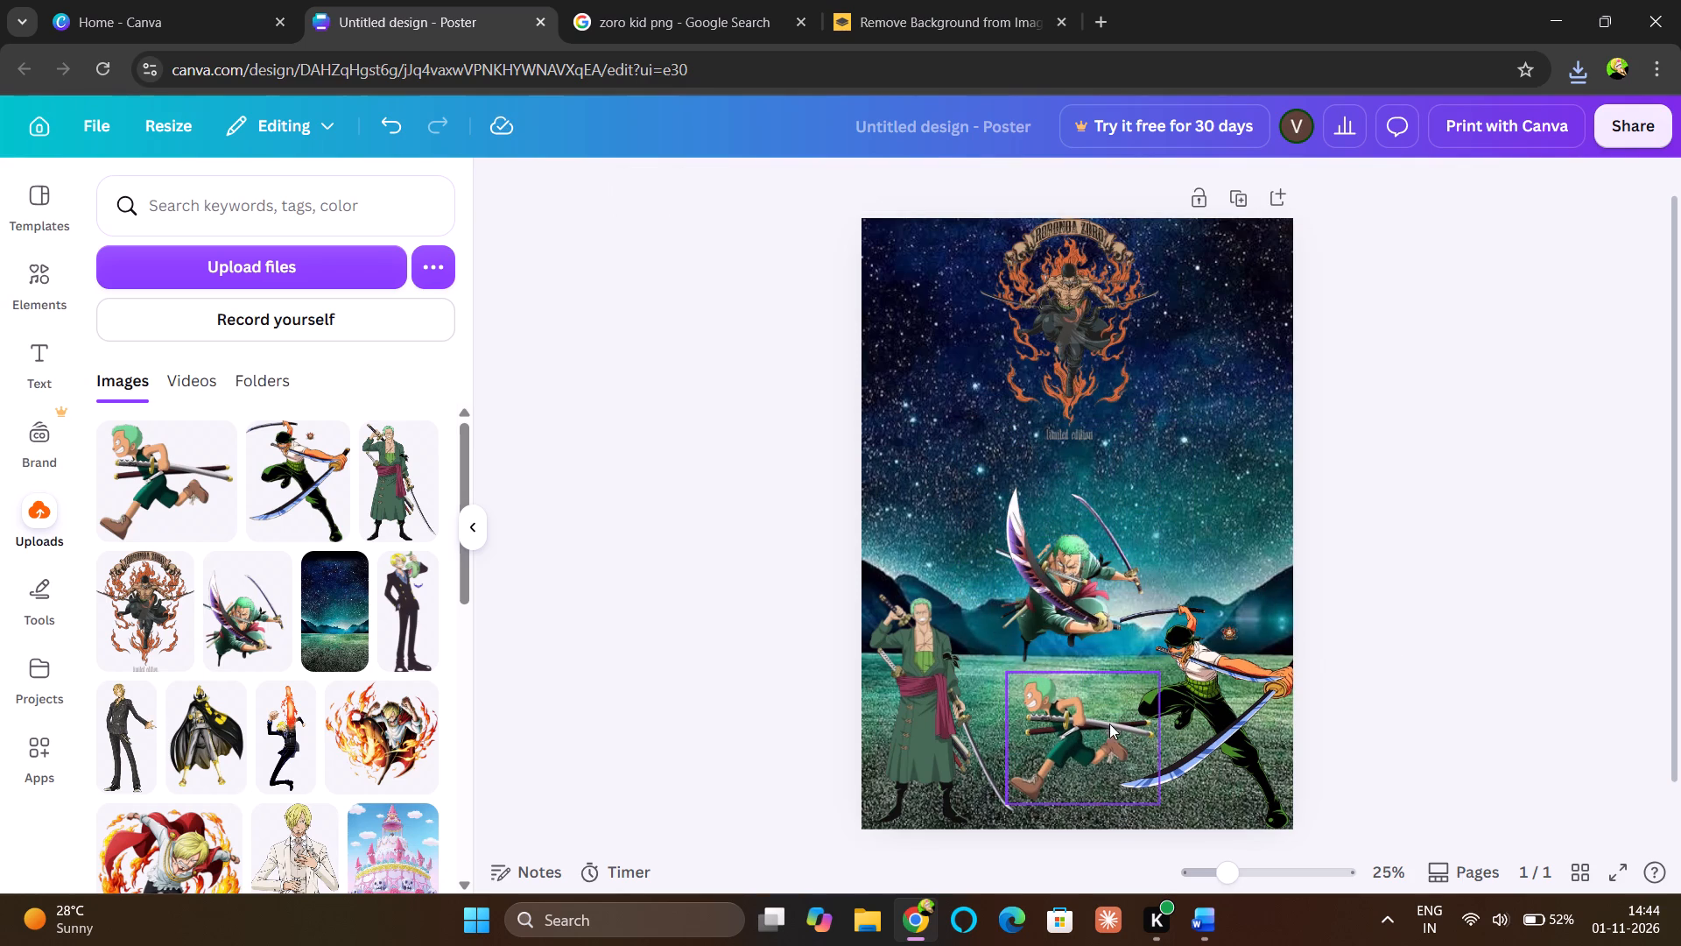
pyautogui.moveTo(1055, 736); pyautogui.dragTo(1062, 763)
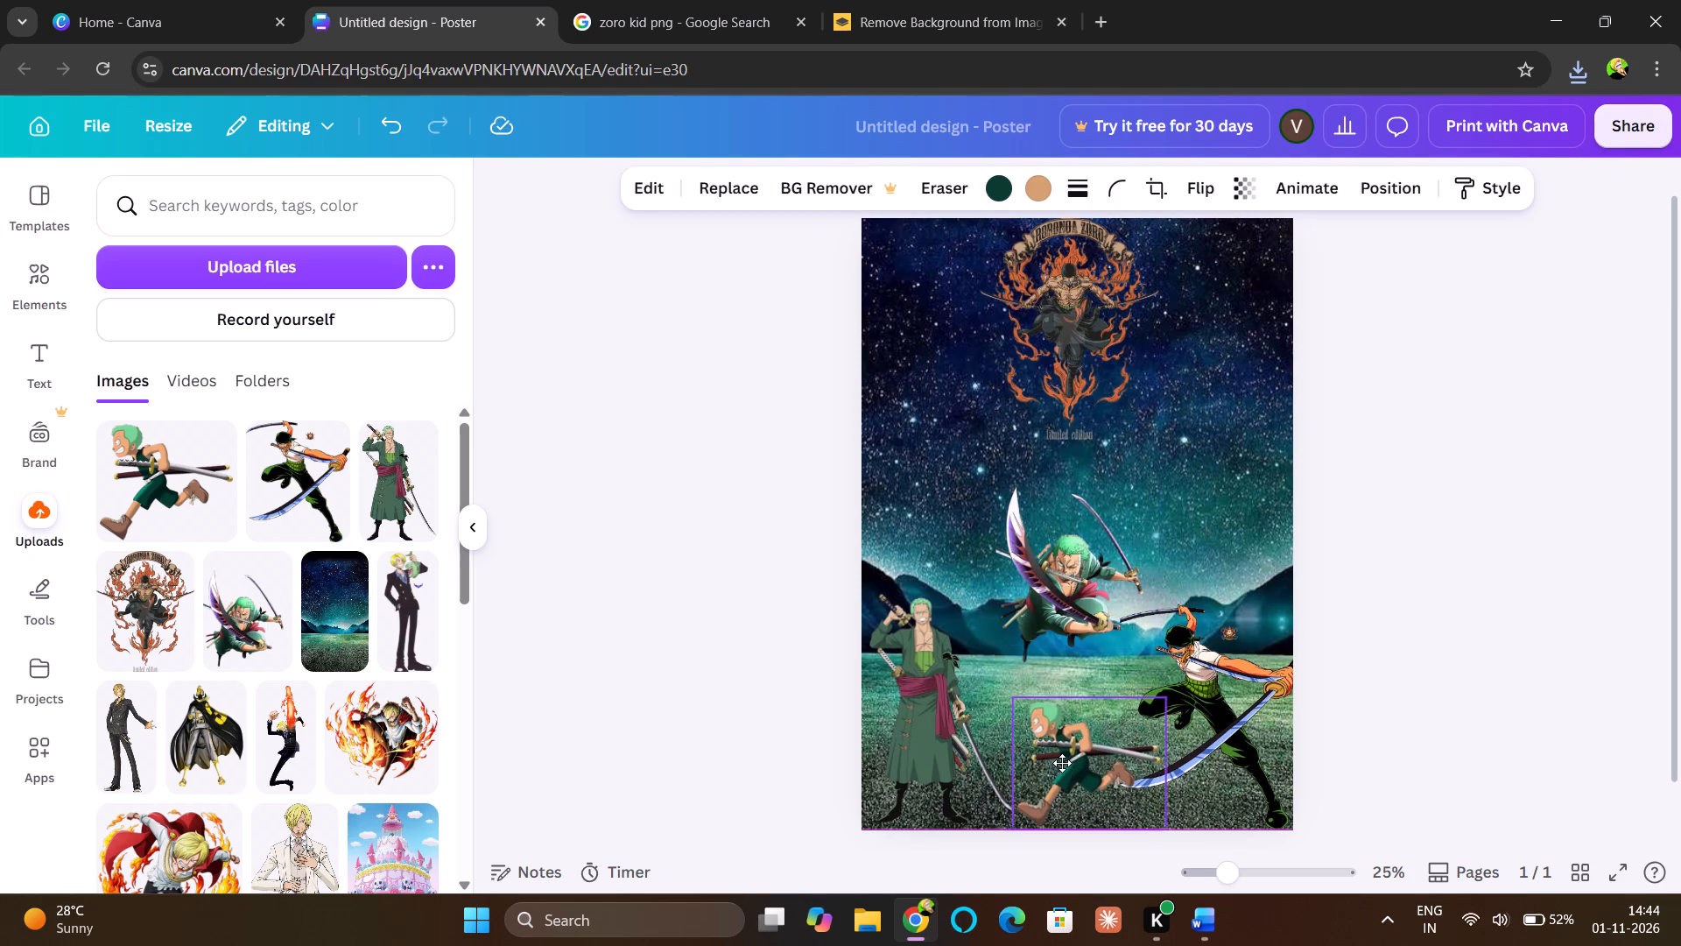
pyautogui.moveTo(1062, 763); pyautogui.dragTo(1053, 773)
pyautogui.click(1053, 773)
pyautogui.moveTo(1053, 773); pyautogui.dragTo(1048, 777)
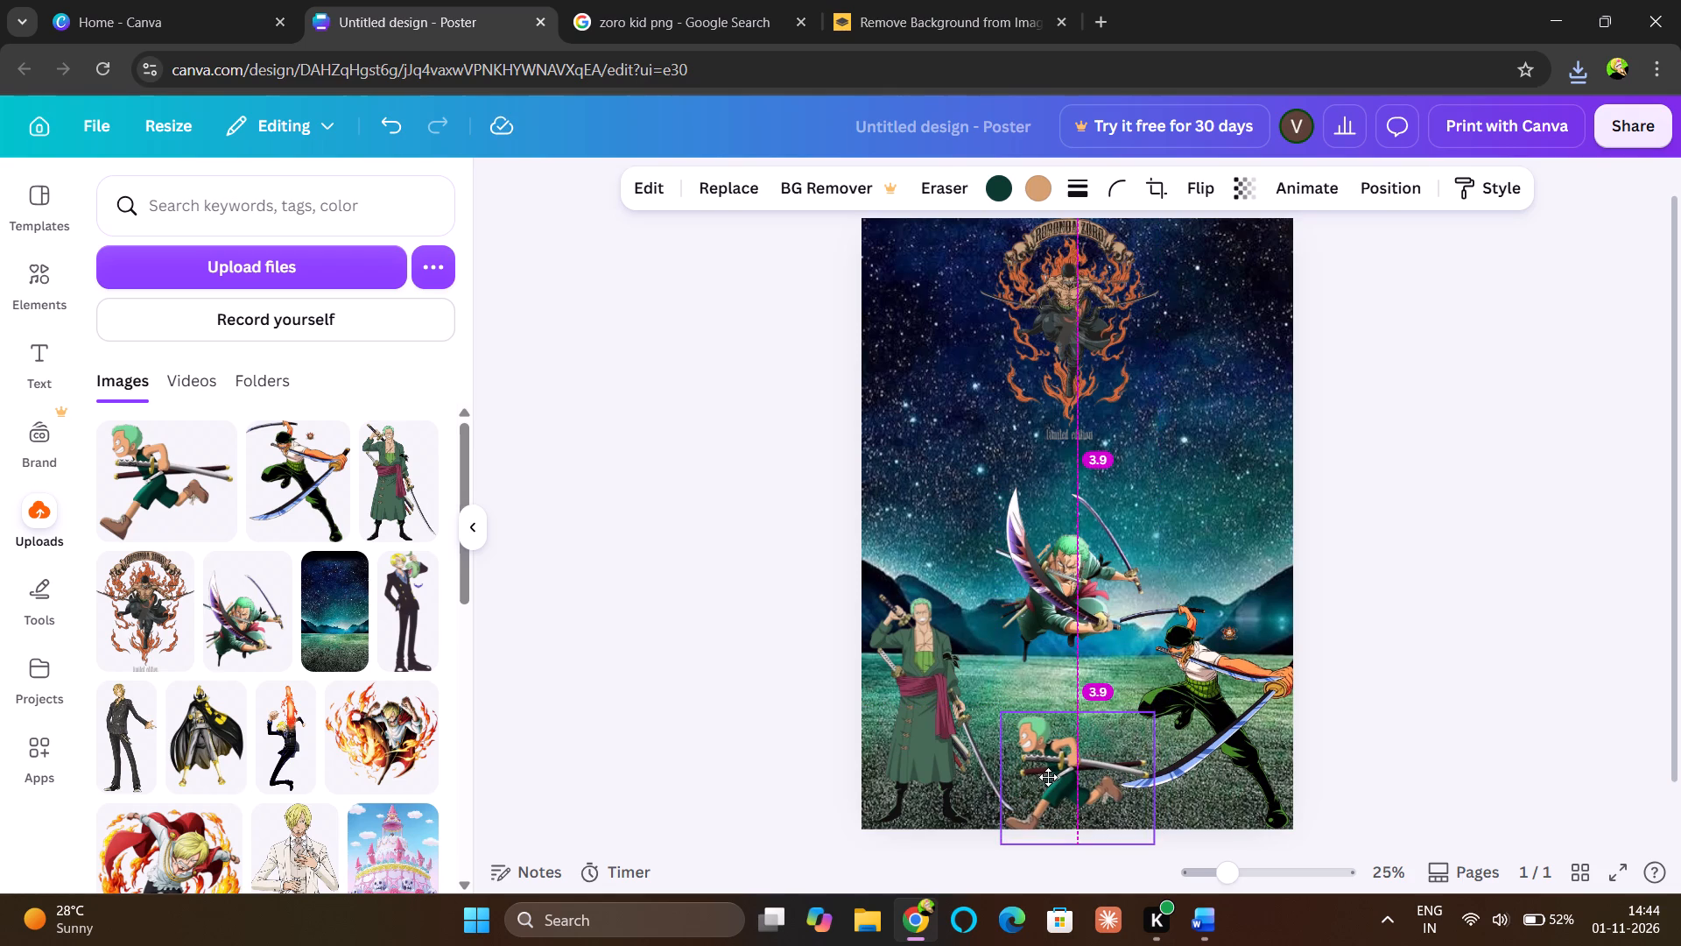
pyautogui.moveTo(1048, 777); pyautogui.dragTo(1049, 765)
# Enlarge the kid Zoro image to about 19 wide by 15.3 high, filling the gap between the two lower figures.
pyautogui.moveTo(1078, 696); pyautogui.dragTo(1077, 676)
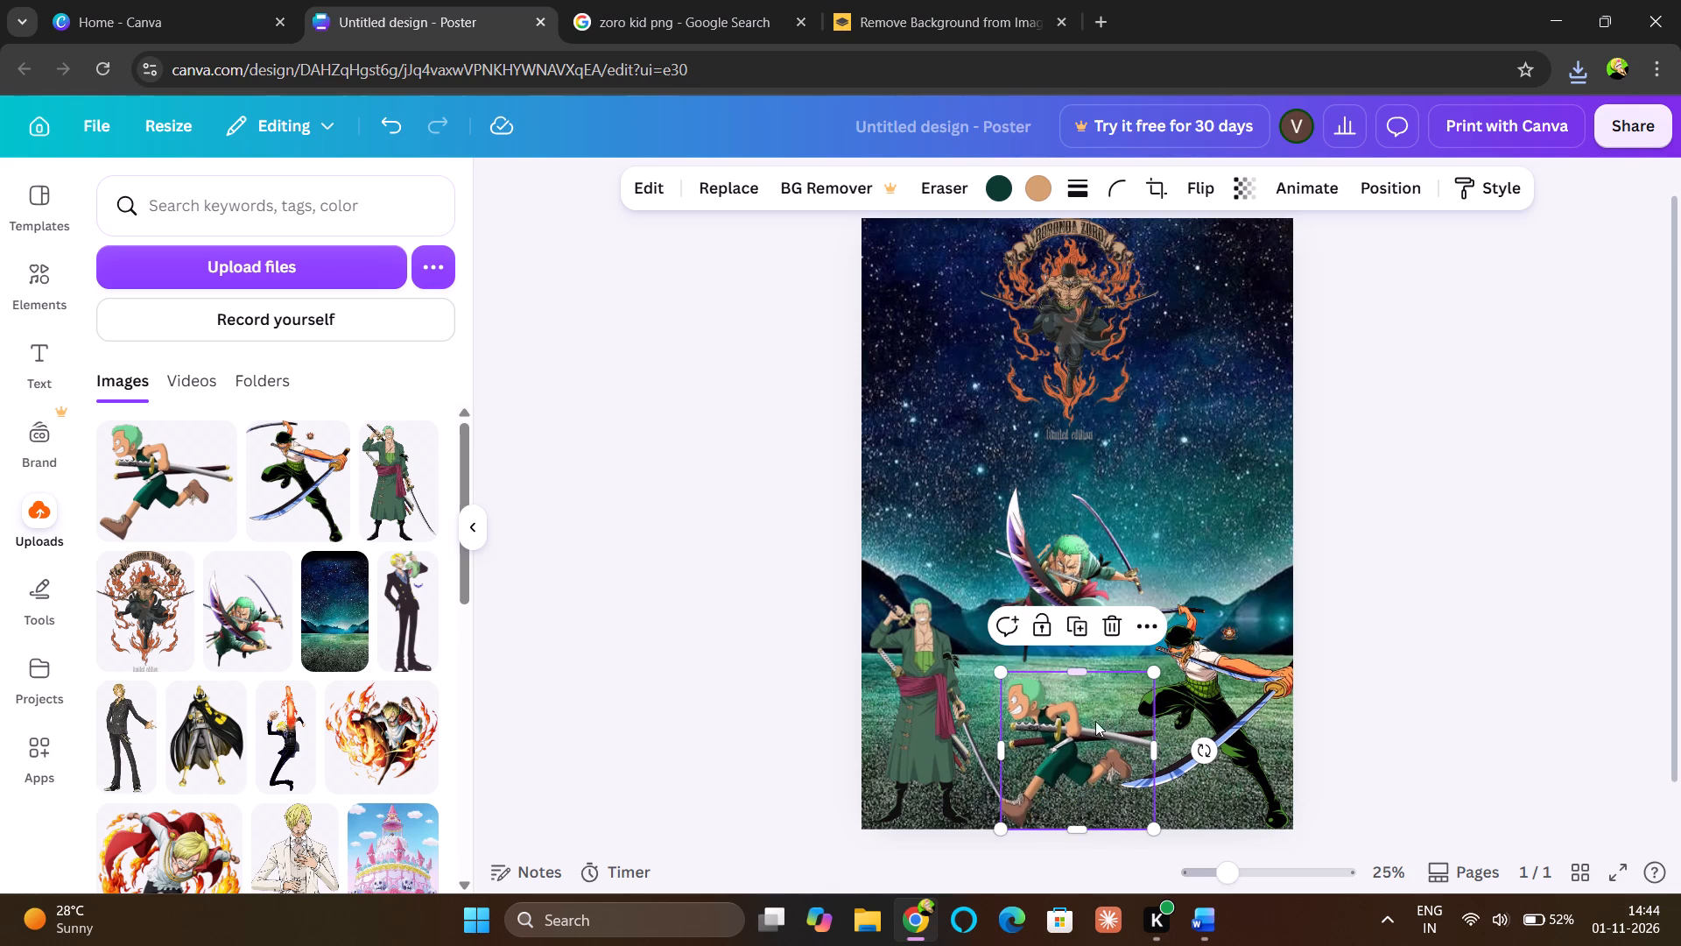
pyautogui.moveTo(1002, 745); pyautogui.dragTo(983, 747)
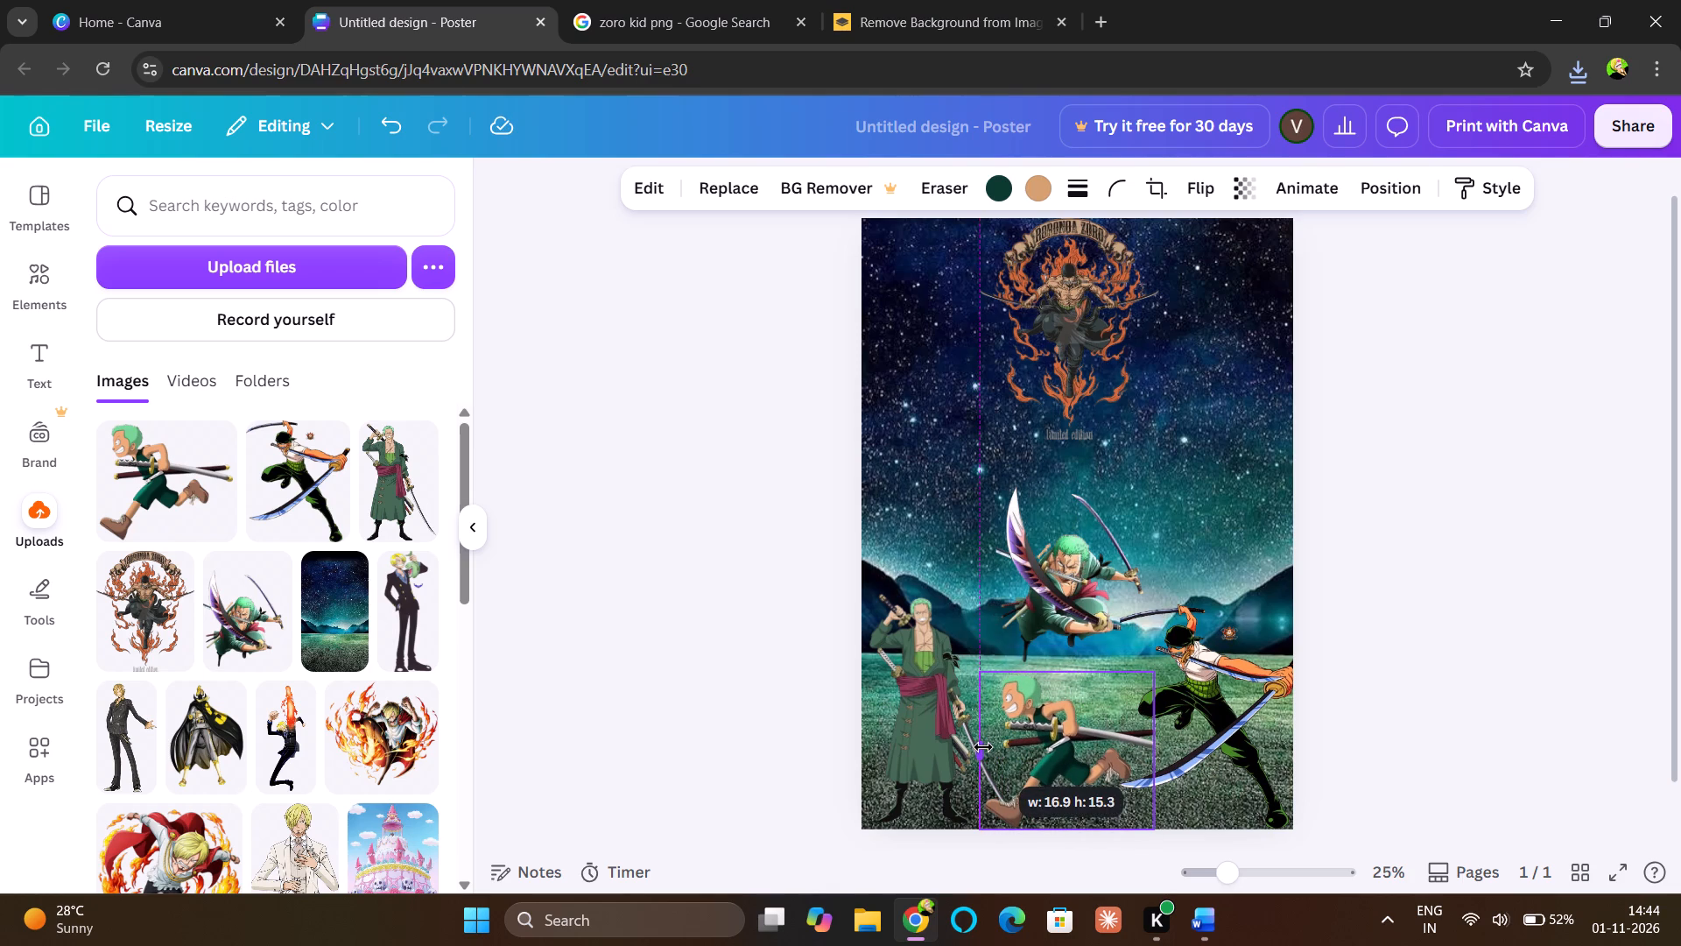
pyautogui.moveTo(983, 747); pyautogui.dragTo(985, 747)
pyautogui.moveTo(1154, 751); pyautogui.dragTo(1165, 750)
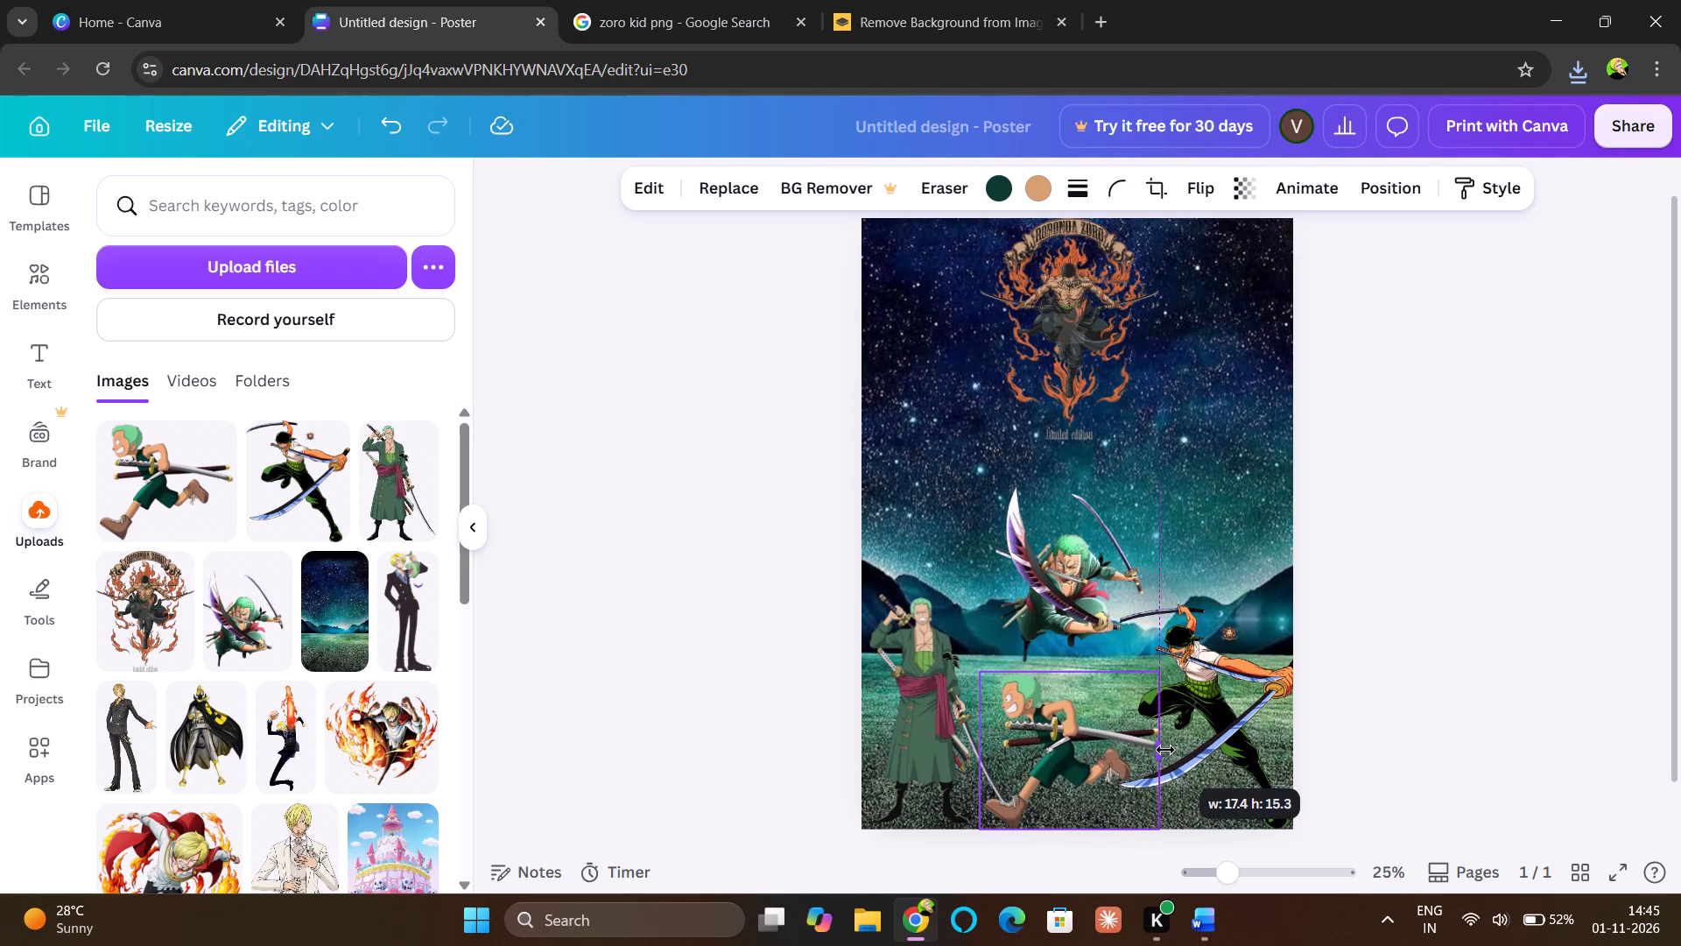
pyautogui.moveTo(1165, 750); pyautogui.dragTo(1176, 752)
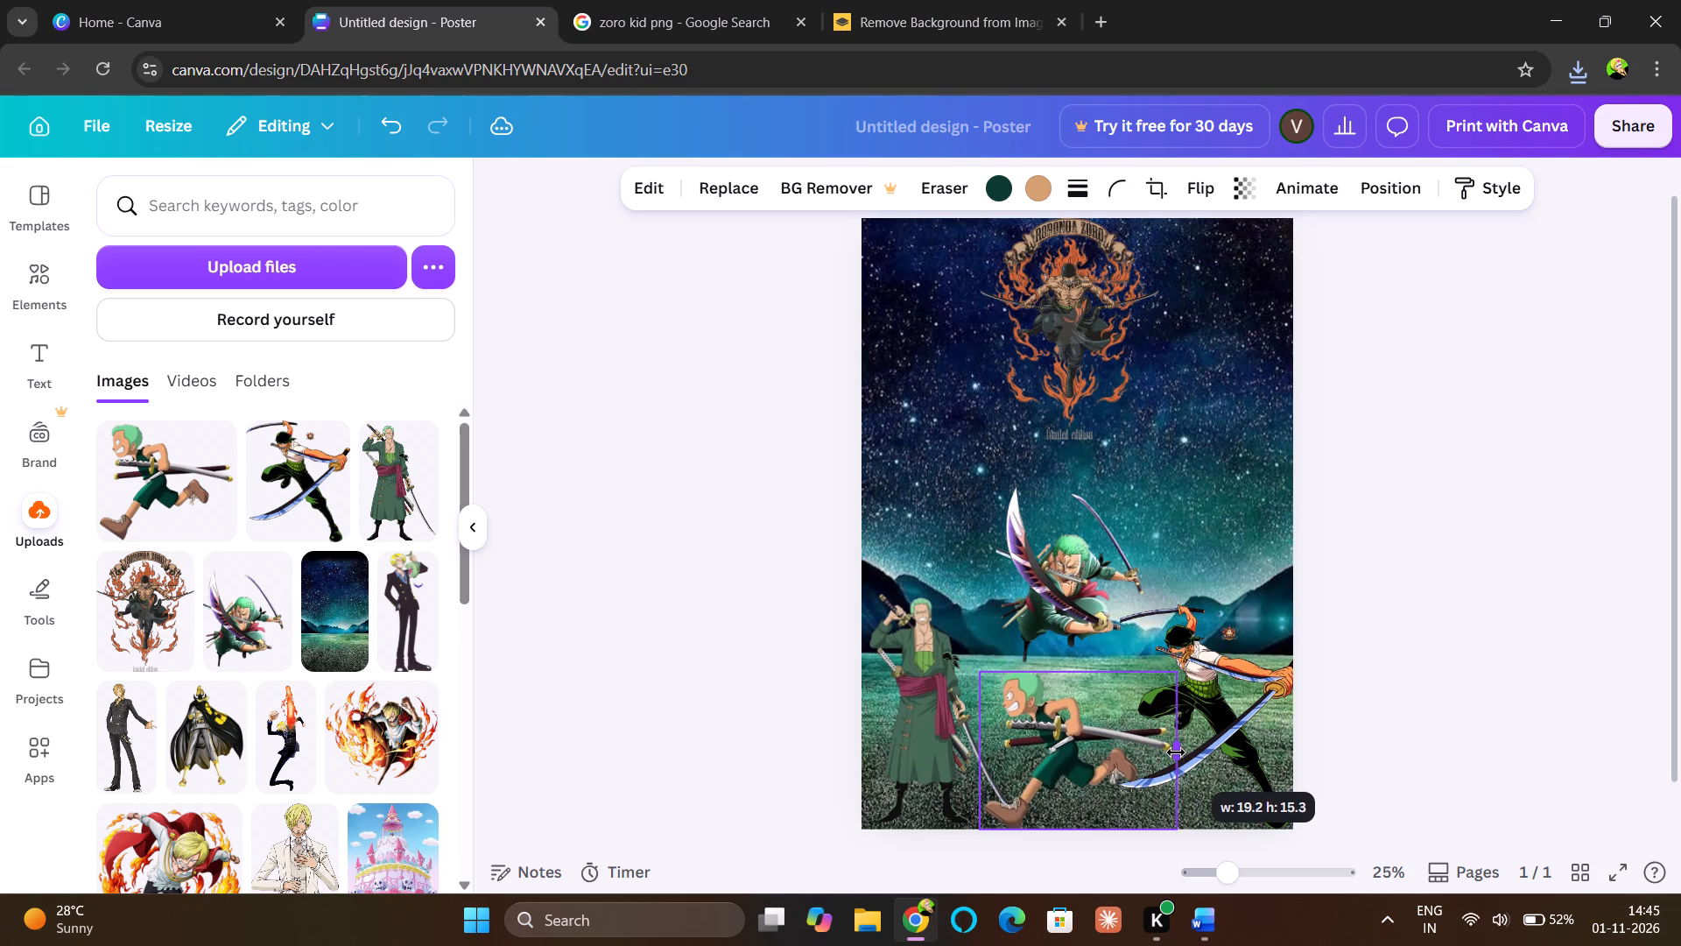
pyautogui.moveTo(1176, 752); pyautogui.dragTo(1174, 752)
pyautogui.click(1064, 727)
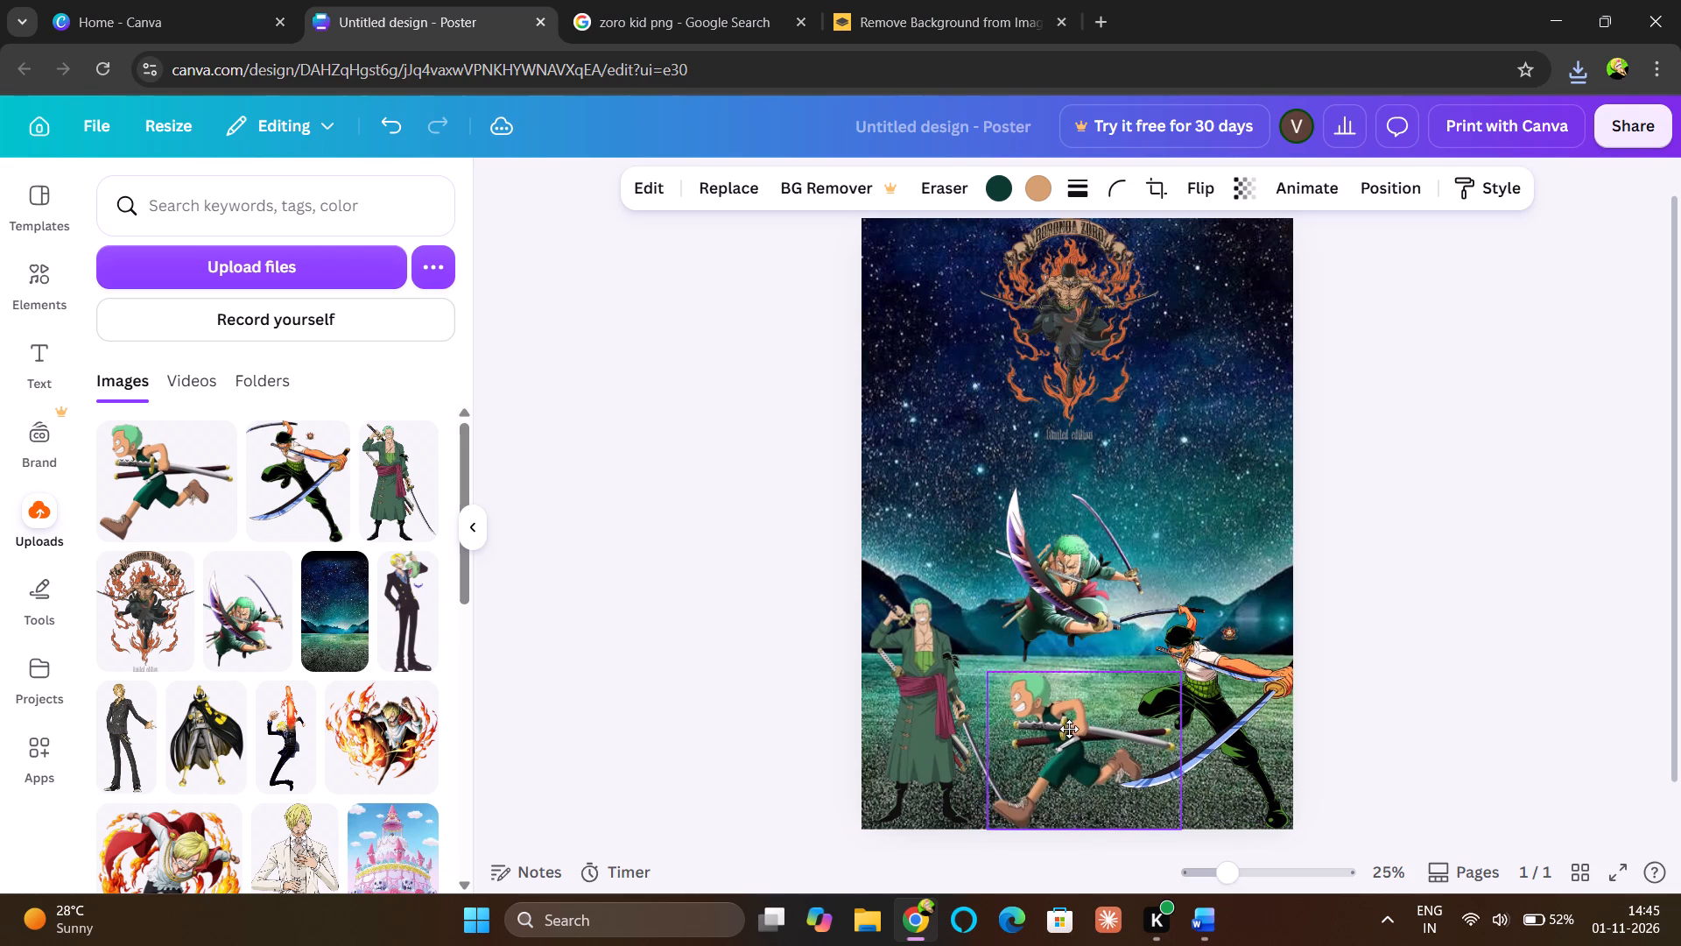
pyautogui.click(1342, 678)
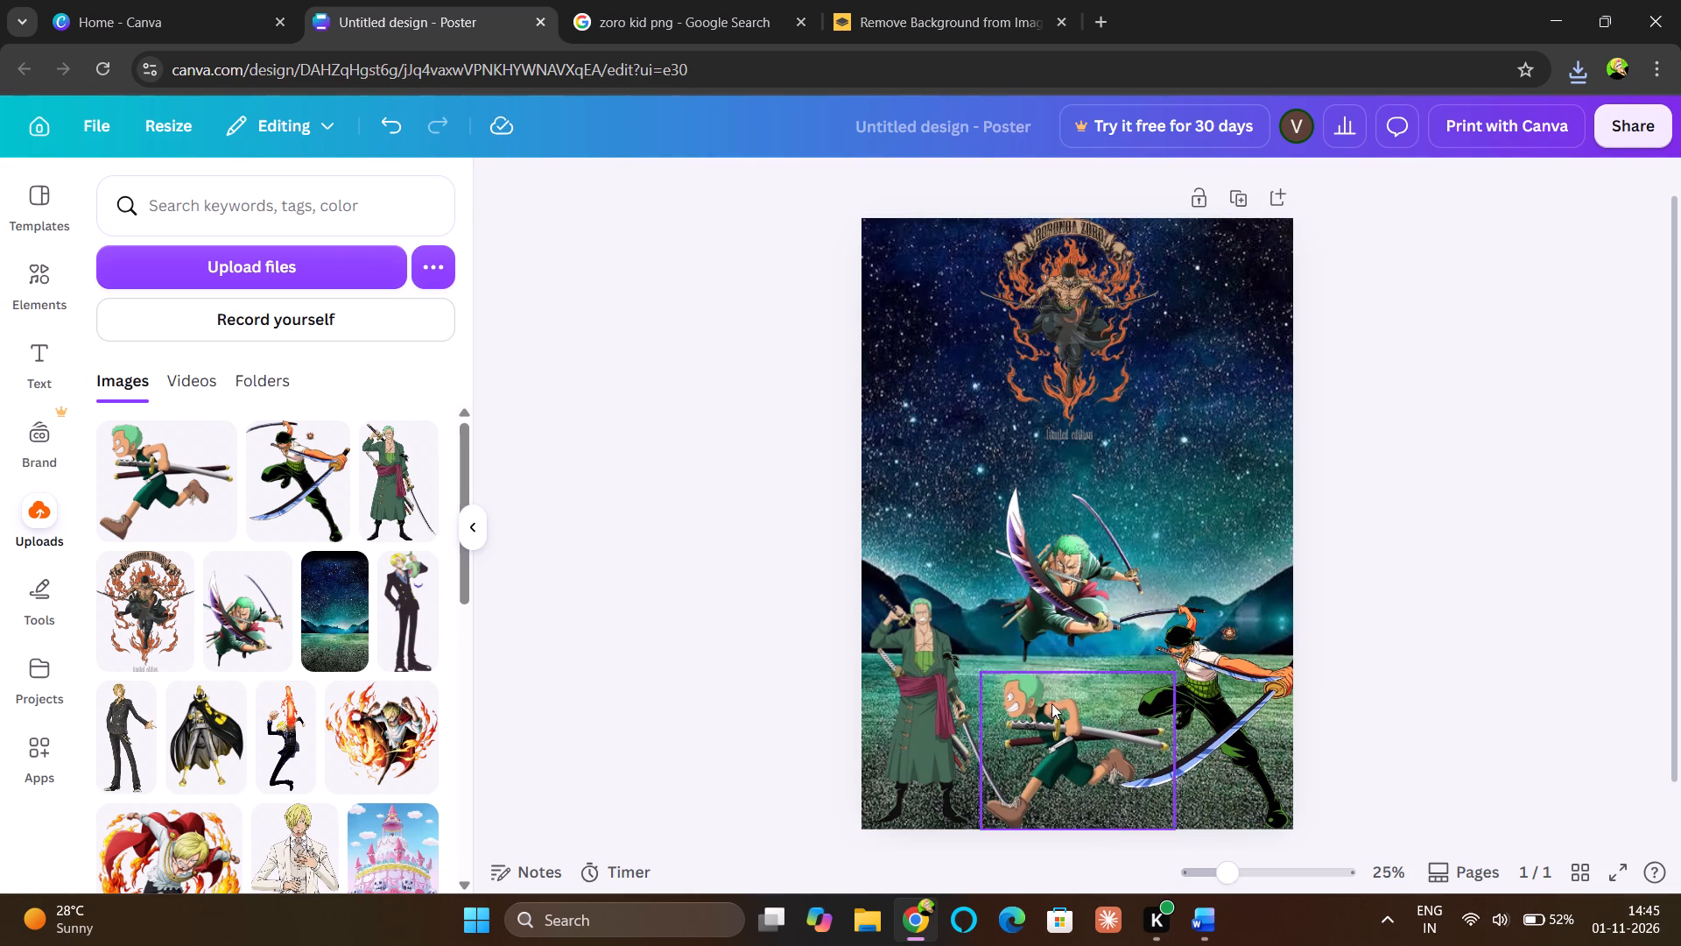
# Nudge the green-robed standing Zoro slightly toward the poster's left edge, keeping his feet at the bottom edge.
pyautogui.moveTo(932, 697); pyautogui.dragTo(922, 695)
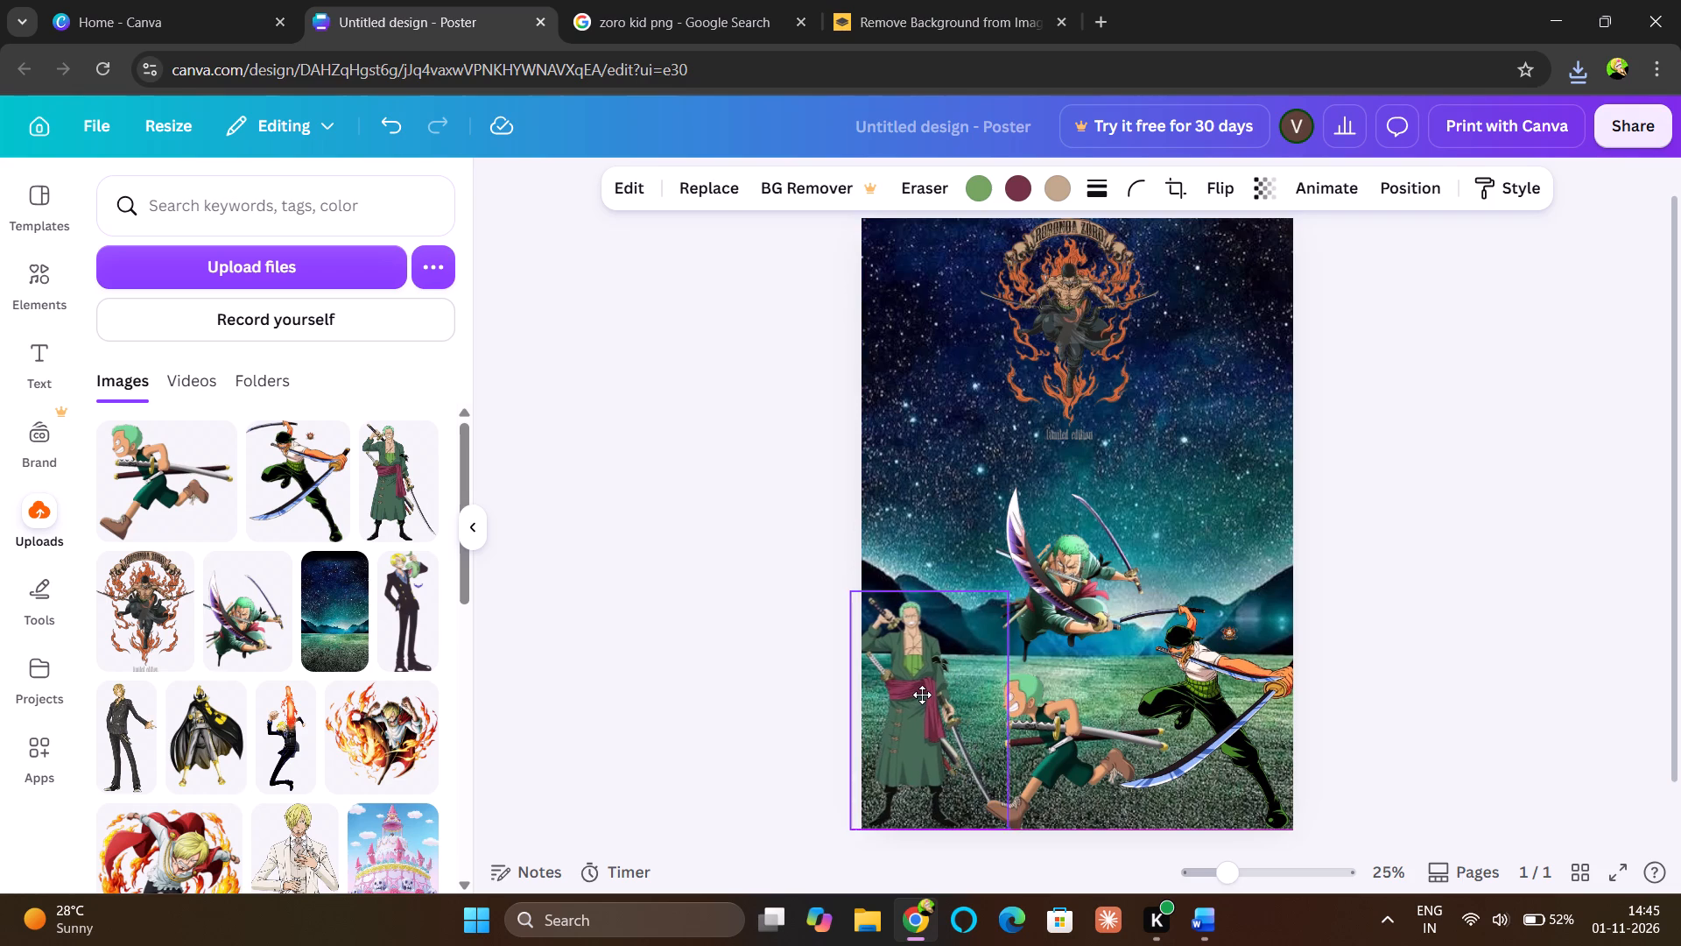
pyautogui.moveTo(922, 695); pyautogui.dragTo(924, 693)
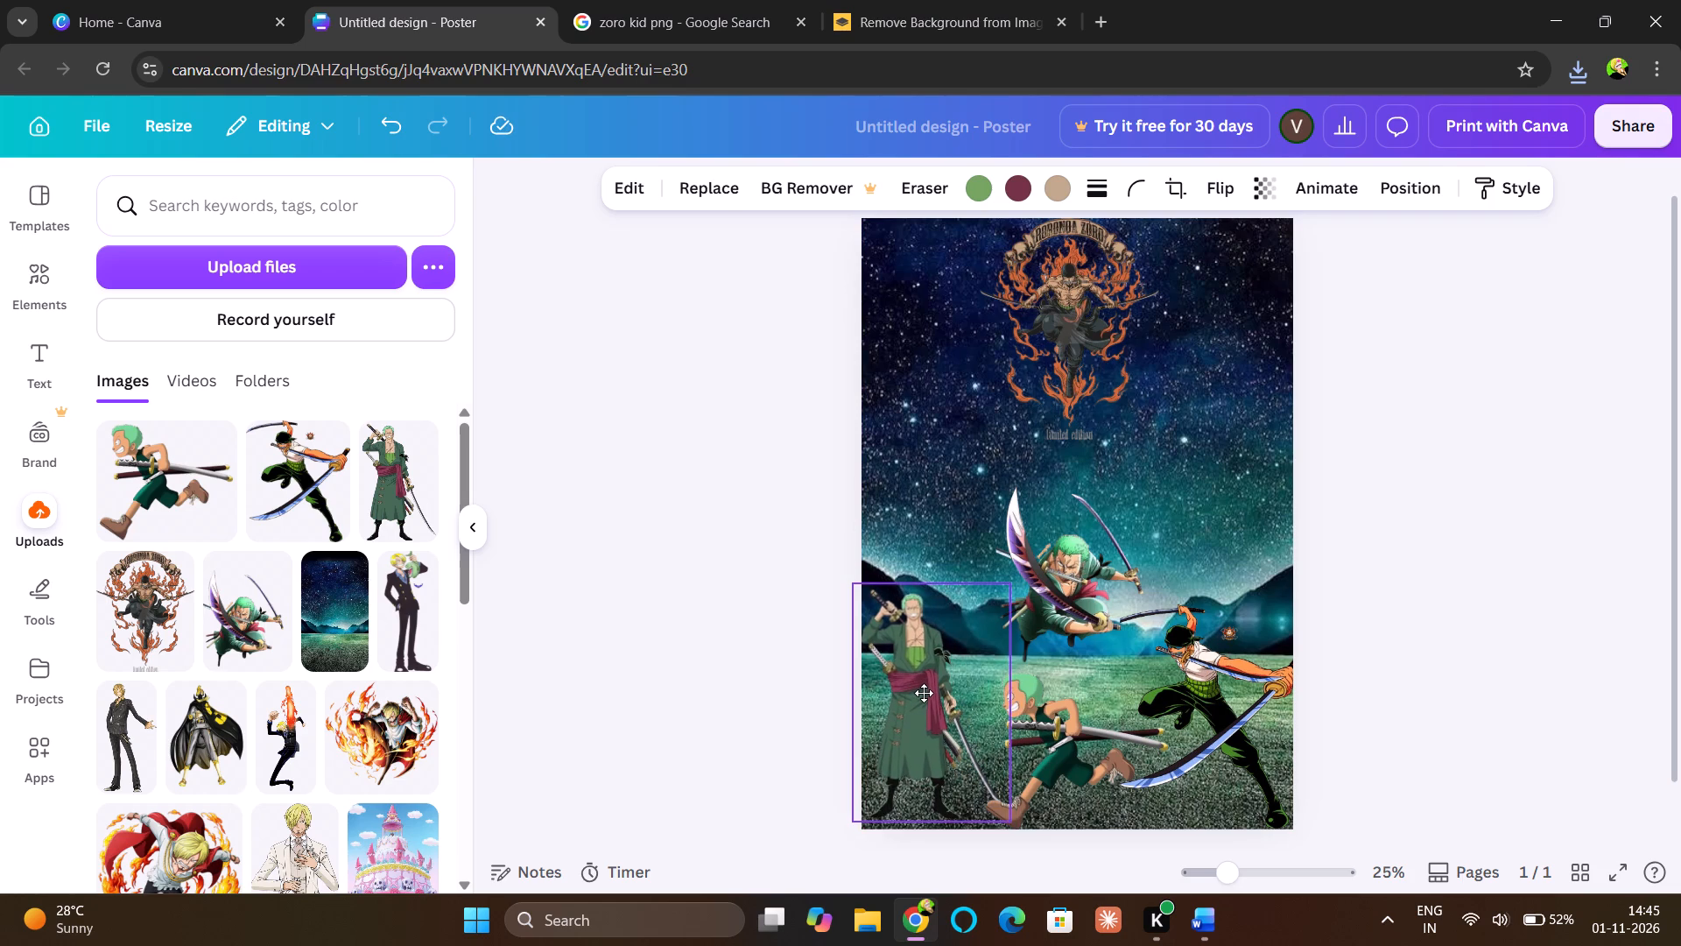
pyautogui.moveTo(924, 693); pyautogui.dragTo(926, 695)
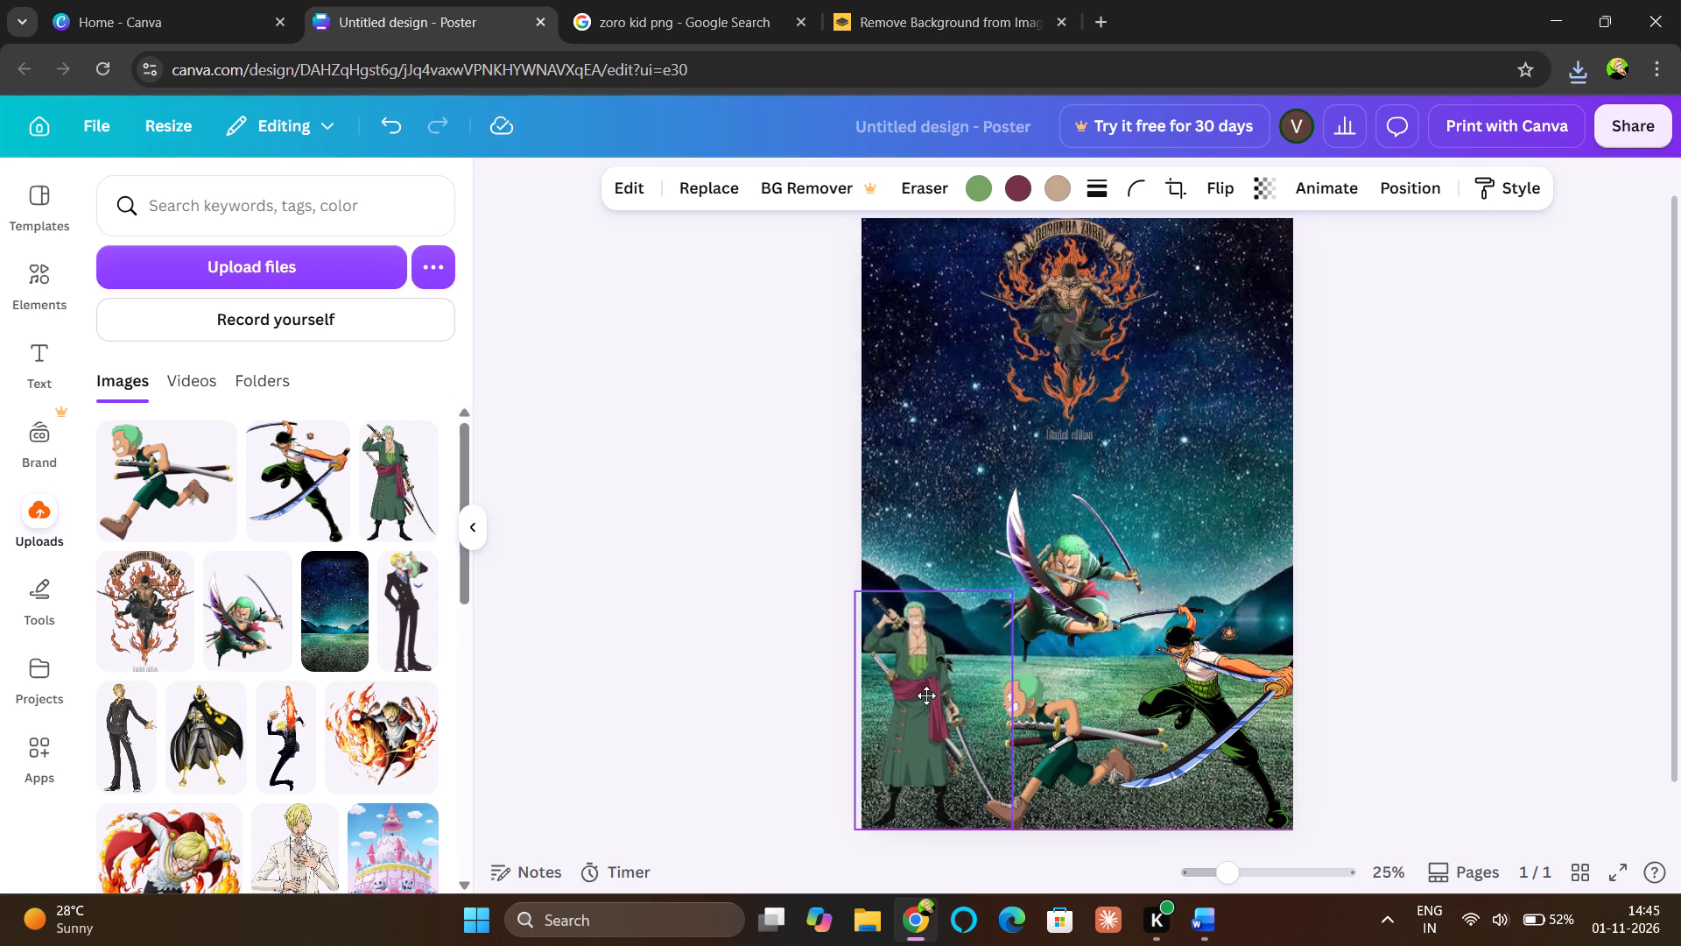
pyautogui.moveTo(926, 695); pyautogui.dragTo(925, 695)
pyautogui.click(1449, 629)
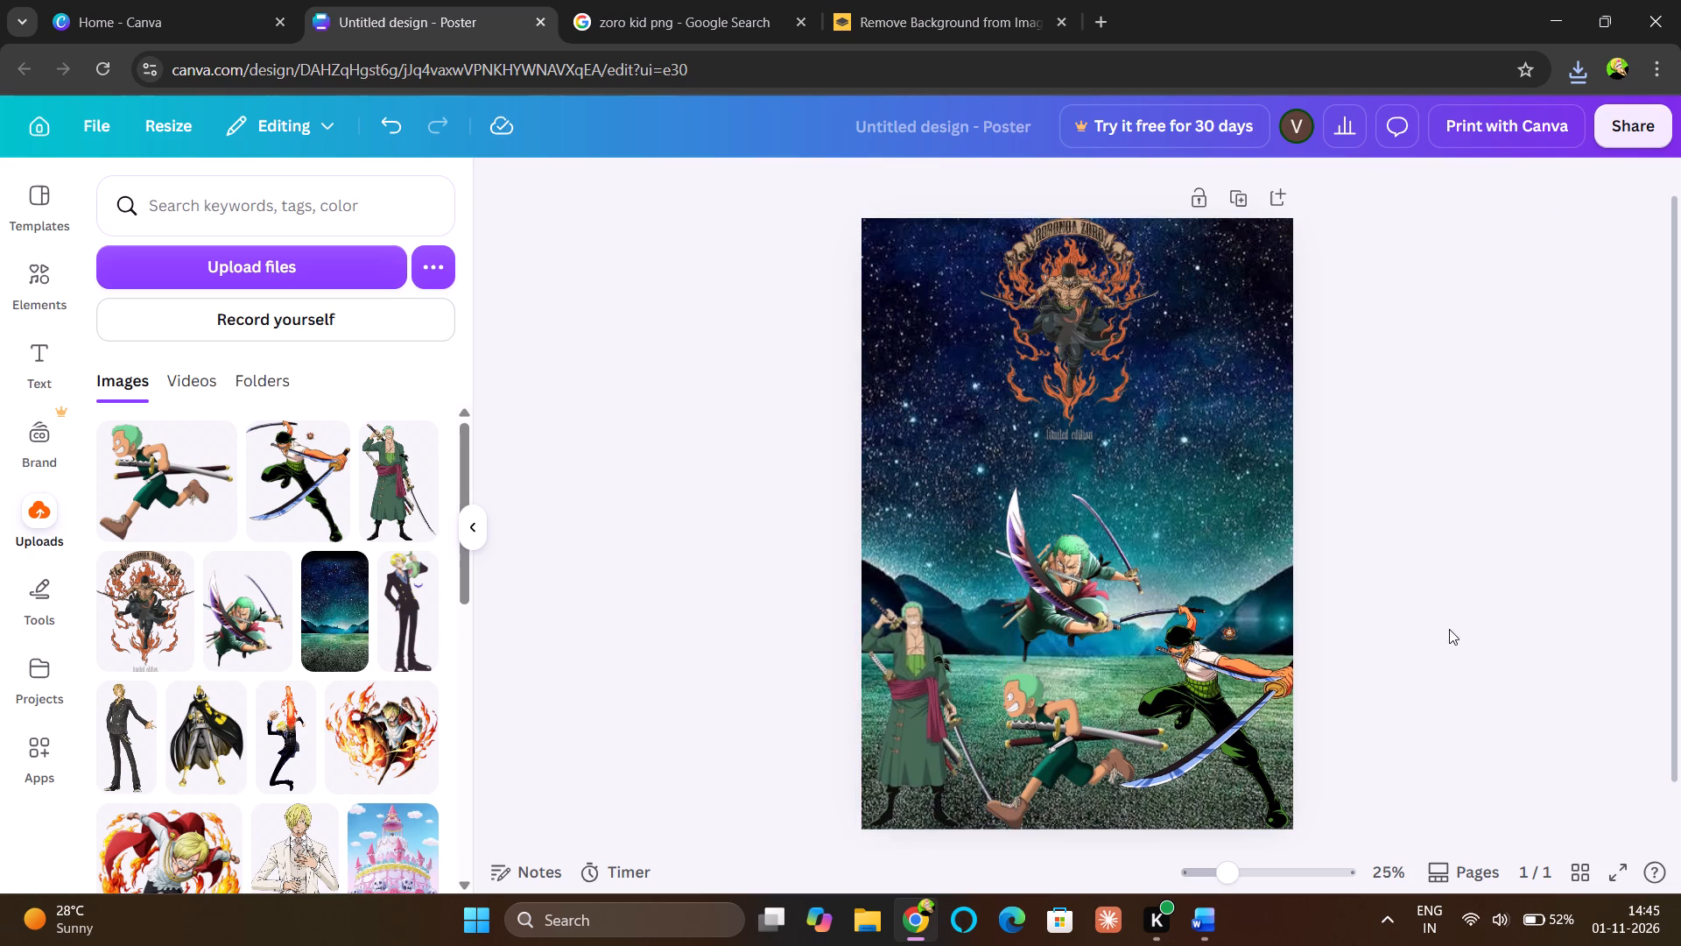
# Layer kid Zoro behind the other figures by sending him to the back, then forward one level above the background.
pyautogui.click(1185, 699)
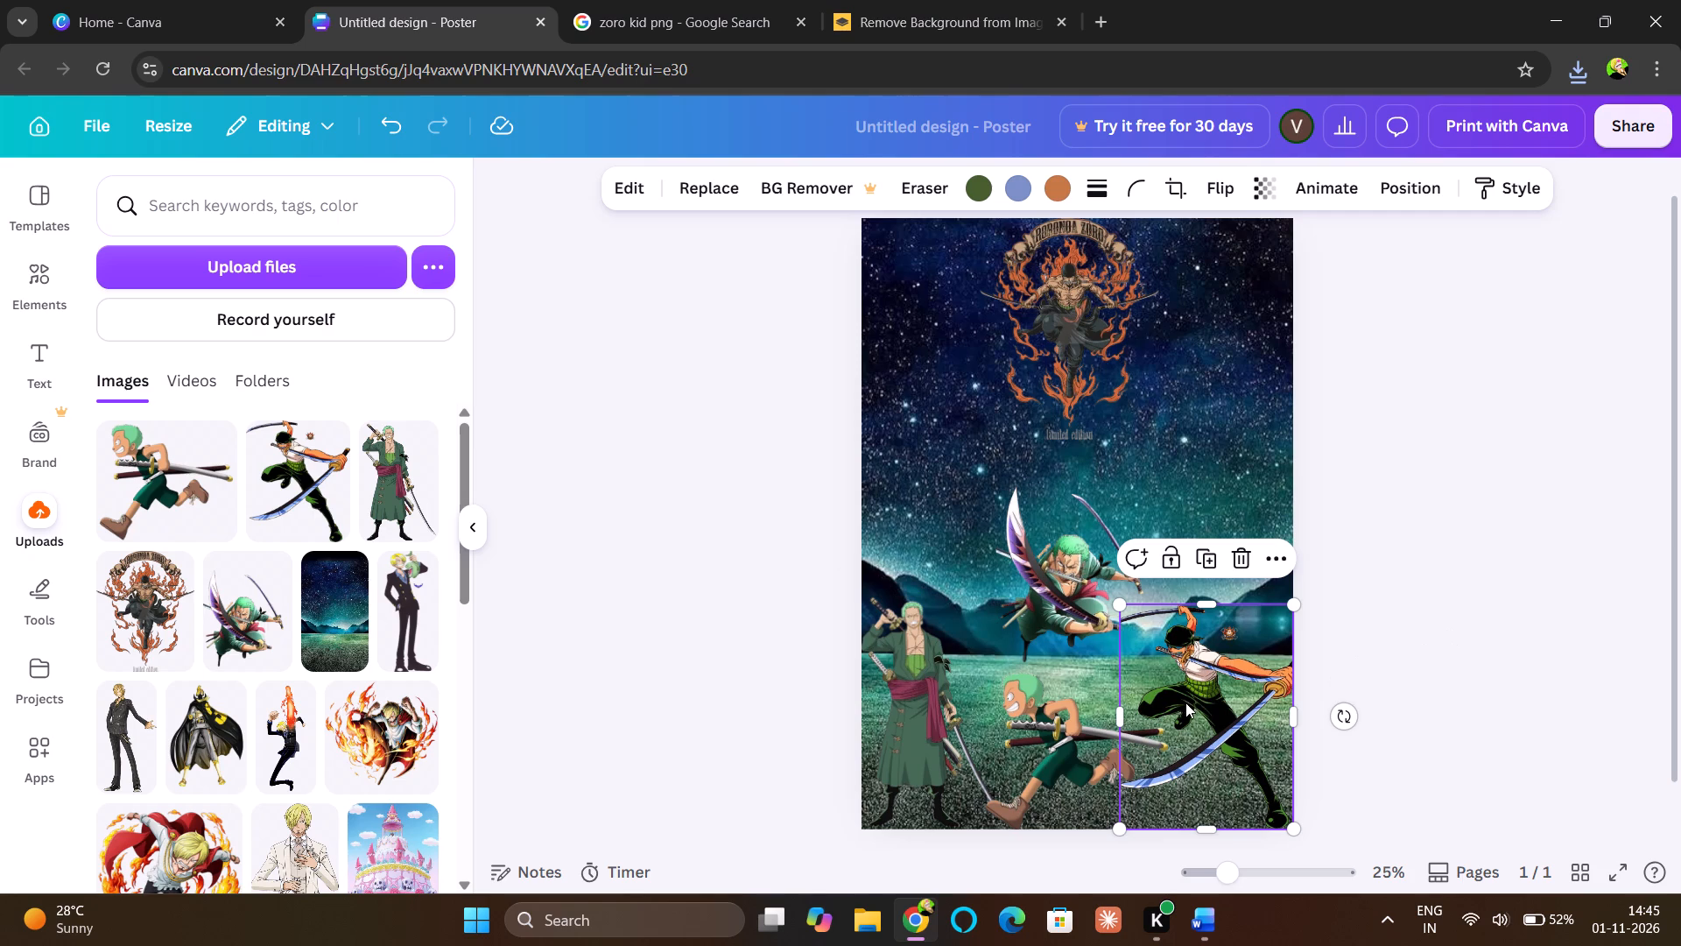
pyautogui.click(1054, 748)
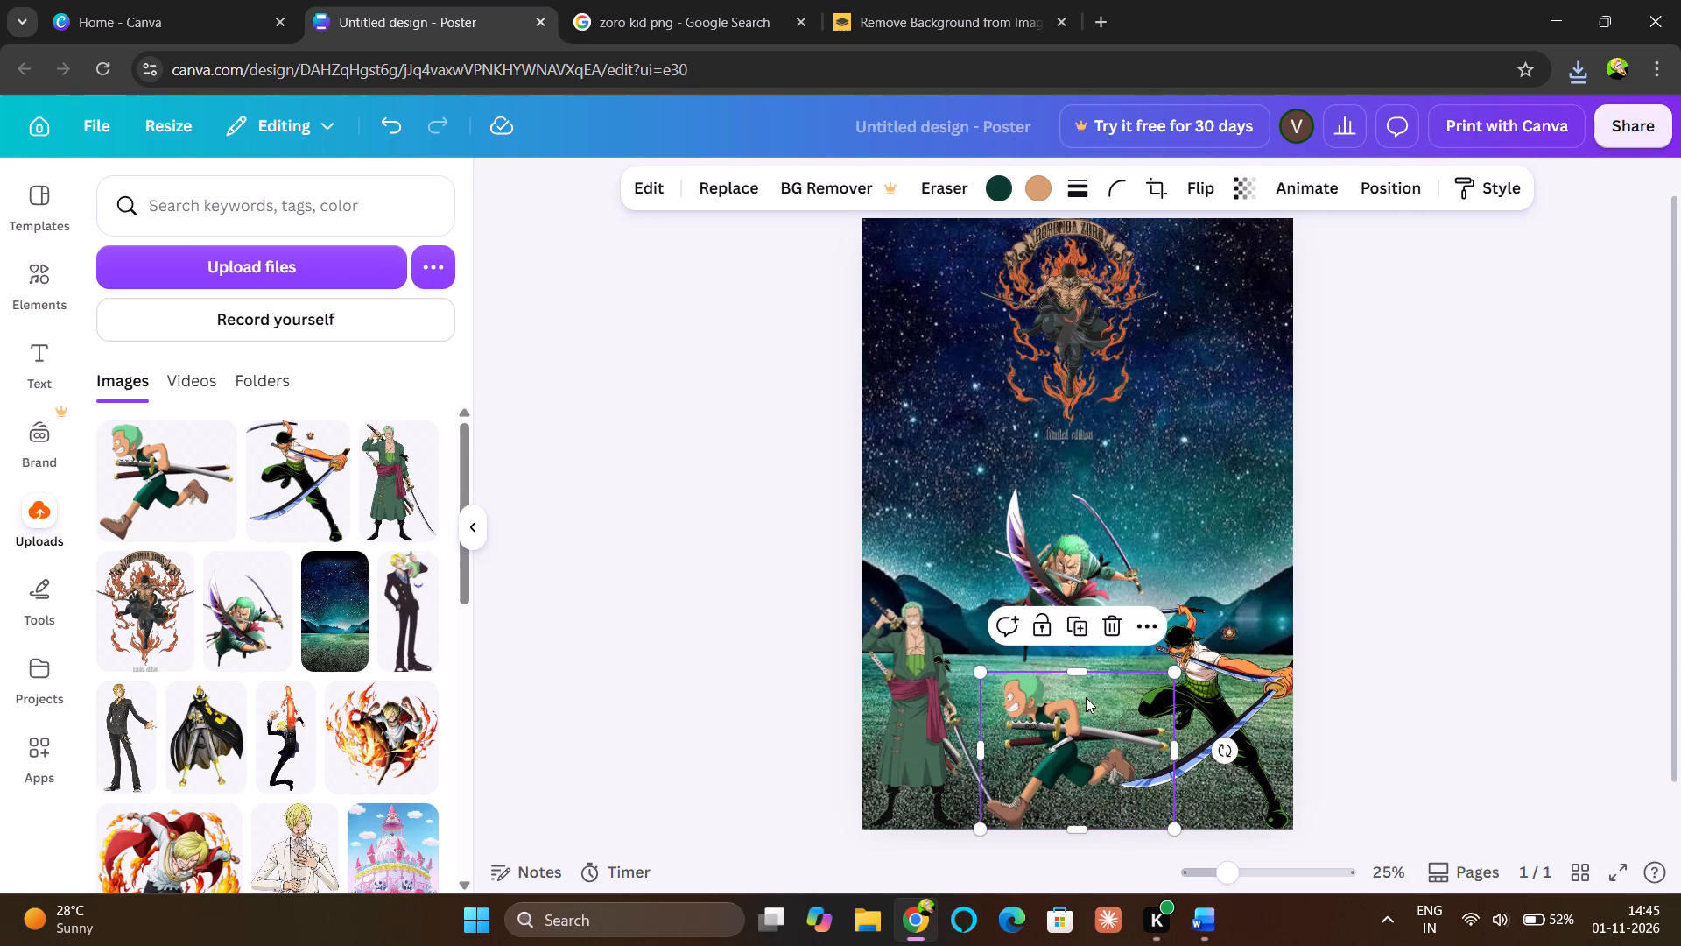
pyautogui.click(1139, 626)
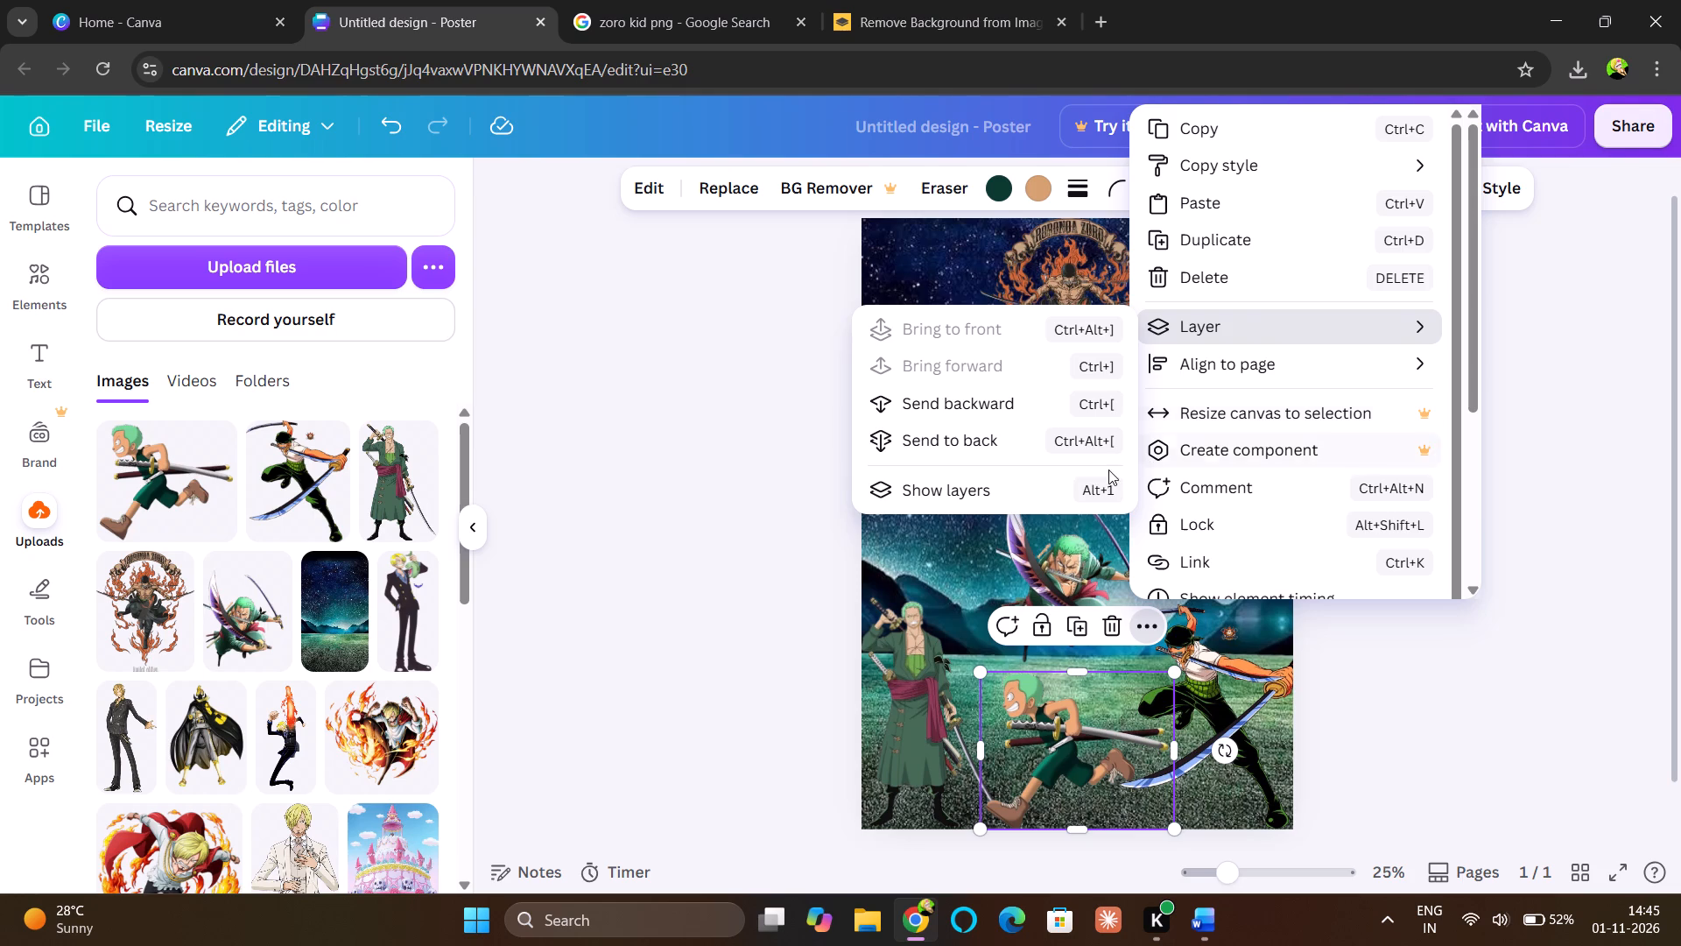
pyautogui.click(1068, 446)
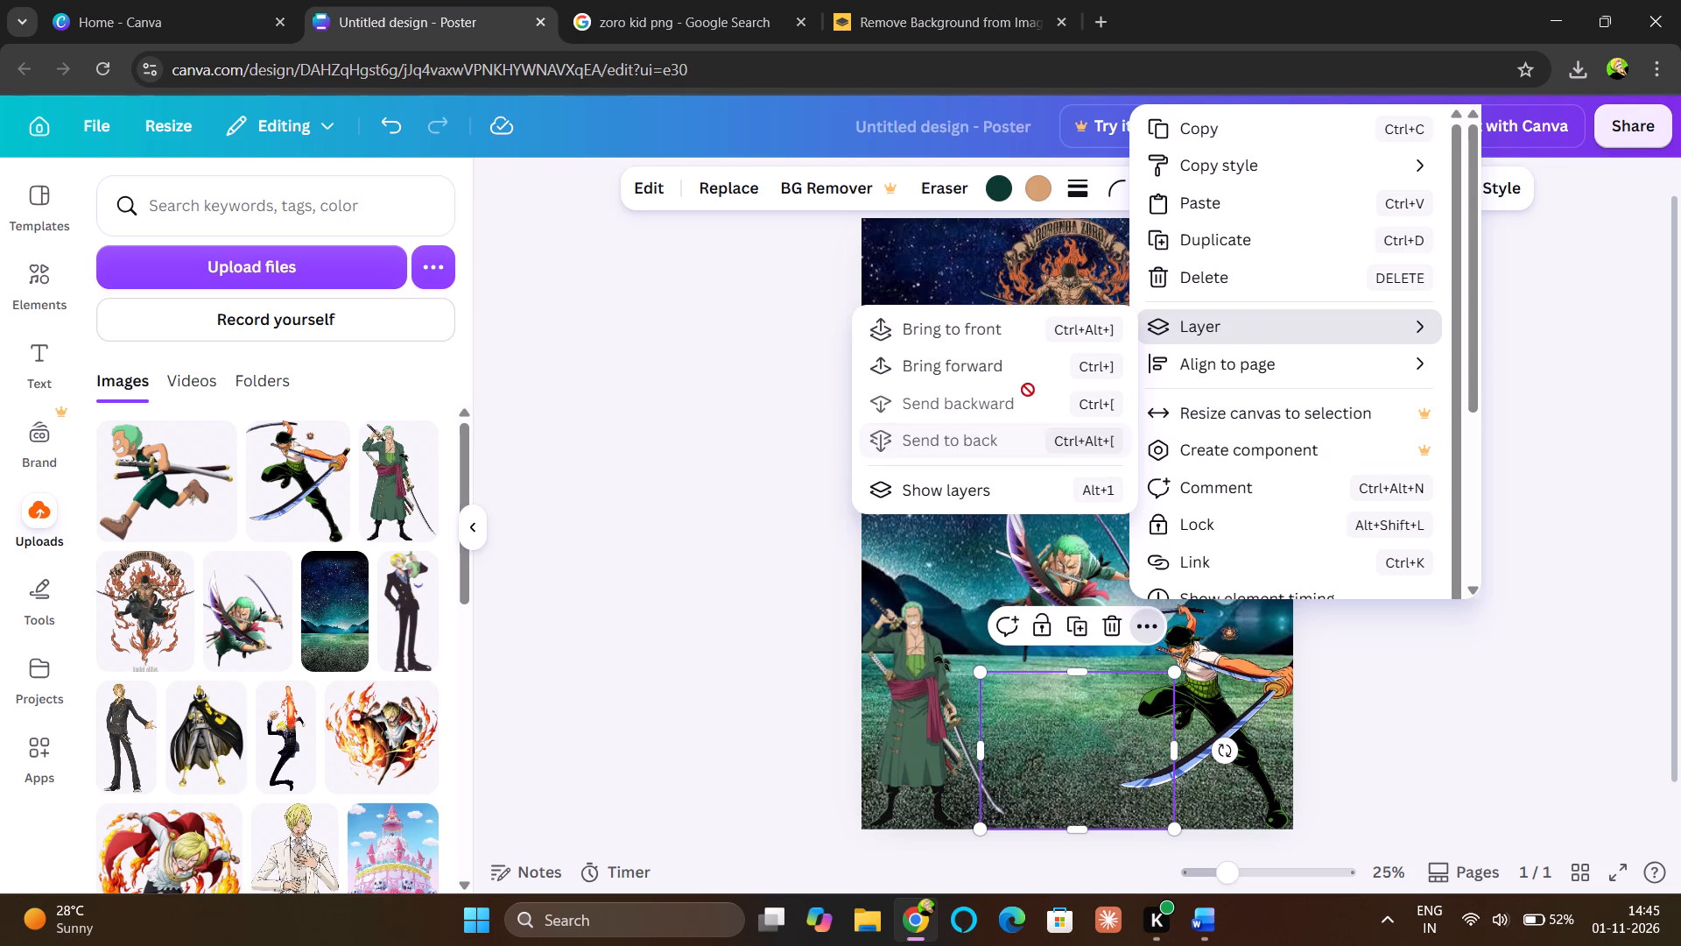
pyautogui.click(1013, 365)
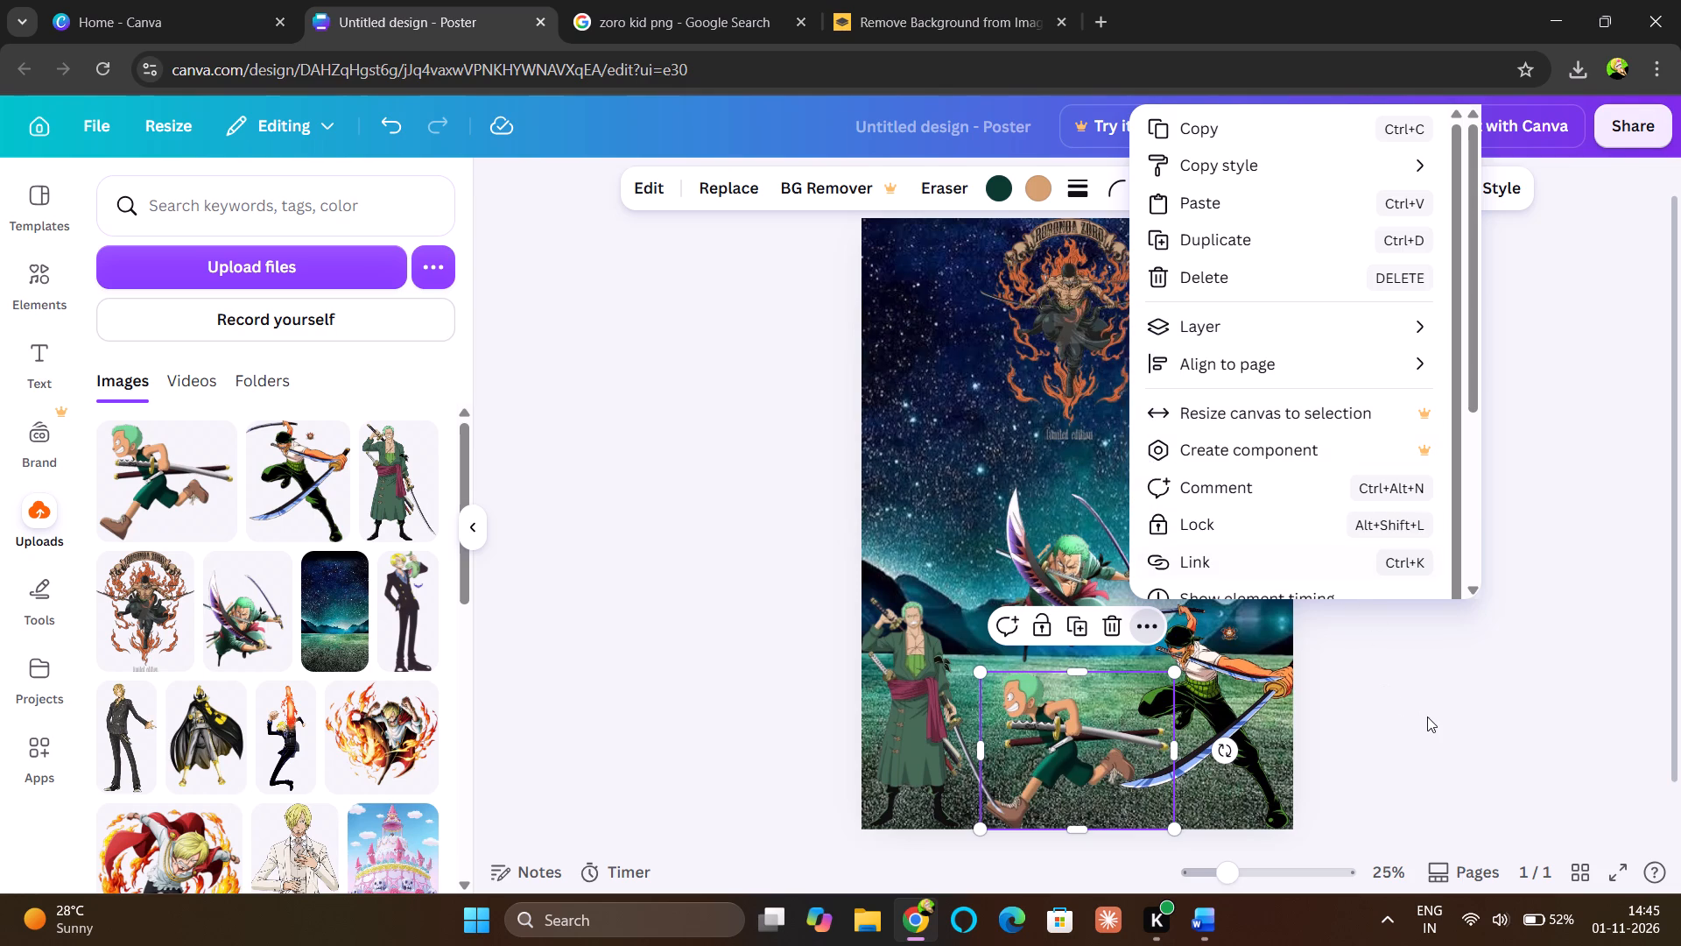
pyautogui.click(1427, 717)
pyautogui.click(1078, 717)
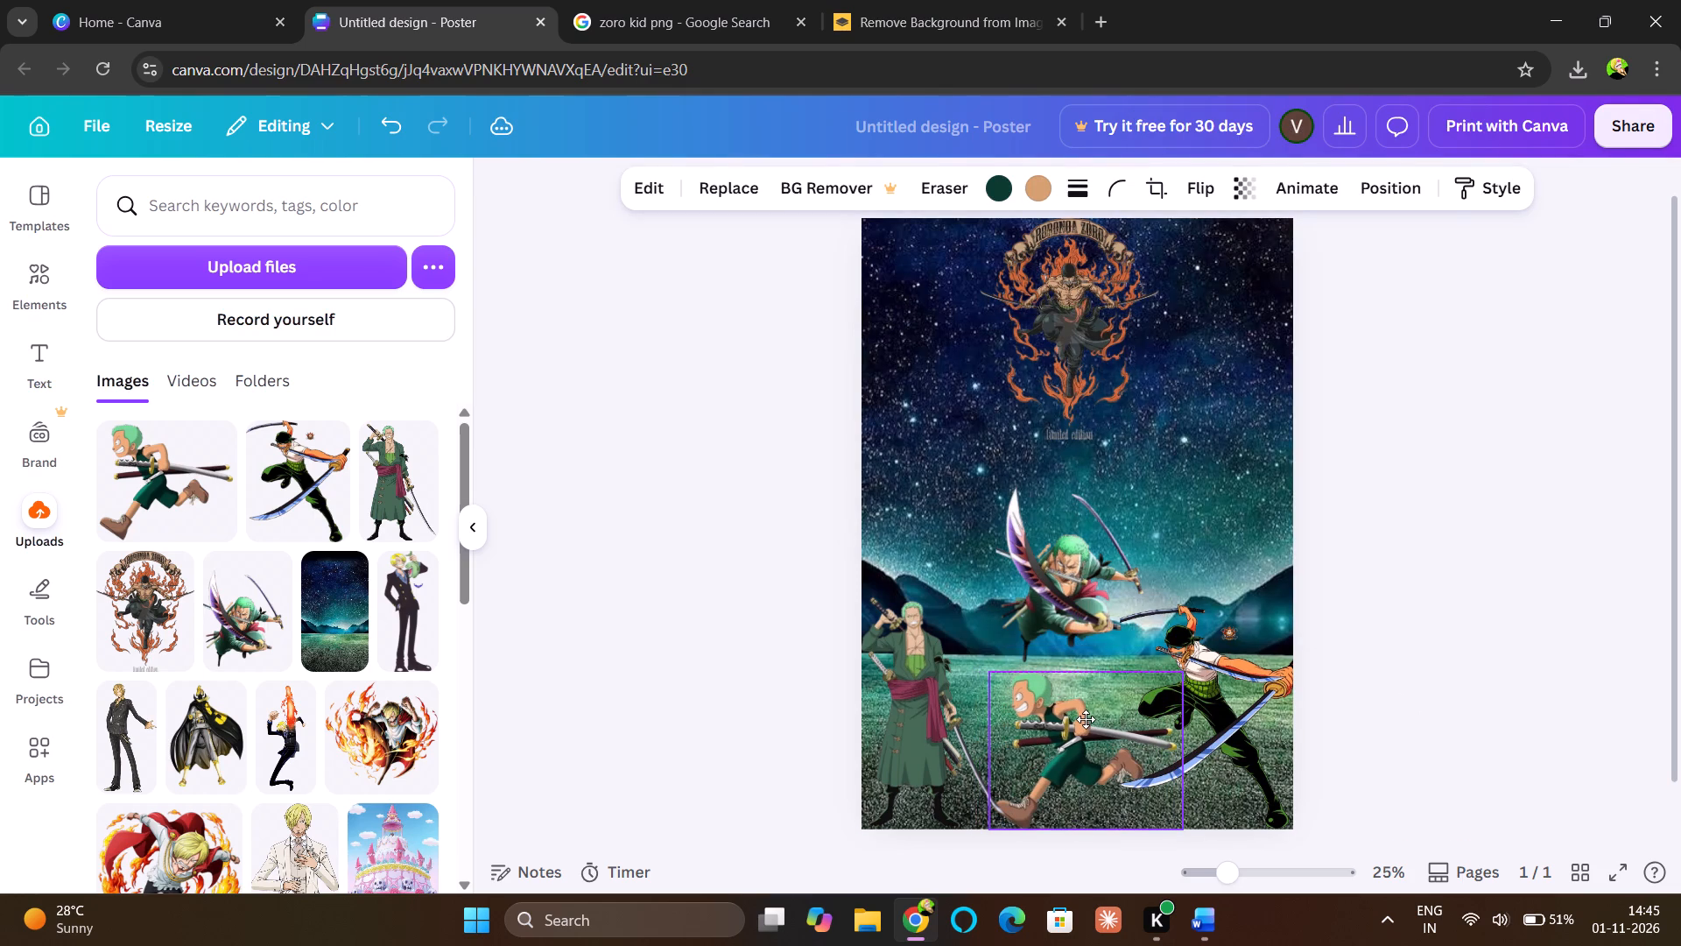
pyautogui.click(1418, 564)
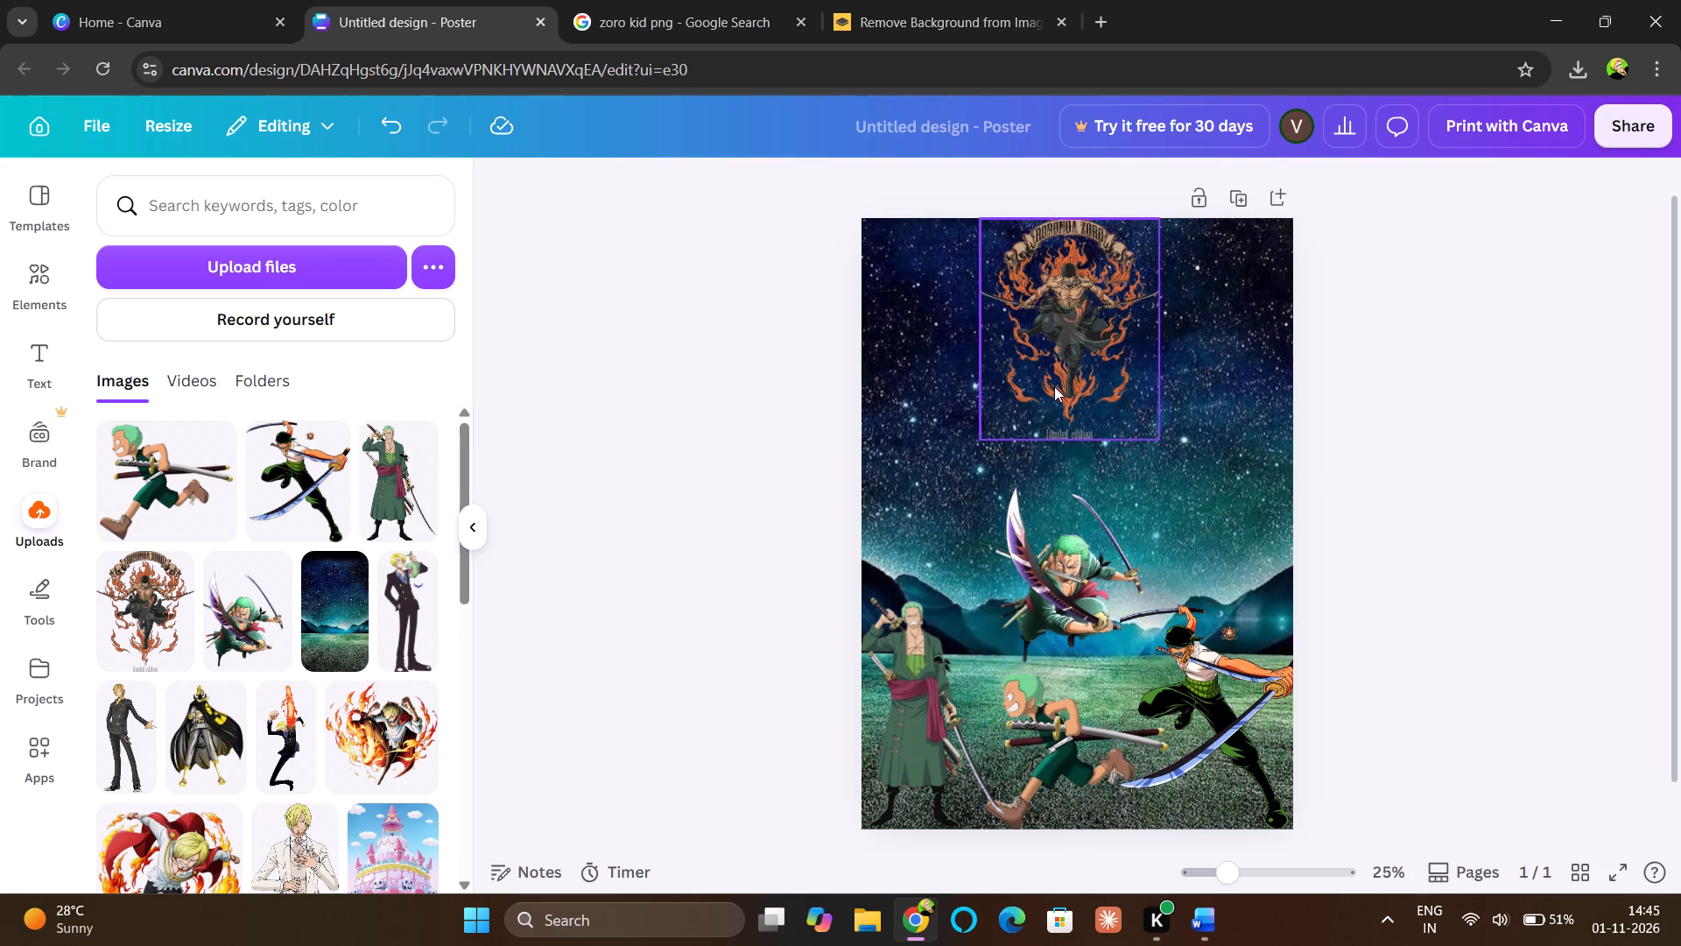
# Change the Google image search to "zoro wano arc png".
pyautogui.click(730, 13)
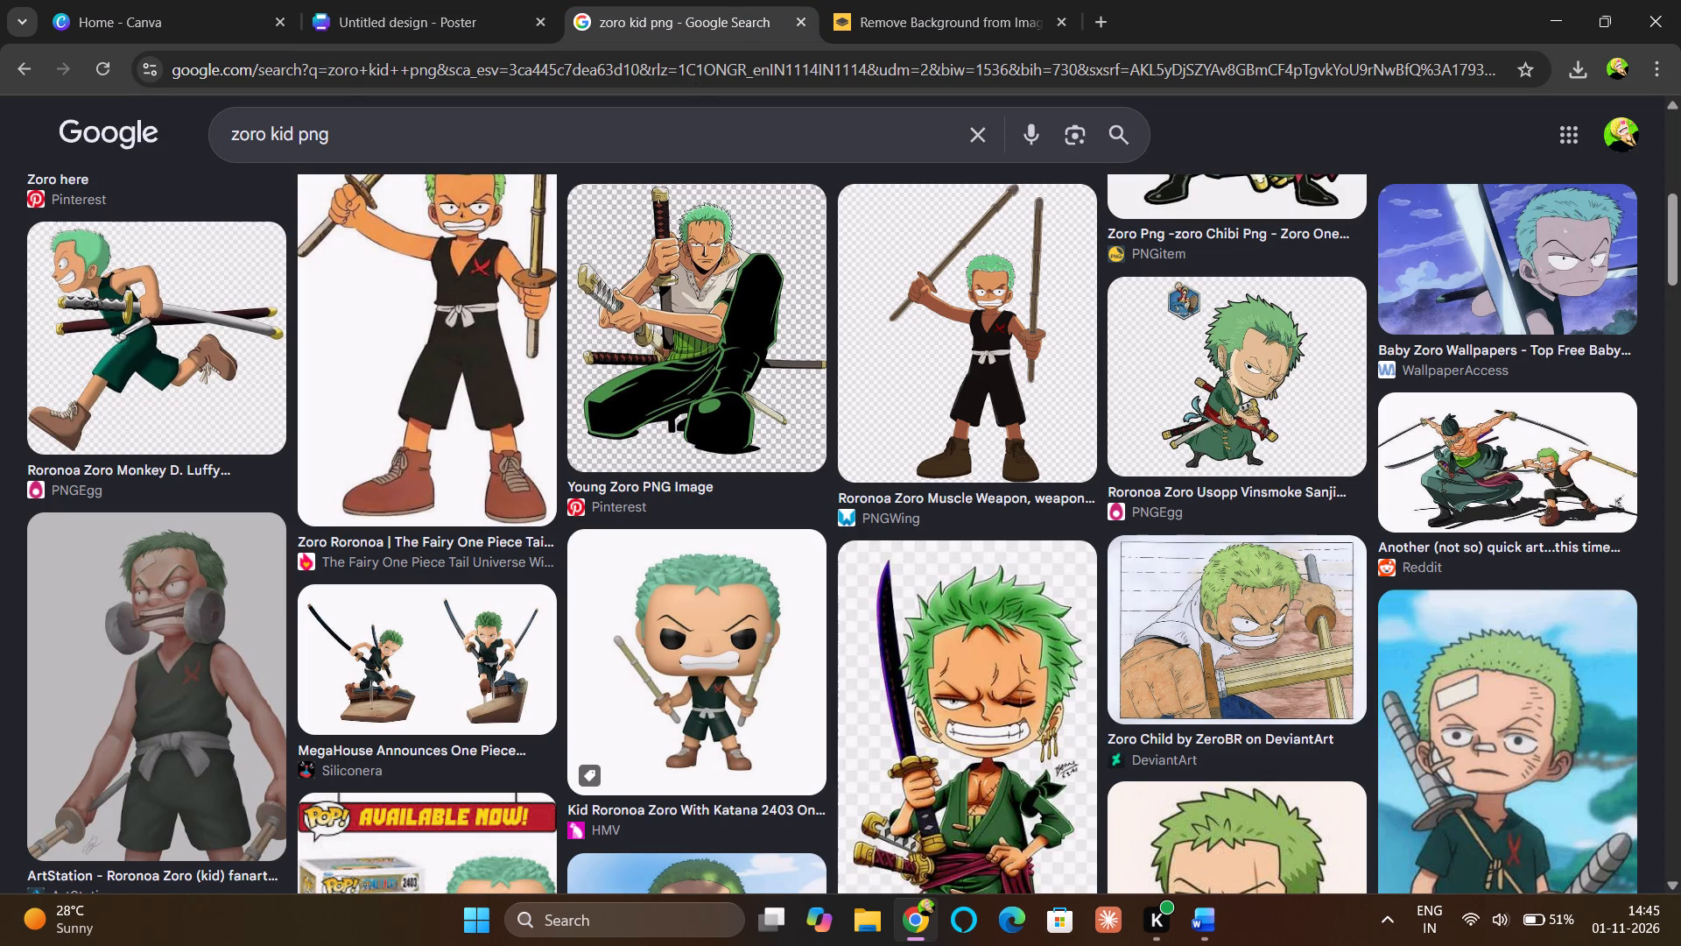
pyautogui.click(296, 140)
pyautogui.press('Left')
pyautogui.press('BackSpace')
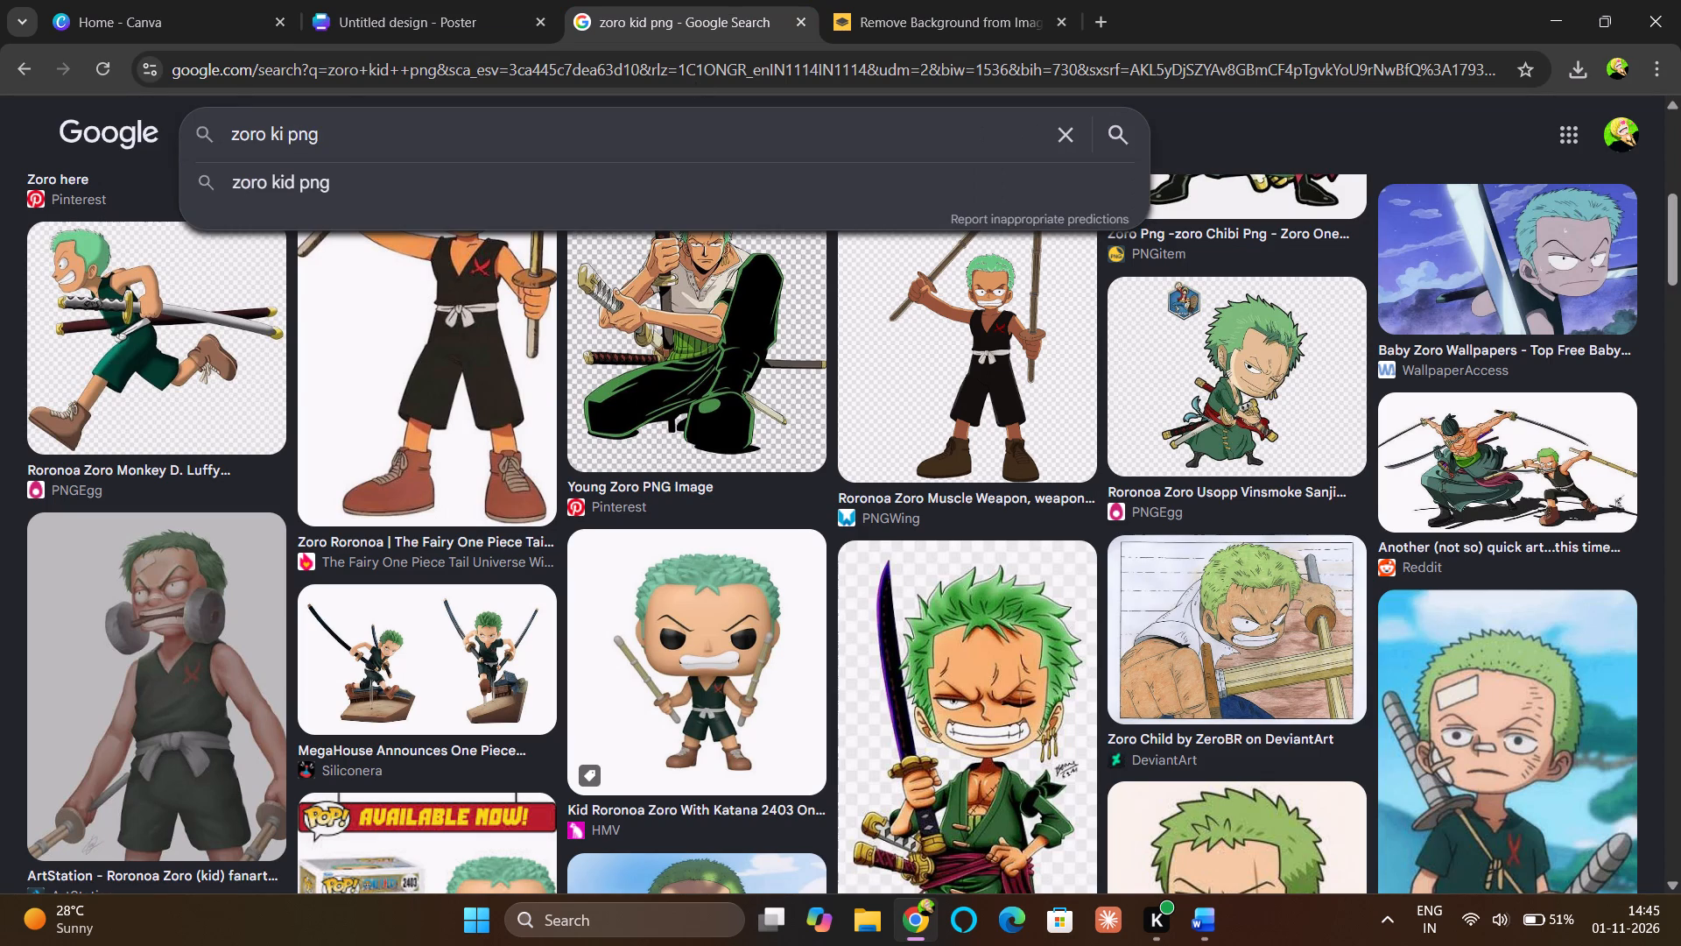
pyautogui.press('BackSpace')
pyautogui.press('BackSpace')
pyautogui.press('BackSpace')
pyautogui.write('wano')
pyautogui.press('BackSpace')
pyautogui.press('BackSpace')
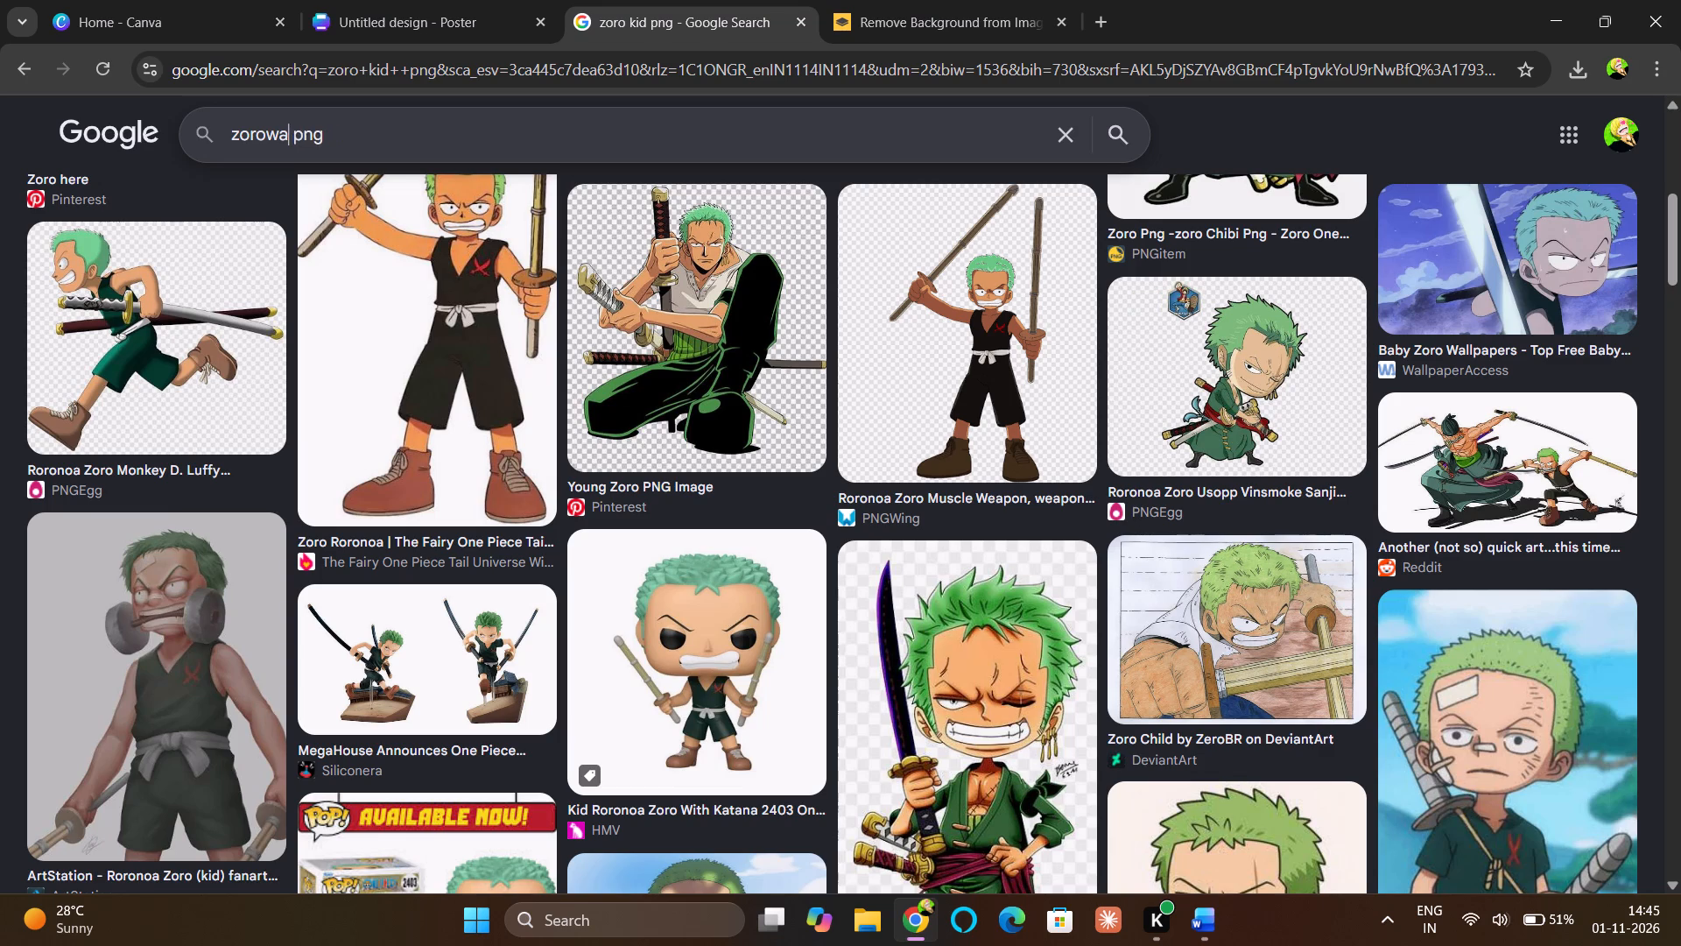
pyautogui.press('BackSpace')
pyautogui.press('BackSpace')
pyautogui.press('space')
pyautogui.write('wa')
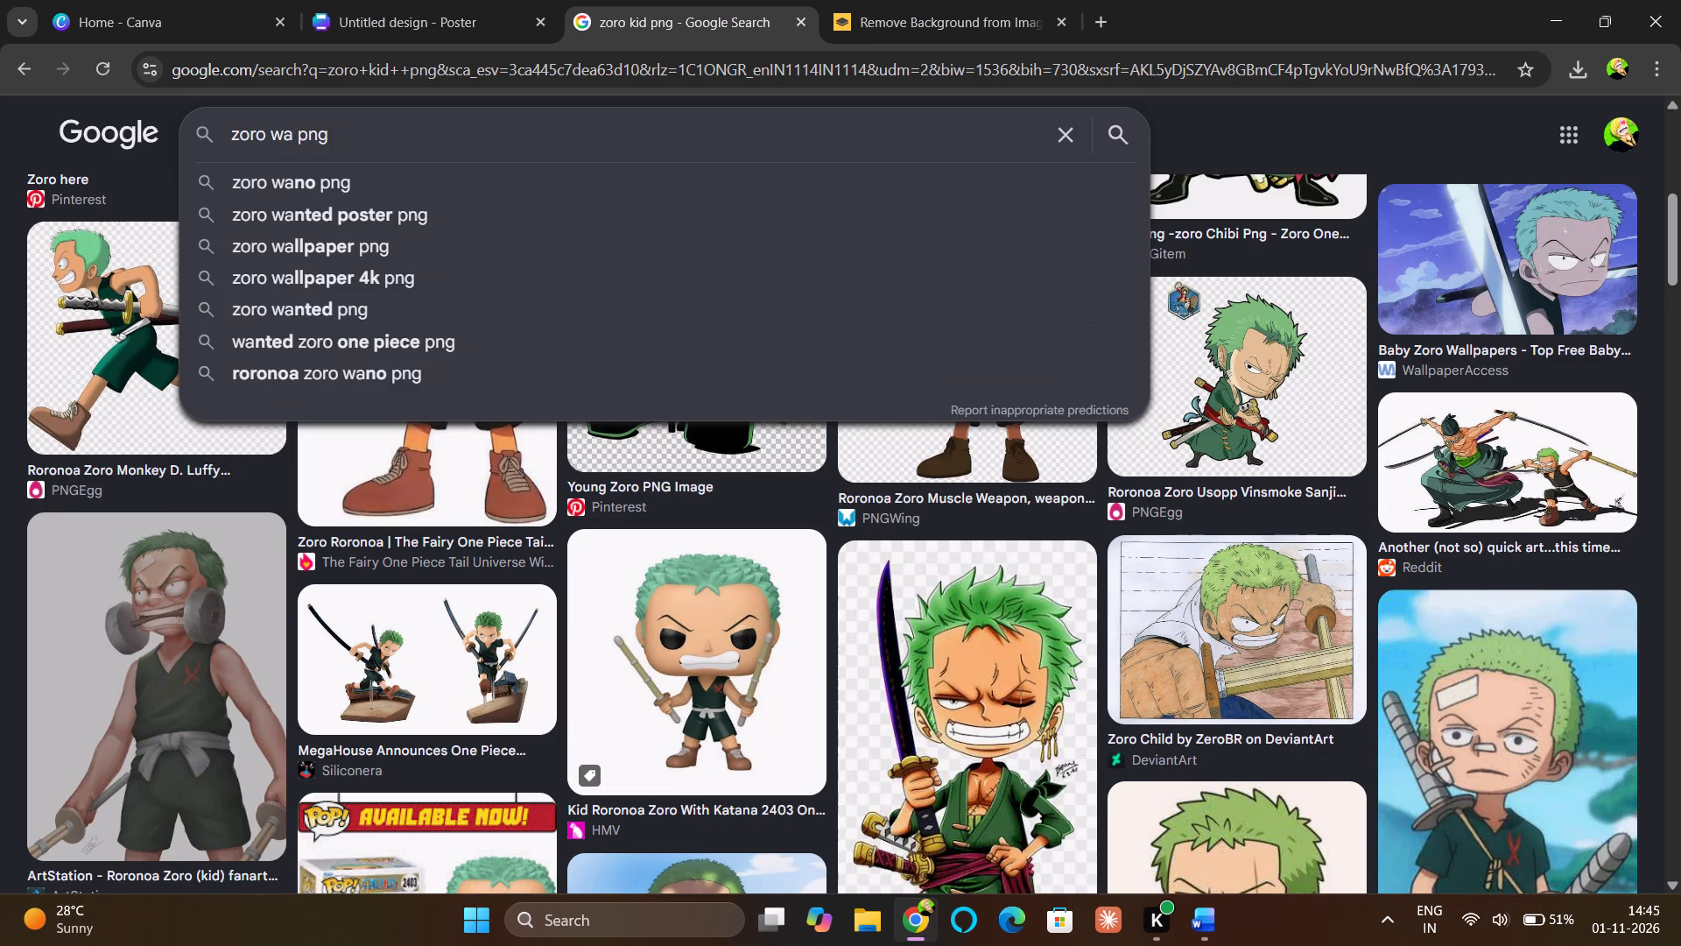
pyautogui.write('no ar')
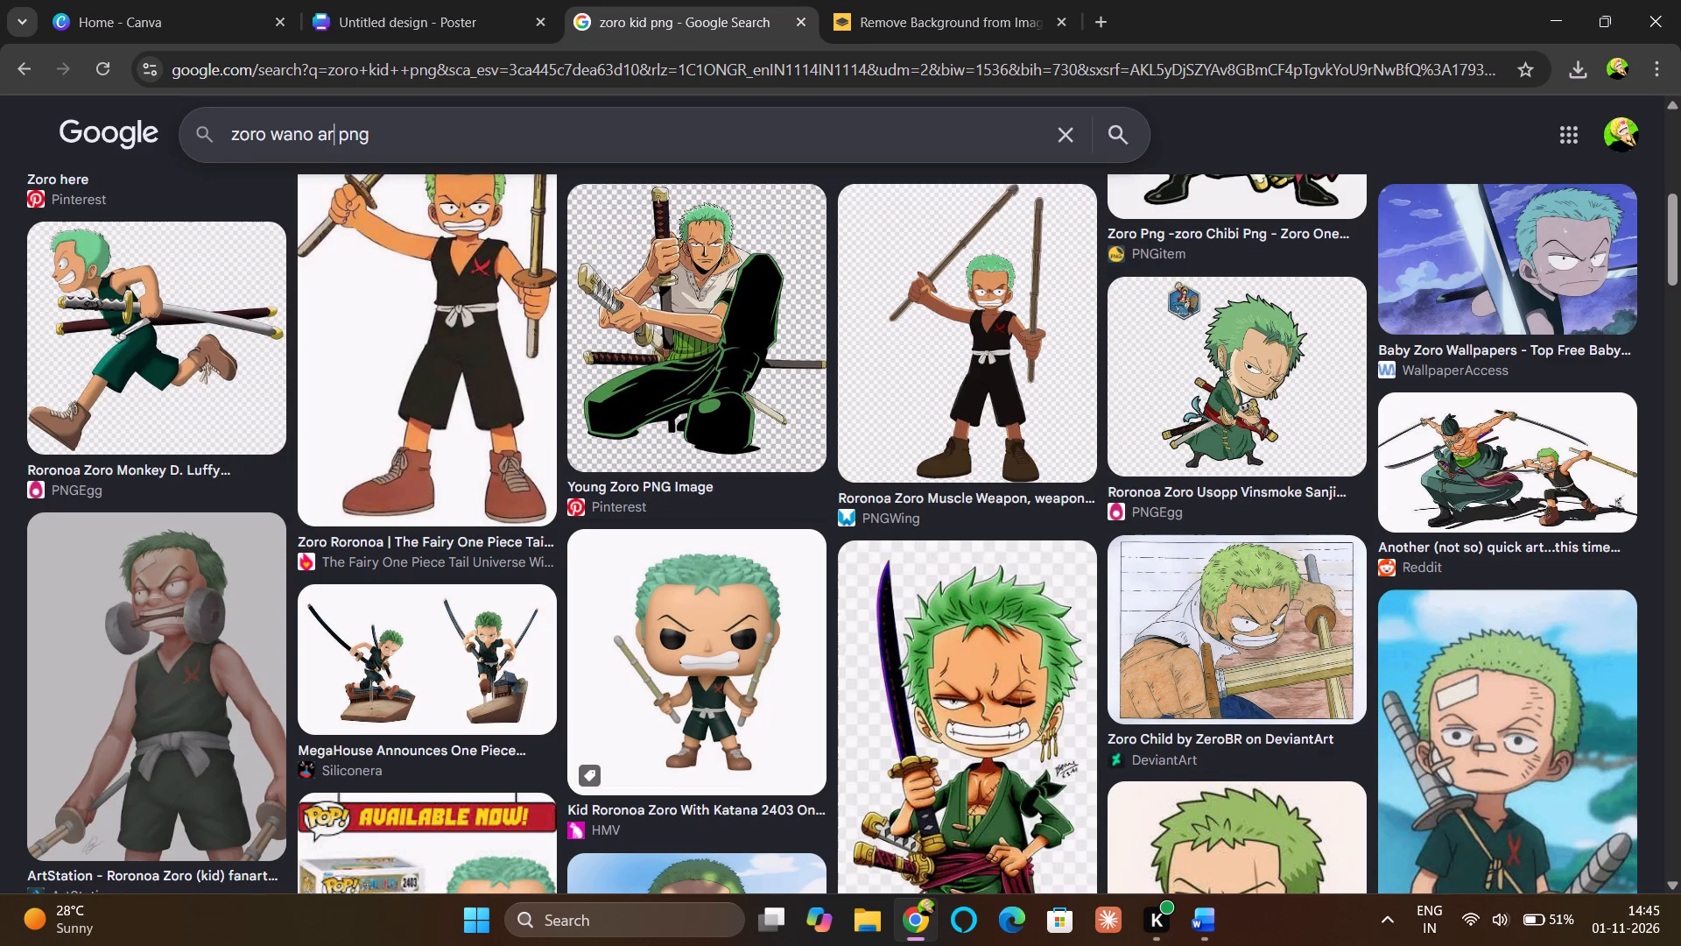
pyautogui.press('c')
pyautogui.press('Return')
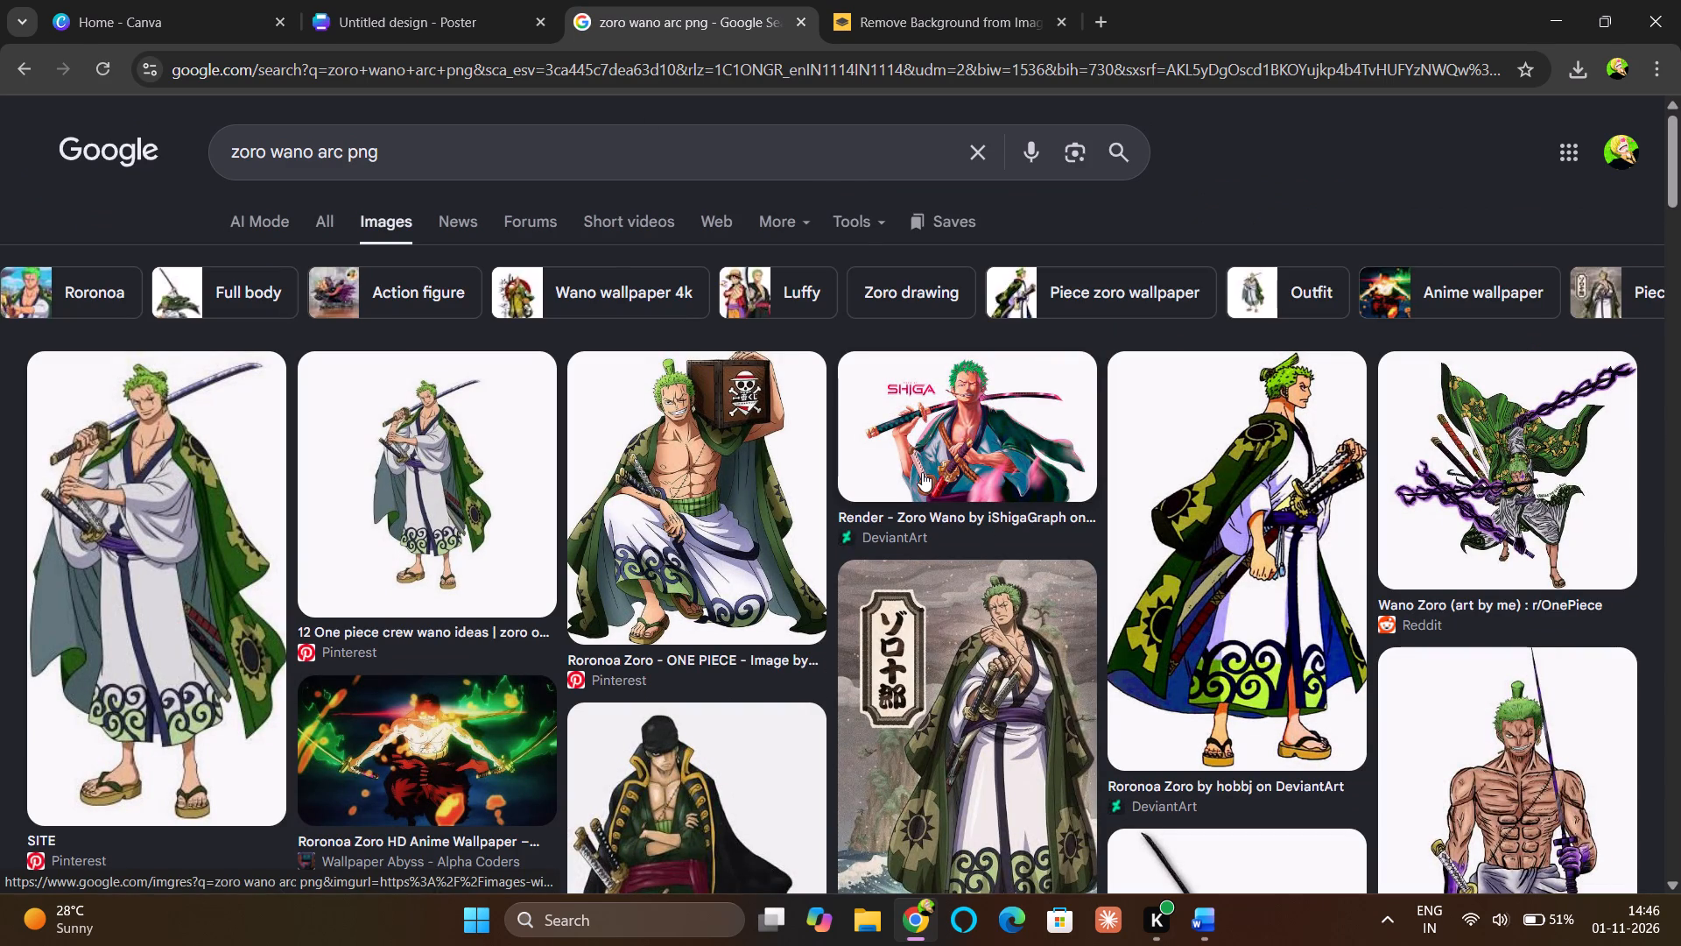
# Browse the Zoro Wano arc image results for another picture that suits the poster.
pyautogui.scroll(-3, 922, 472)
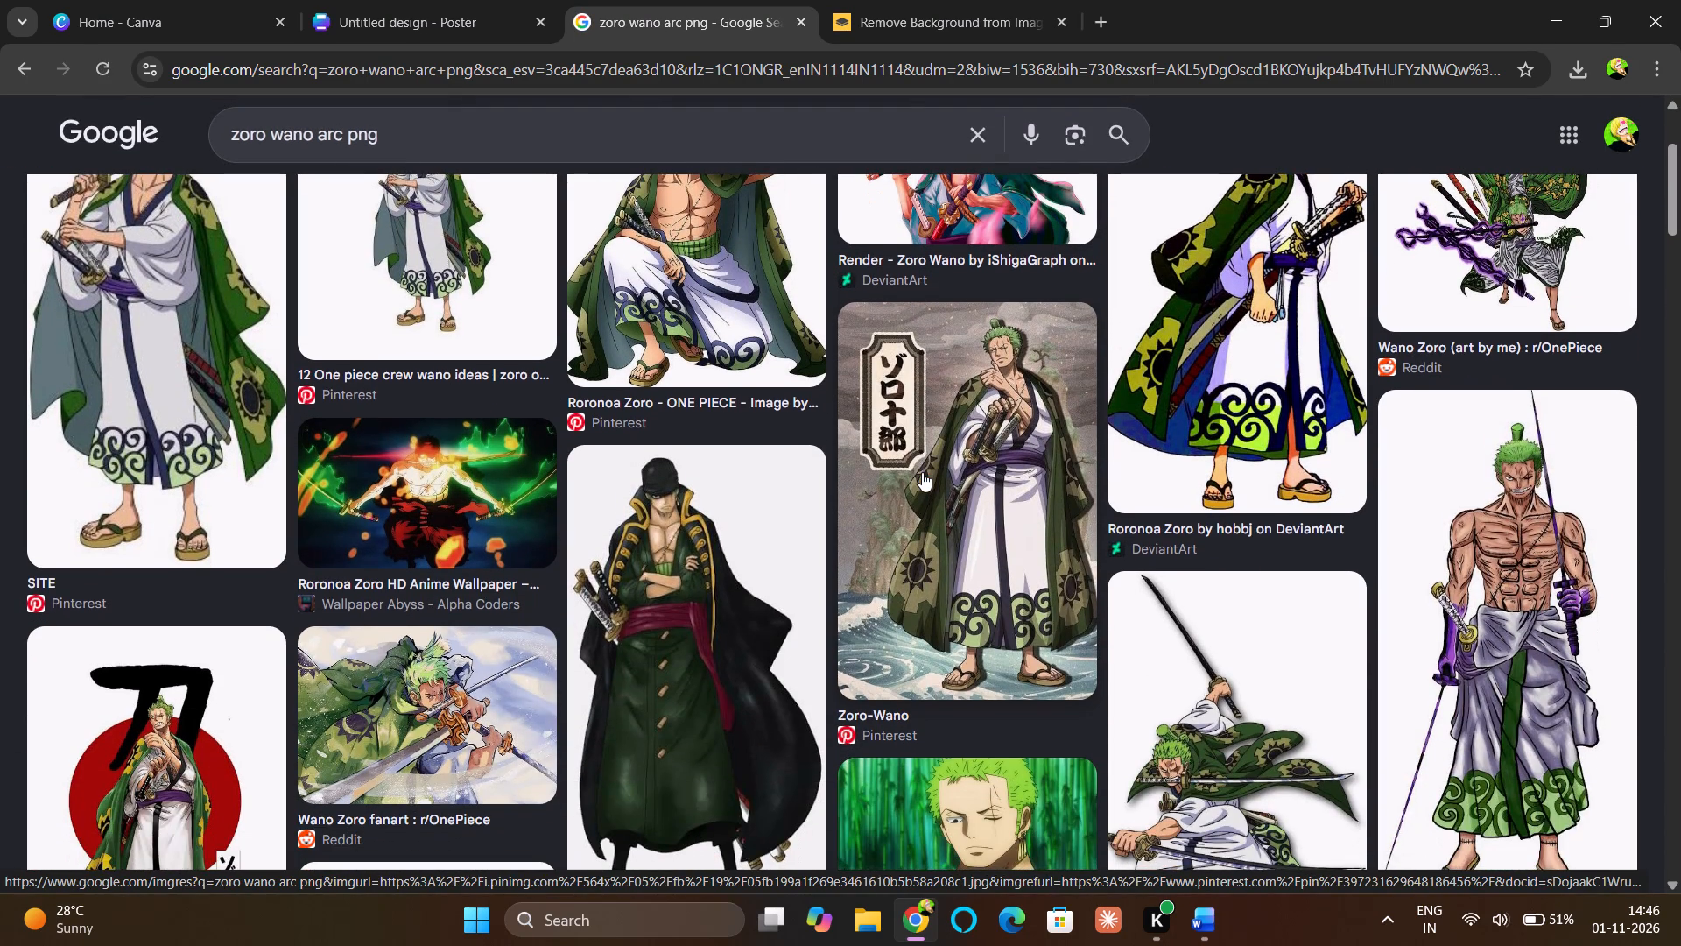
pyautogui.scroll(-2, 922, 472)
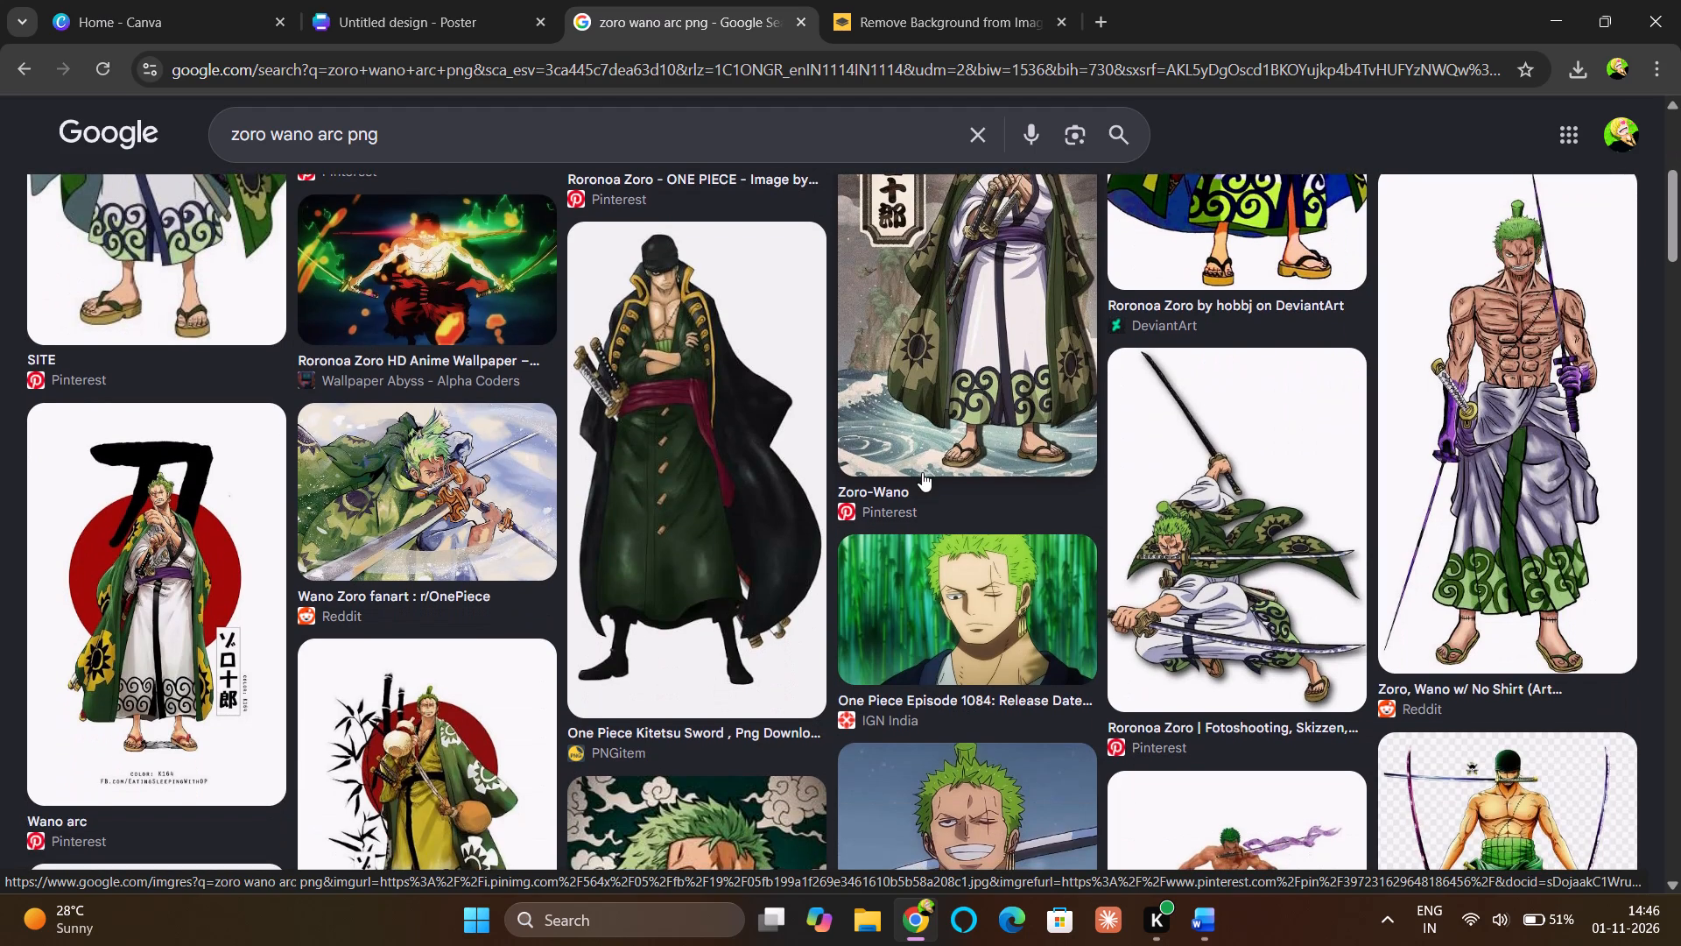
pyautogui.scroll(-2, 922, 472)
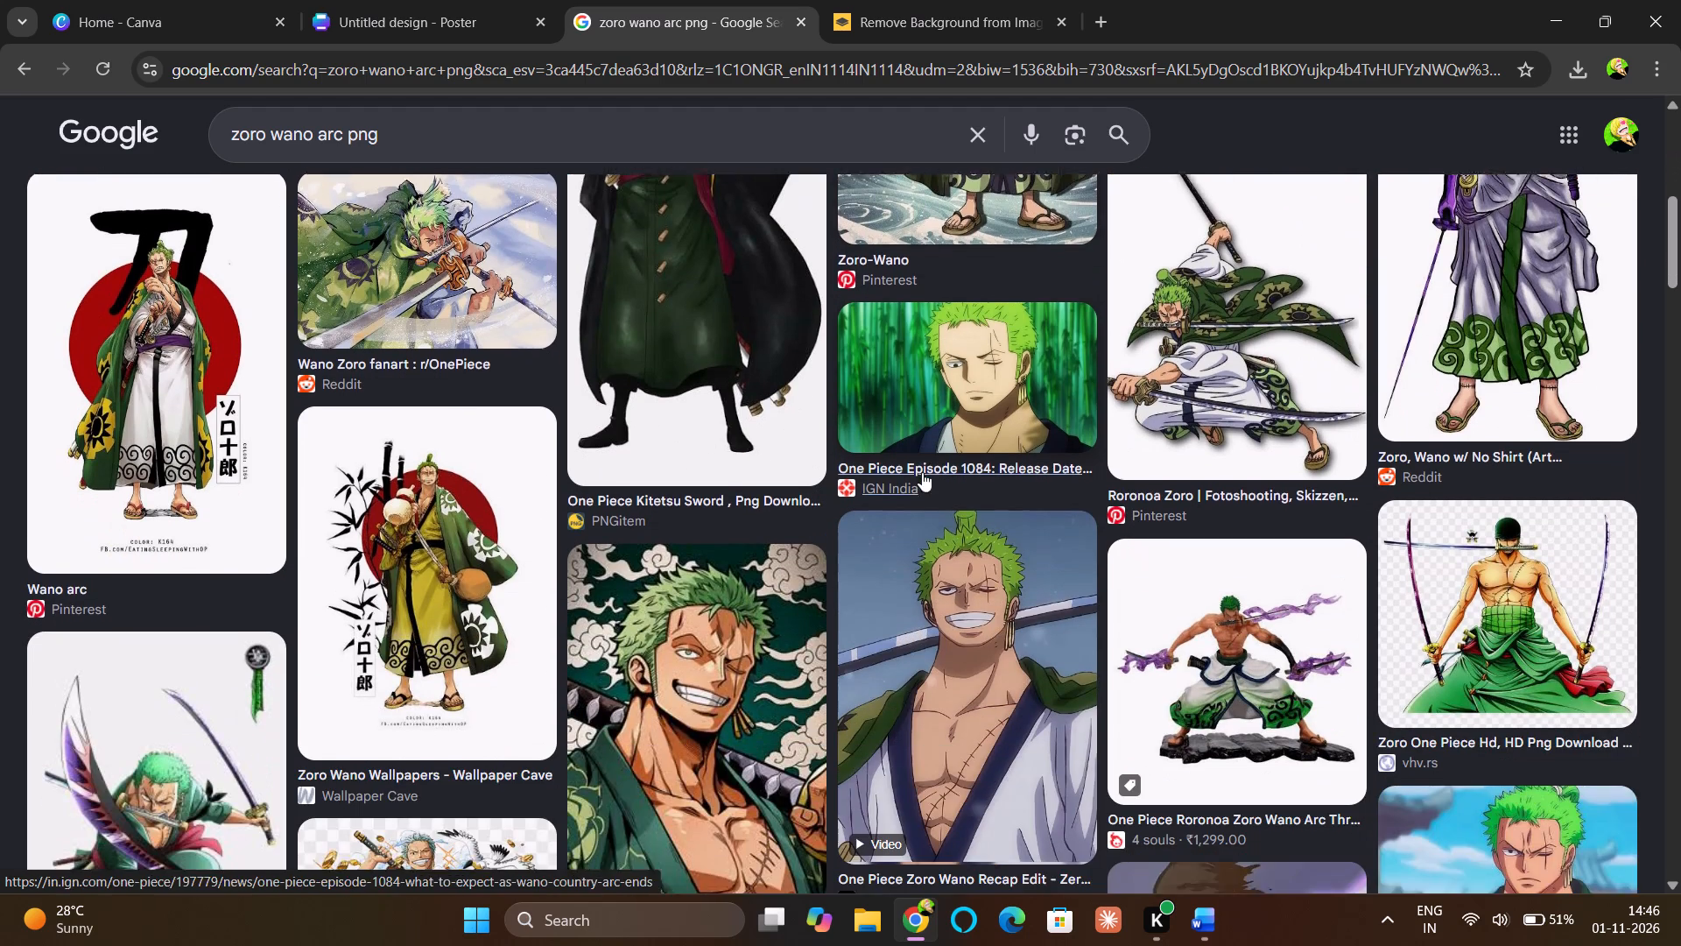
pyautogui.scroll(-5, 922, 472)
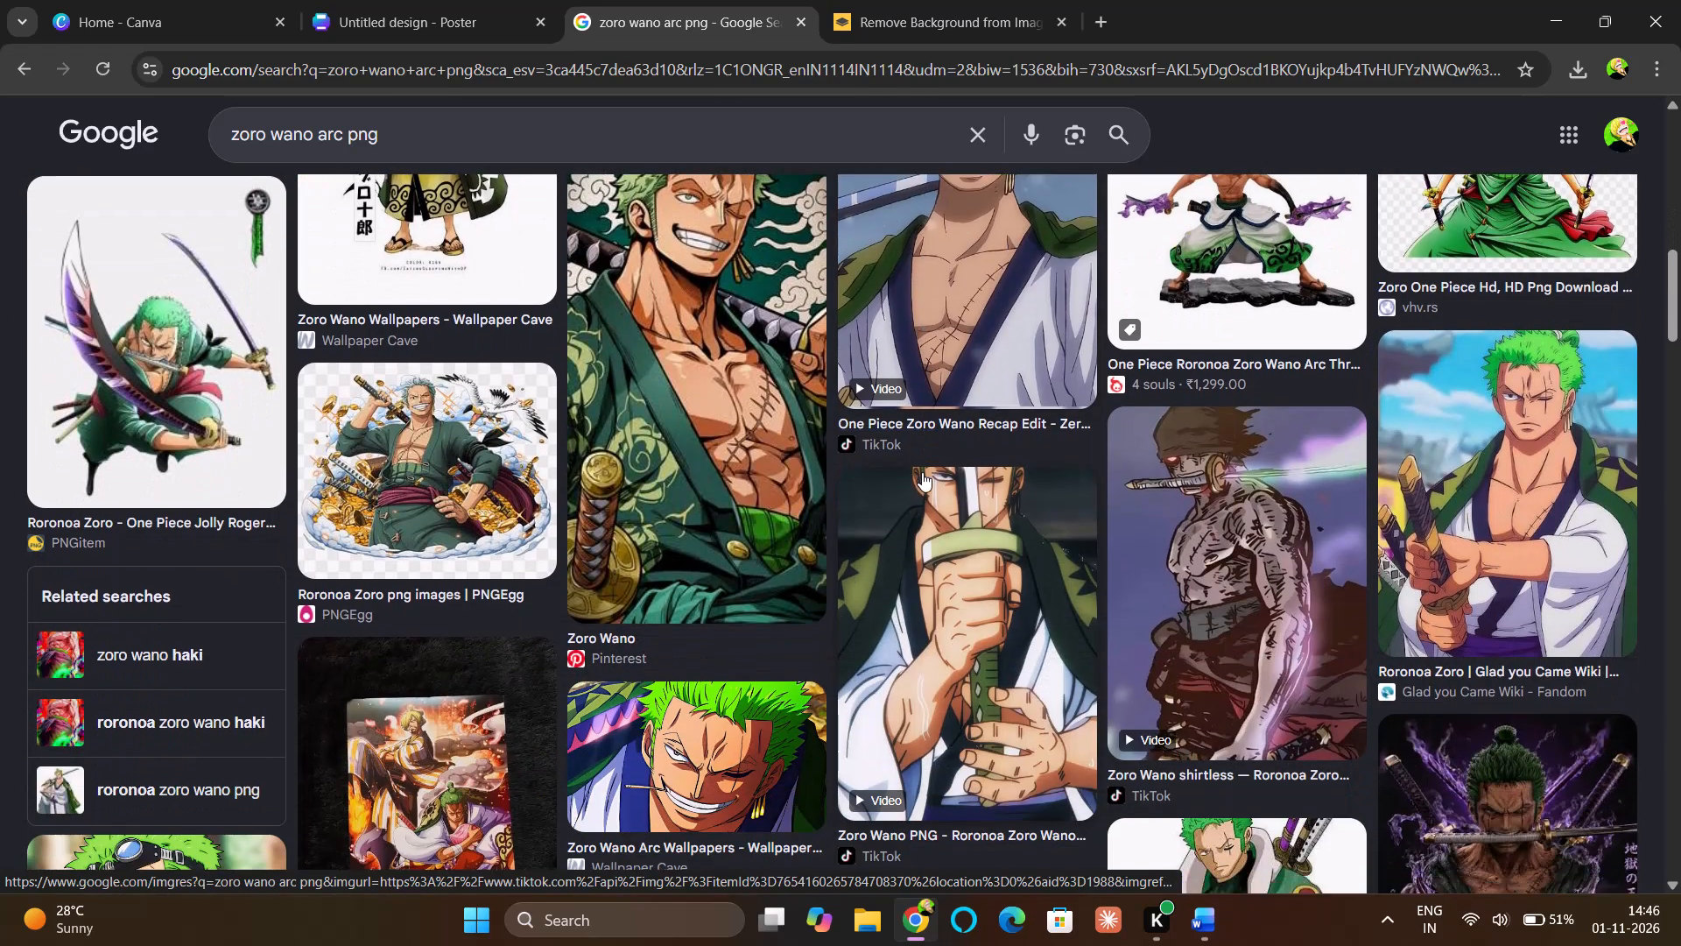
pyautogui.scroll(-4, 922, 472)
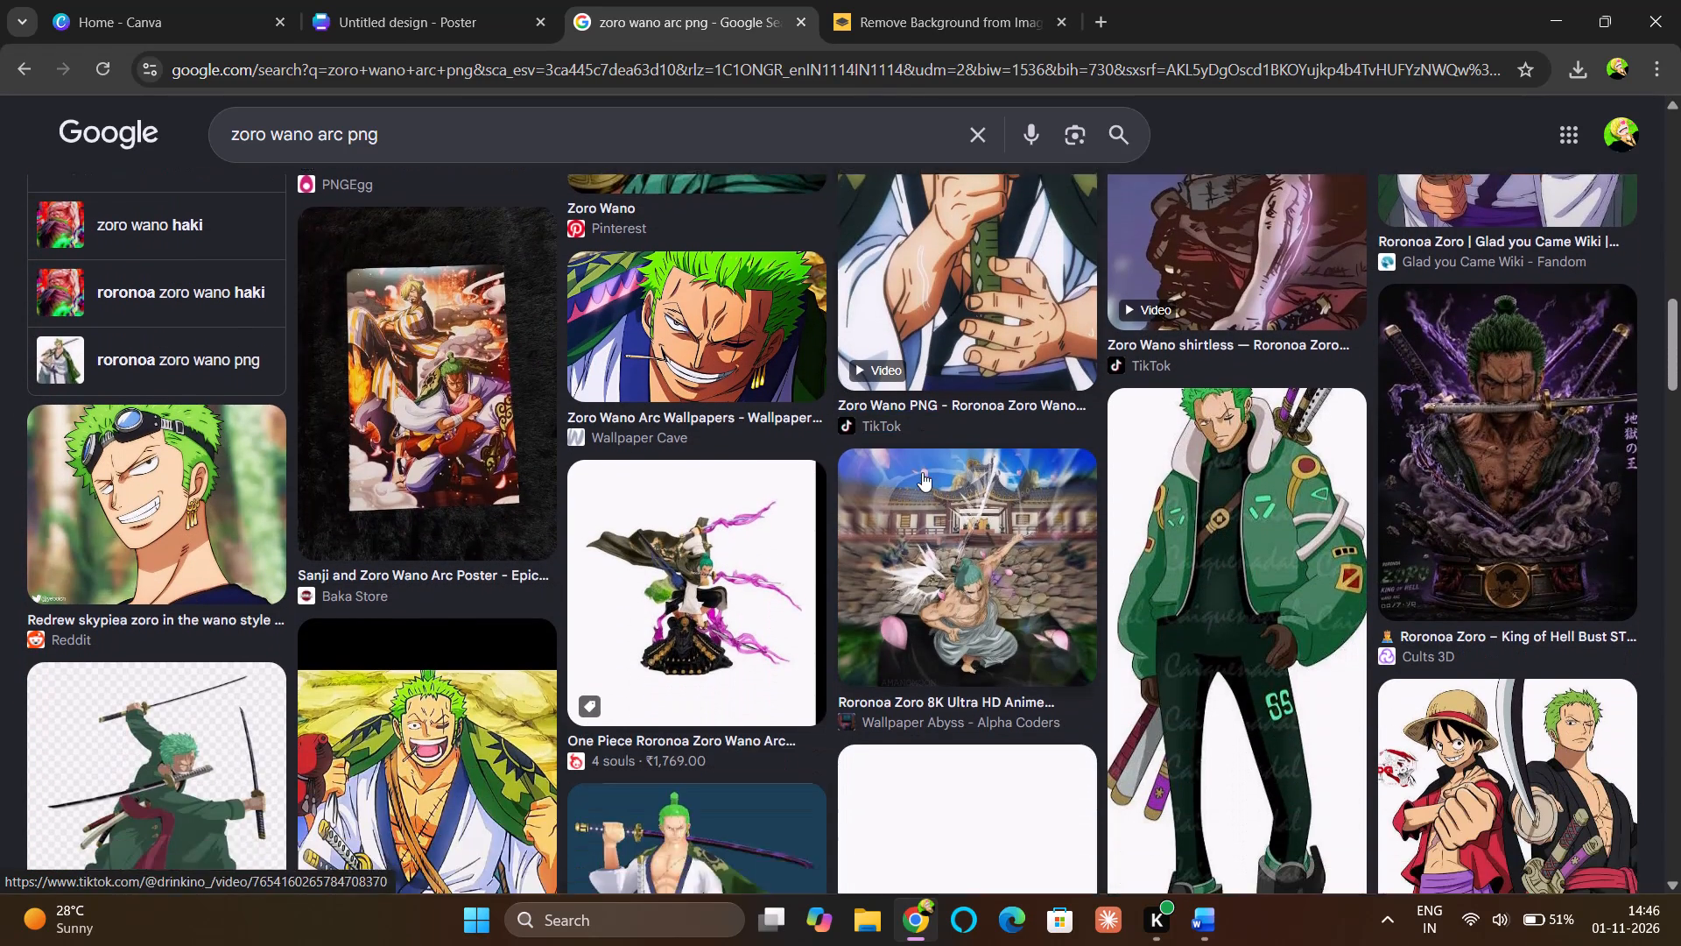
pyautogui.scroll(-5, 922, 472)
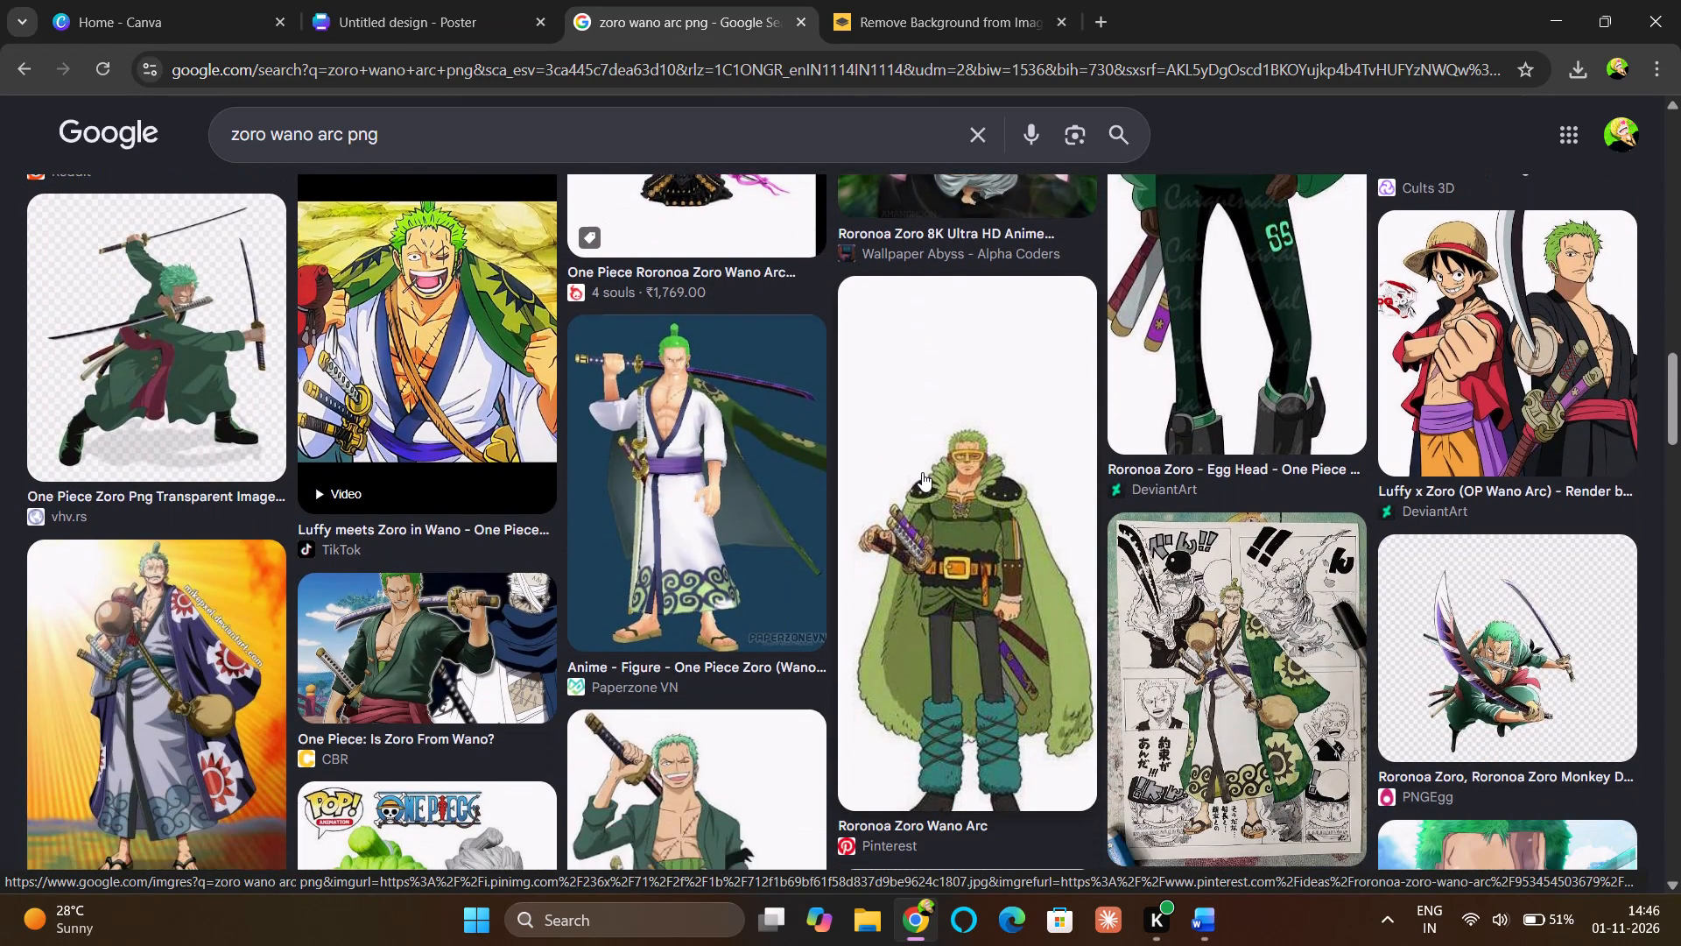
pyautogui.scroll(-4, 922, 472)
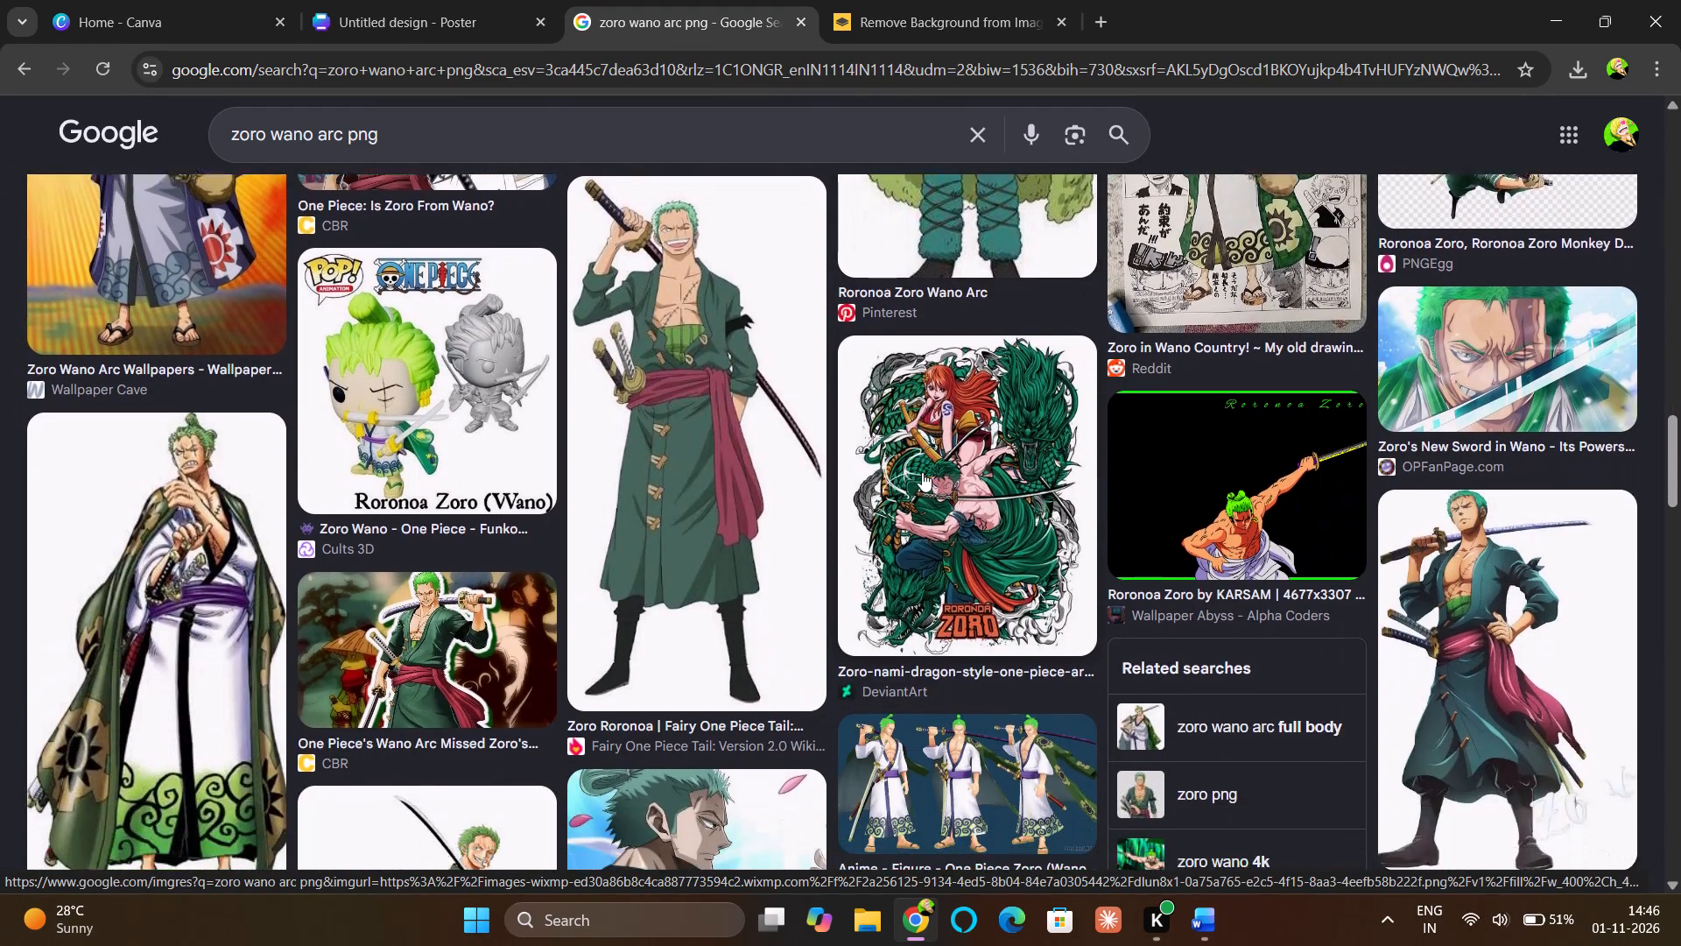
pyautogui.scroll(-6, 922, 472)
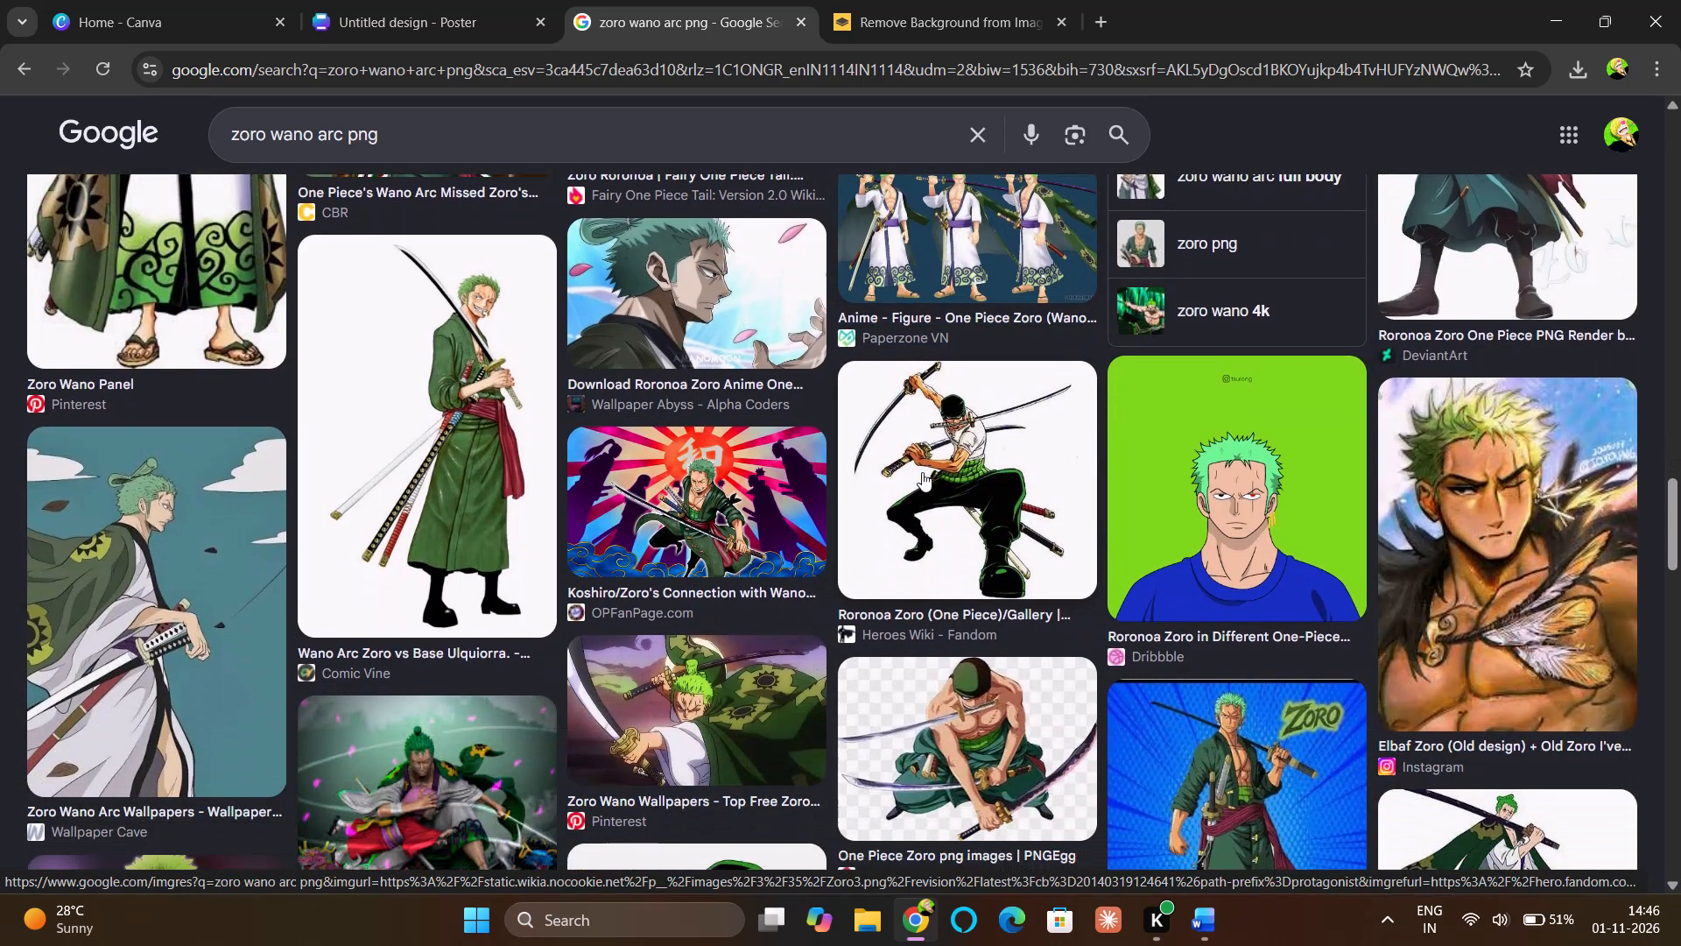
pyautogui.scroll(-5, 922, 472)
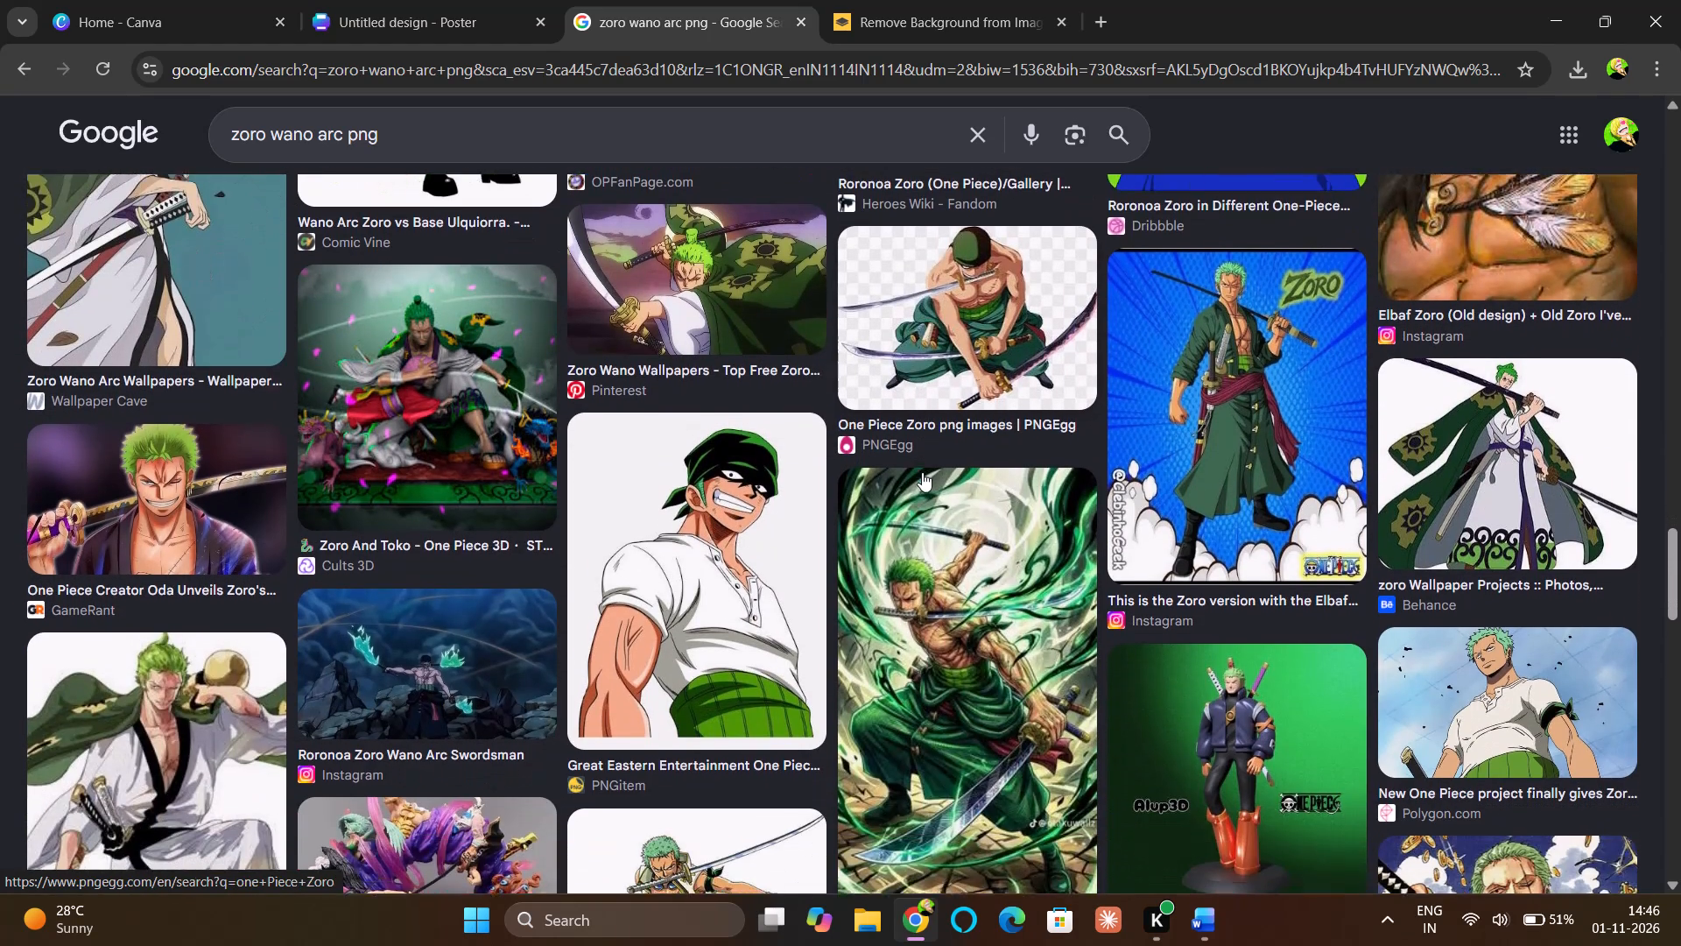
pyautogui.scroll(-1, 922, 472)
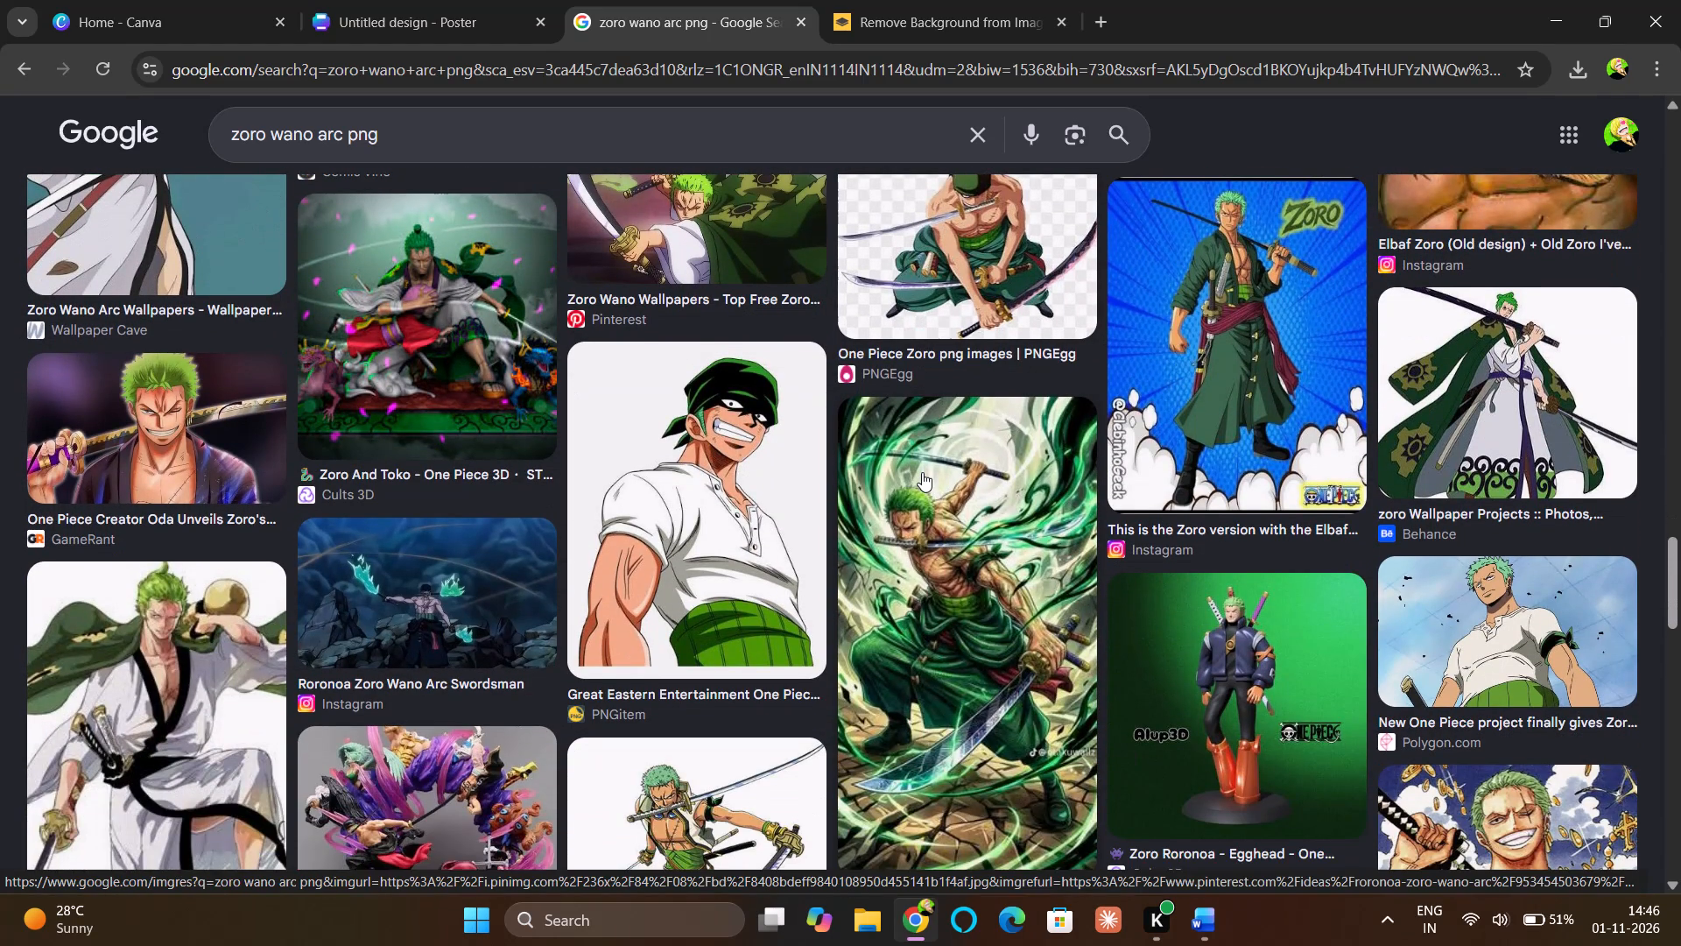
pyautogui.scroll(-2, 922, 472)
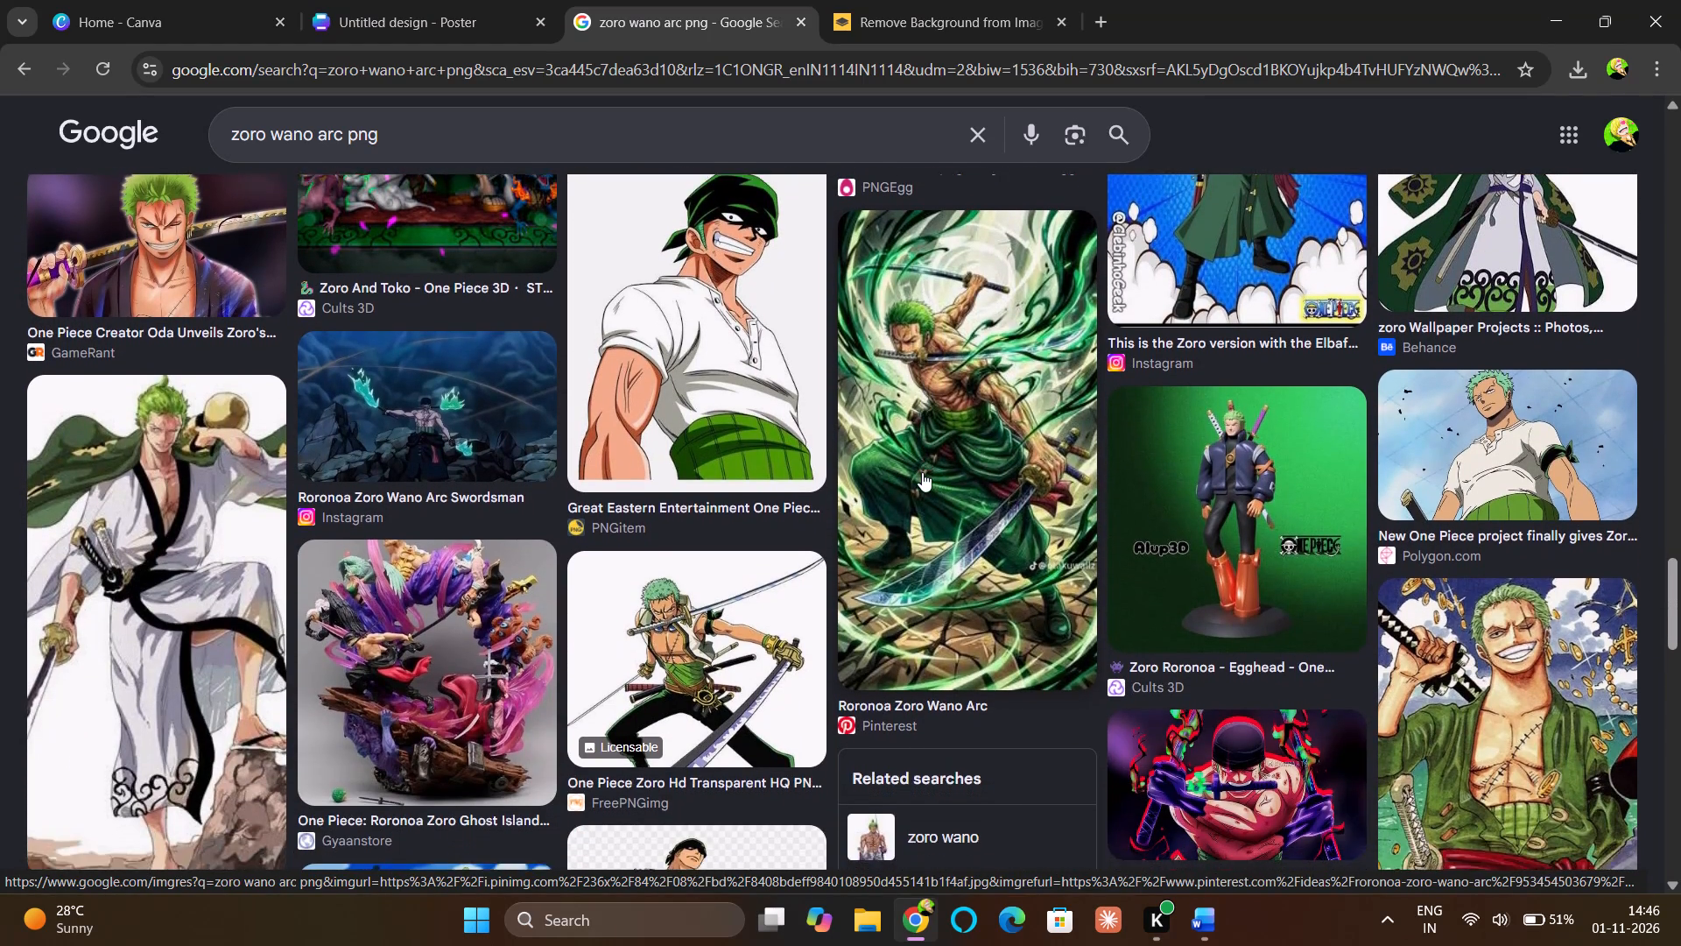
pyautogui.scroll(-4, 922, 472)
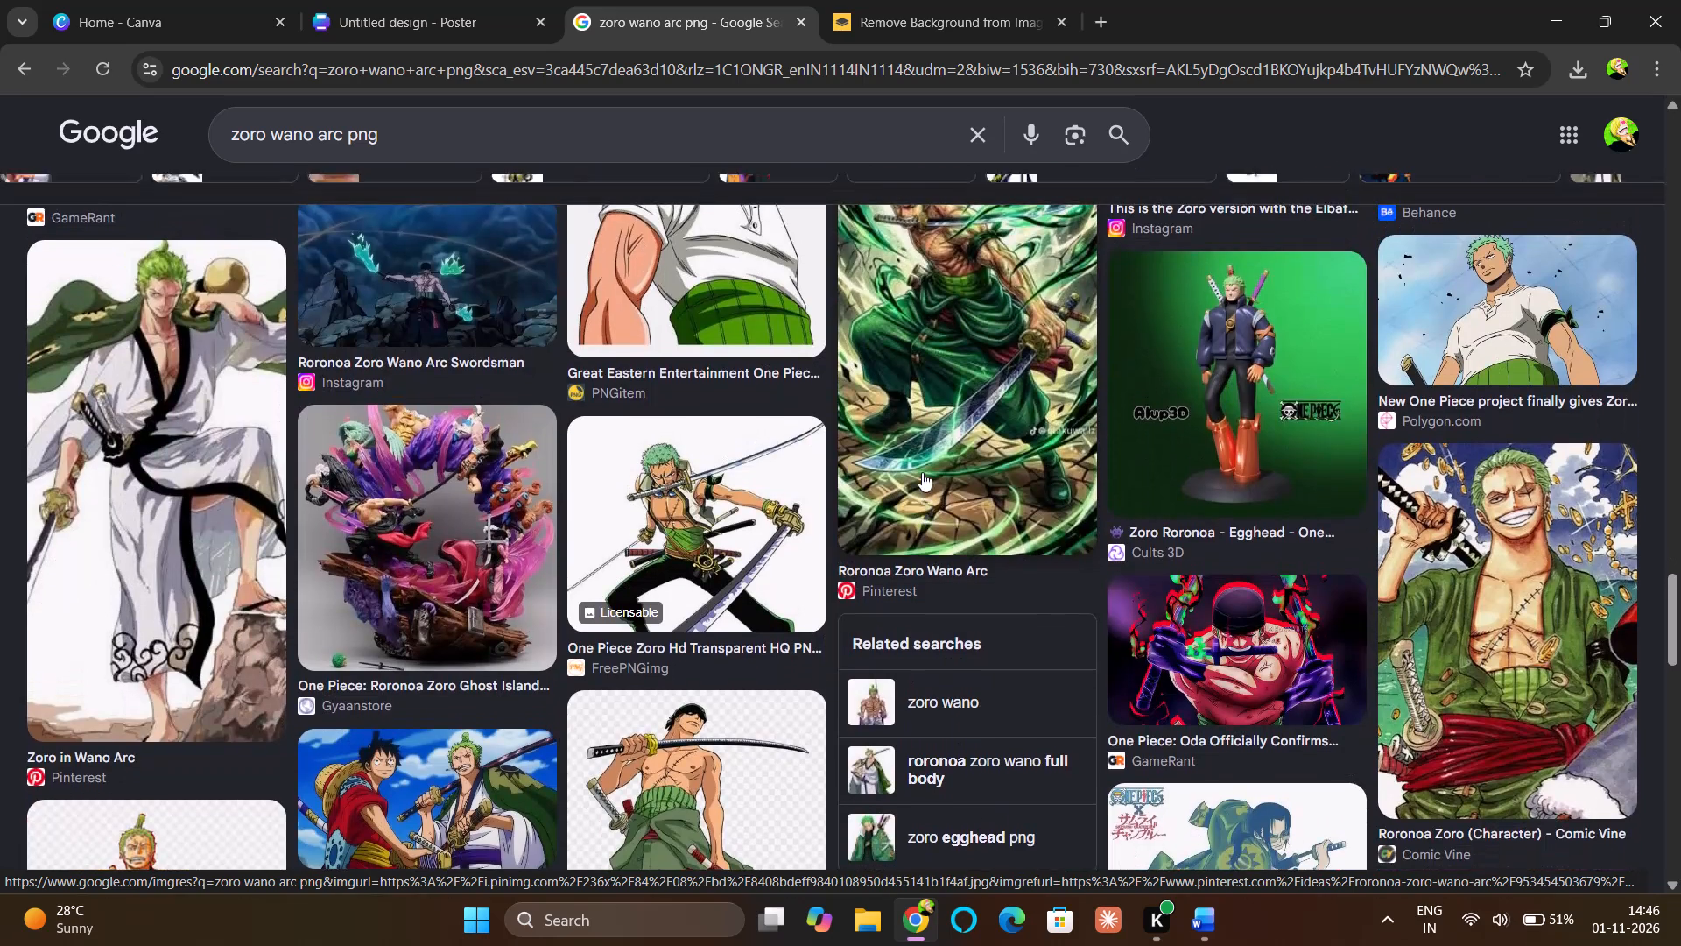
pyautogui.scroll(-8, 922, 472)
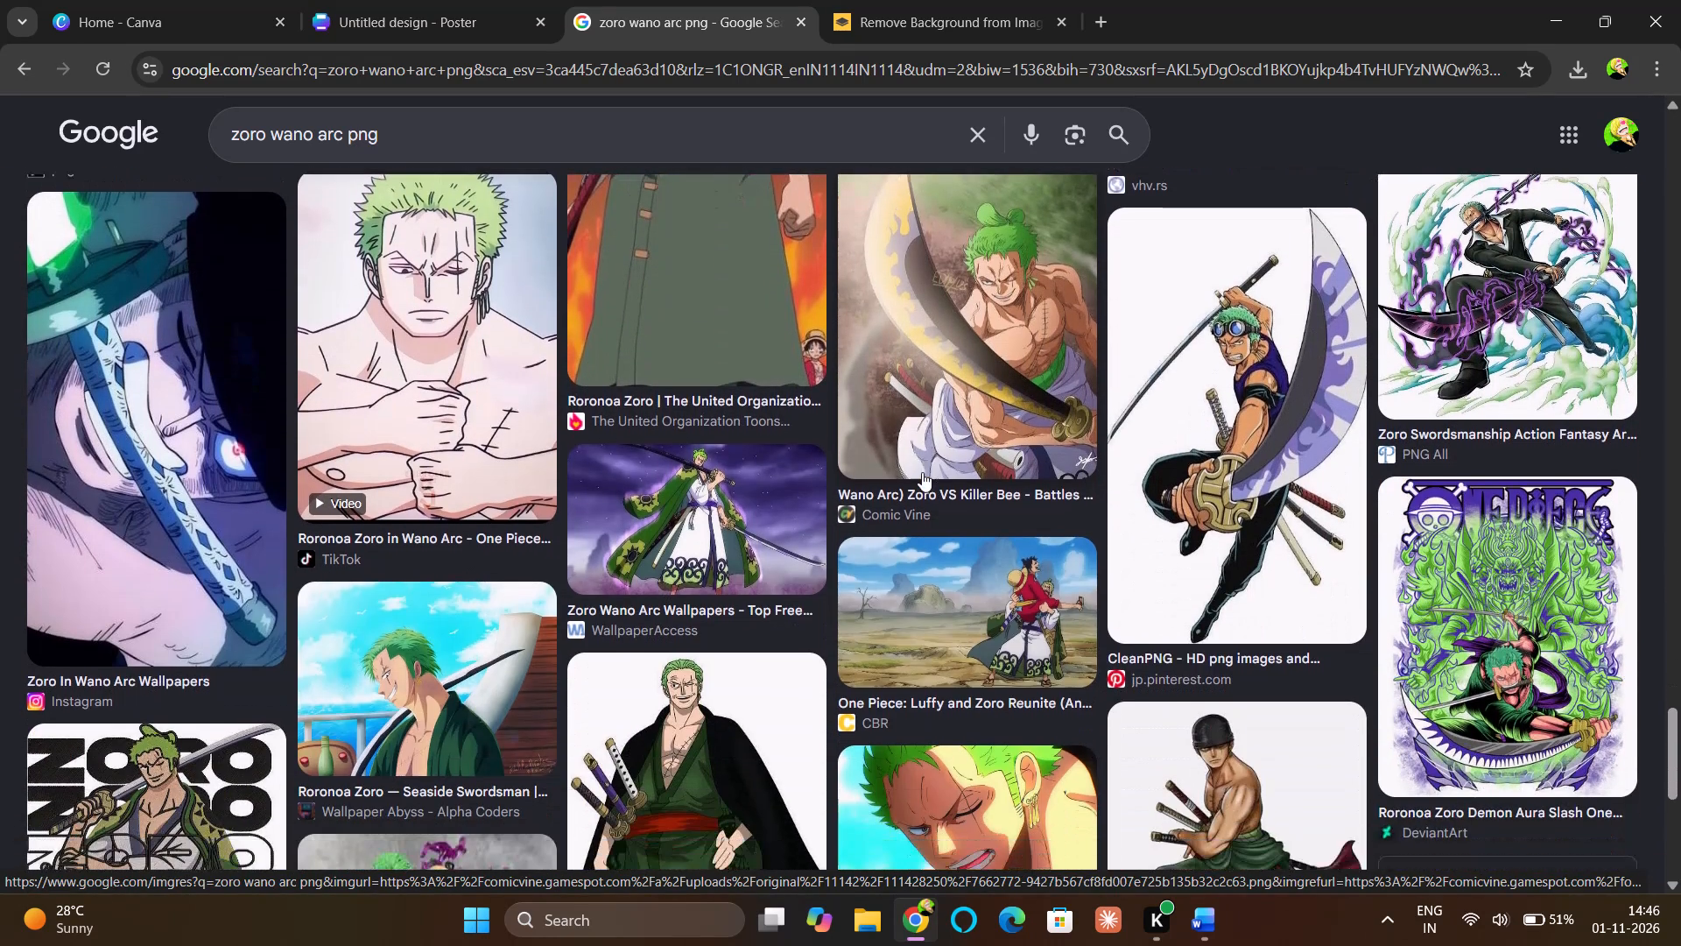
pyautogui.scroll(-1, 922, 472)
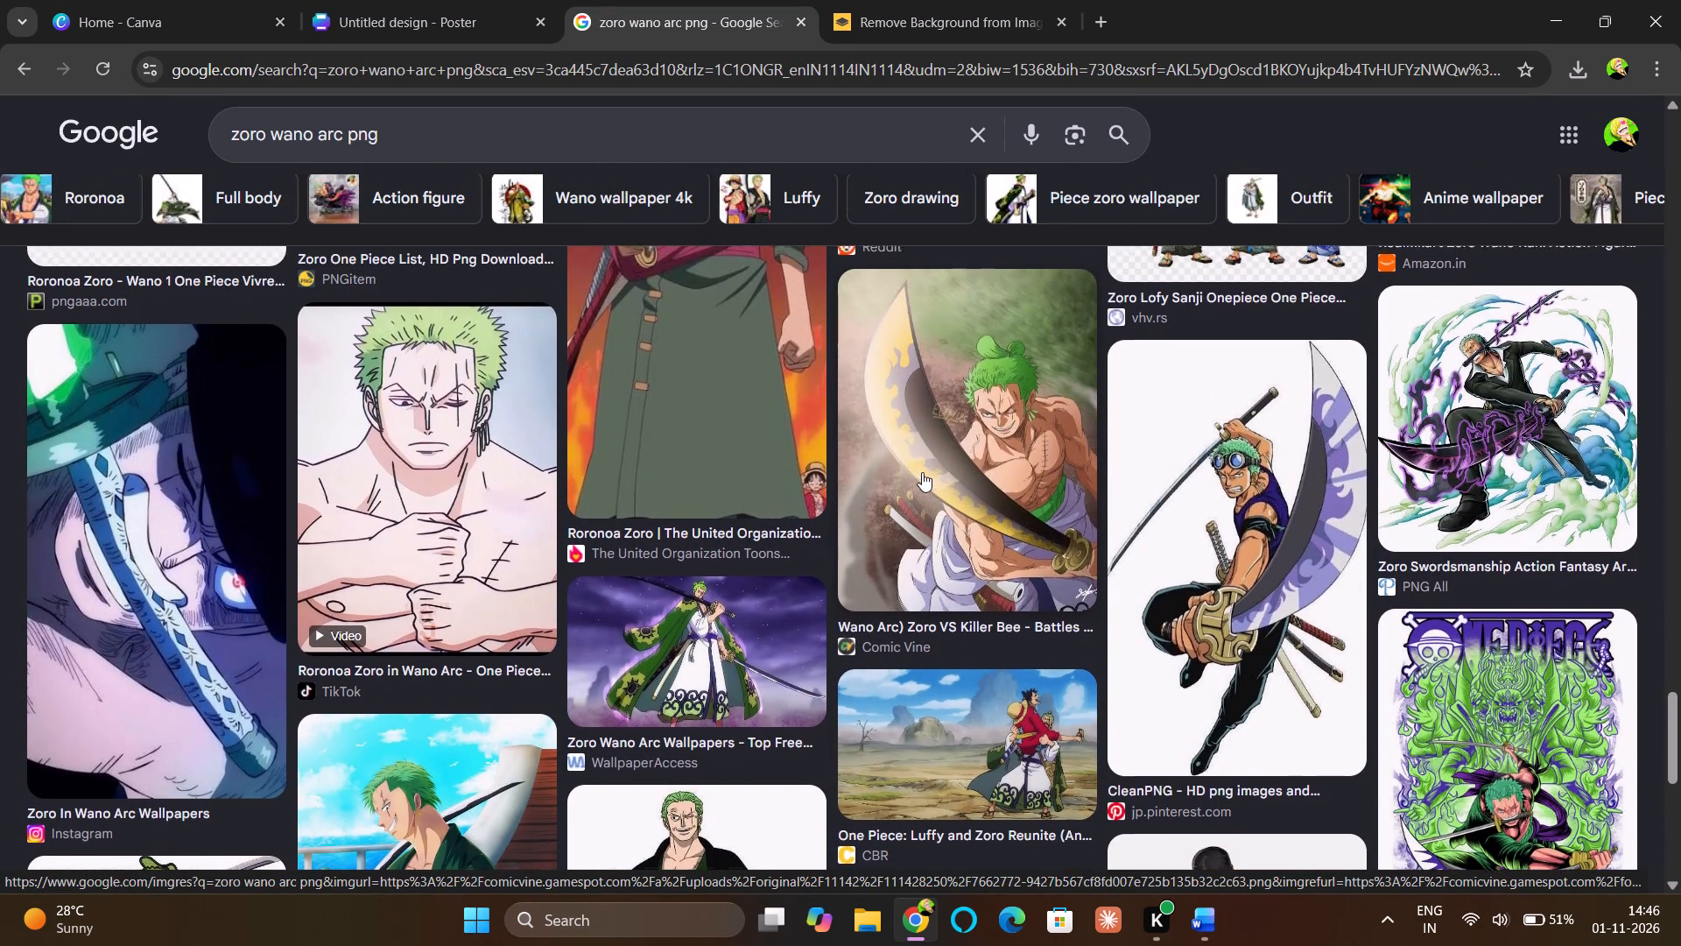
pyautogui.scroll(-1, 922, 472)
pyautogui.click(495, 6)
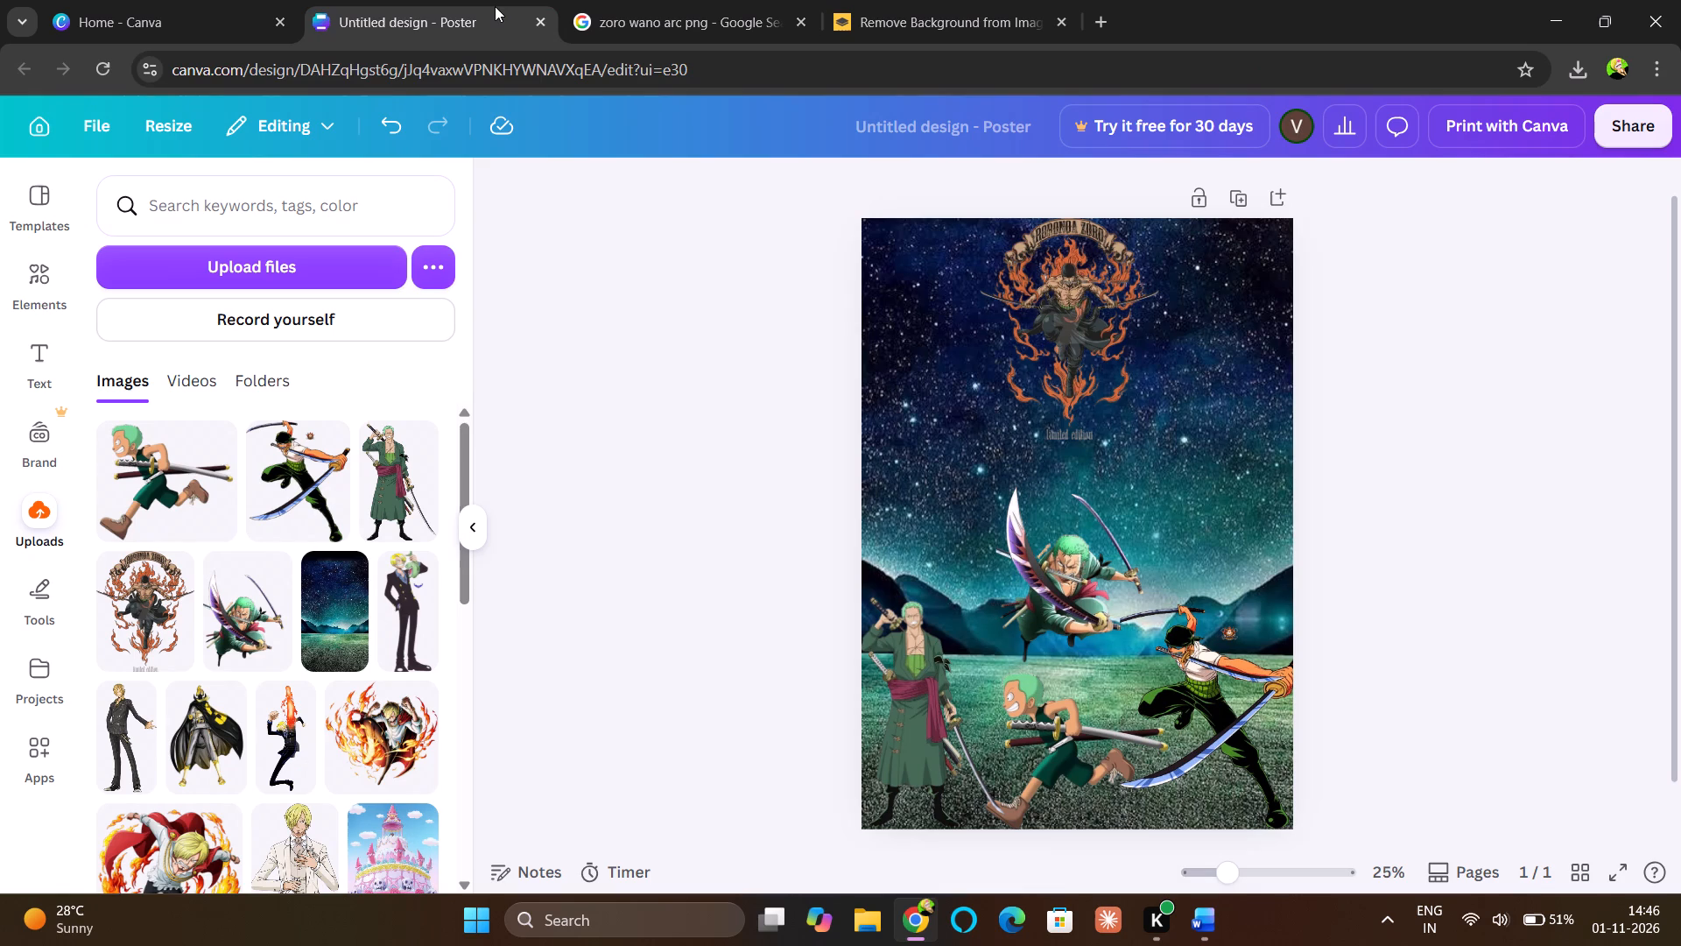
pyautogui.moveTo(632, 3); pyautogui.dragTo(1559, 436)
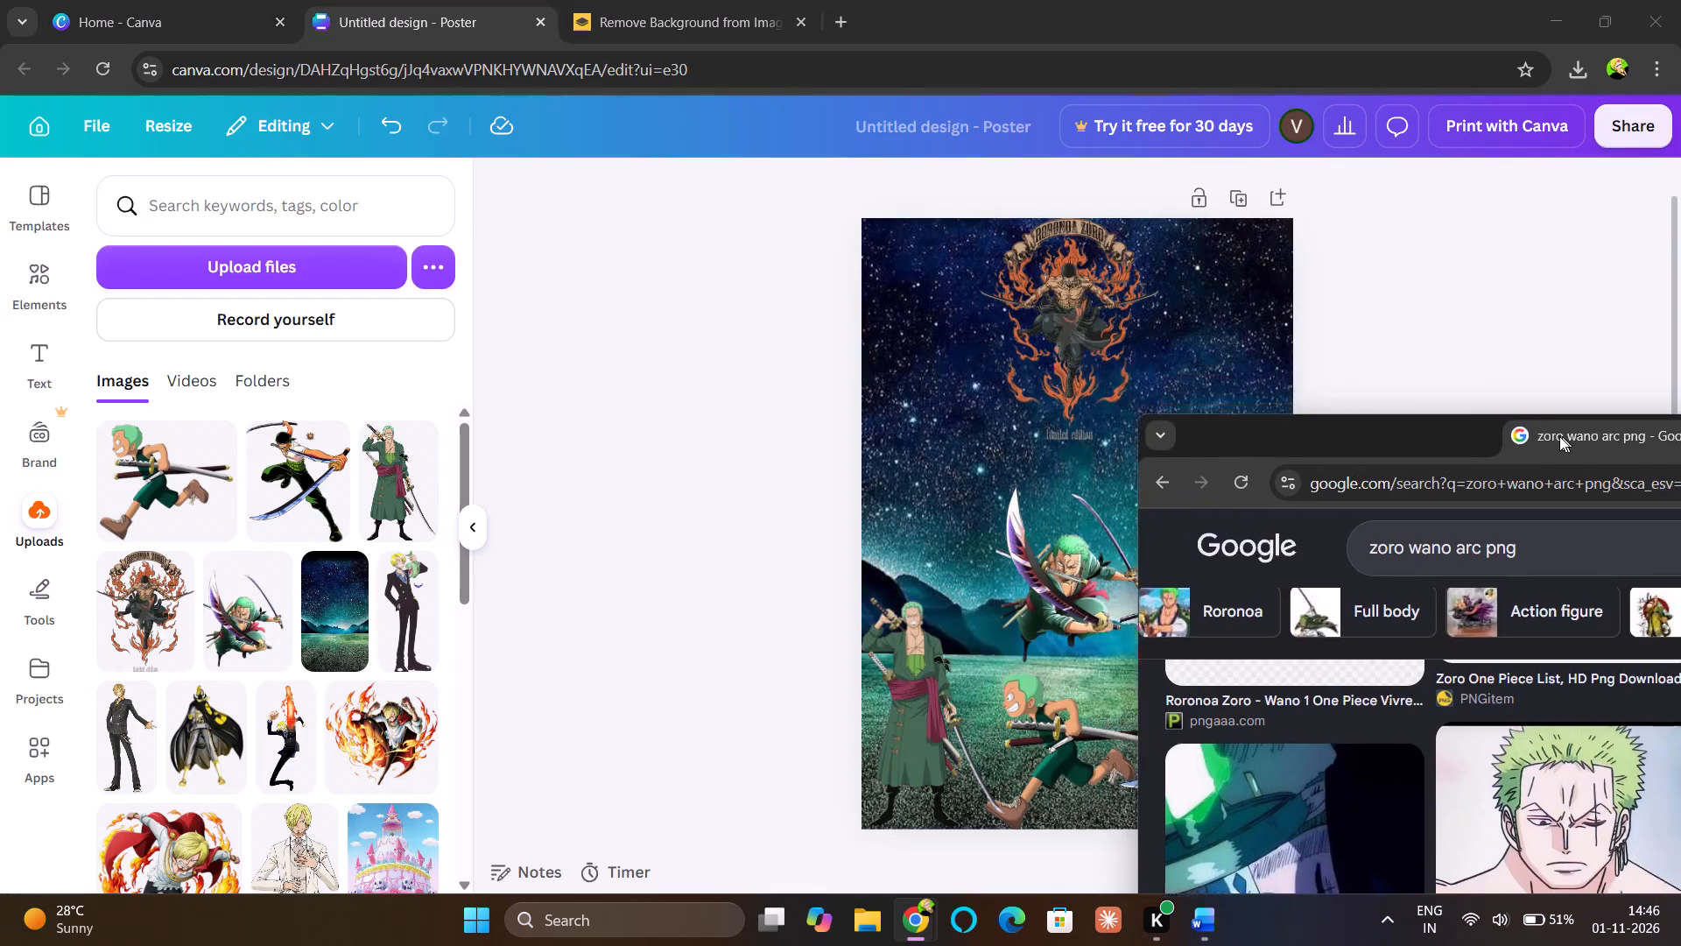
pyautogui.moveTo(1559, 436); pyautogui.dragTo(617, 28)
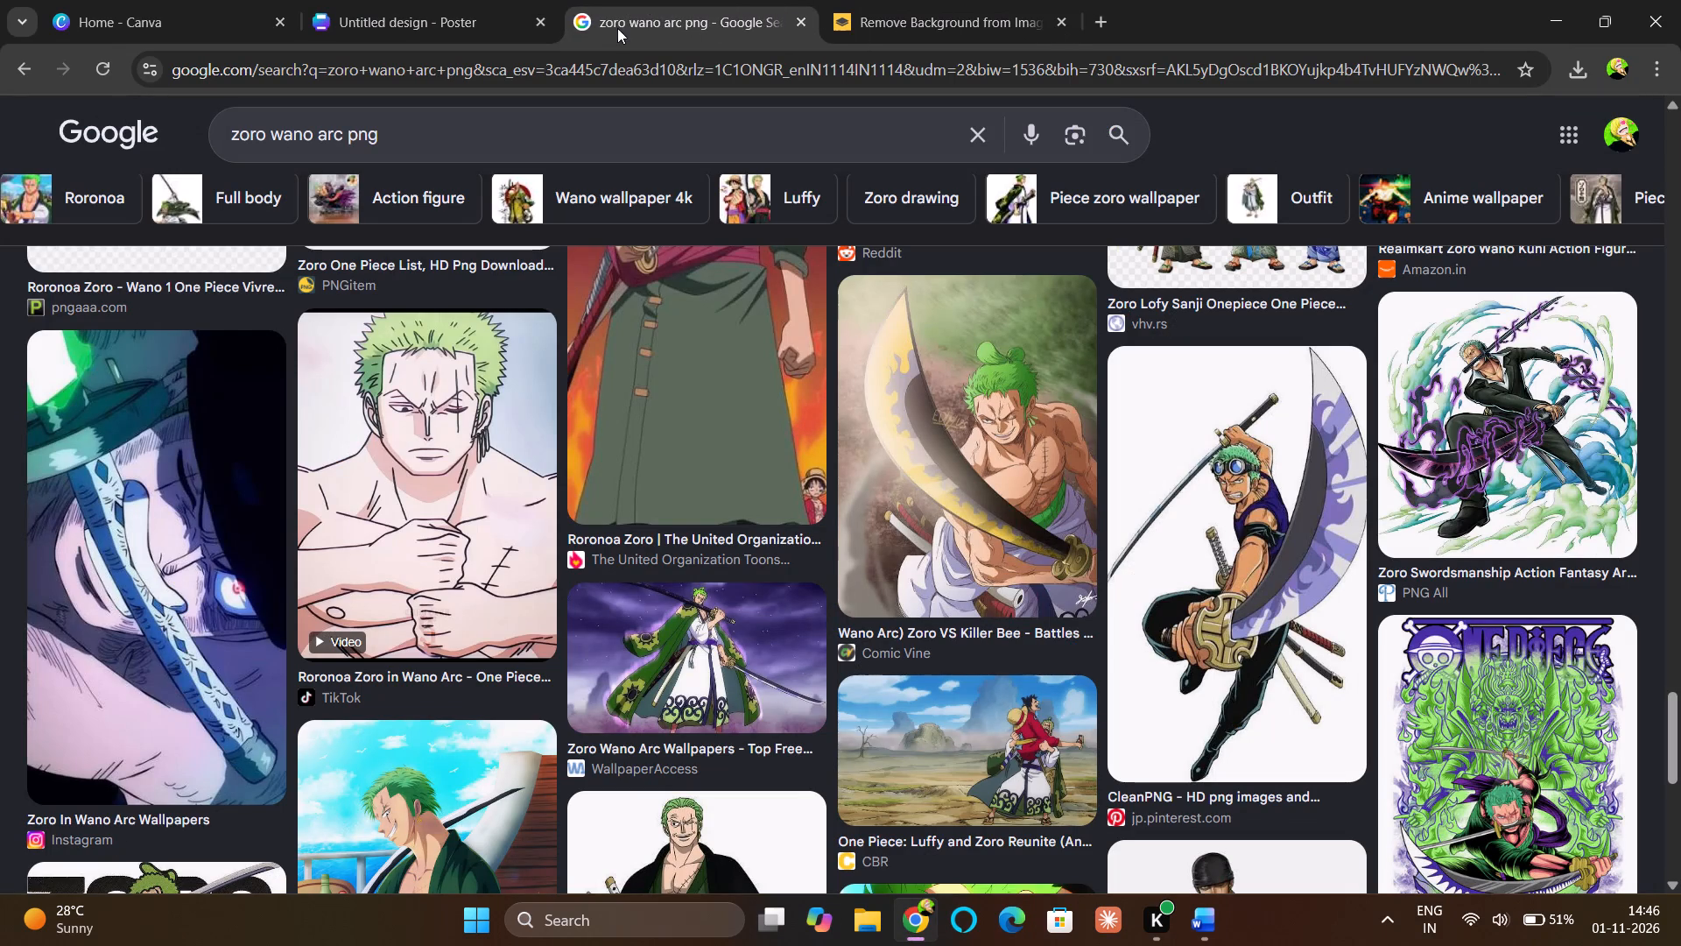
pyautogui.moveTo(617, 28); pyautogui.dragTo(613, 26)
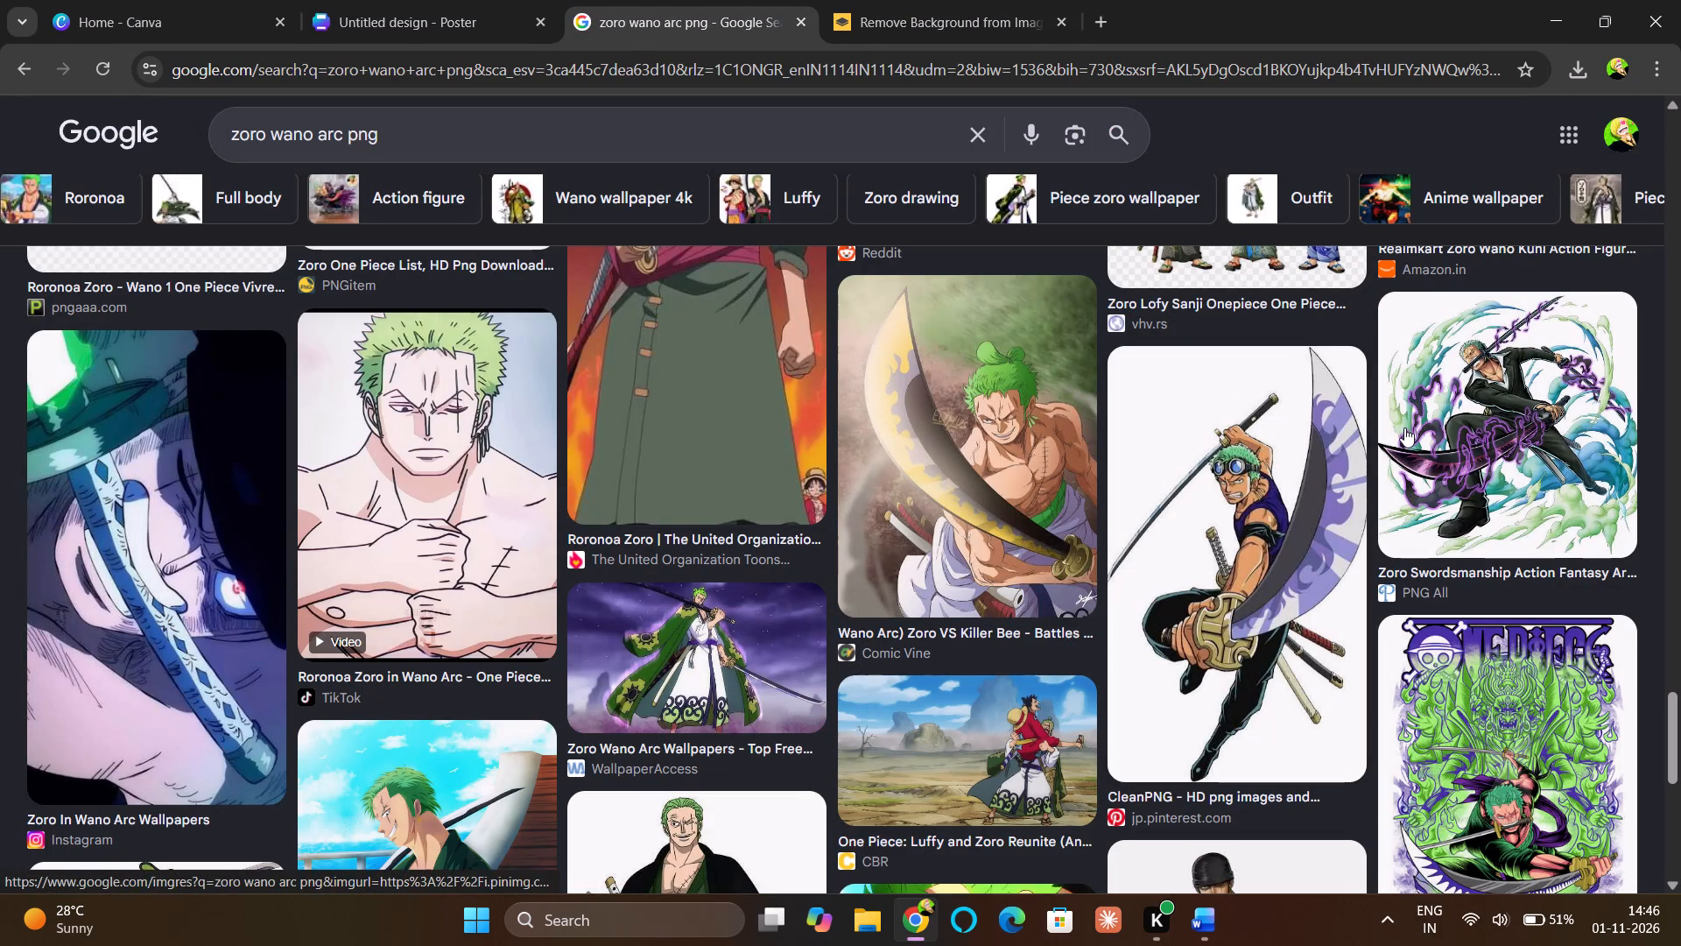
# Save the PNG All image of black-suited Zoro with purple-flamed swords to Downloads as images (4).
pyautogui.rightClick(1502, 427)
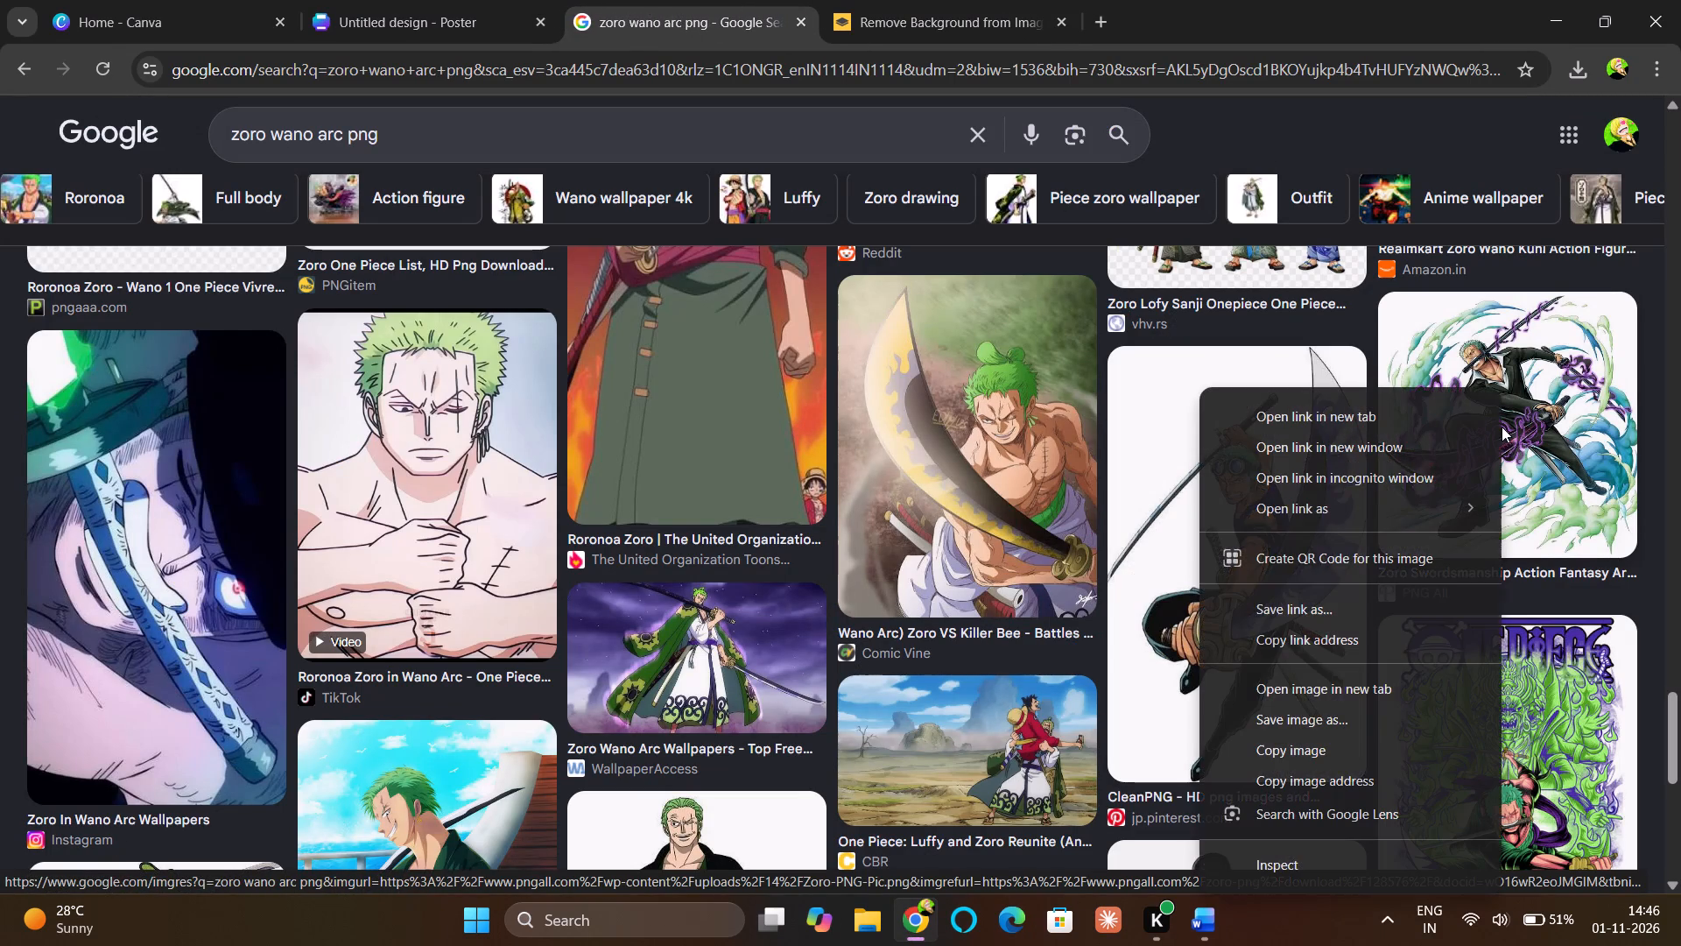
pyautogui.click(1309, 731)
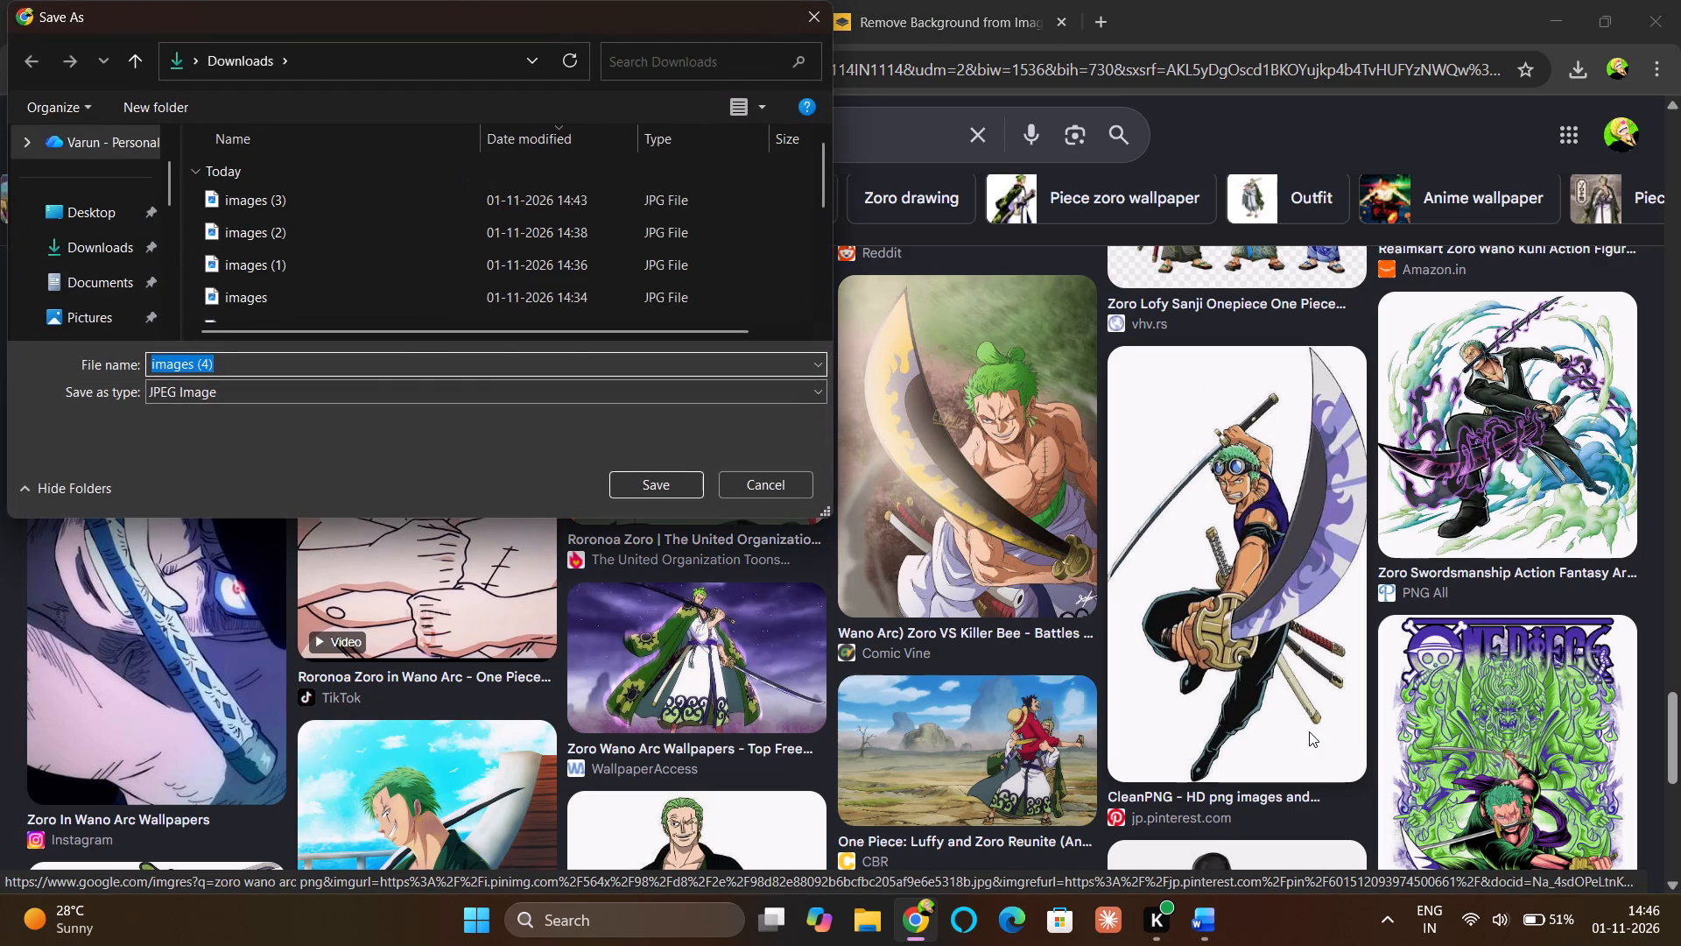
pyautogui.press('Return')
pyautogui.scroll(-1, 1468, 770)
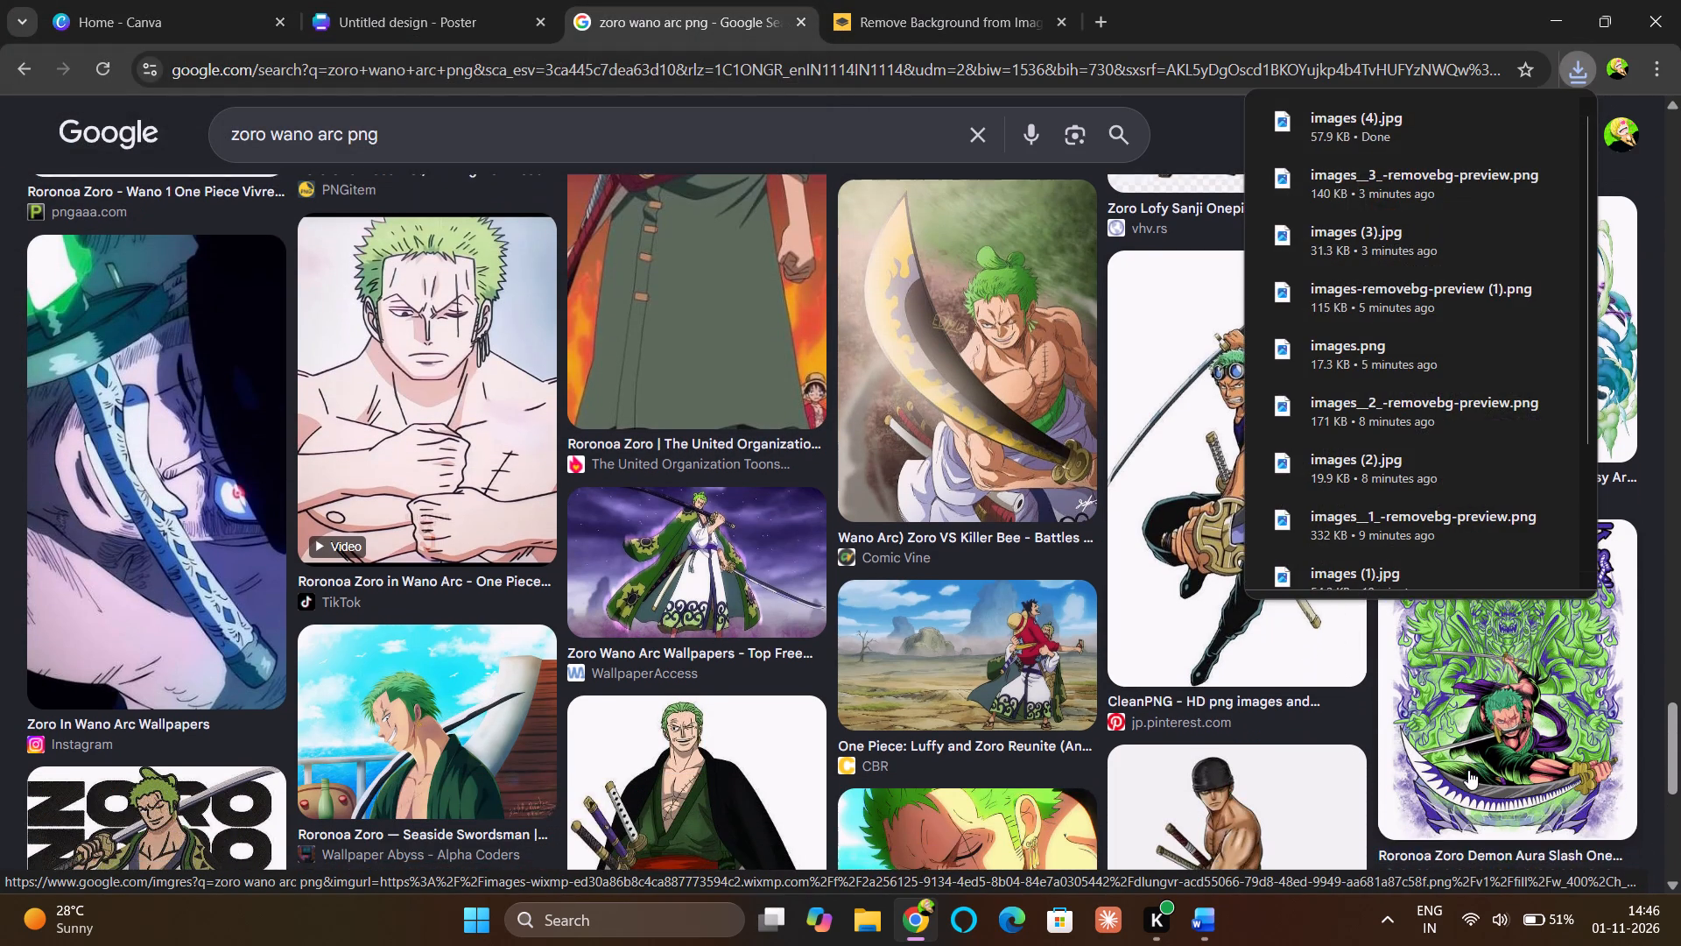
pyautogui.scroll(-1, 1468, 770)
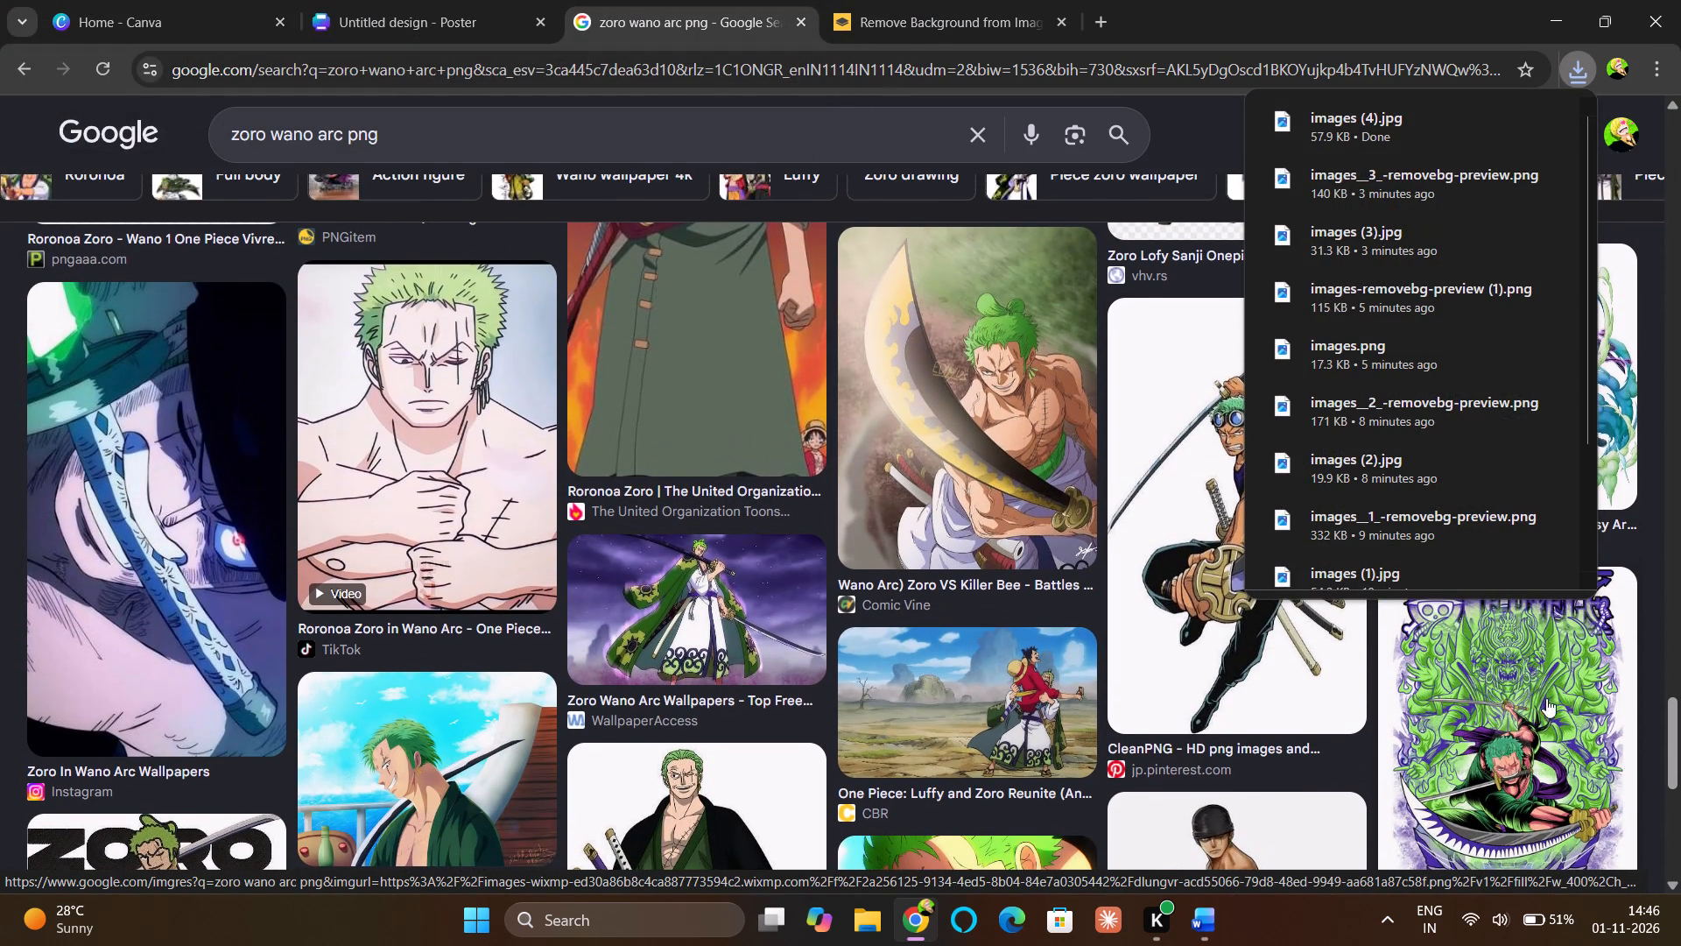
# Upload images (4) from Downloads to remove.bg to strip its background.
pyautogui.click(850, 22)
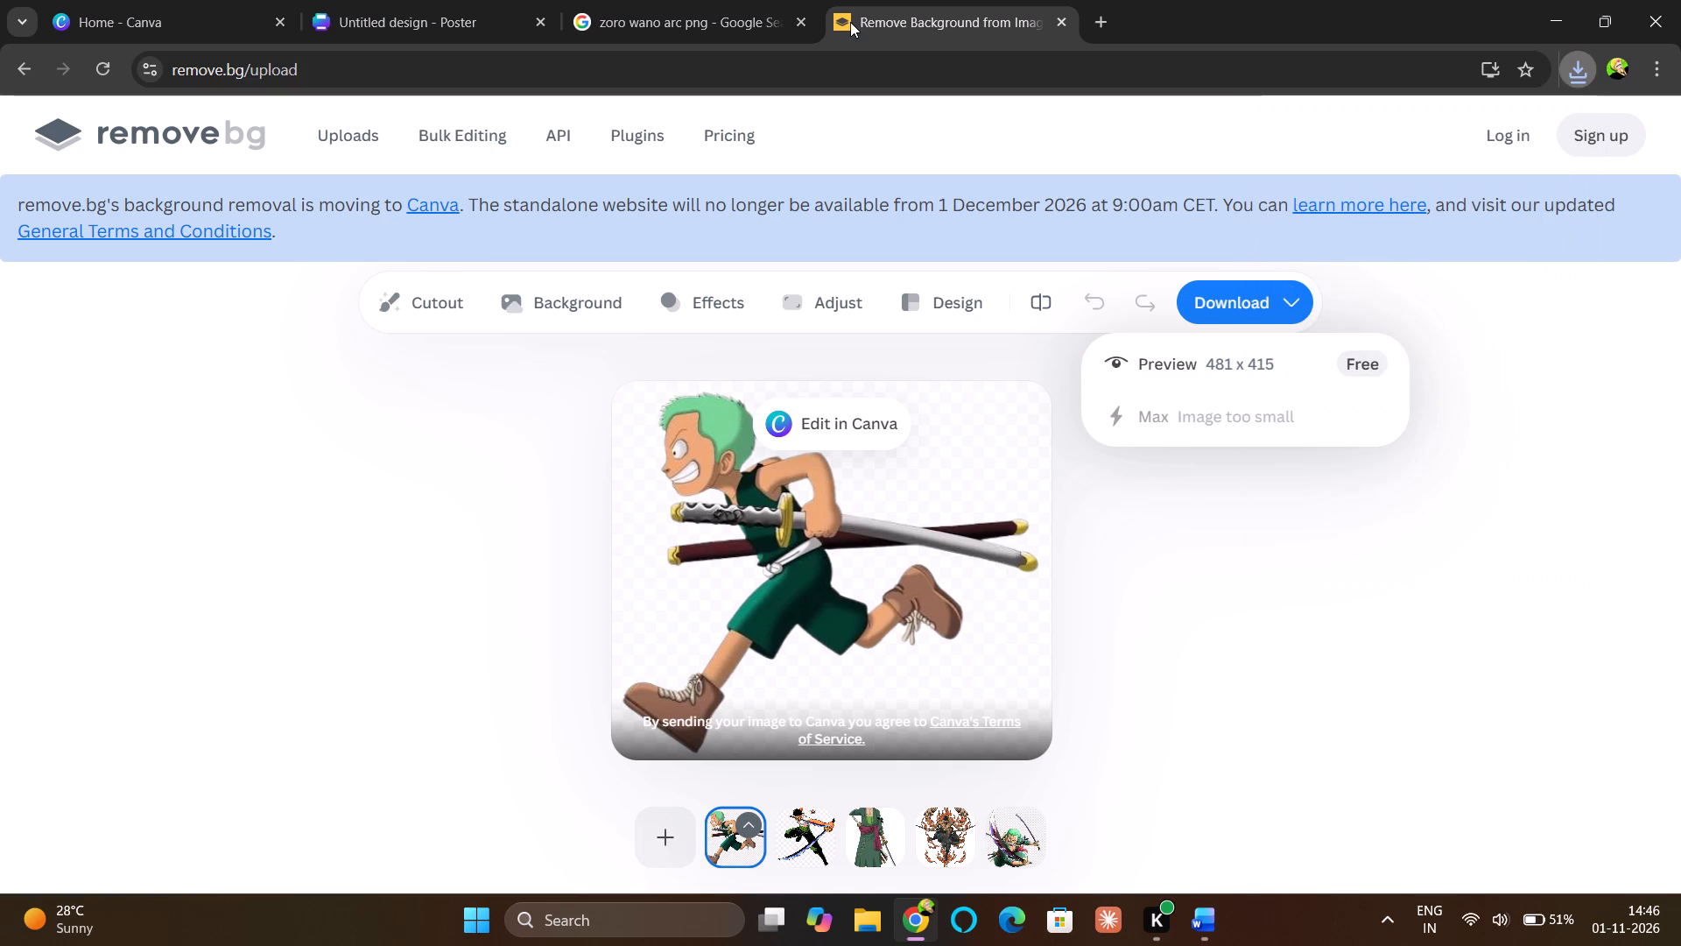
pyautogui.click(670, 842)
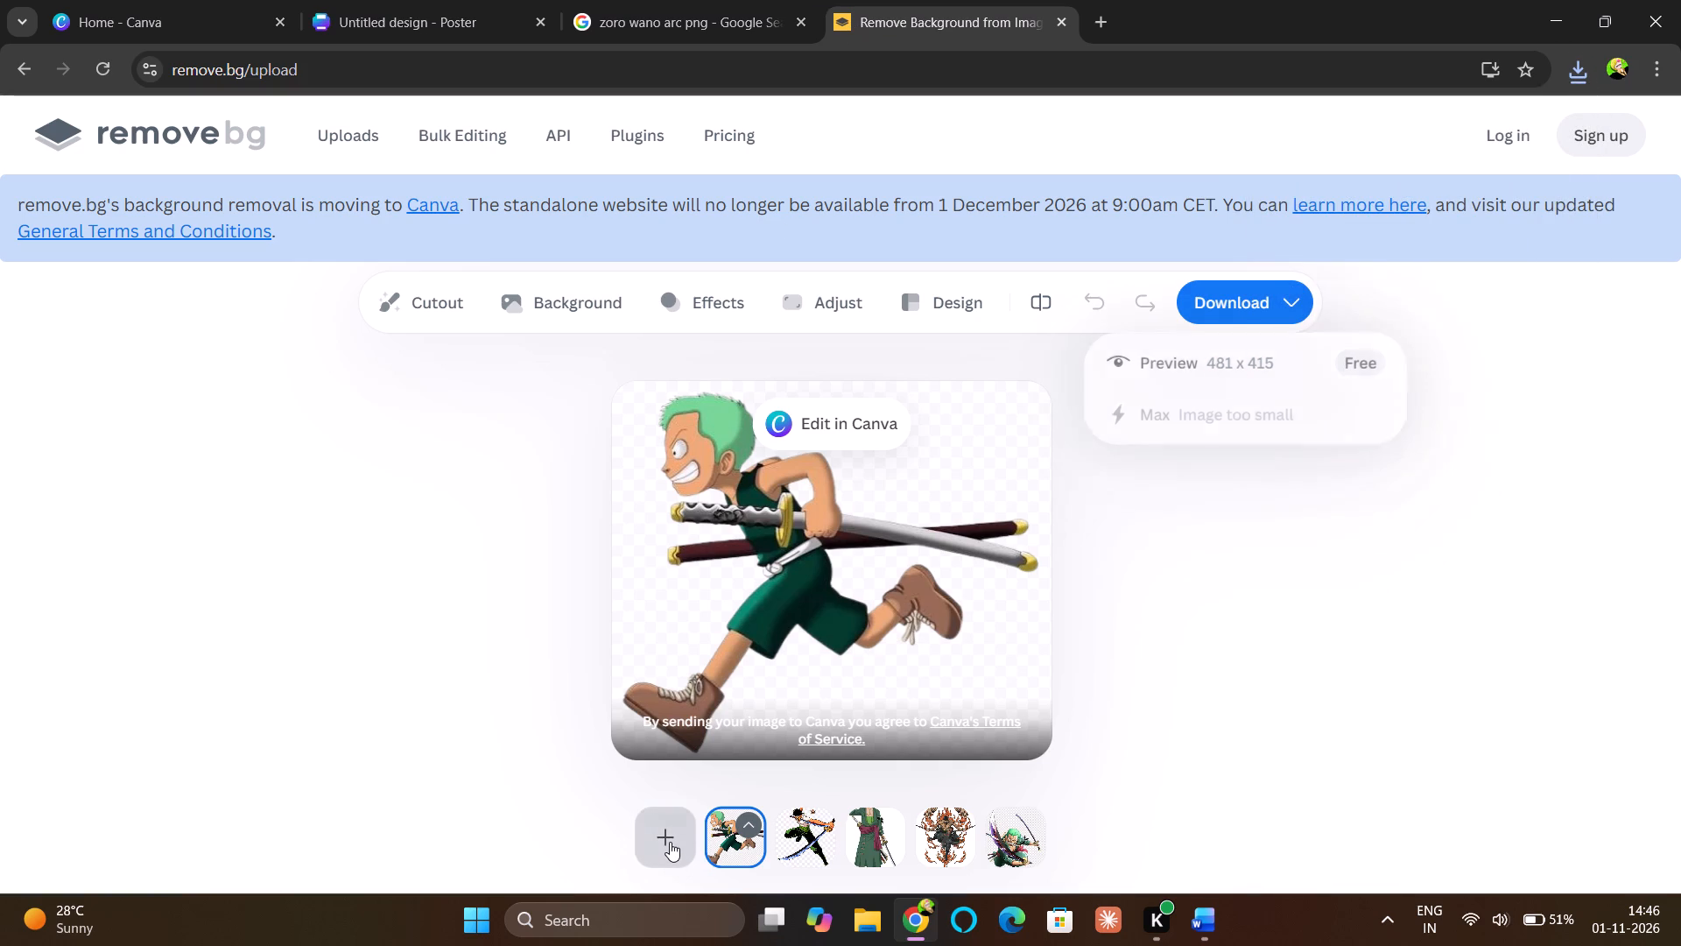
pyautogui.click(510, 203)
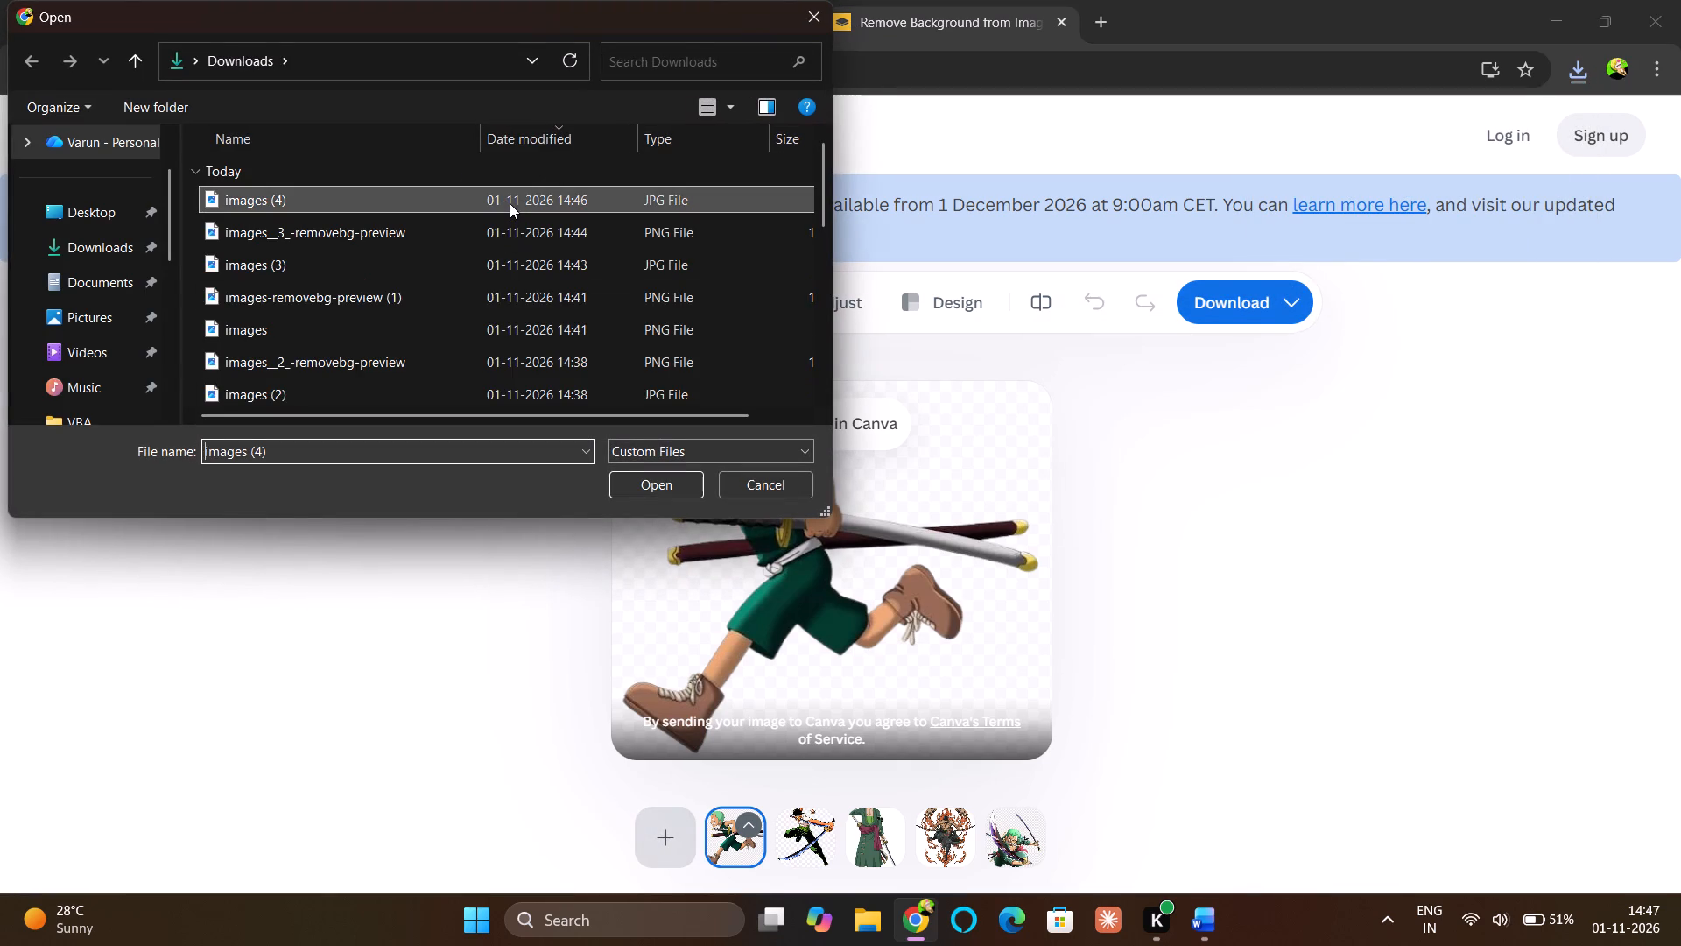
pyautogui.press('Return')
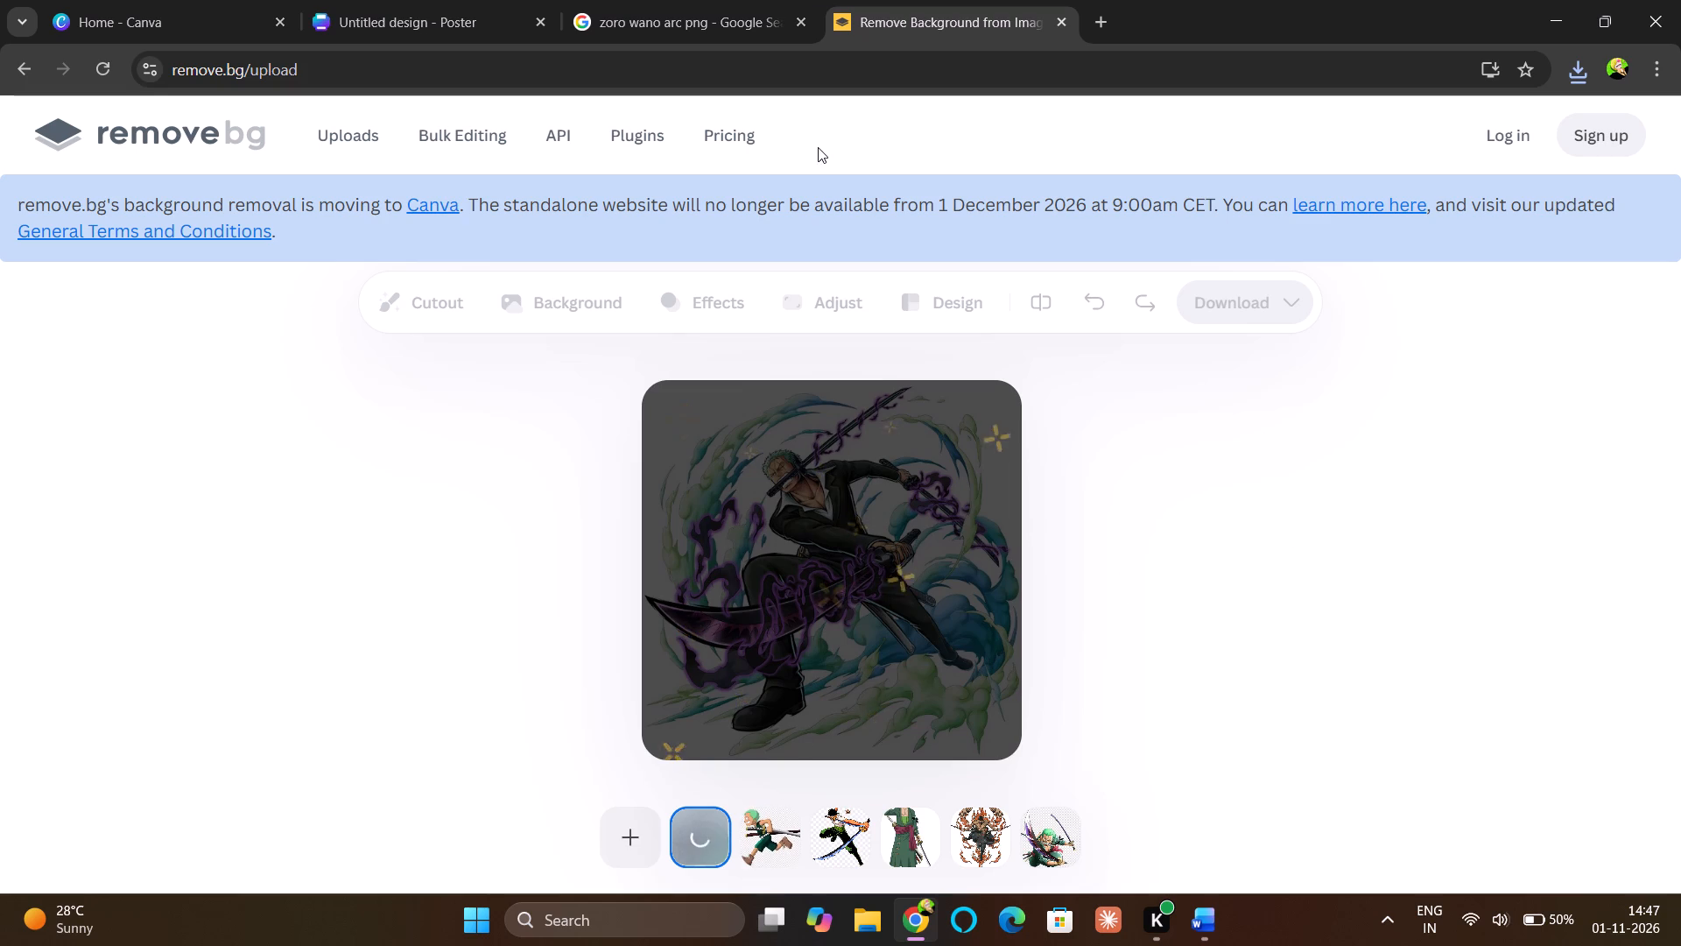
# Save the green and purple "Roronoa Zoro Demon Aura Slash" image from the Google results to Downloads as images (5).
pyautogui.click(714, 14)
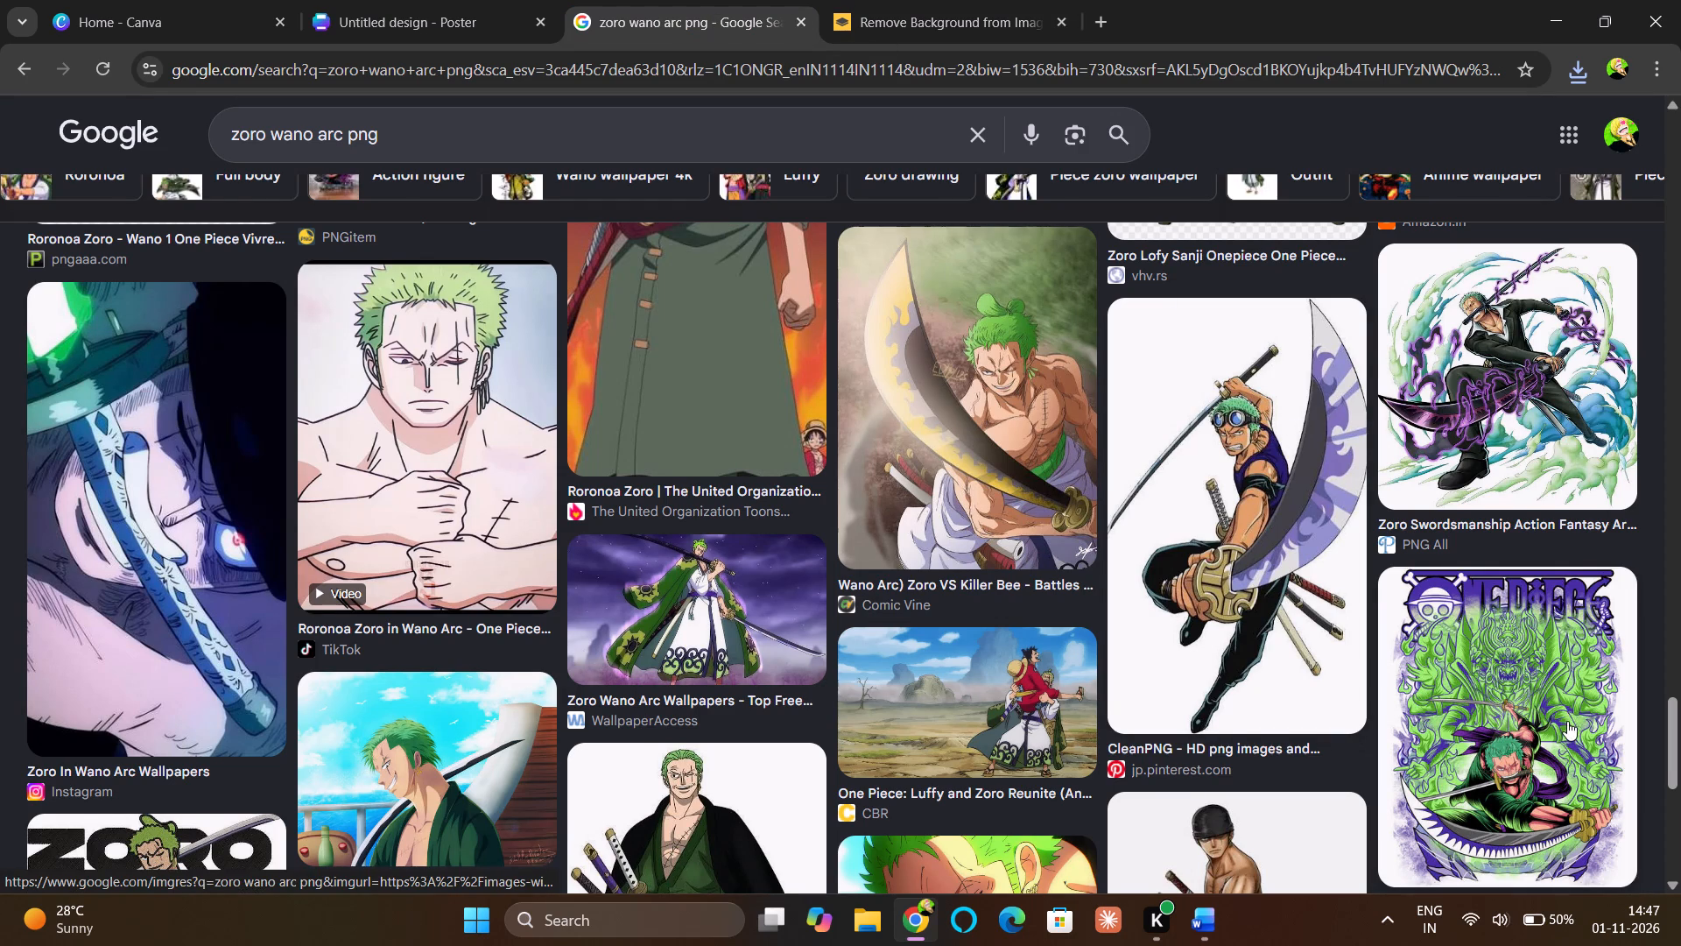
pyautogui.scroll(-1, 1567, 721)
pyautogui.rightClick(1492, 632)
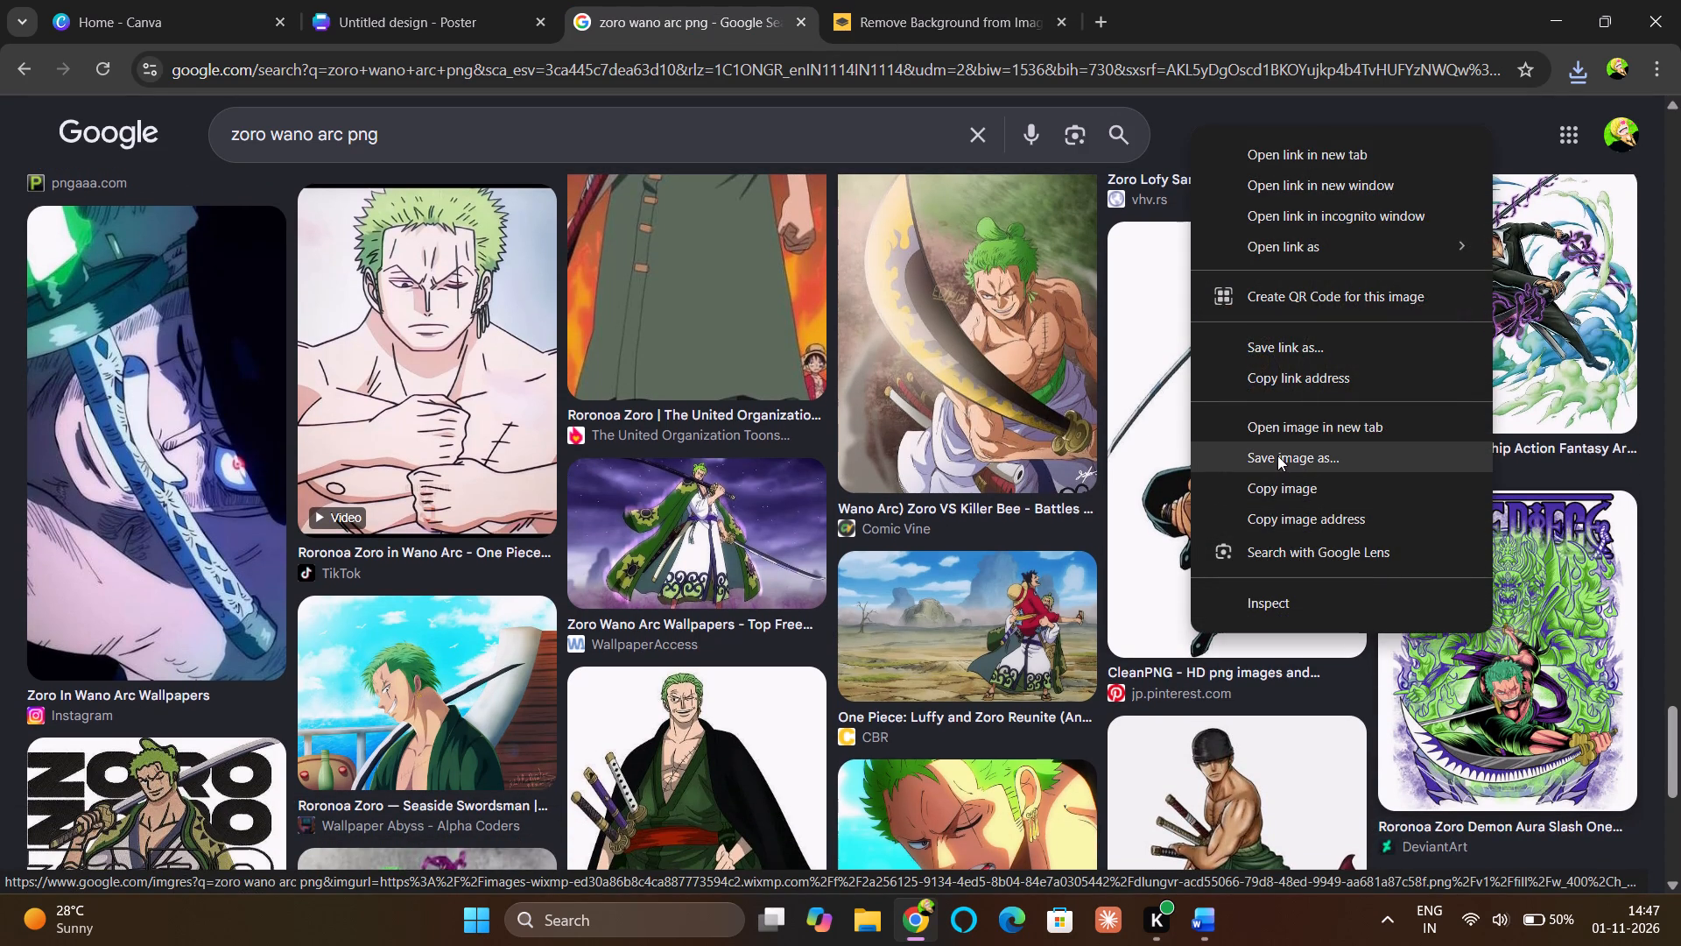
pyautogui.click(1277, 455)
pyautogui.press('Return')
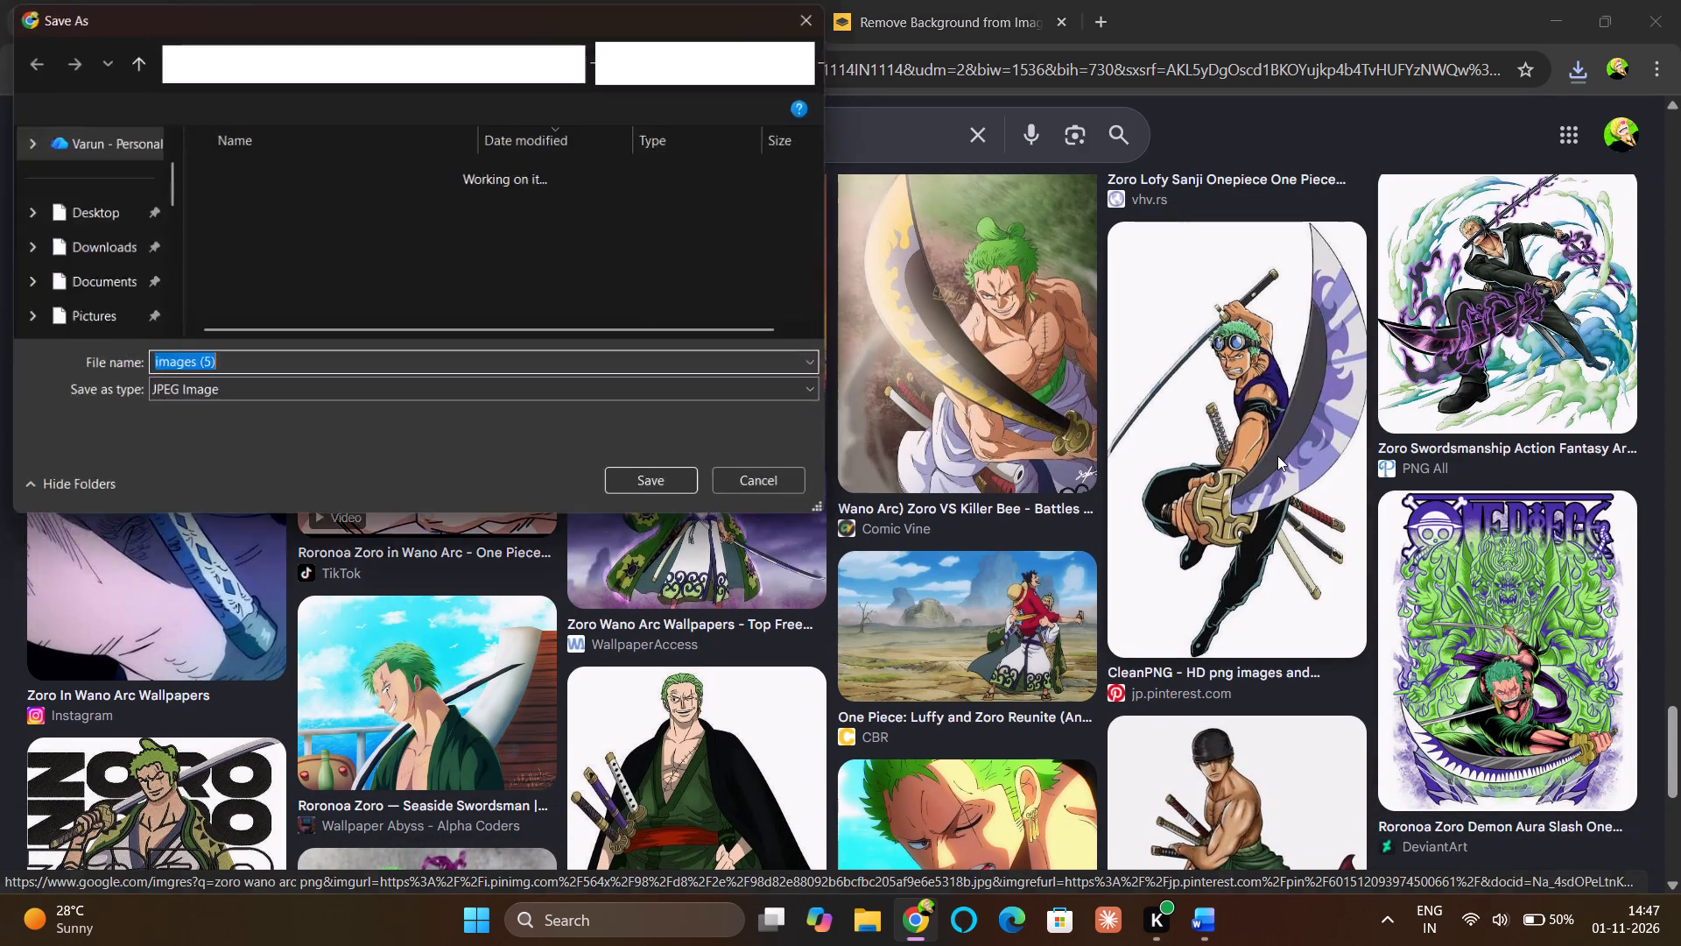
# Download the free 500 x 500 preview of the black-suited Zoro cutout from remove.bg.
pyautogui.click(988, 5)
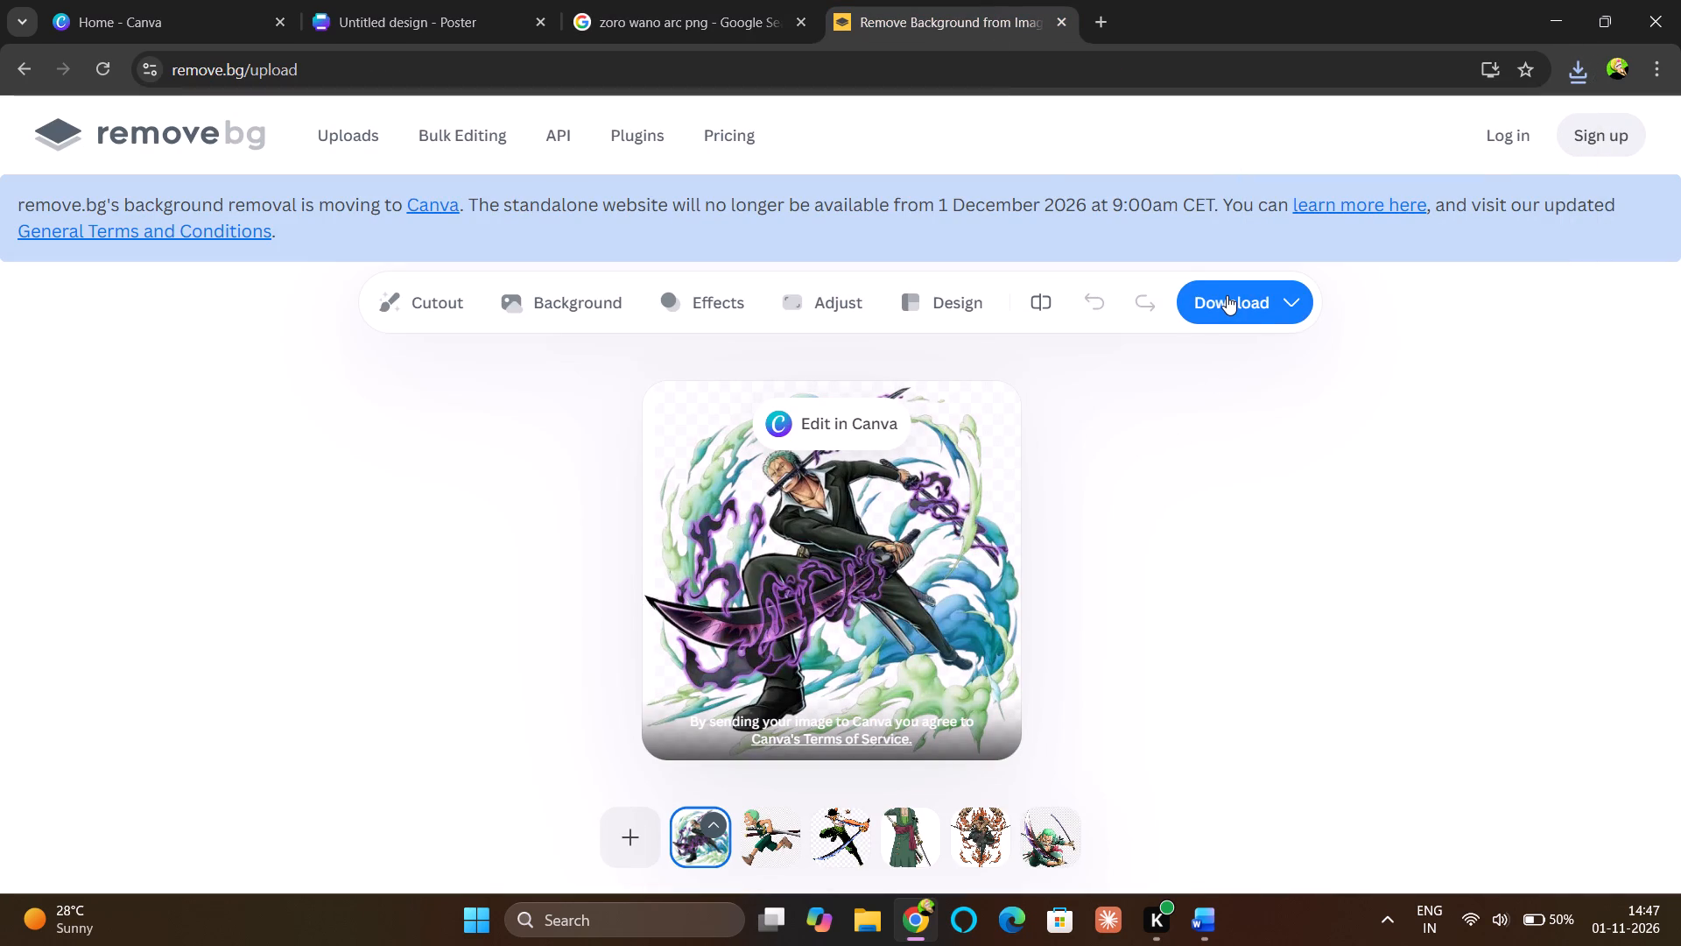
pyautogui.click(1227, 295)
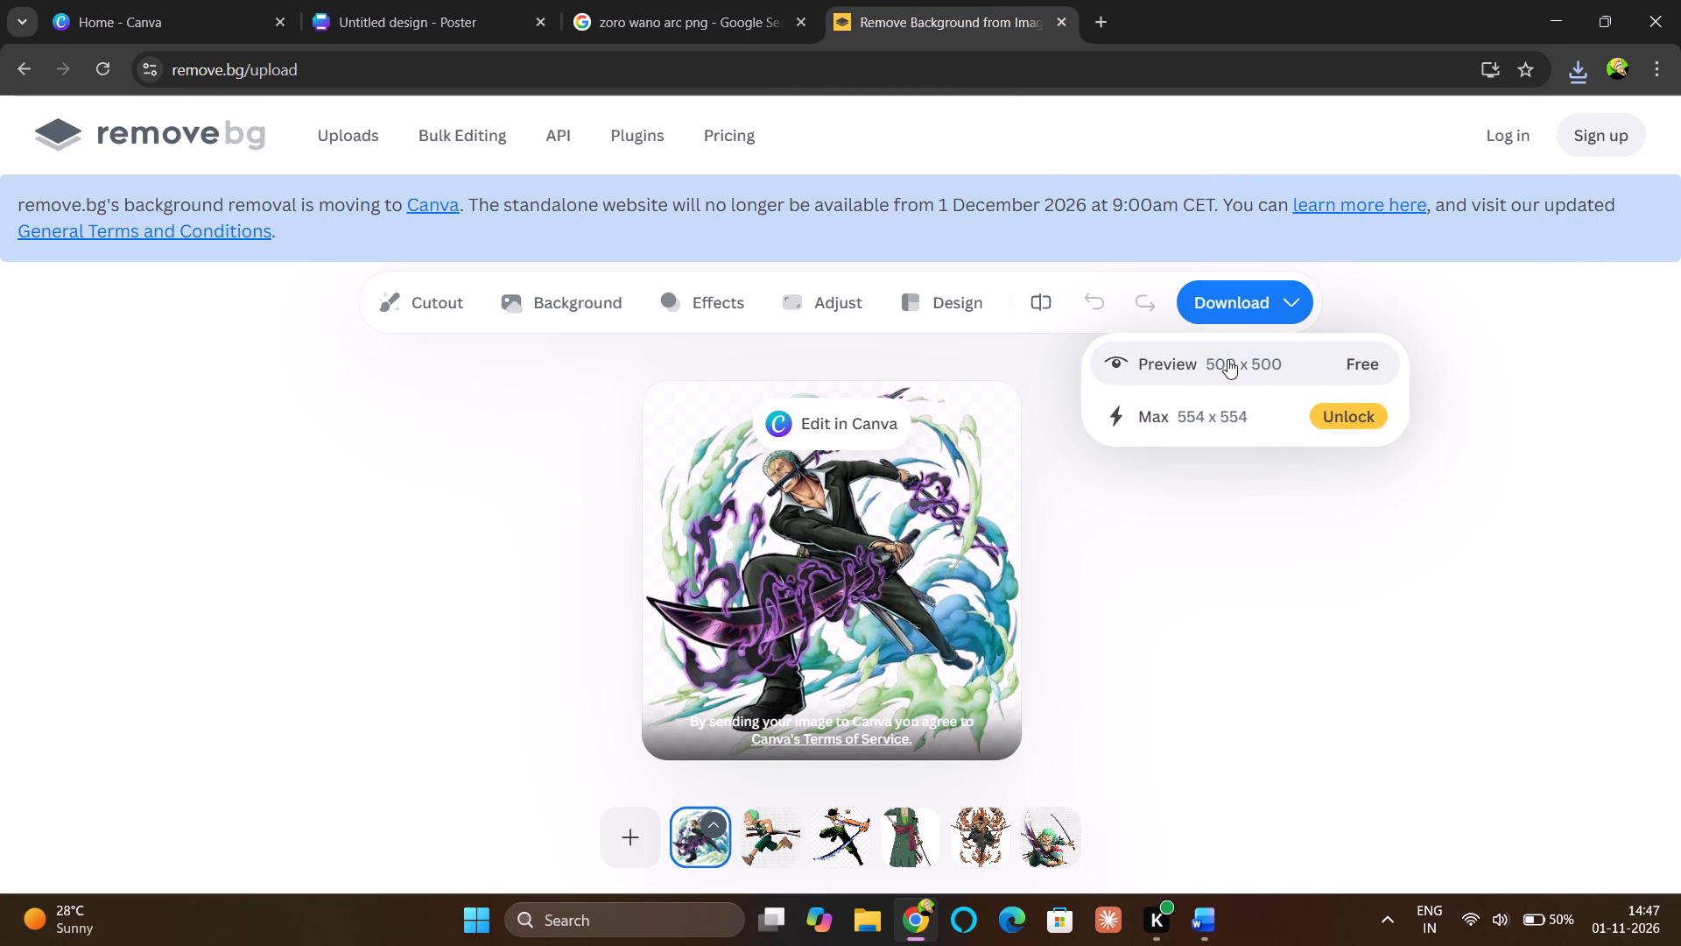
pyautogui.click(1227, 359)
pyautogui.click(328, 485)
# Upload the black-suited Zoro cutout images__4_-removebg-preview from Downloads to the Canva poster design.
pyautogui.click(360, 1)
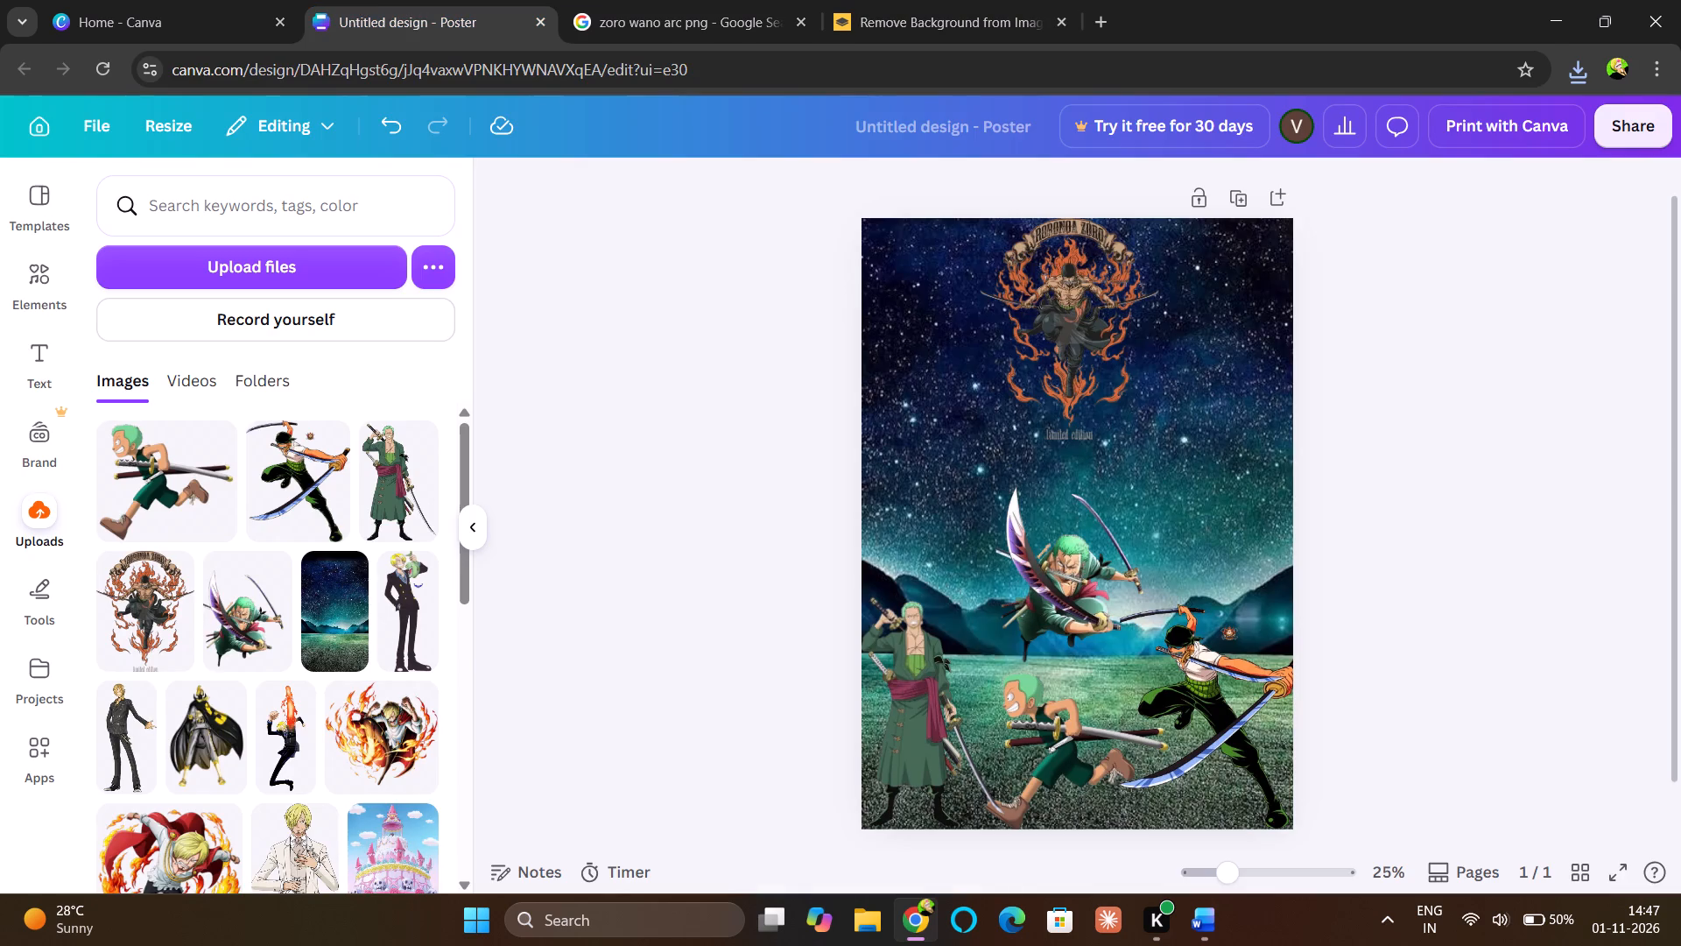
pyautogui.click(223, 257)
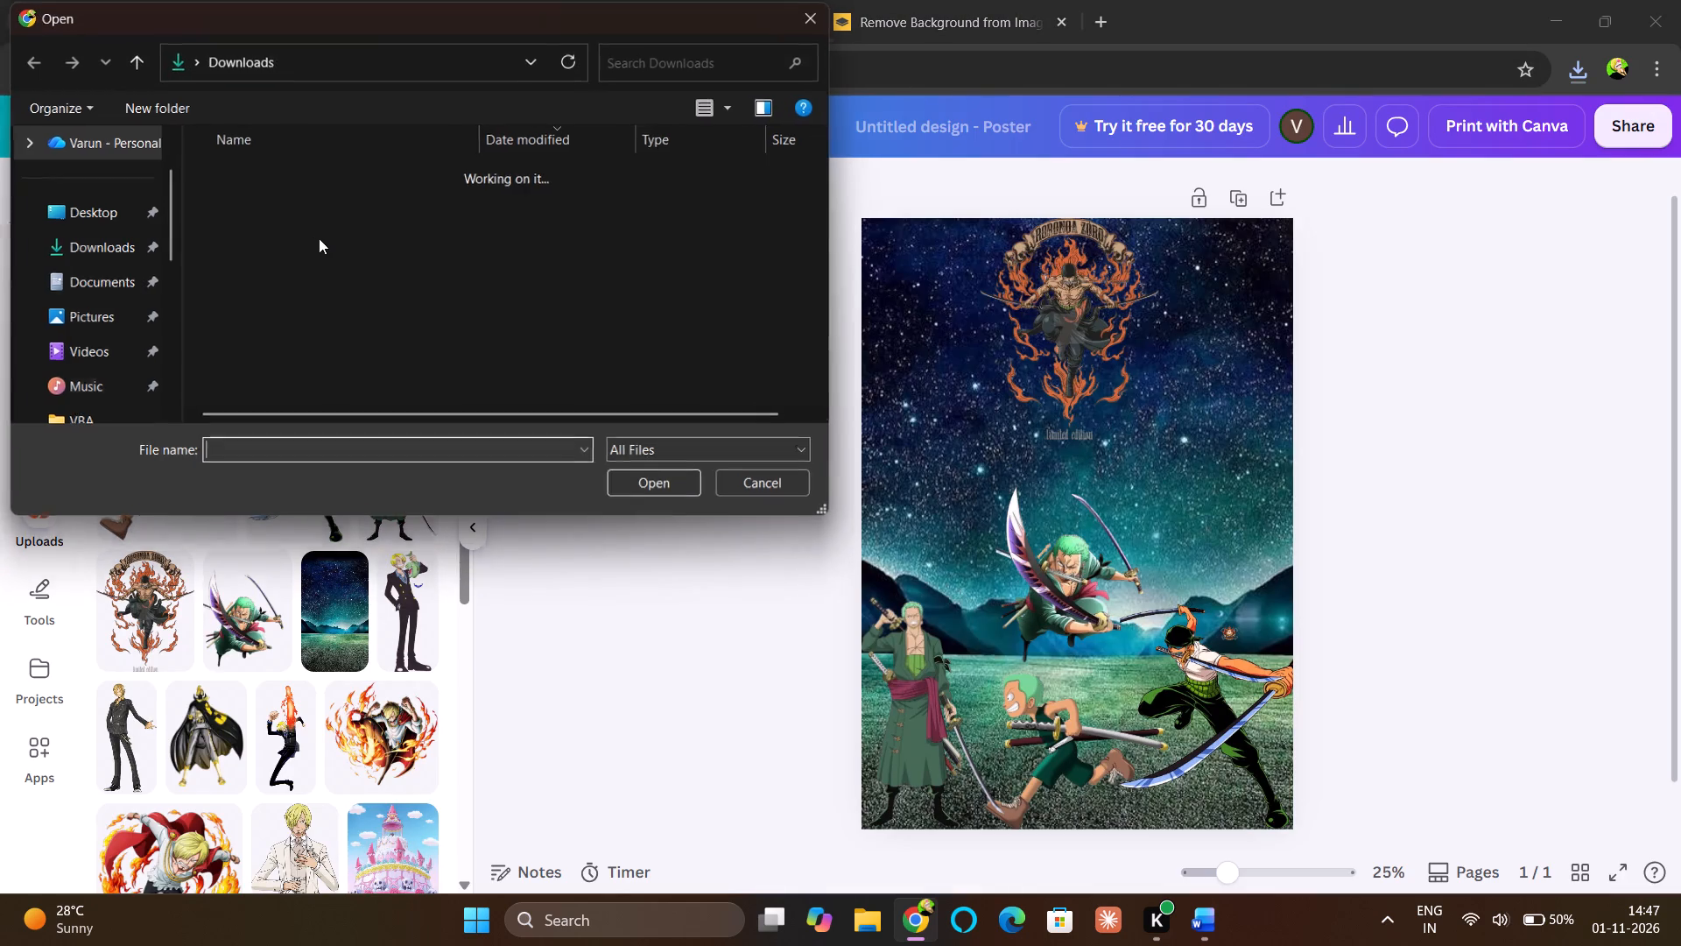
pyautogui.click(301, 195)
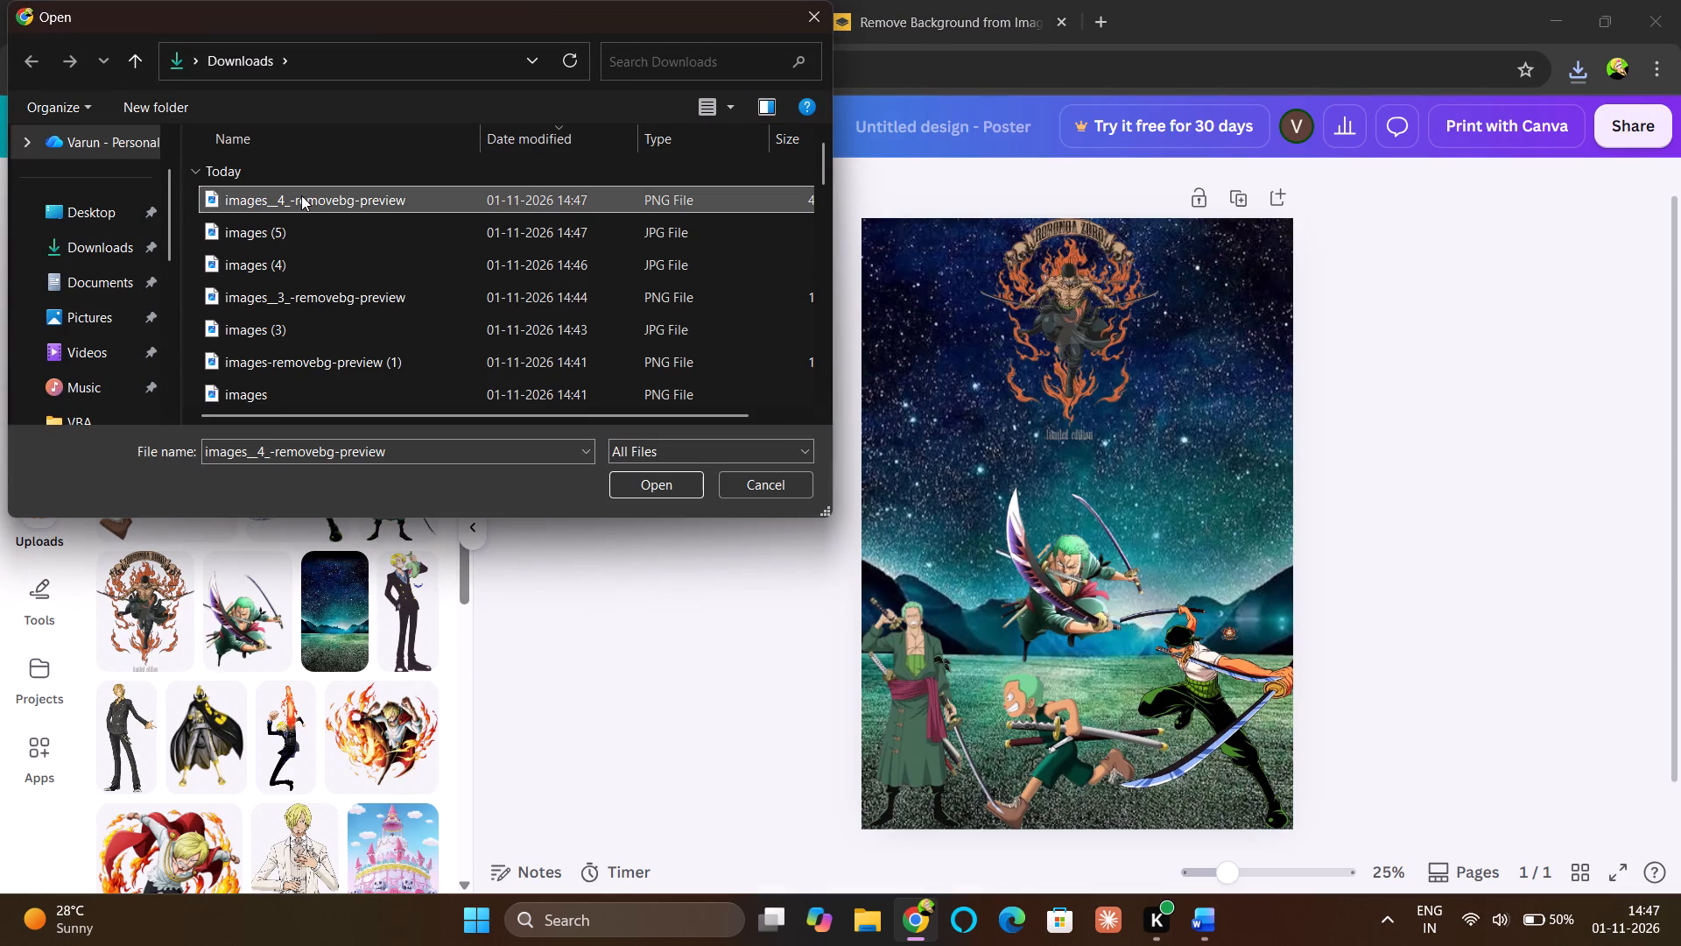
pyautogui.press('Return')
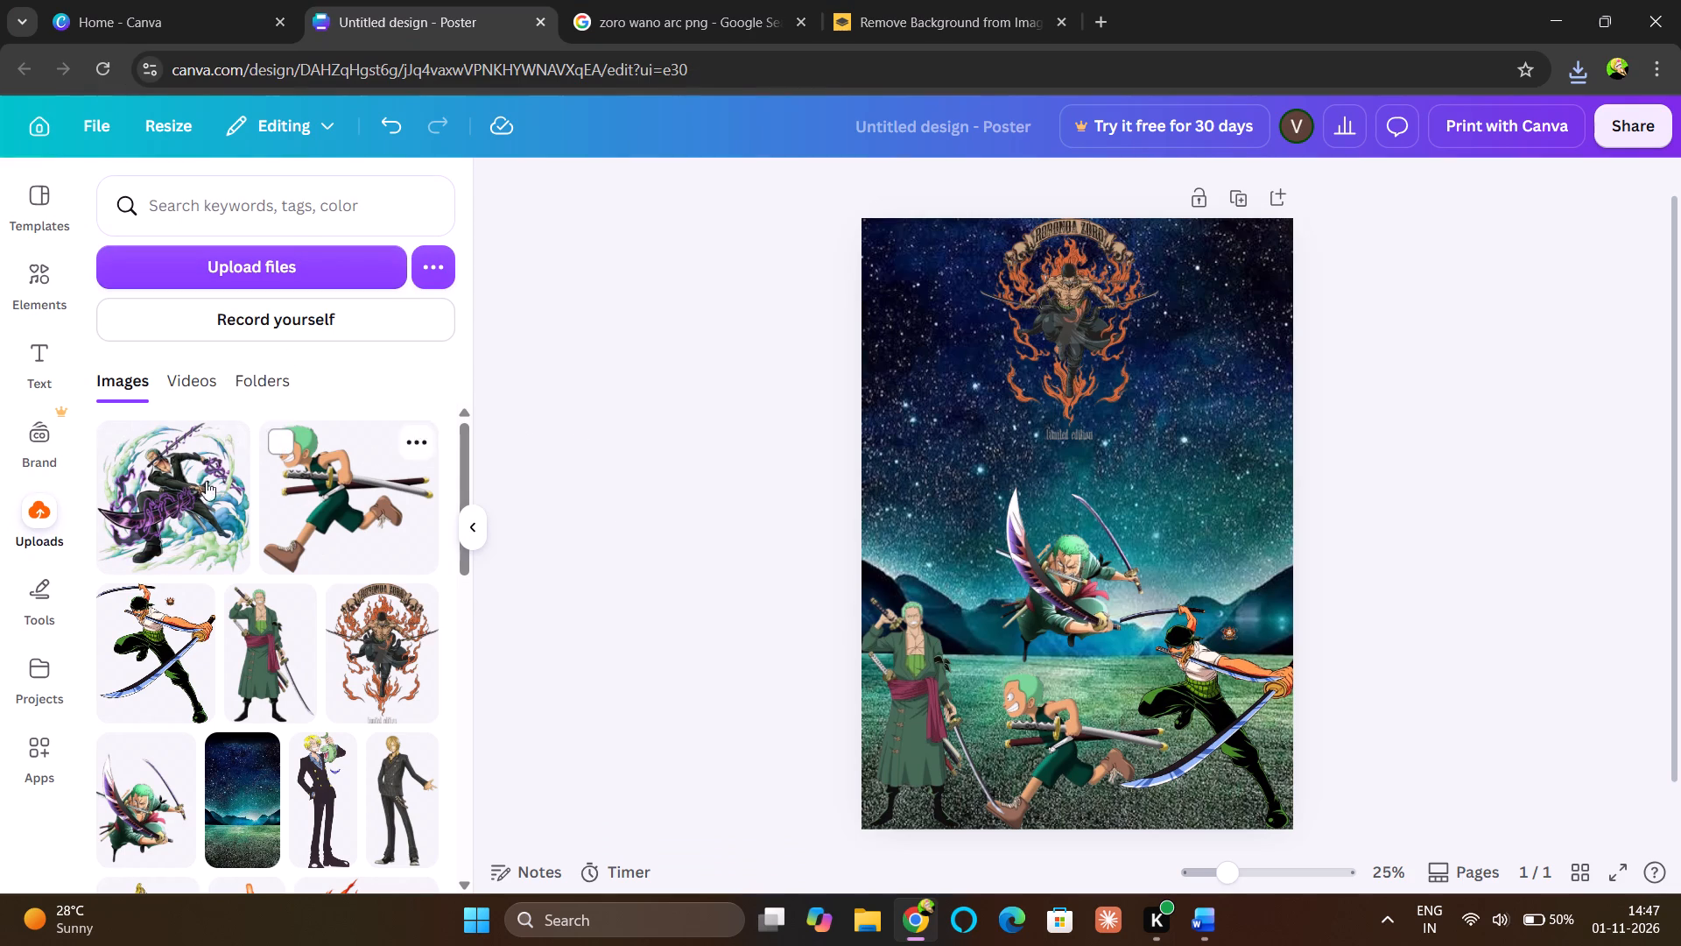
# Add the black-suited Zoro cutout to the poster, shrink it, and place it at the right edge above the white-shirted swordsman.
pyautogui.click(180, 479)
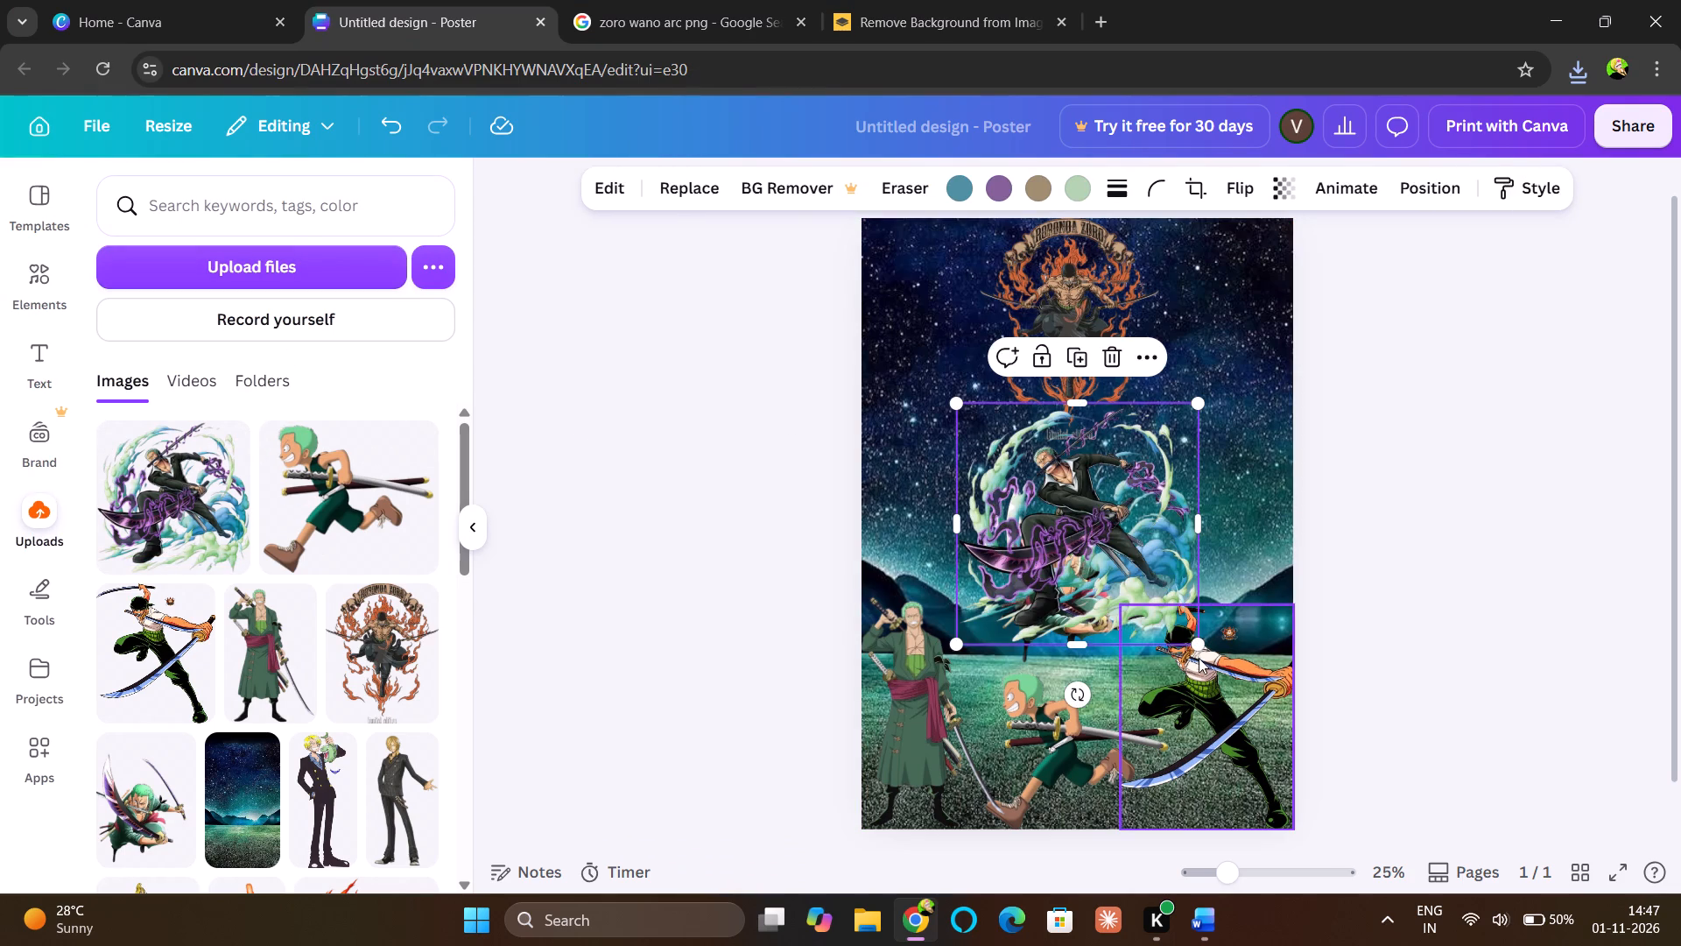
pyautogui.moveTo(1201, 645); pyautogui.dragTo(1132, 578)
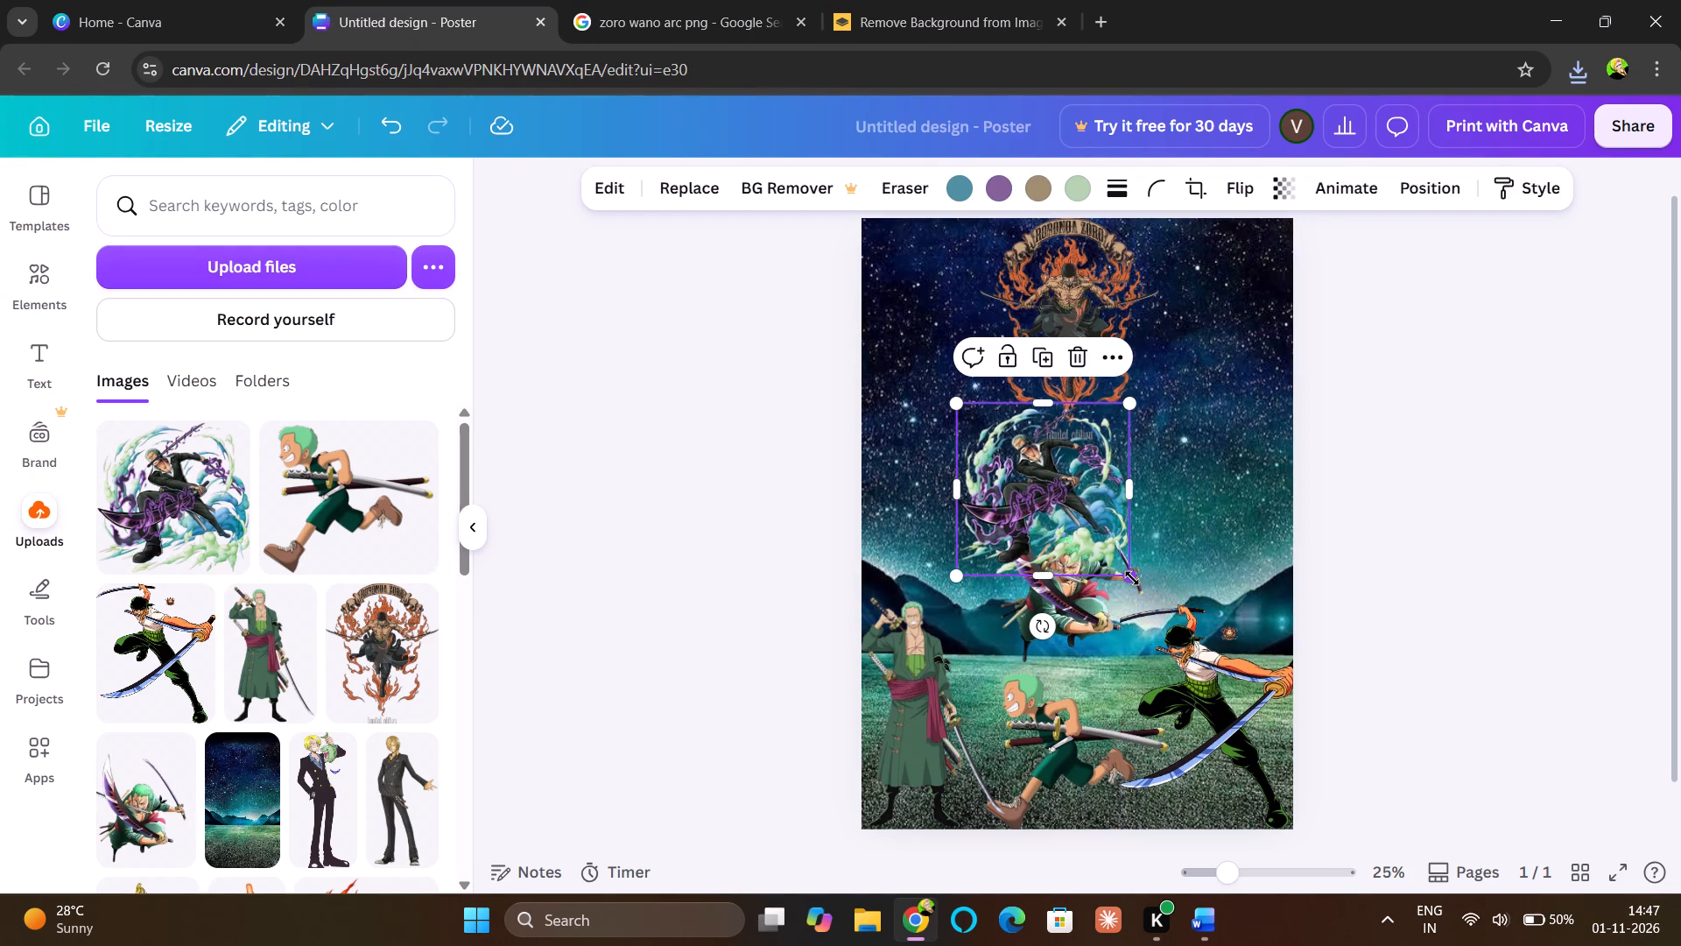
pyautogui.moveTo(1044, 491); pyautogui.dragTo(1207, 482)
pyautogui.click(1511, 494)
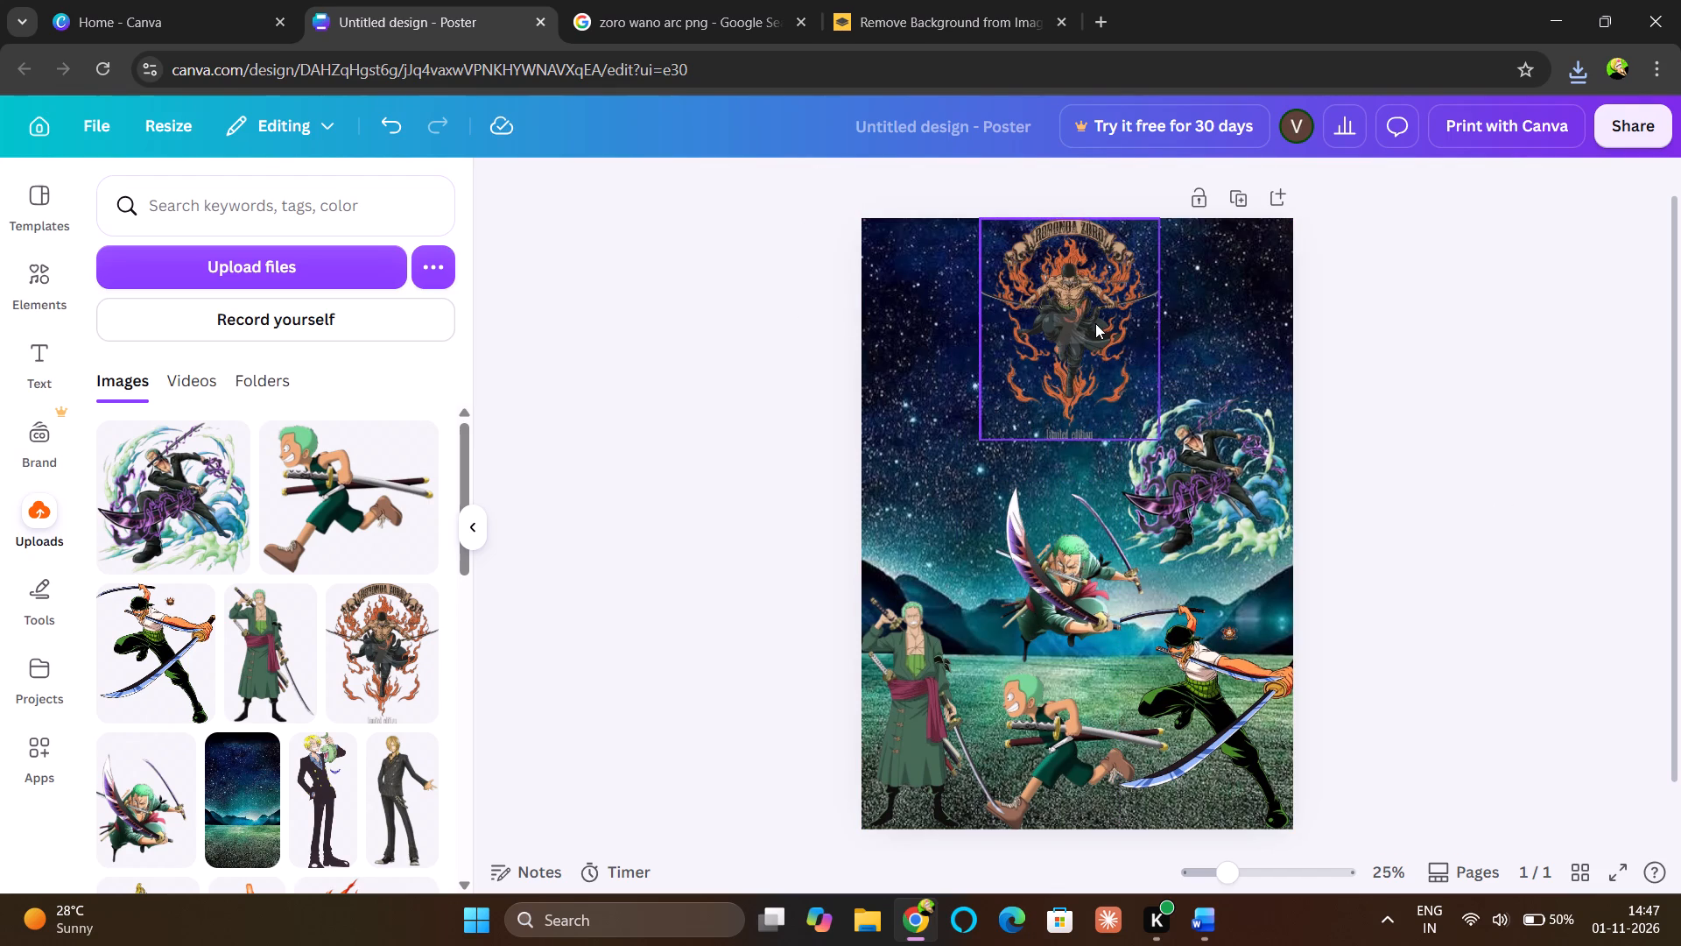
# Move the orange flaming Zoro emblem from the top of the poster to the left edge, above the green-robed Zoro.
pyautogui.moveTo(1095, 323); pyautogui.dragTo(958, 487)
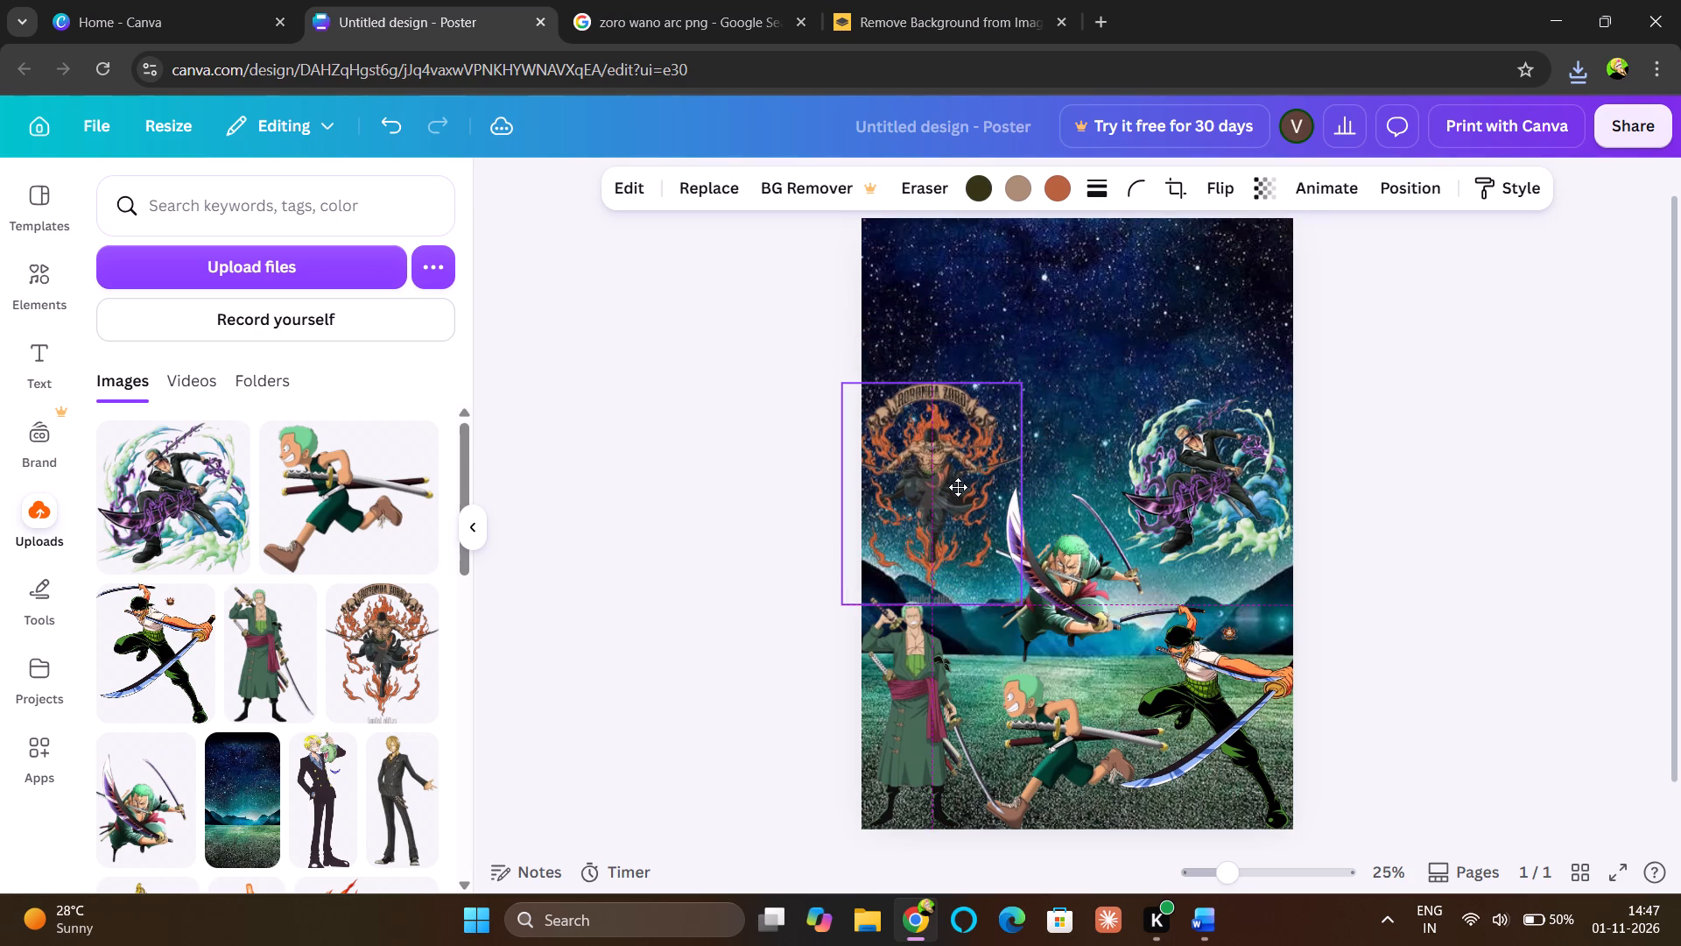
pyautogui.moveTo(958, 487); pyautogui.dragTo(968, 487)
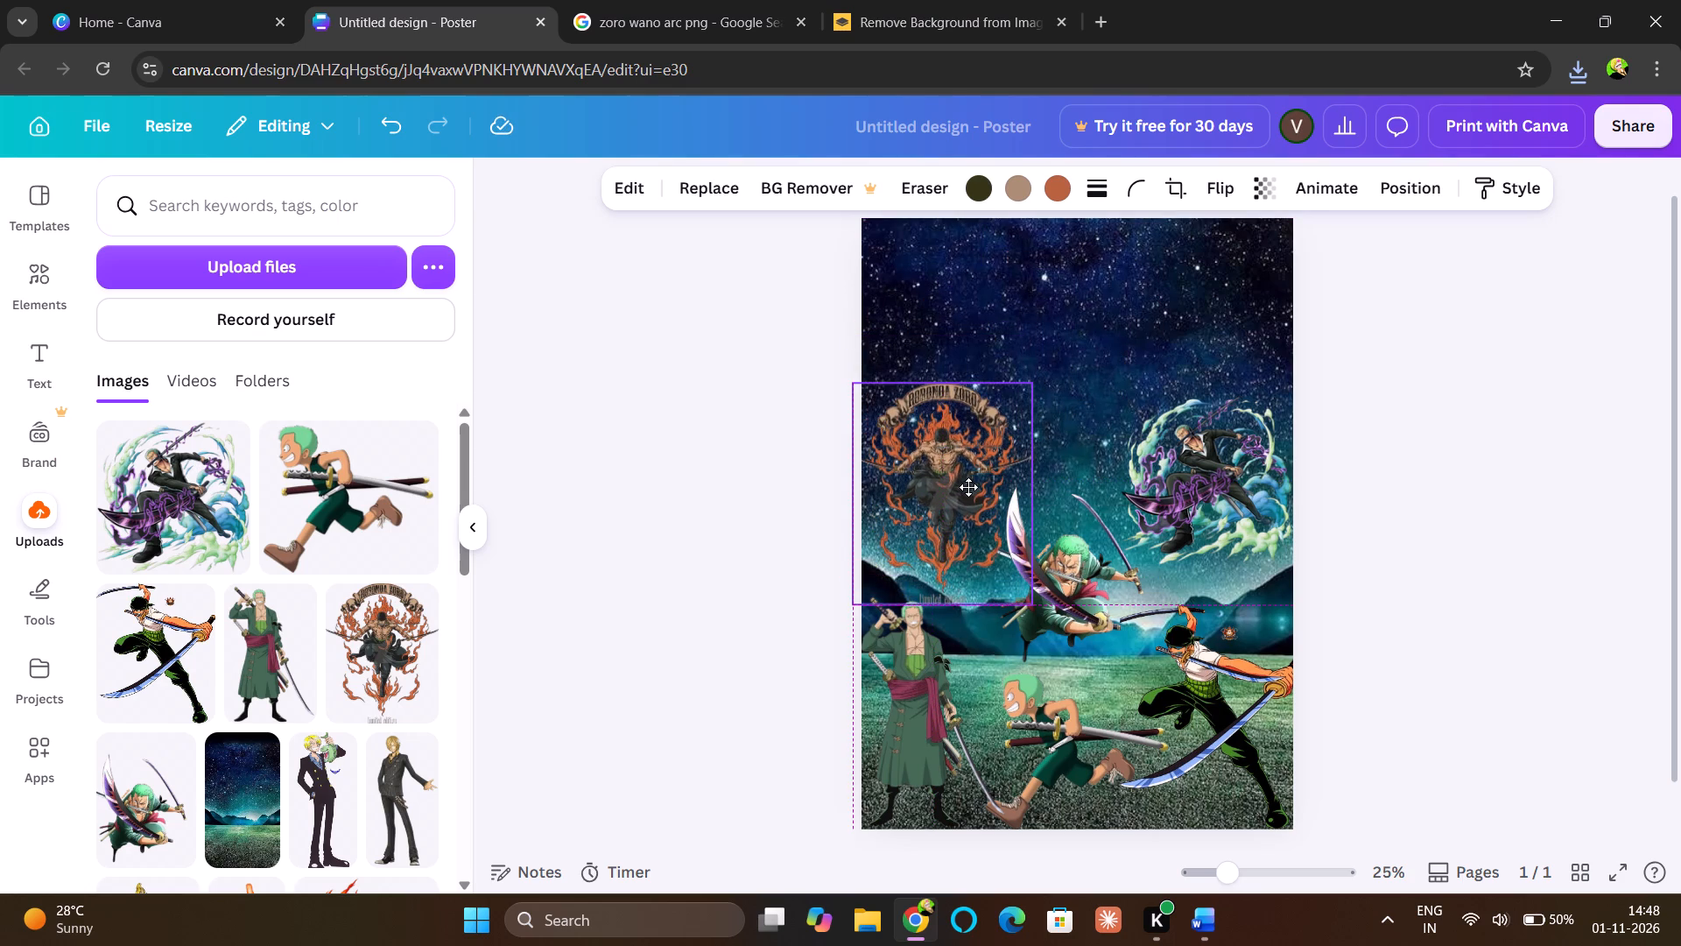
pyautogui.moveTo(968, 487); pyautogui.dragTo(971, 487)
pyautogui.click(1570, 349)
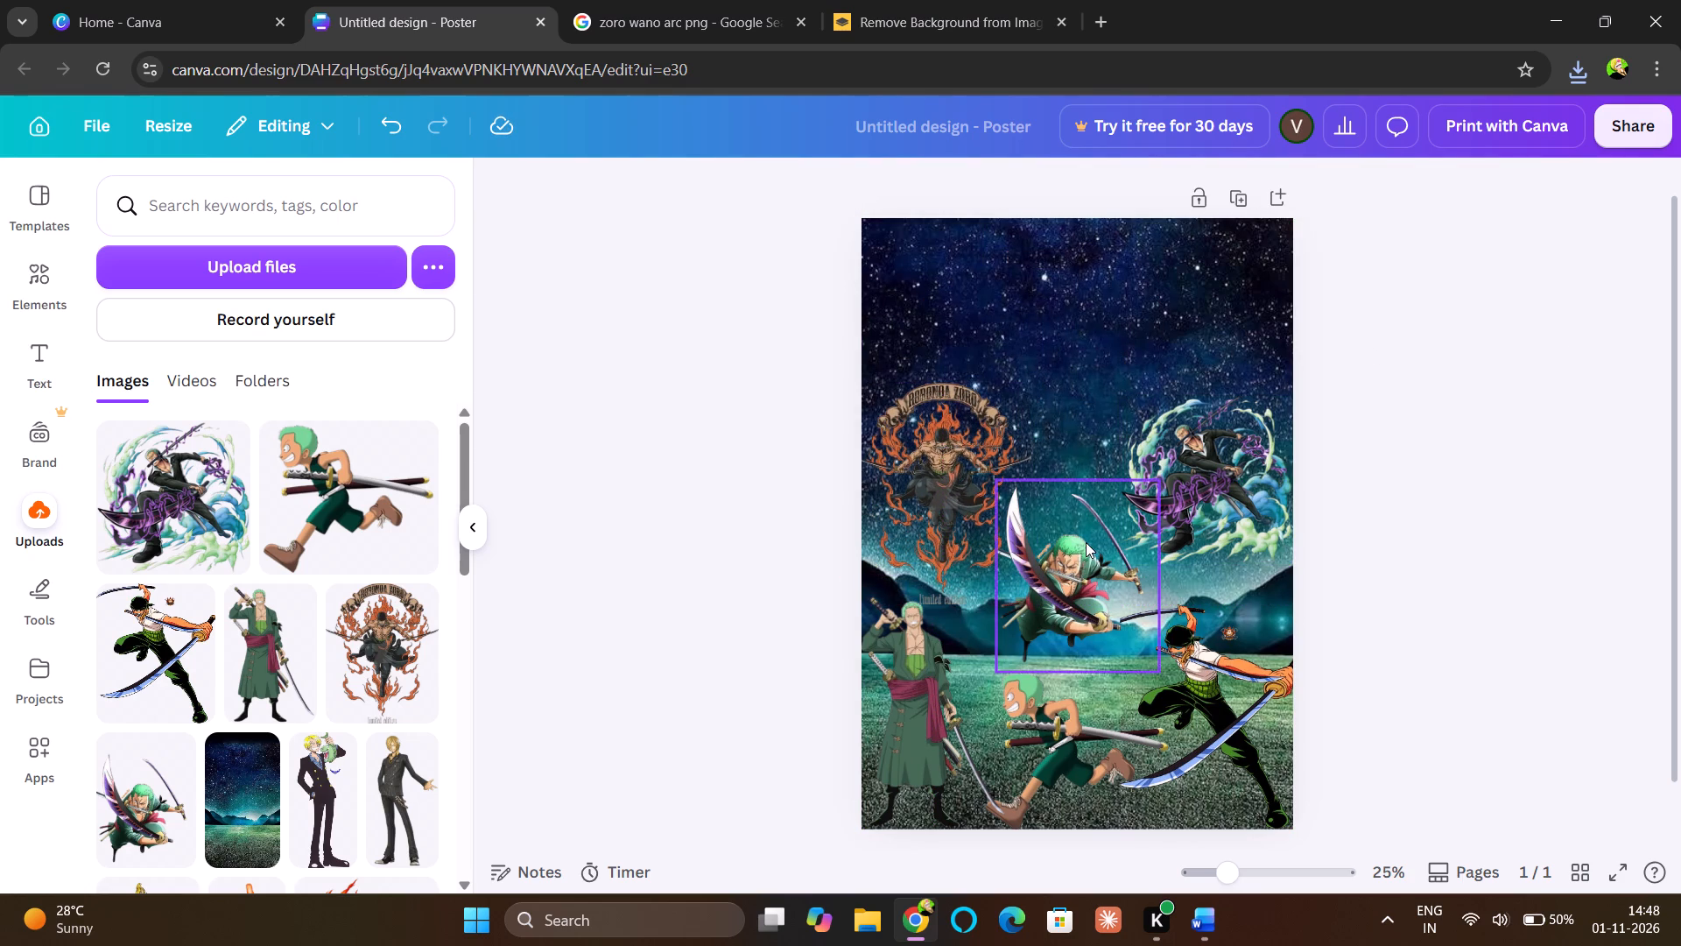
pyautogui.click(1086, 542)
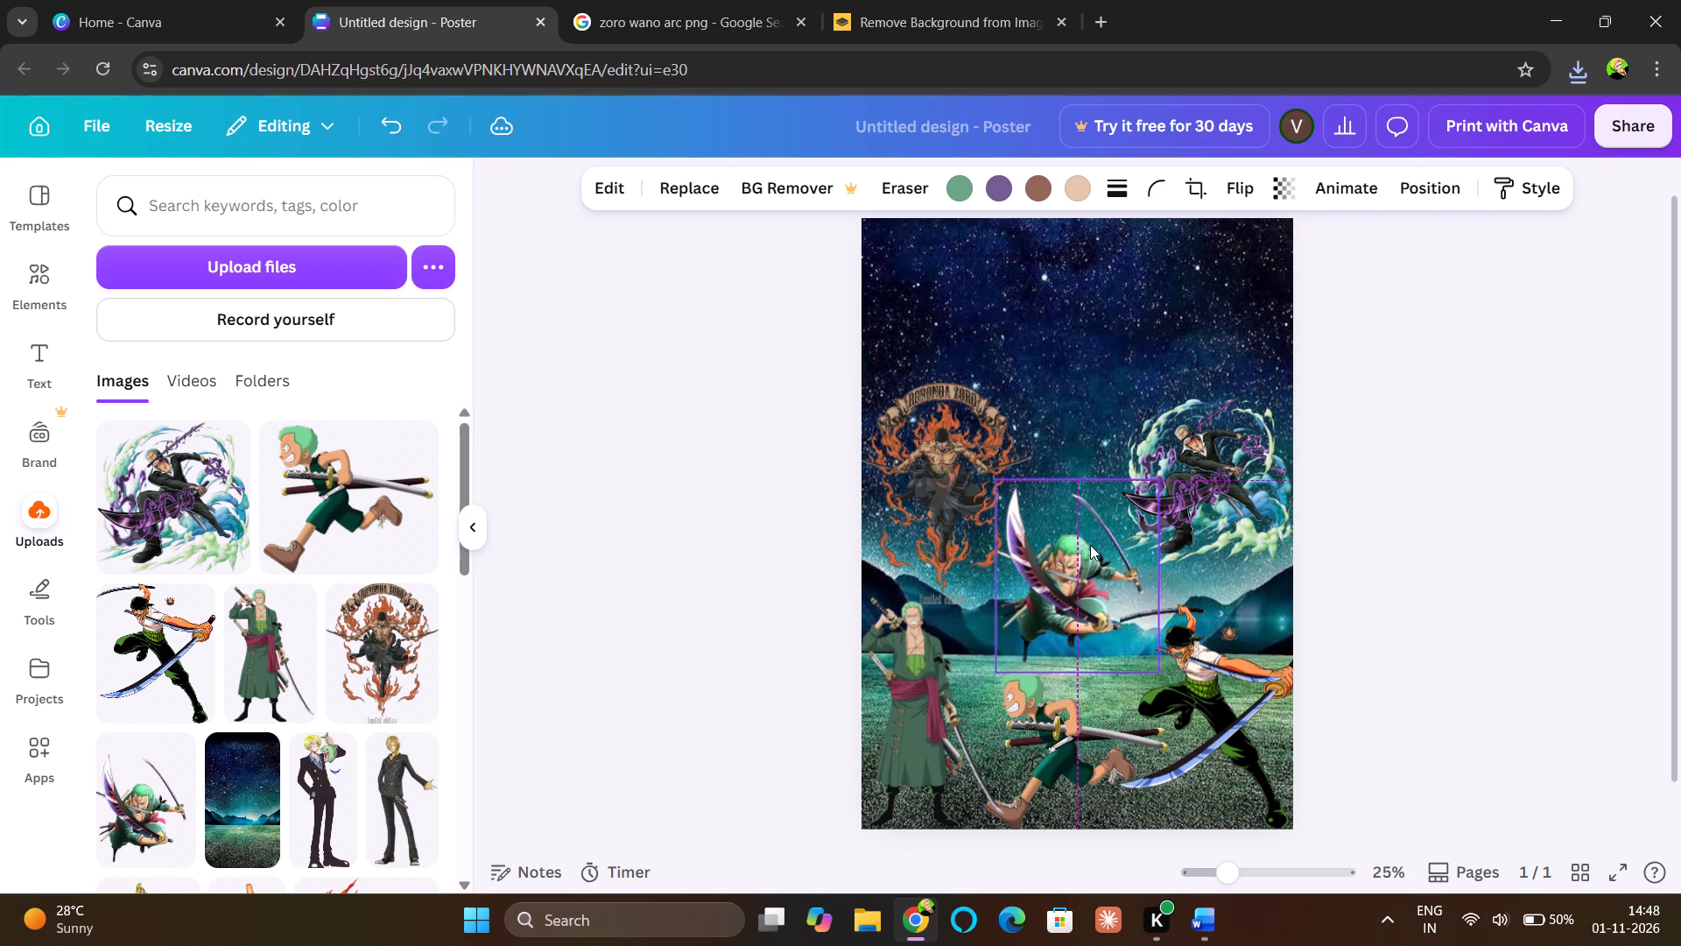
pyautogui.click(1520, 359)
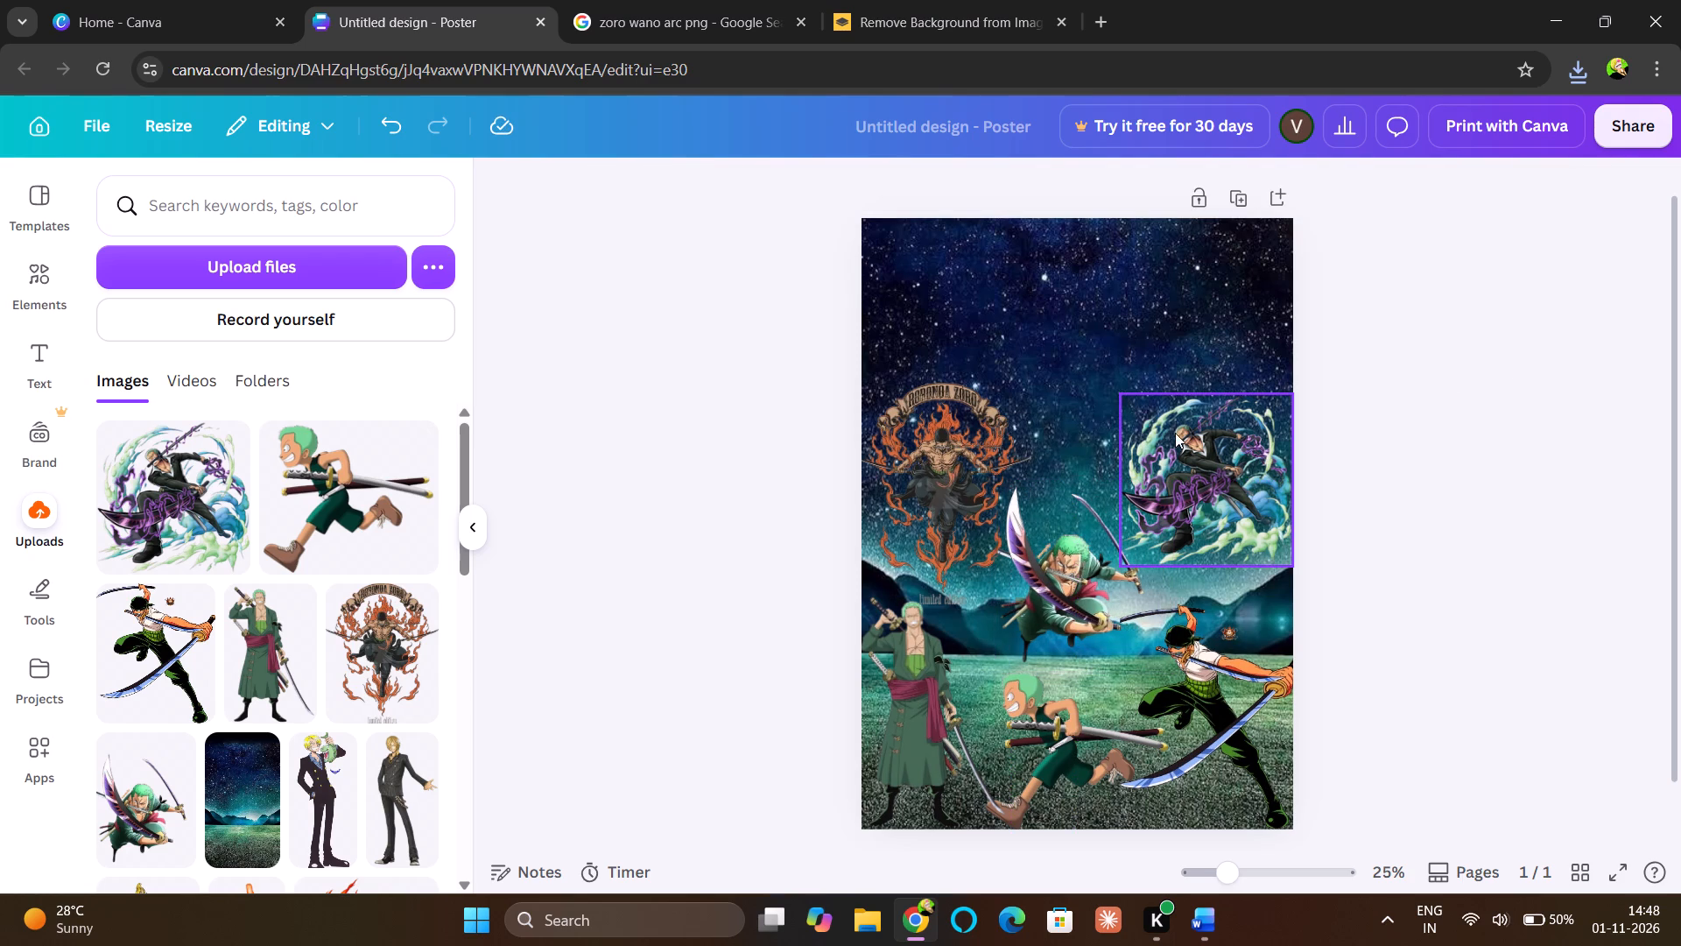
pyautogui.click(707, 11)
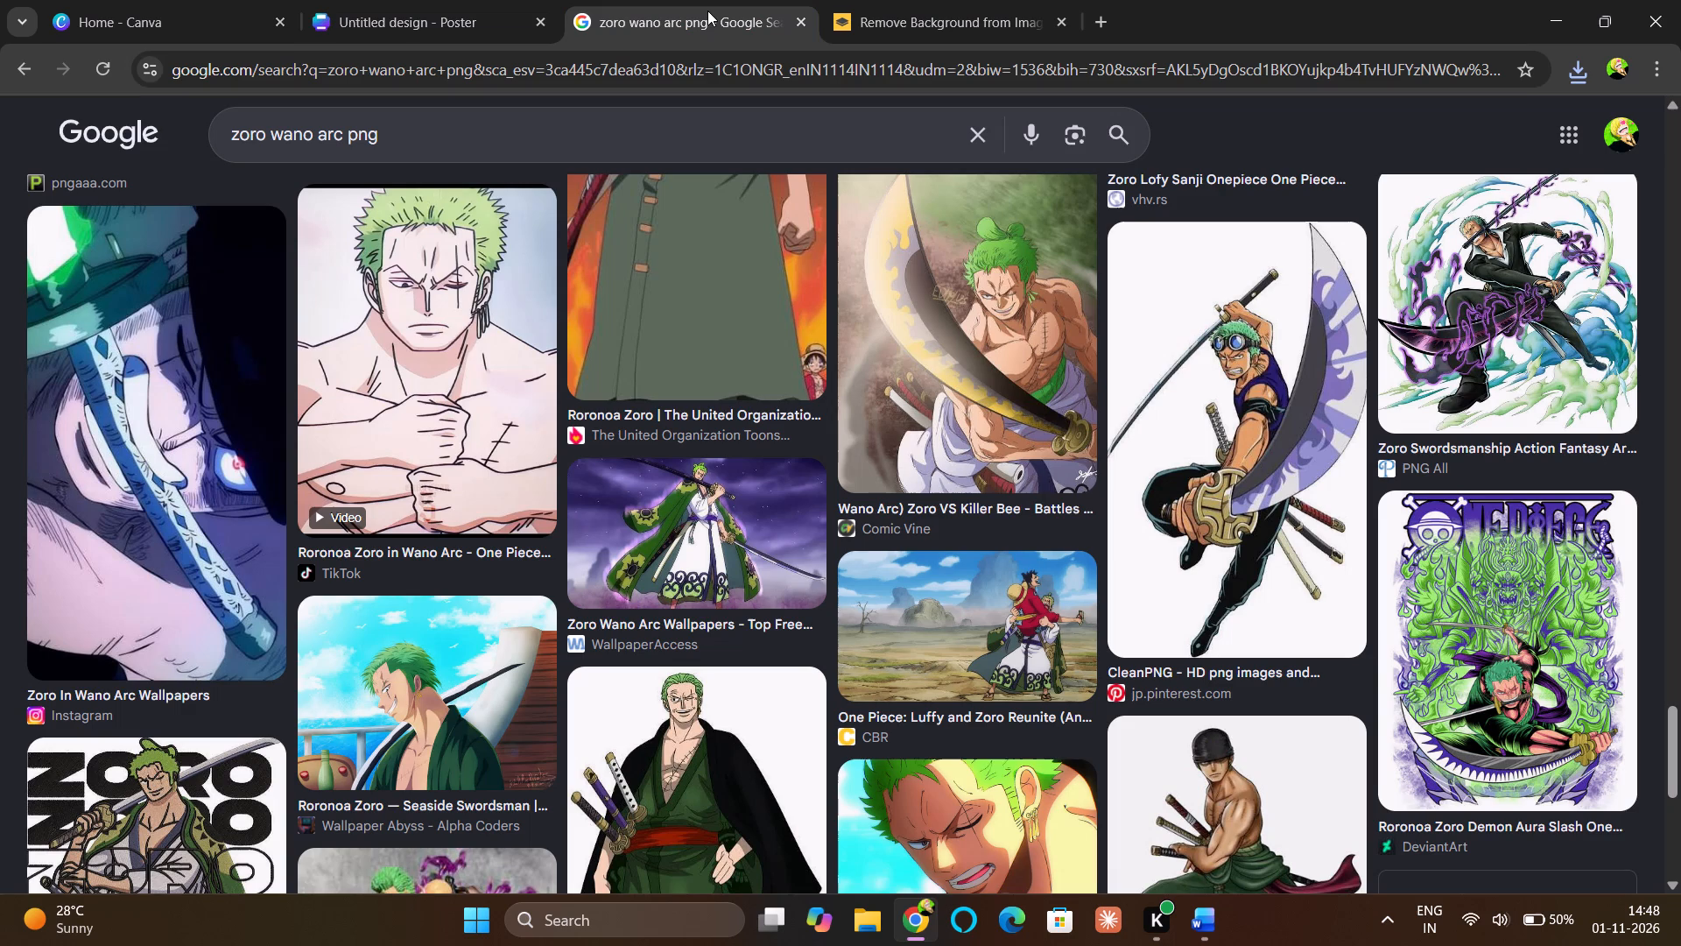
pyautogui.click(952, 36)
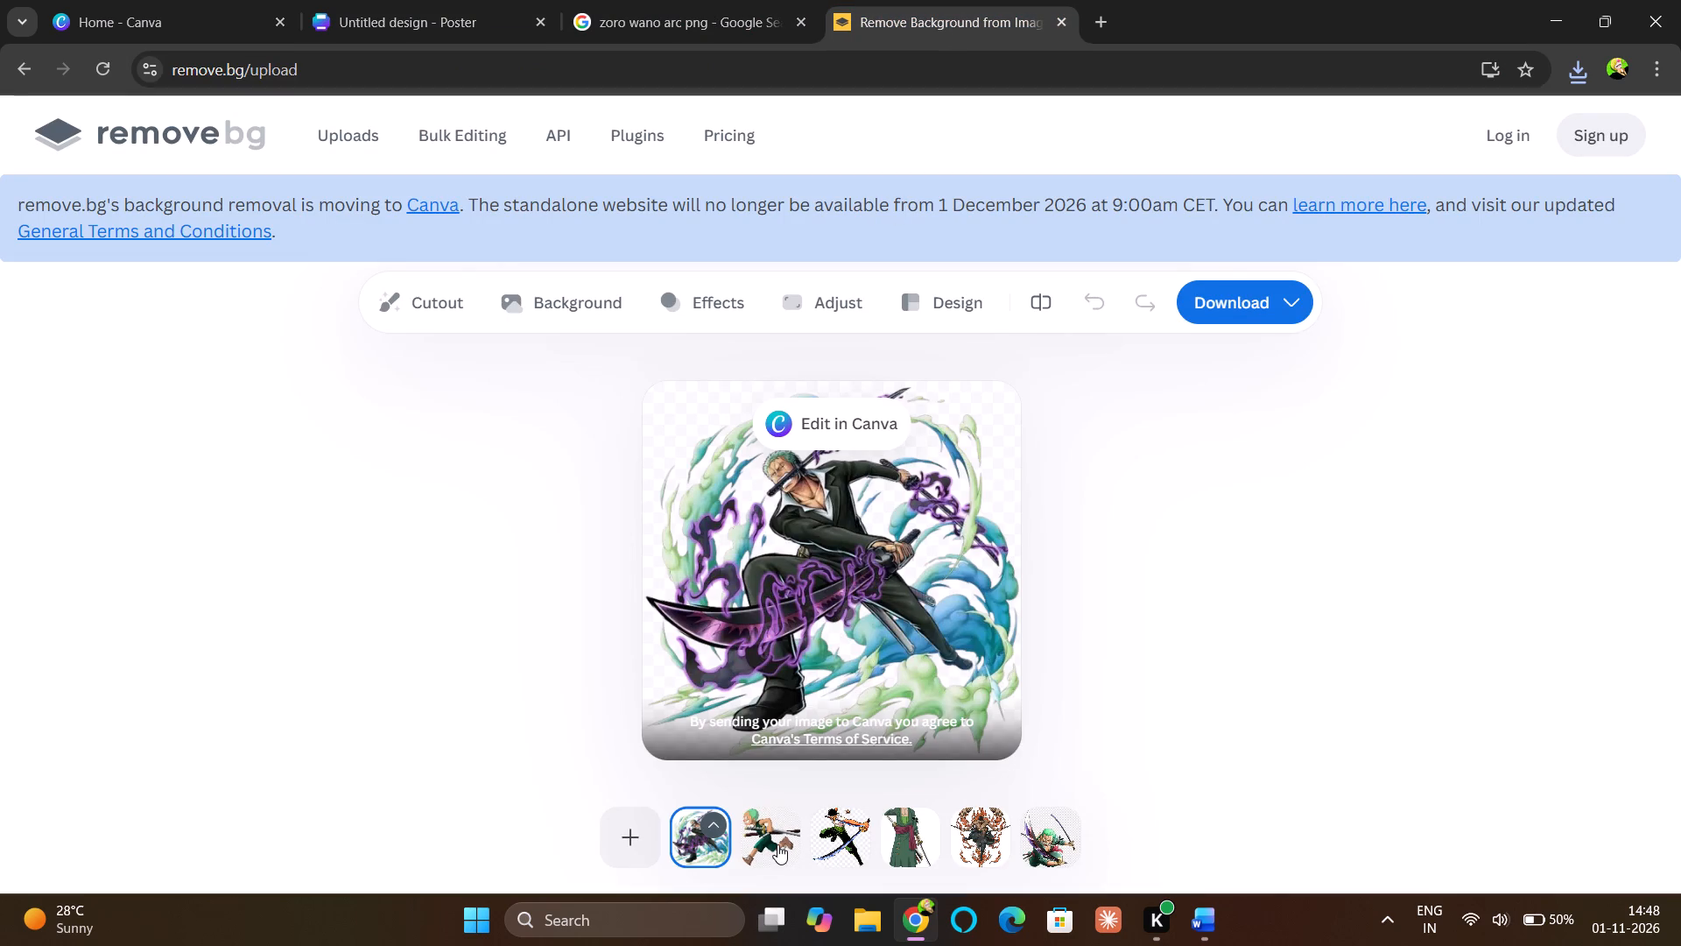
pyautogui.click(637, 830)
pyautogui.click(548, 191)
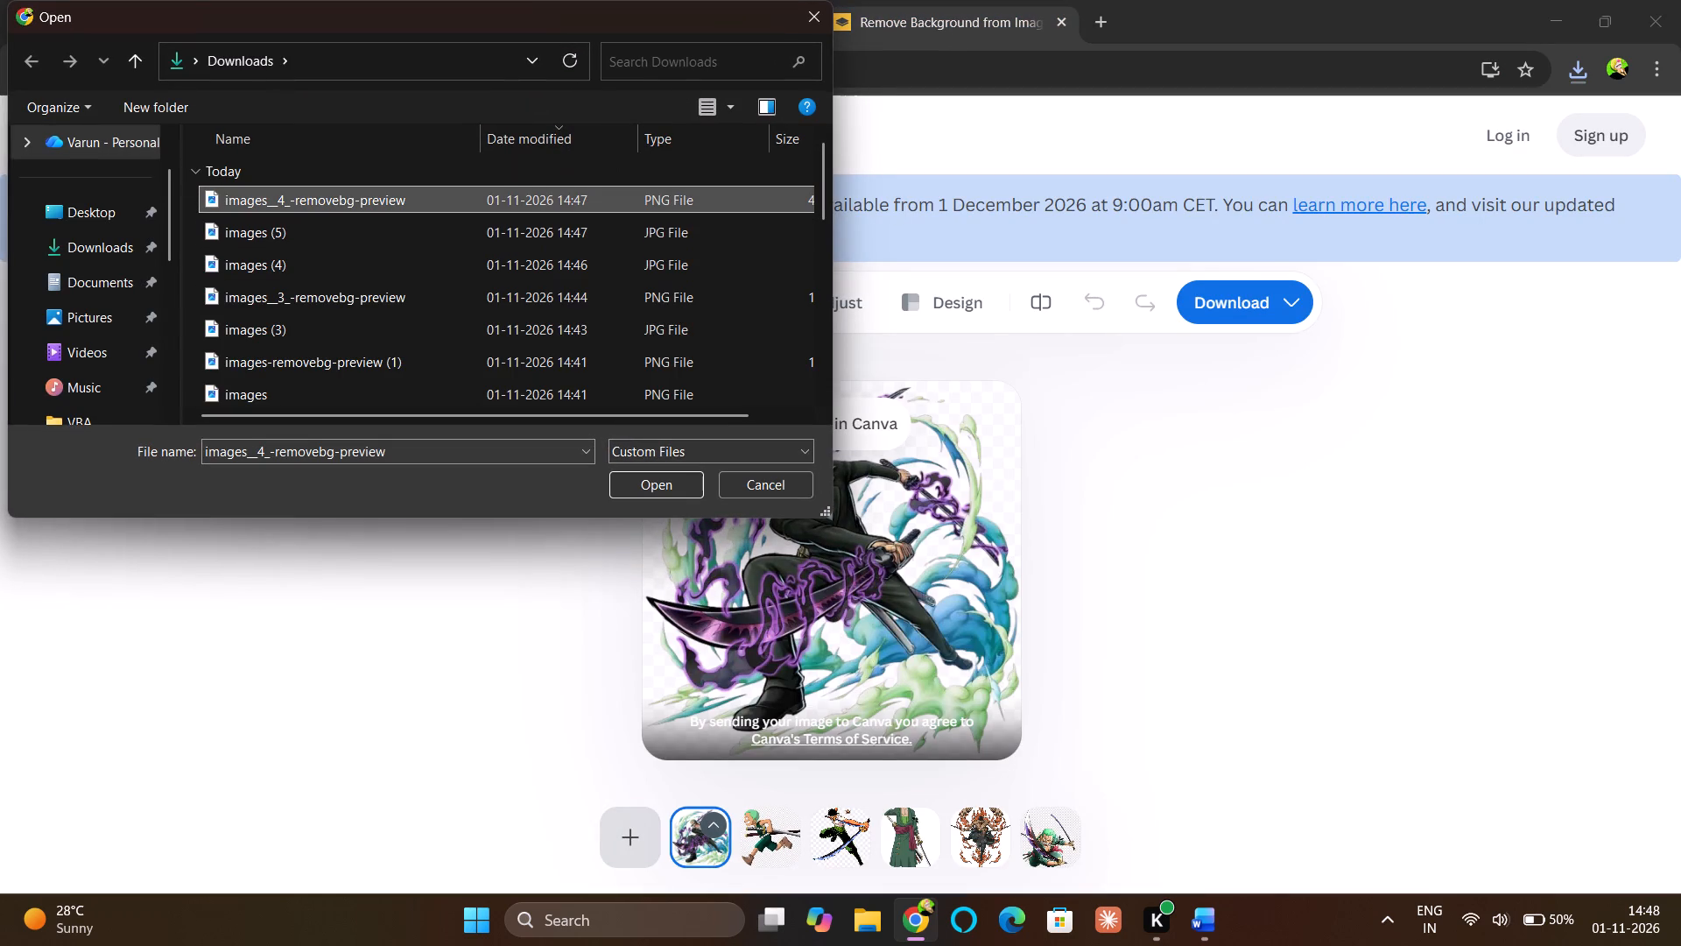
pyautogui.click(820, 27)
# Save the green and purple "Roronoa Zoro Demon Aura Slash" image from the Google results to Downloads as images (6).
pyautogui.click(678, 7)
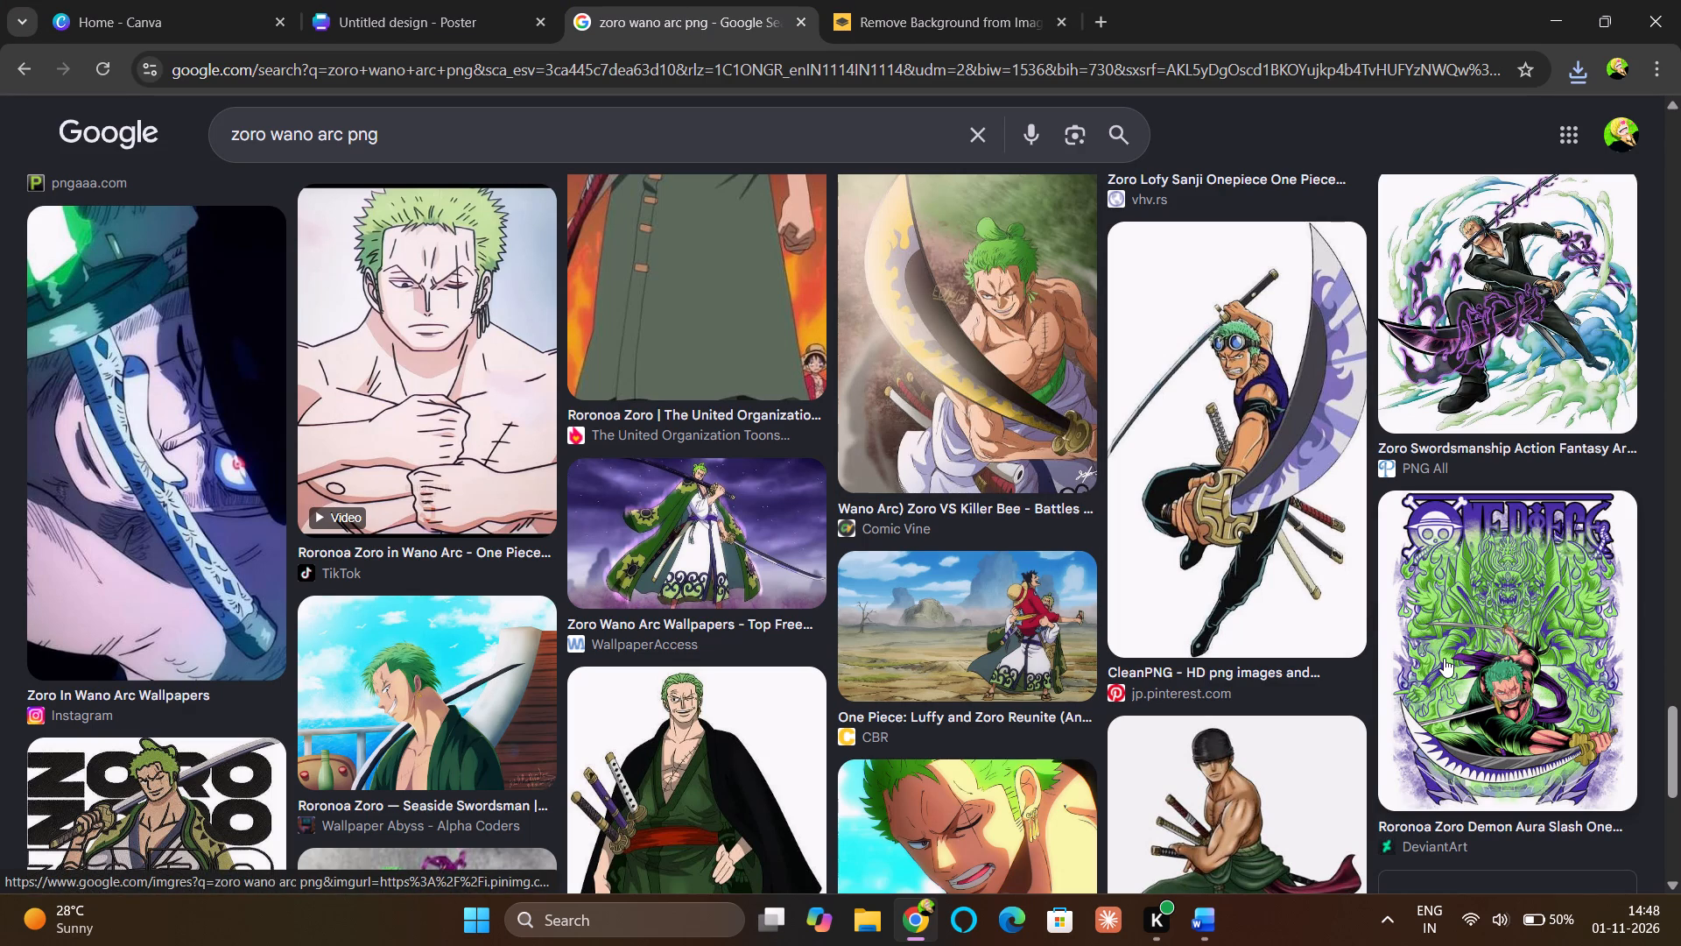
pyautogui.rightClick(1444, 658)
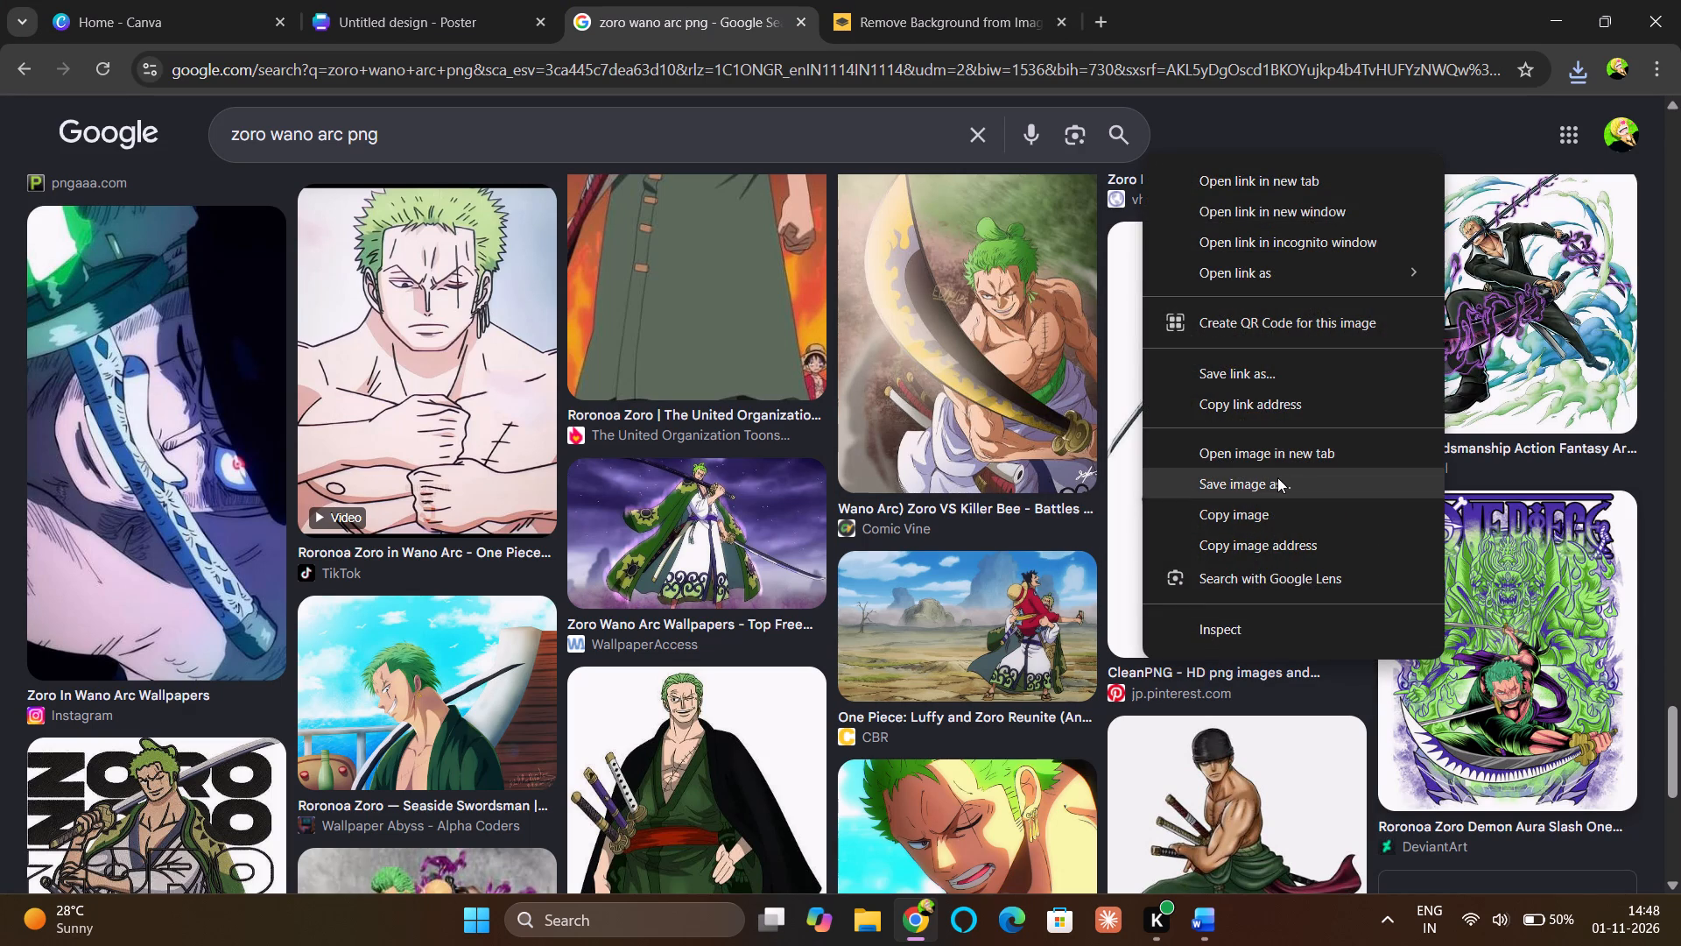
pyautogui.click(1277, 477)
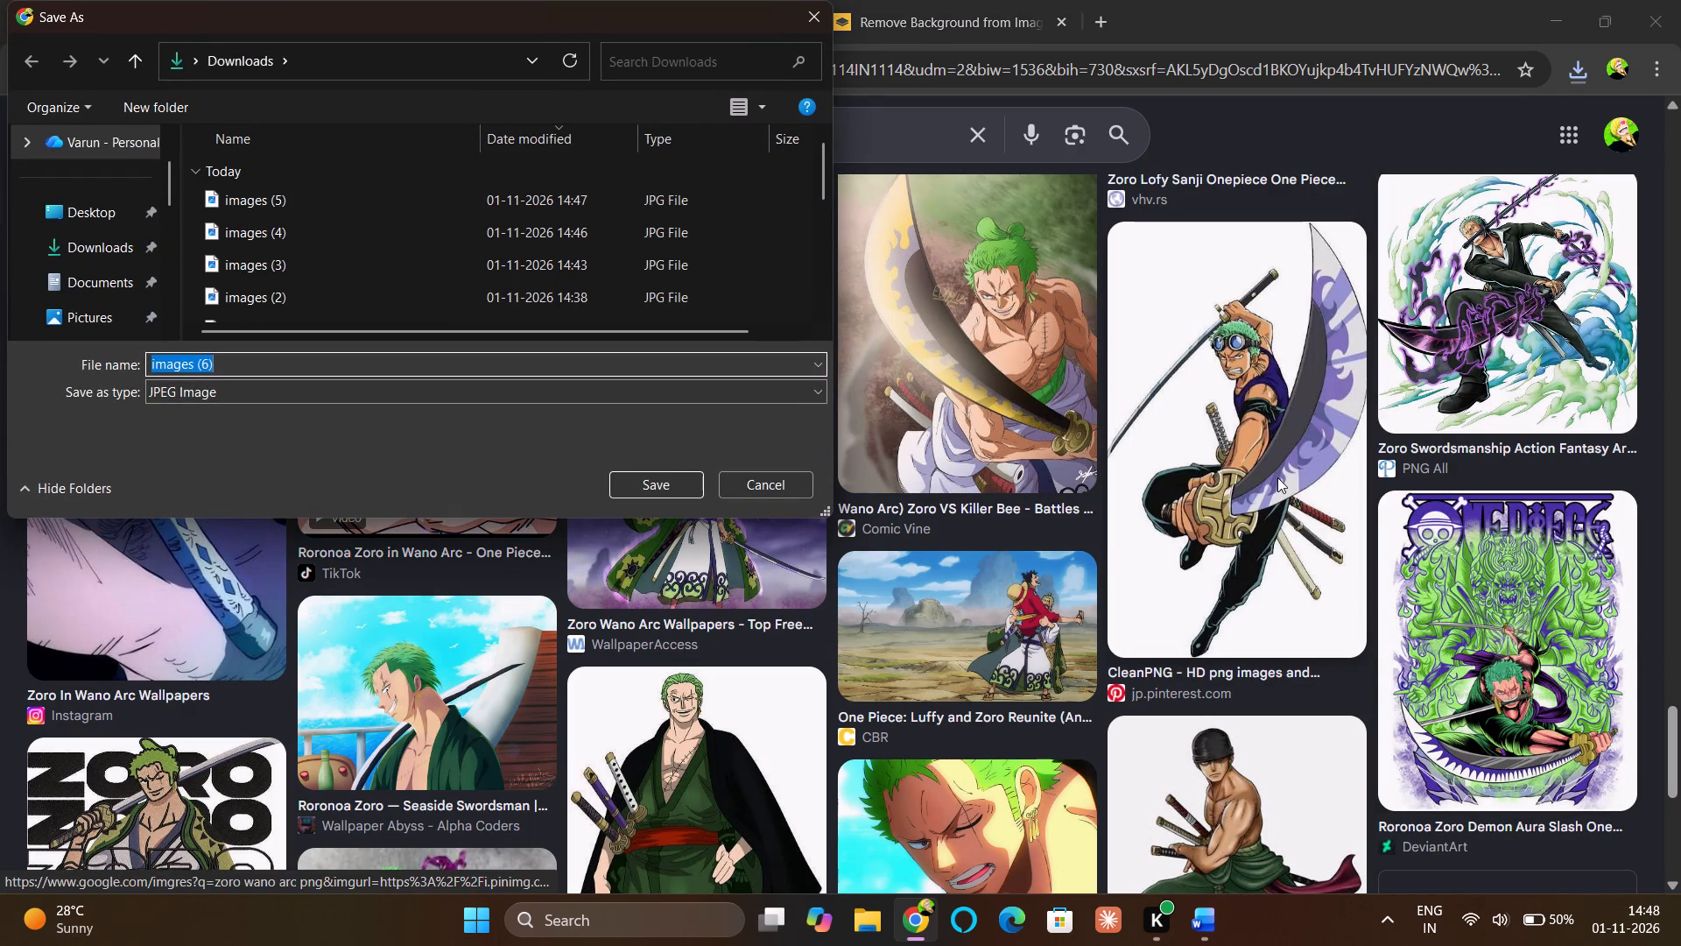
pyautogui.press('Return')
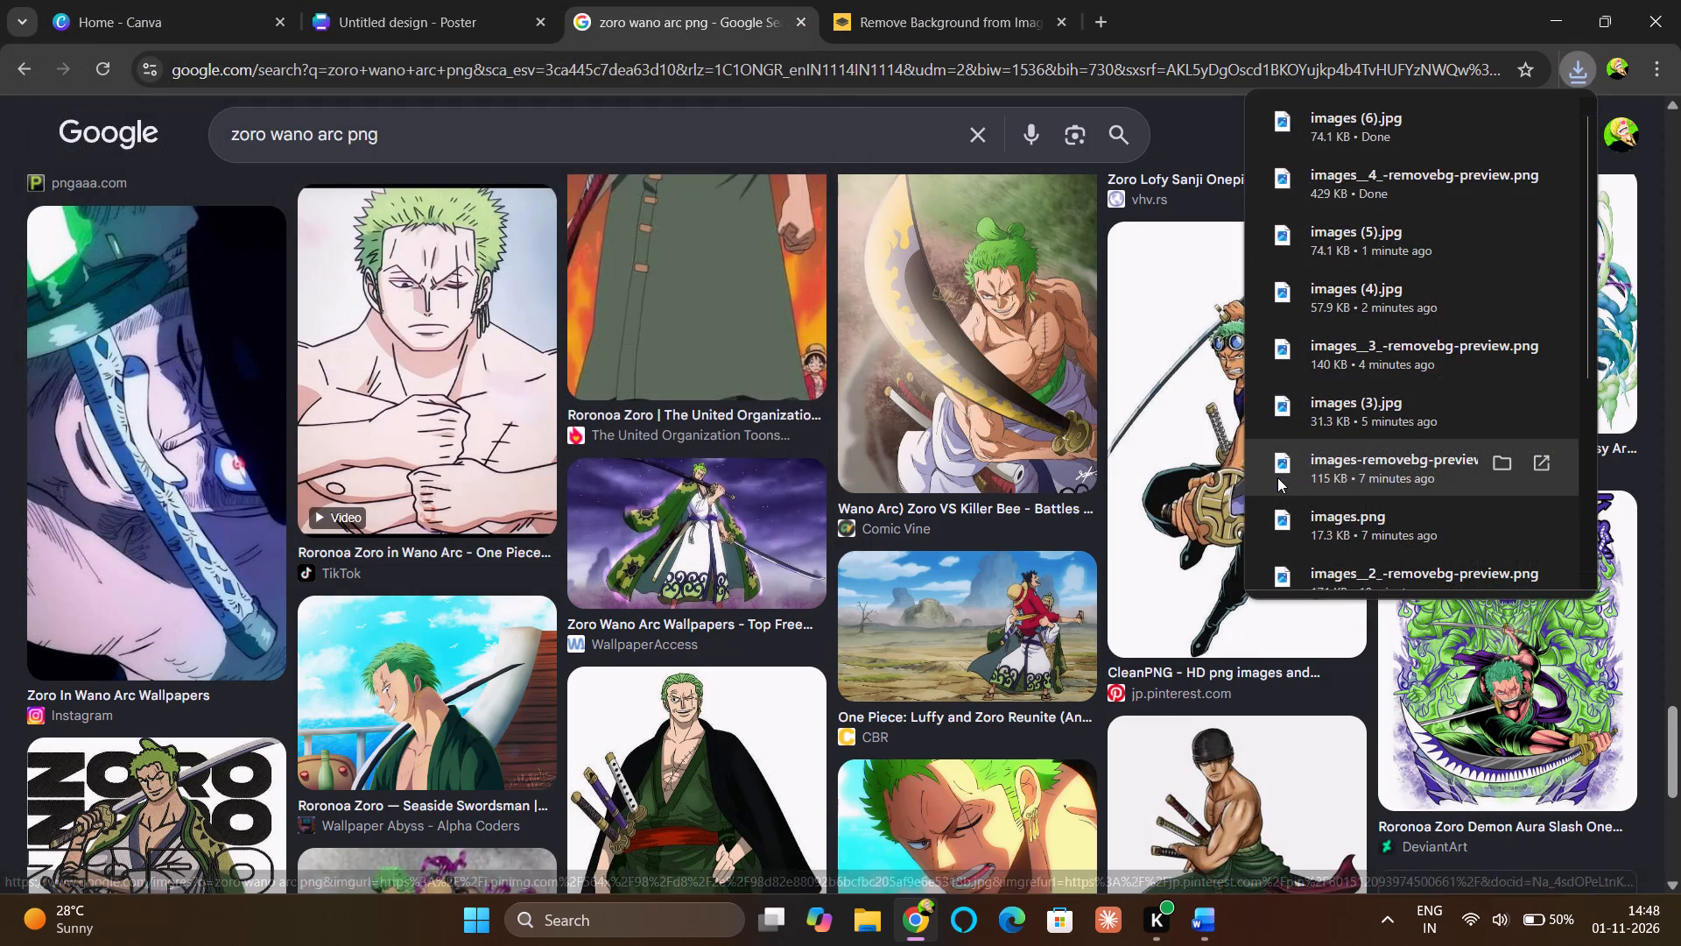
# Upload images (6) from Downloads to remove.bg to strip its background.
pyautogui.click(925, 9)
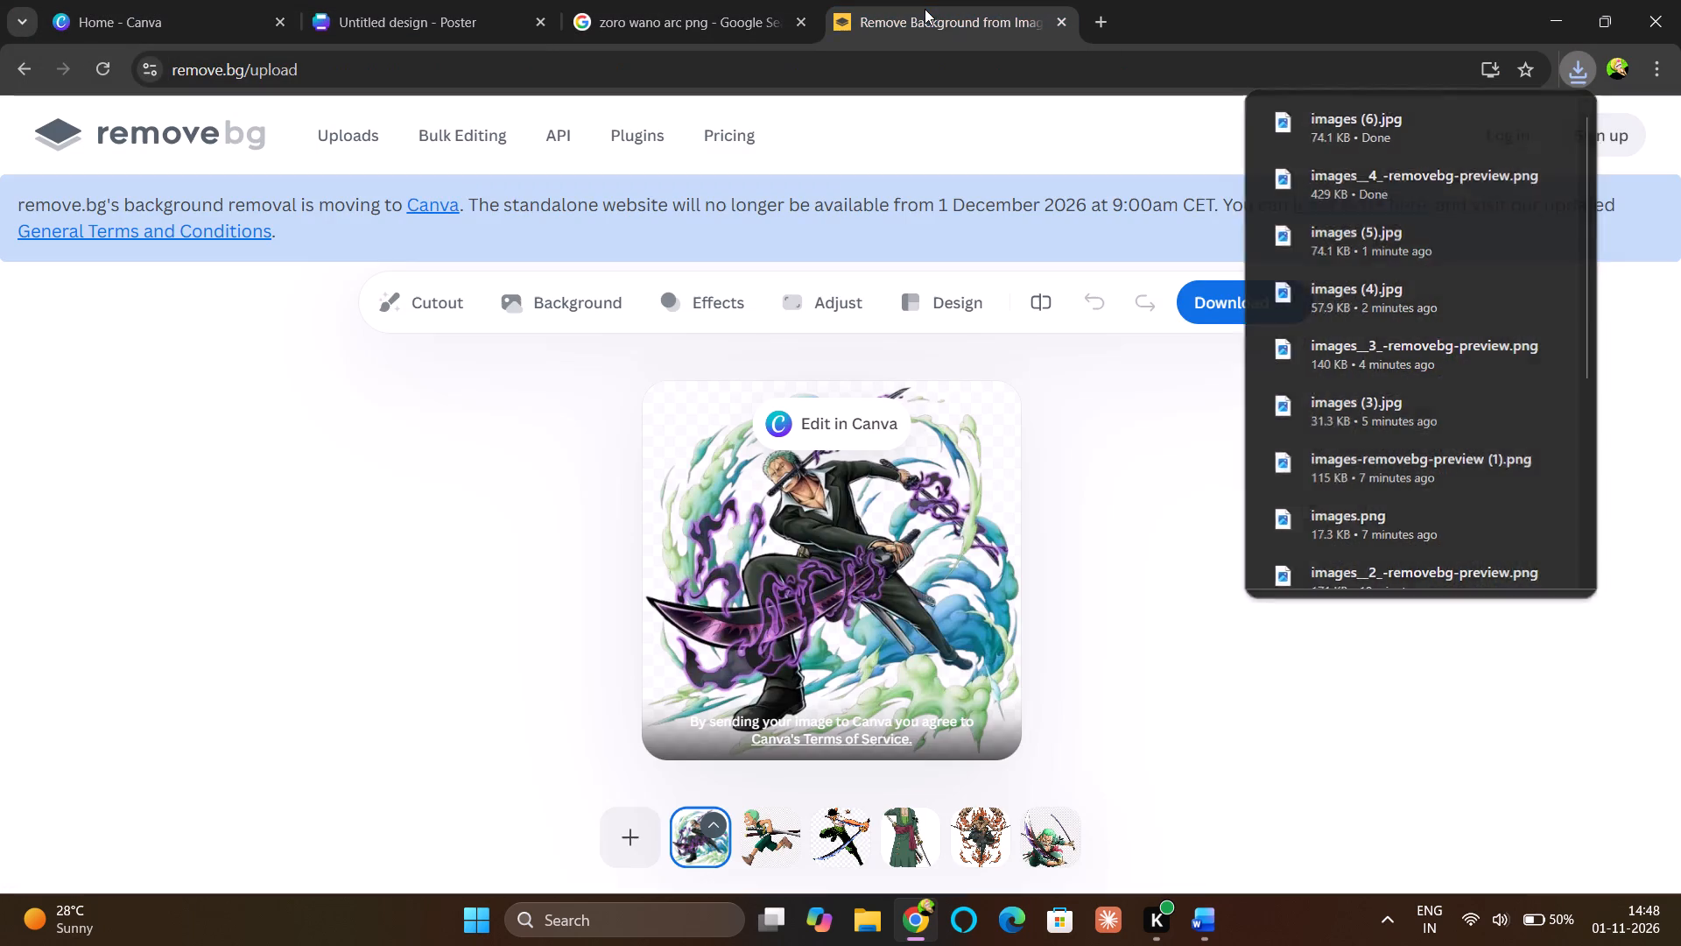
pyautogui.click(600, 840)
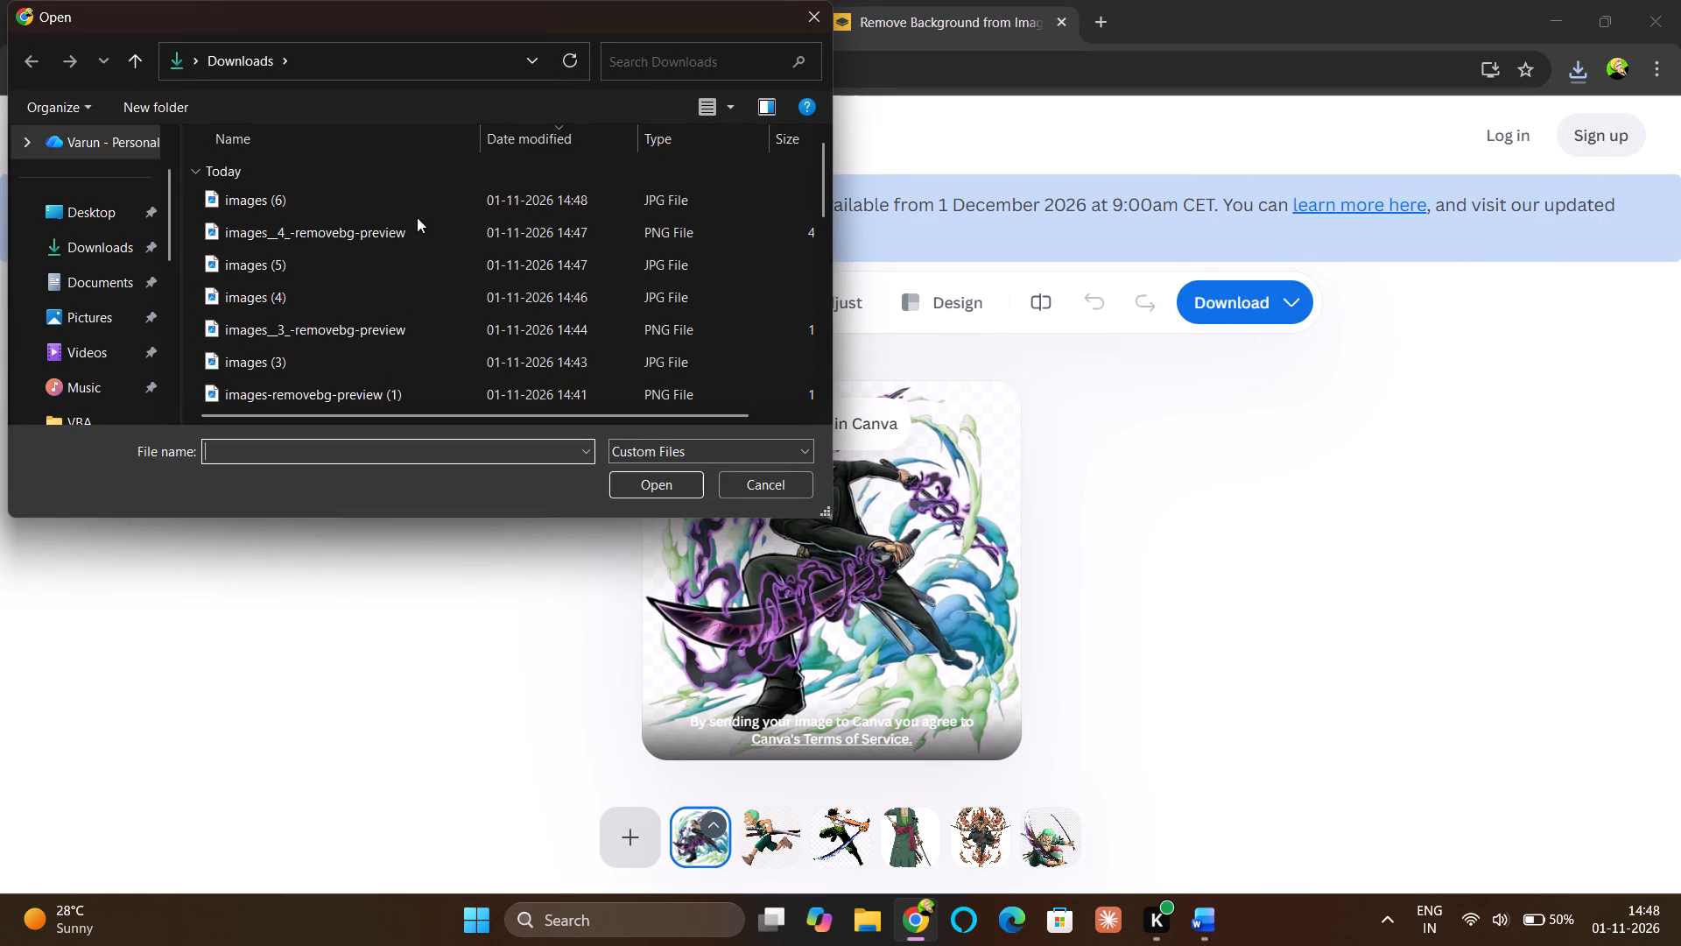
pyautogui.click(401, 205)
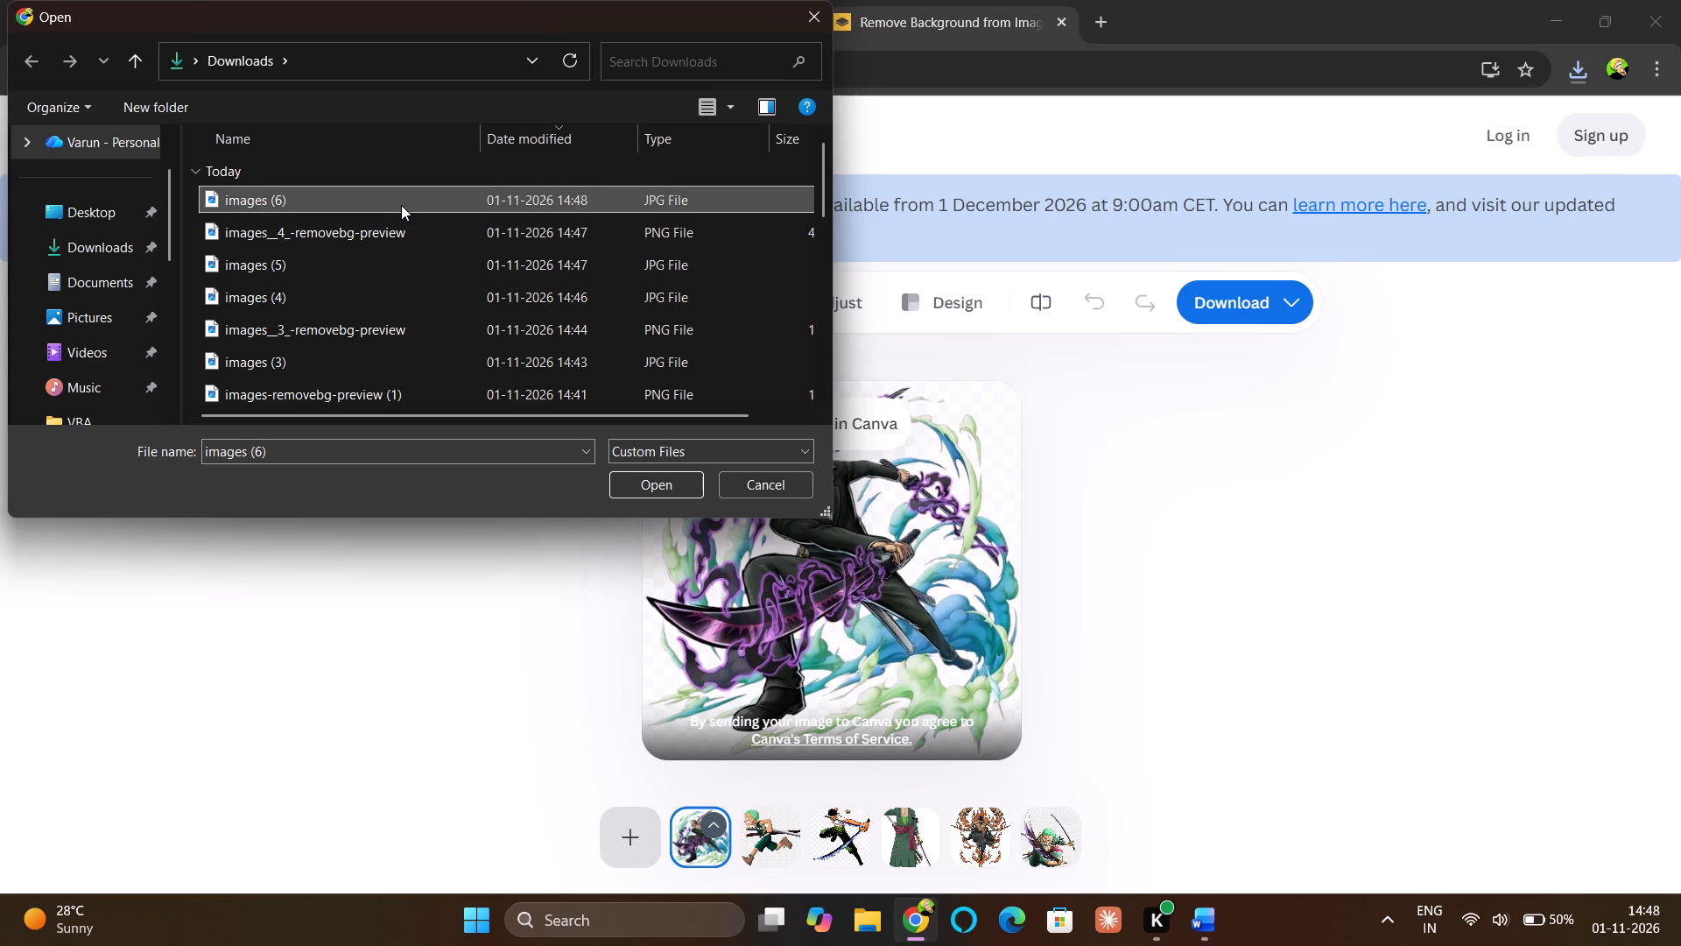
pyautogui.press('Return')
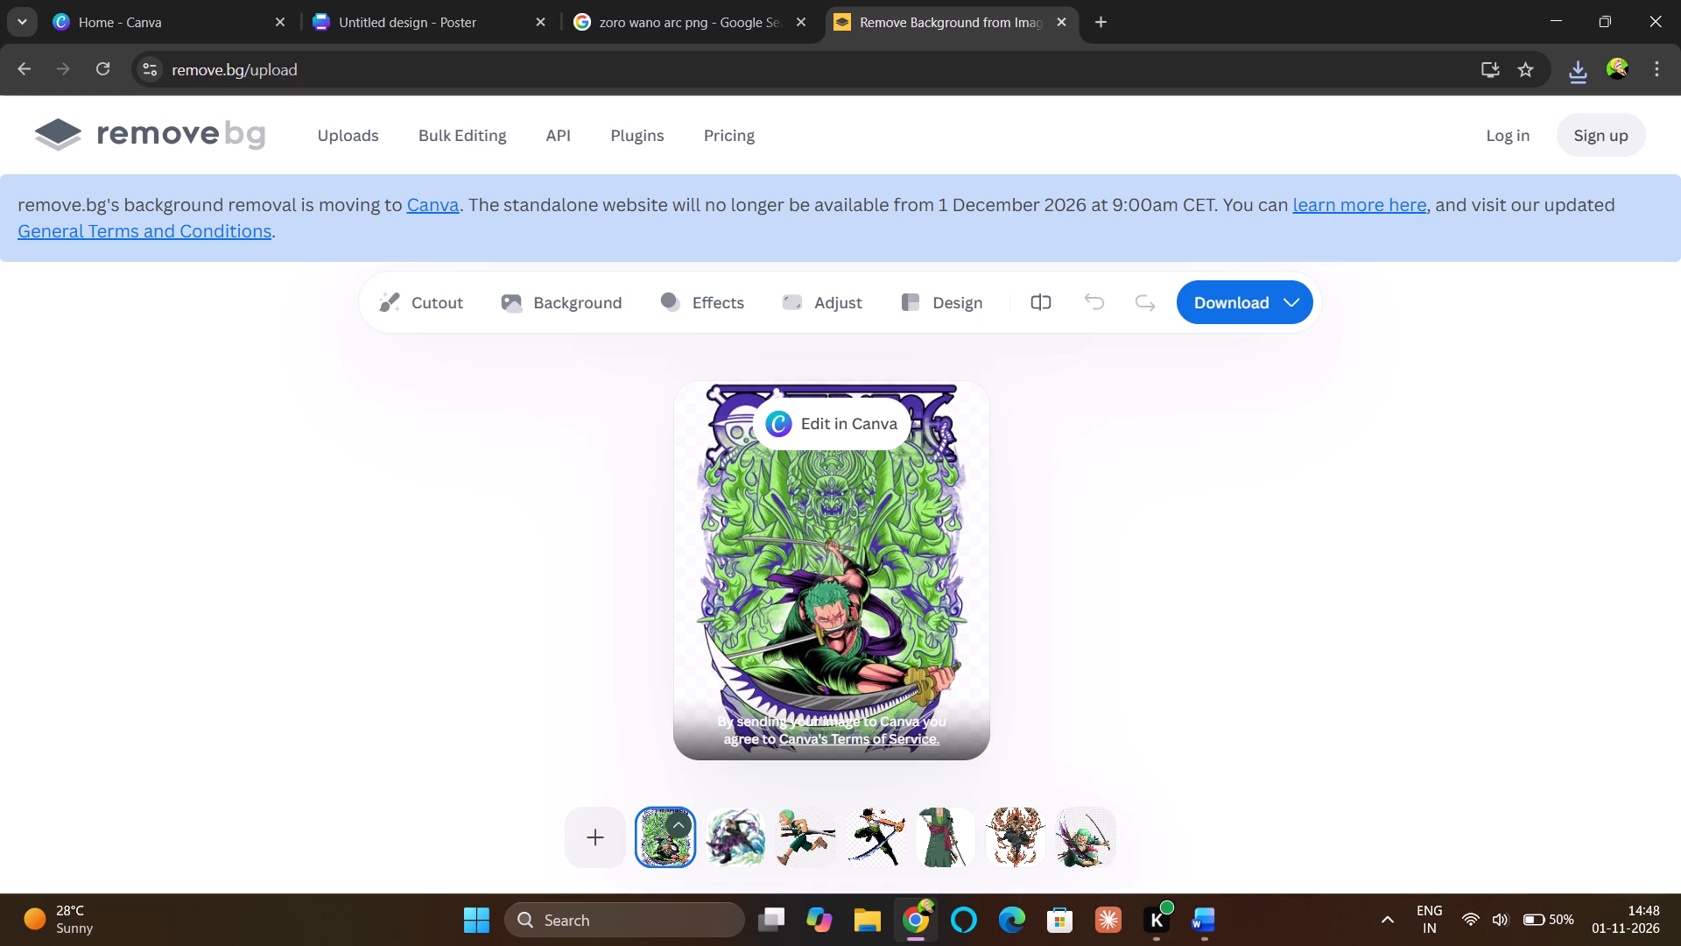
# Download the free 400 x 480 preview of the green and purple Zoro cutout from remove.bg.
pyautogui.click(1171, 507)
pyautogui.click(1226, 306)
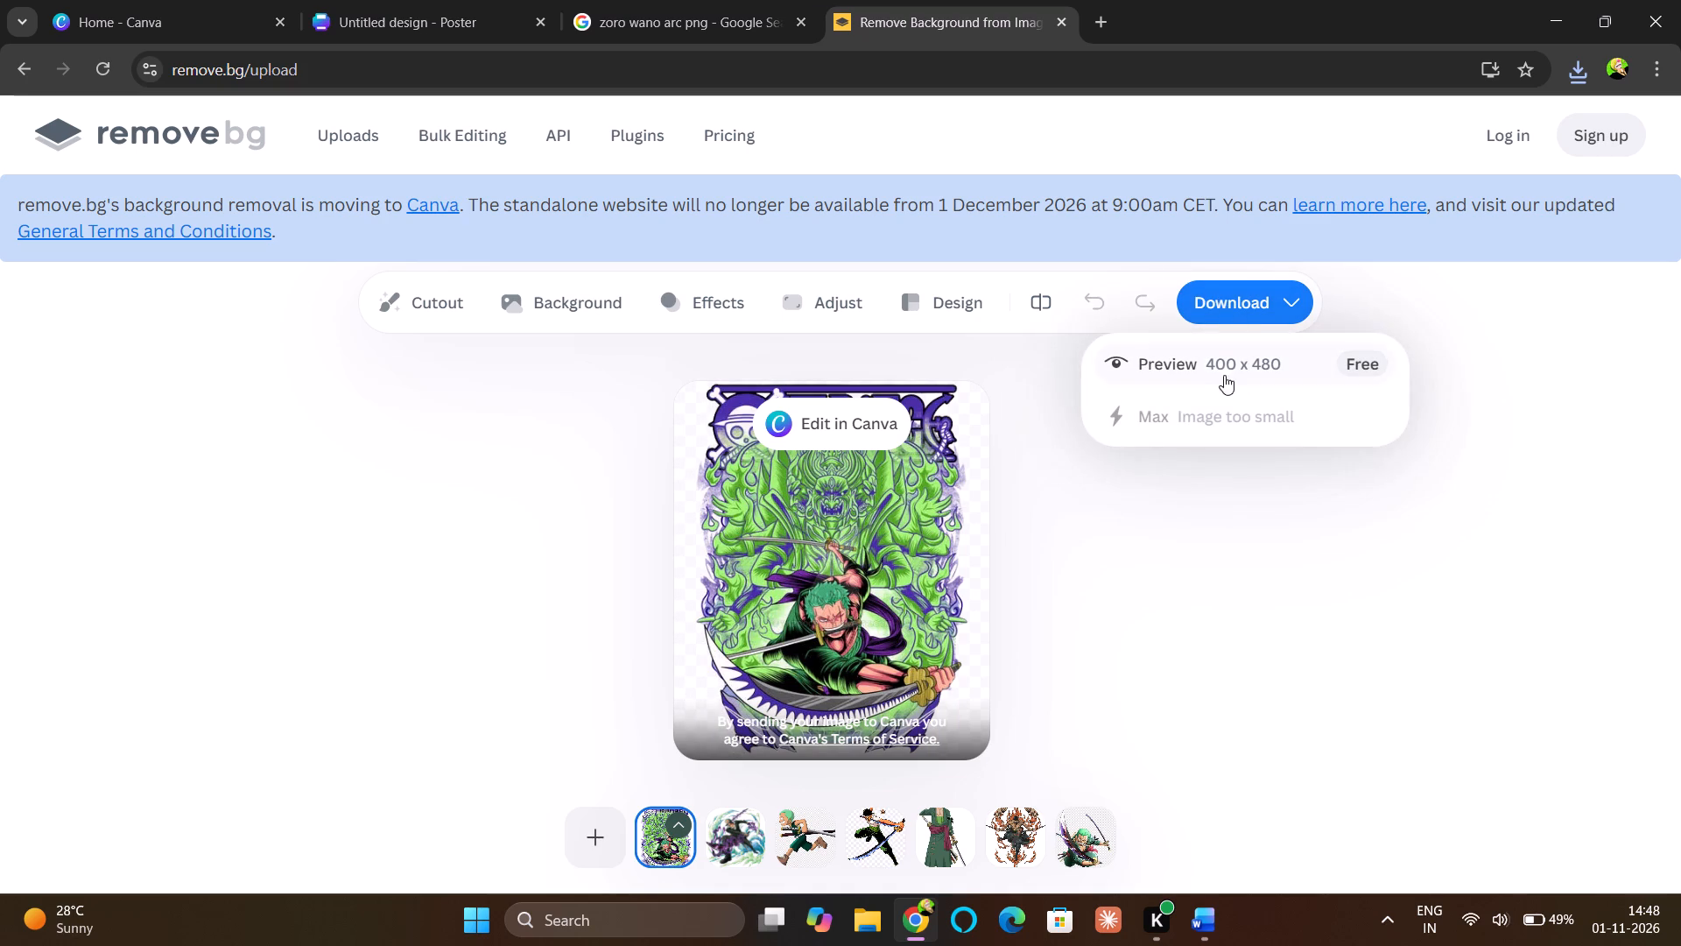
pyautogui.click(1211, 365)
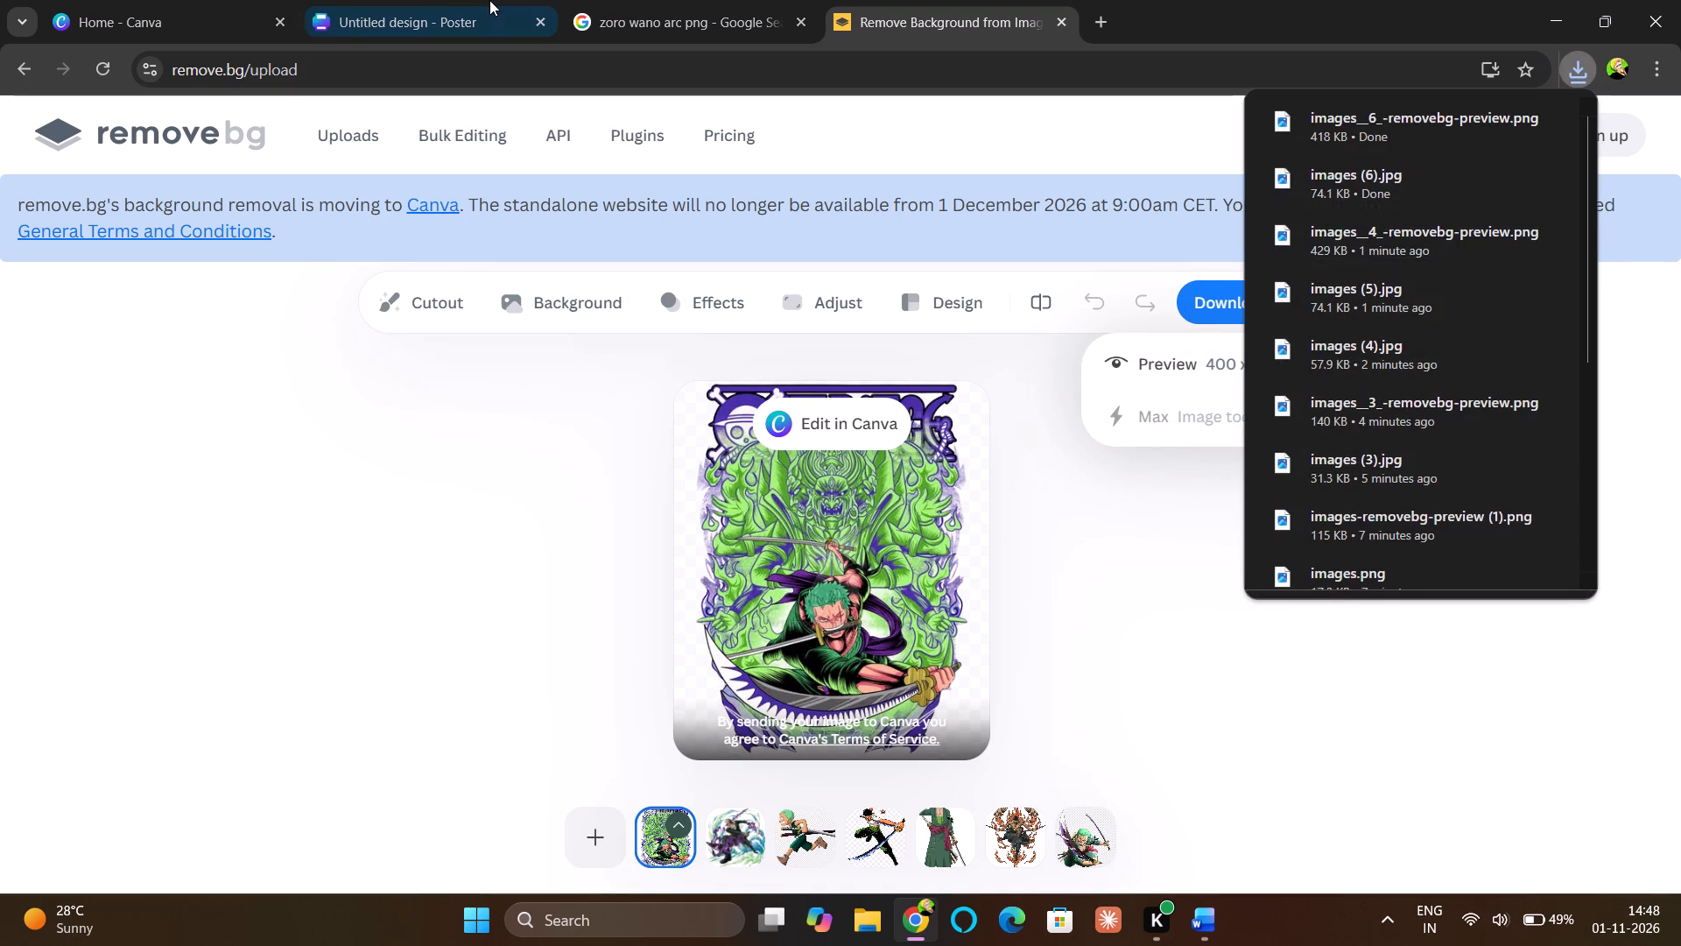
# Upload the green and purple Zoro cutout images__6_-removebg-preview from Downloads to the Canva poster design.
pyautogui.click(441, 0)
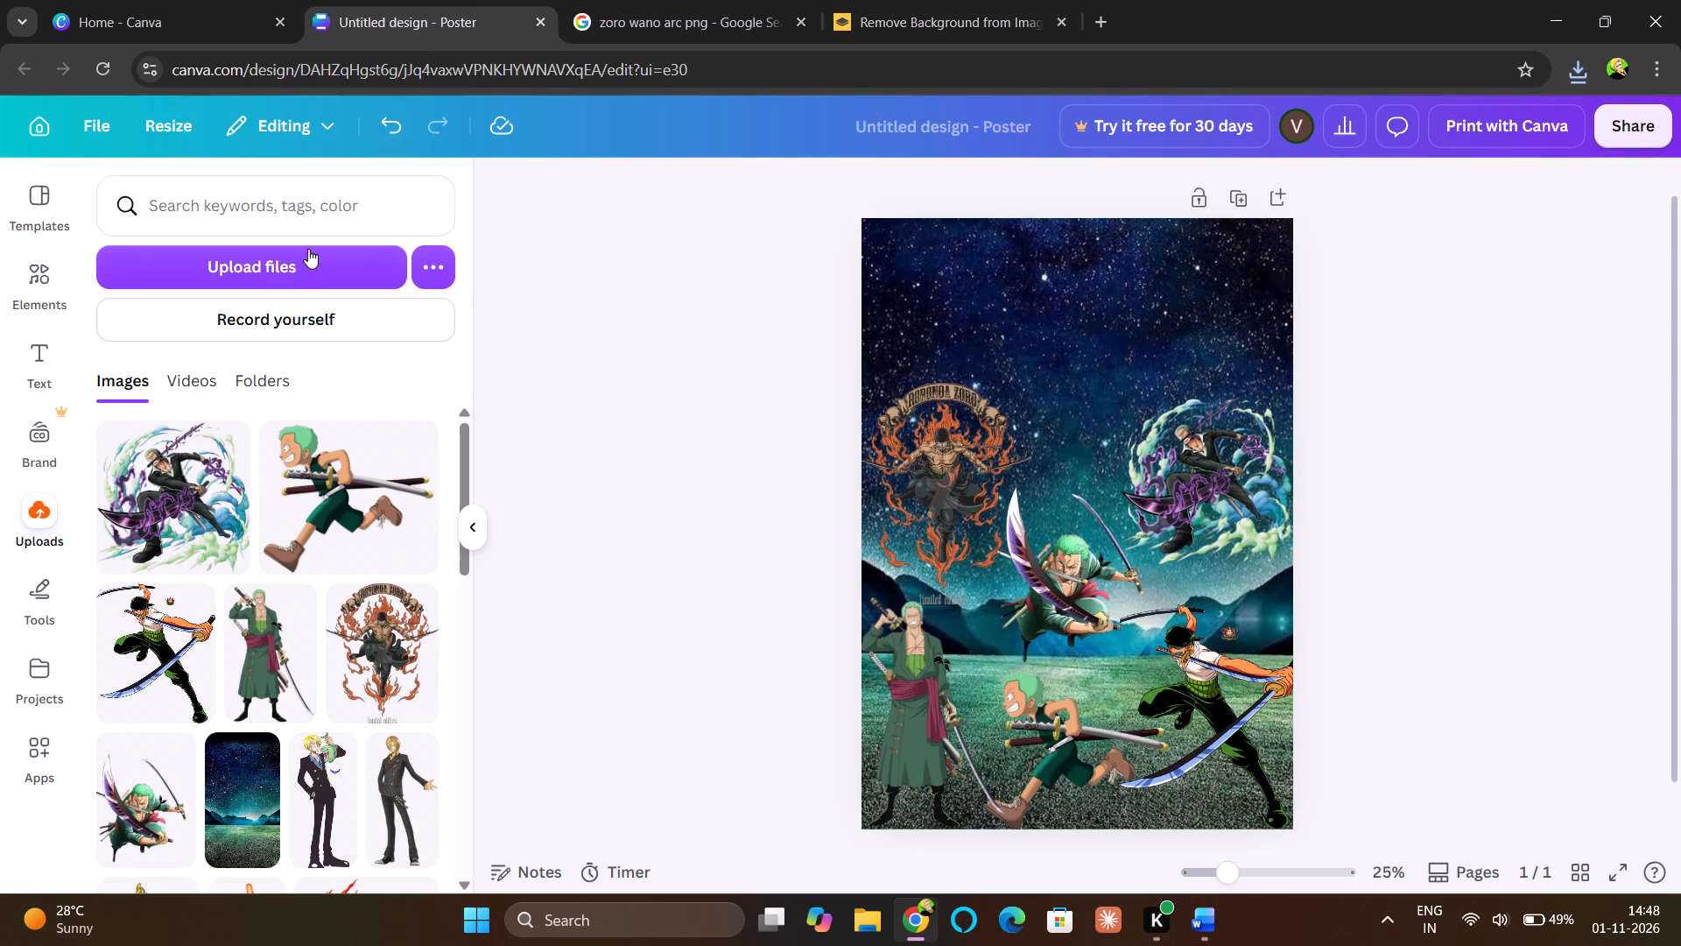
pyautogui.click(302, 264)
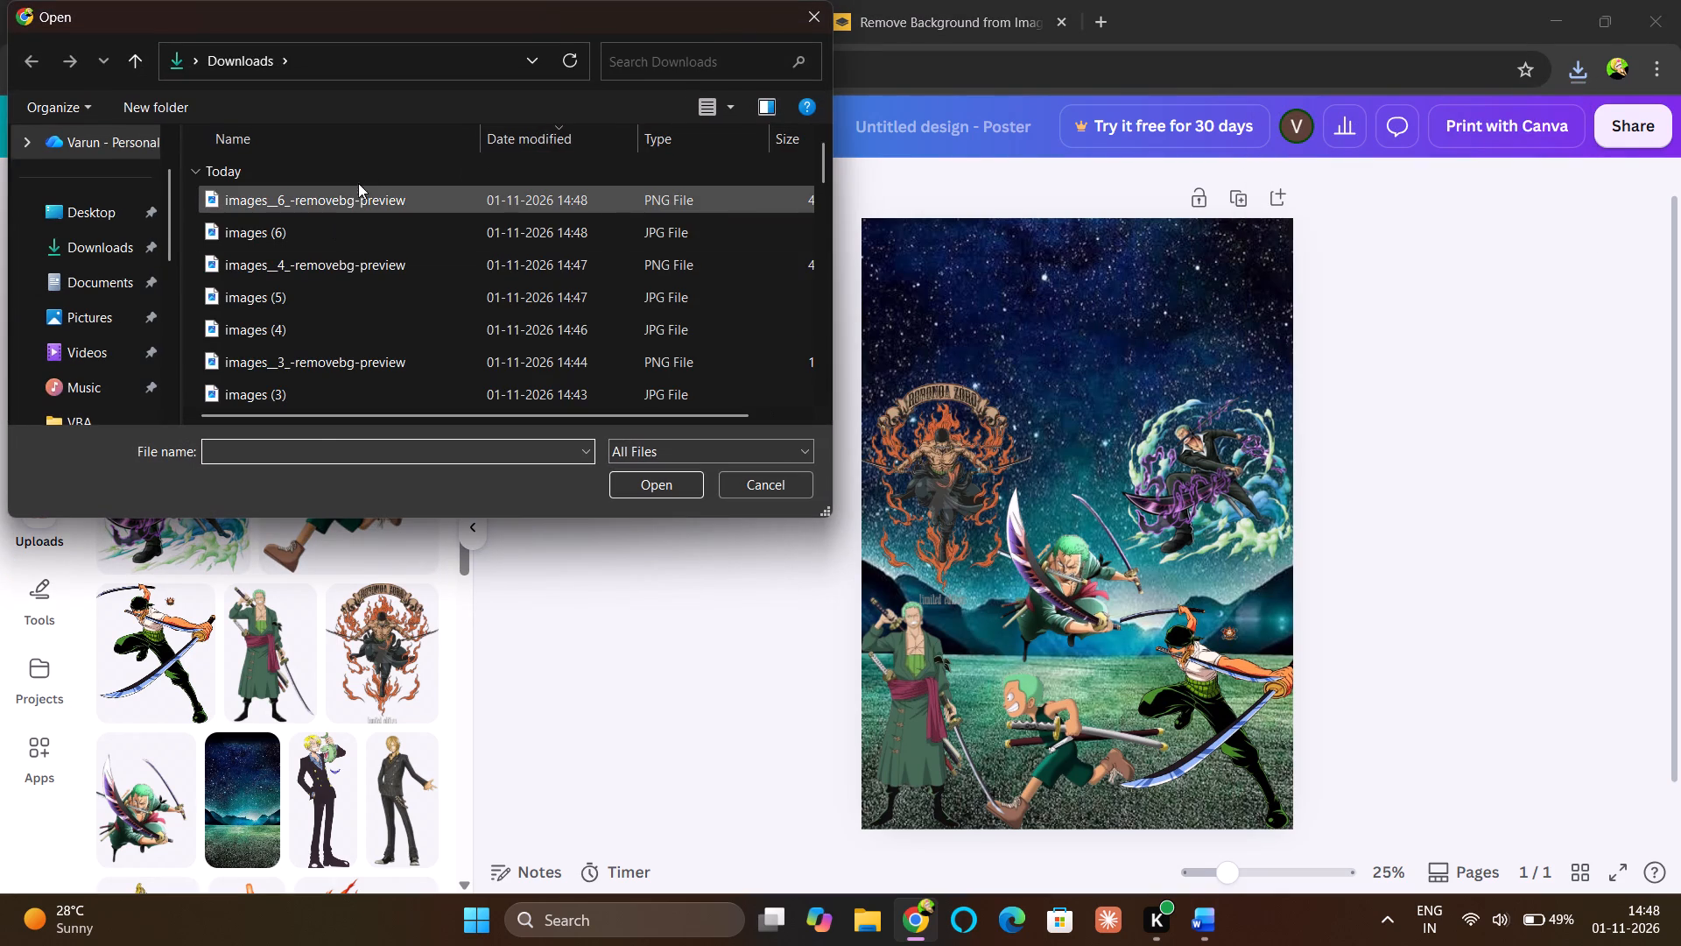
pyautogui.click(351, 193)
pyautogui.press('Return')
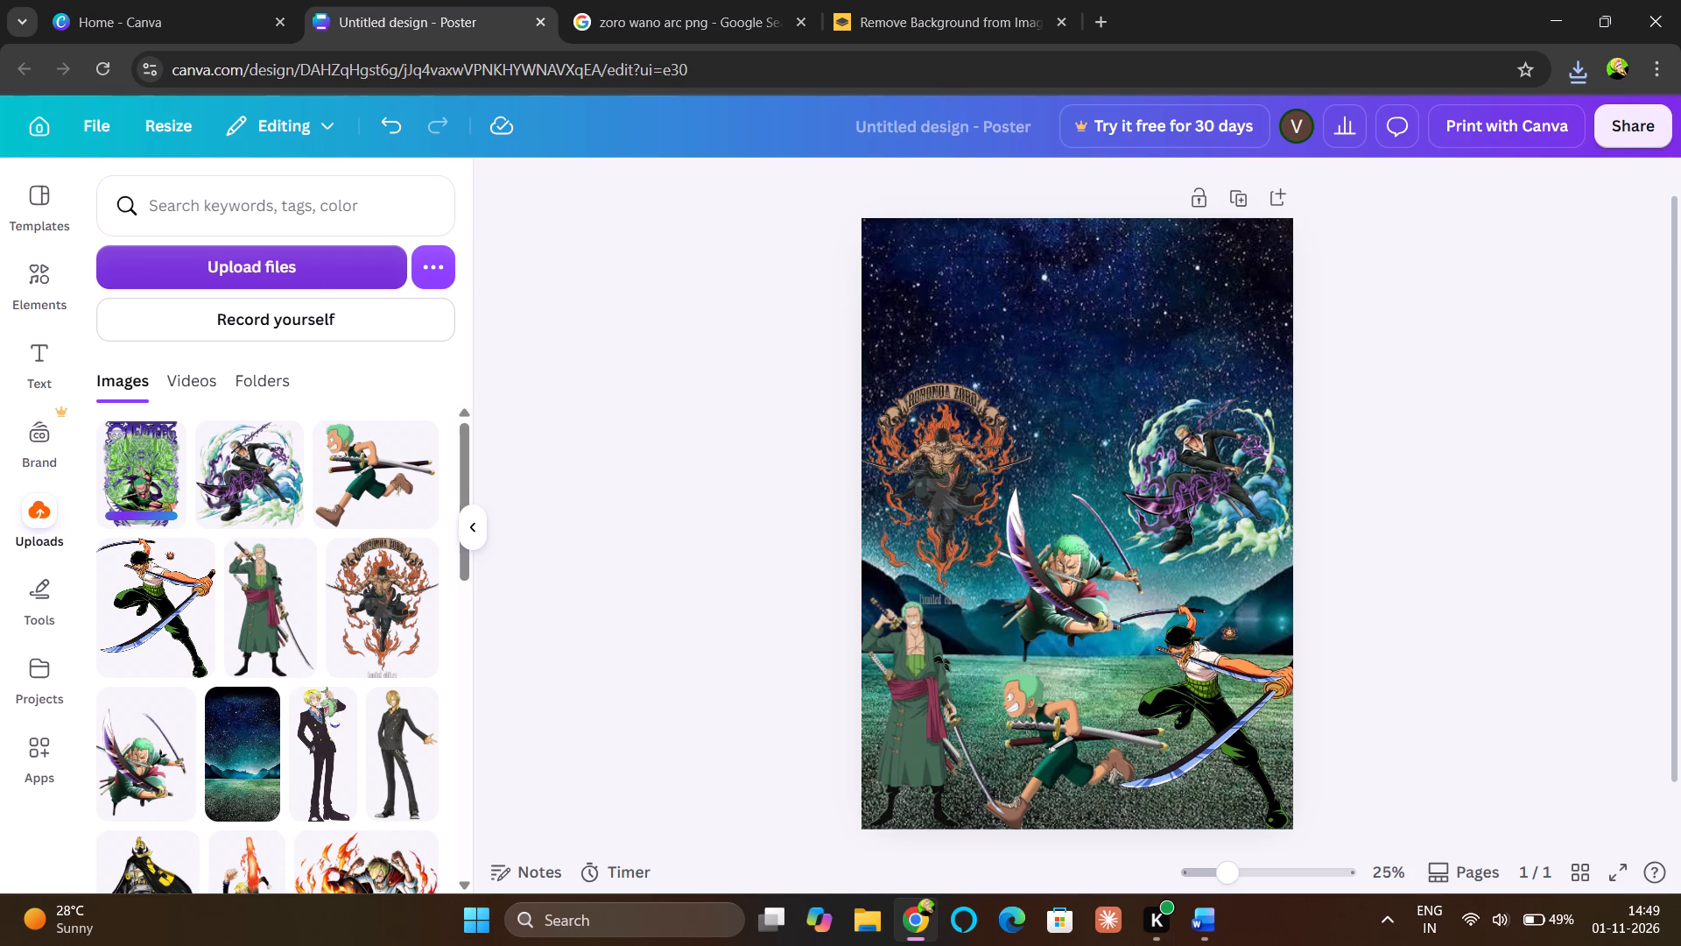
# Add the green and purple Zoro cutout to the poster, shrink it, and place it at the top centre of the starry sky.
pyautogui.click(133, 484)
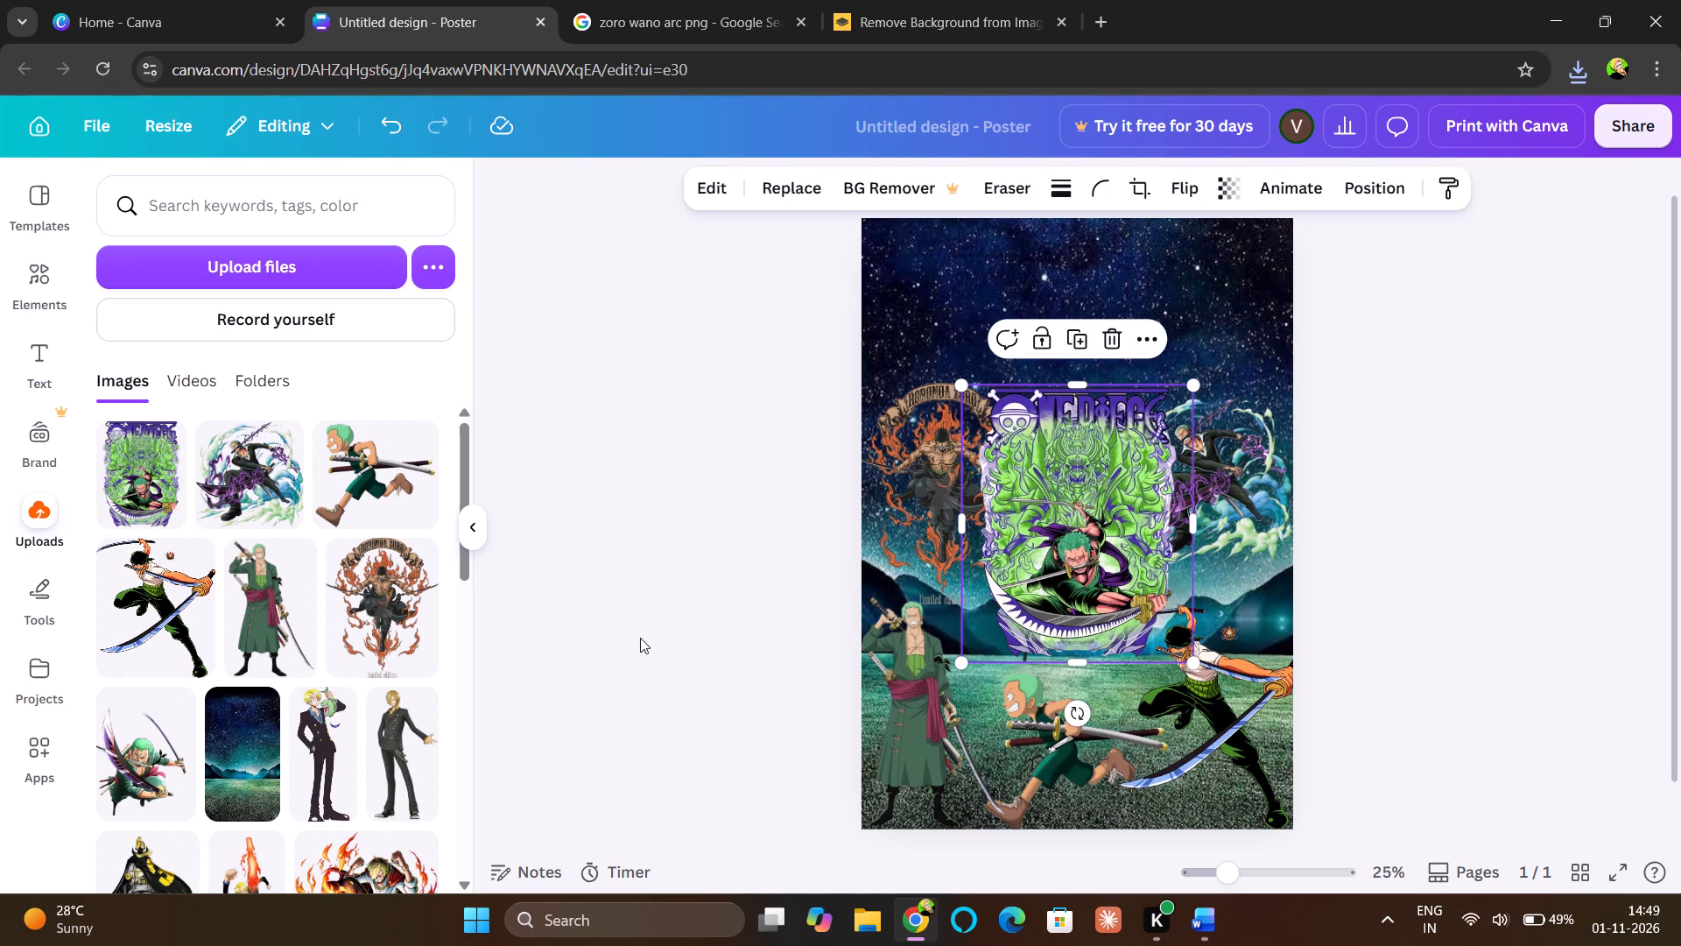
pyautogui.moveTo(1191, 661); pyautogui.dragTo(1145, 604)
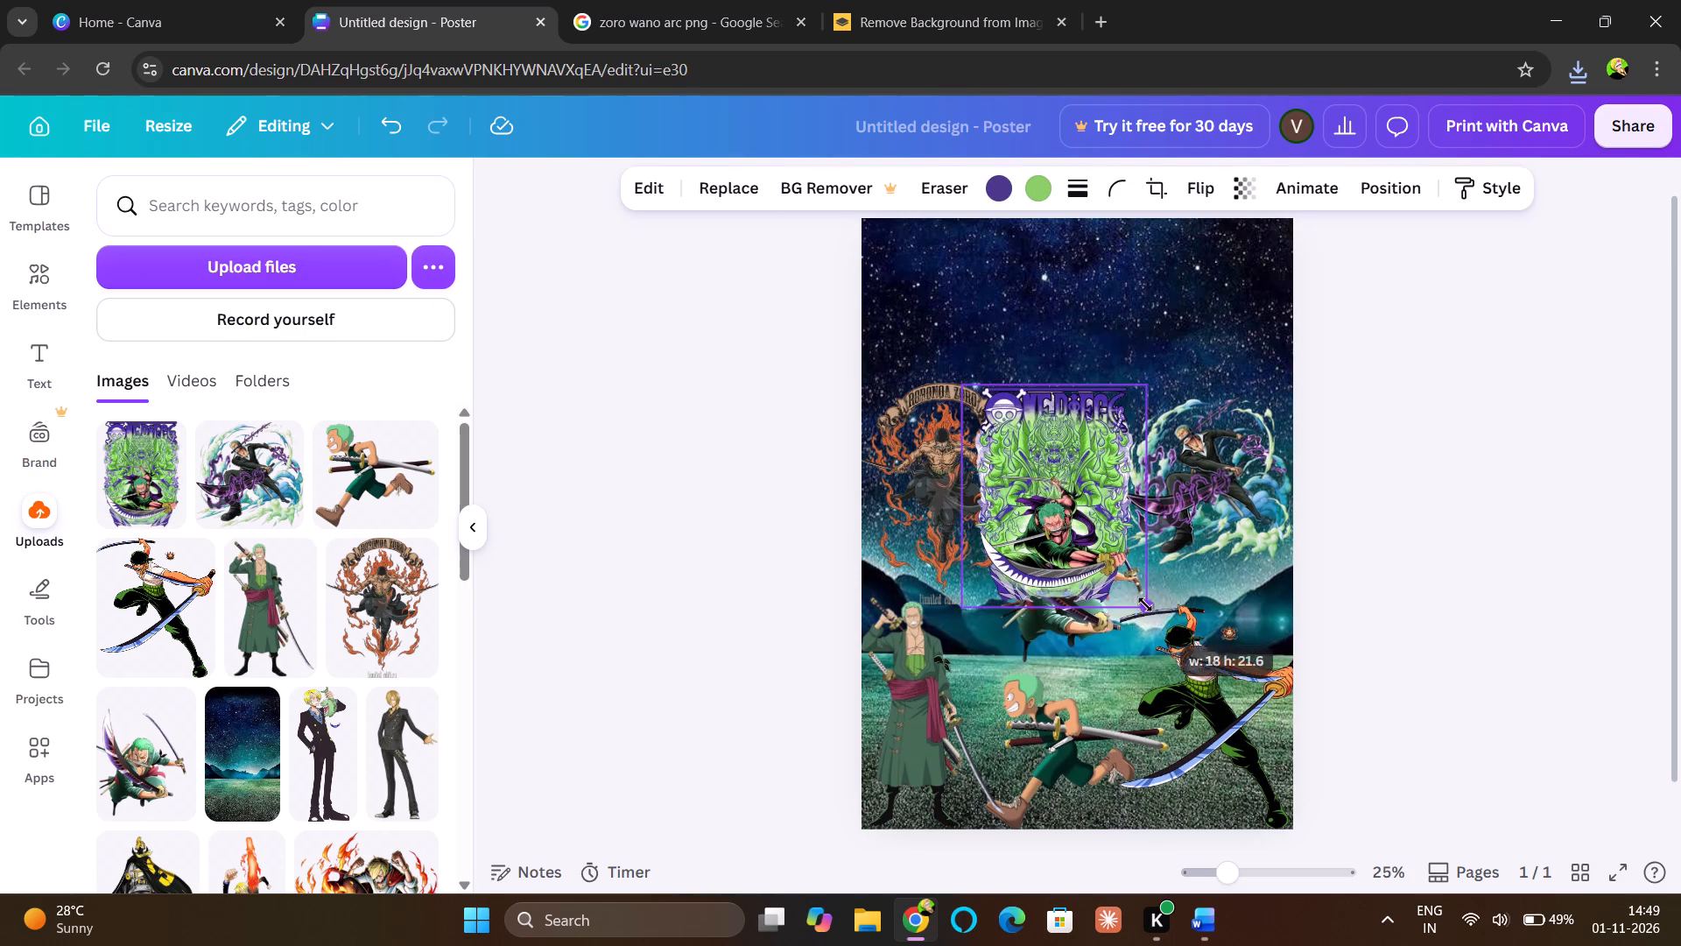
pyautogui.moveTo(1145, 604); pyautogui.dragTo(1145, 589)
pyautogui.moveTo(1080, 487); pyautogui.dragTo(1118, 328)
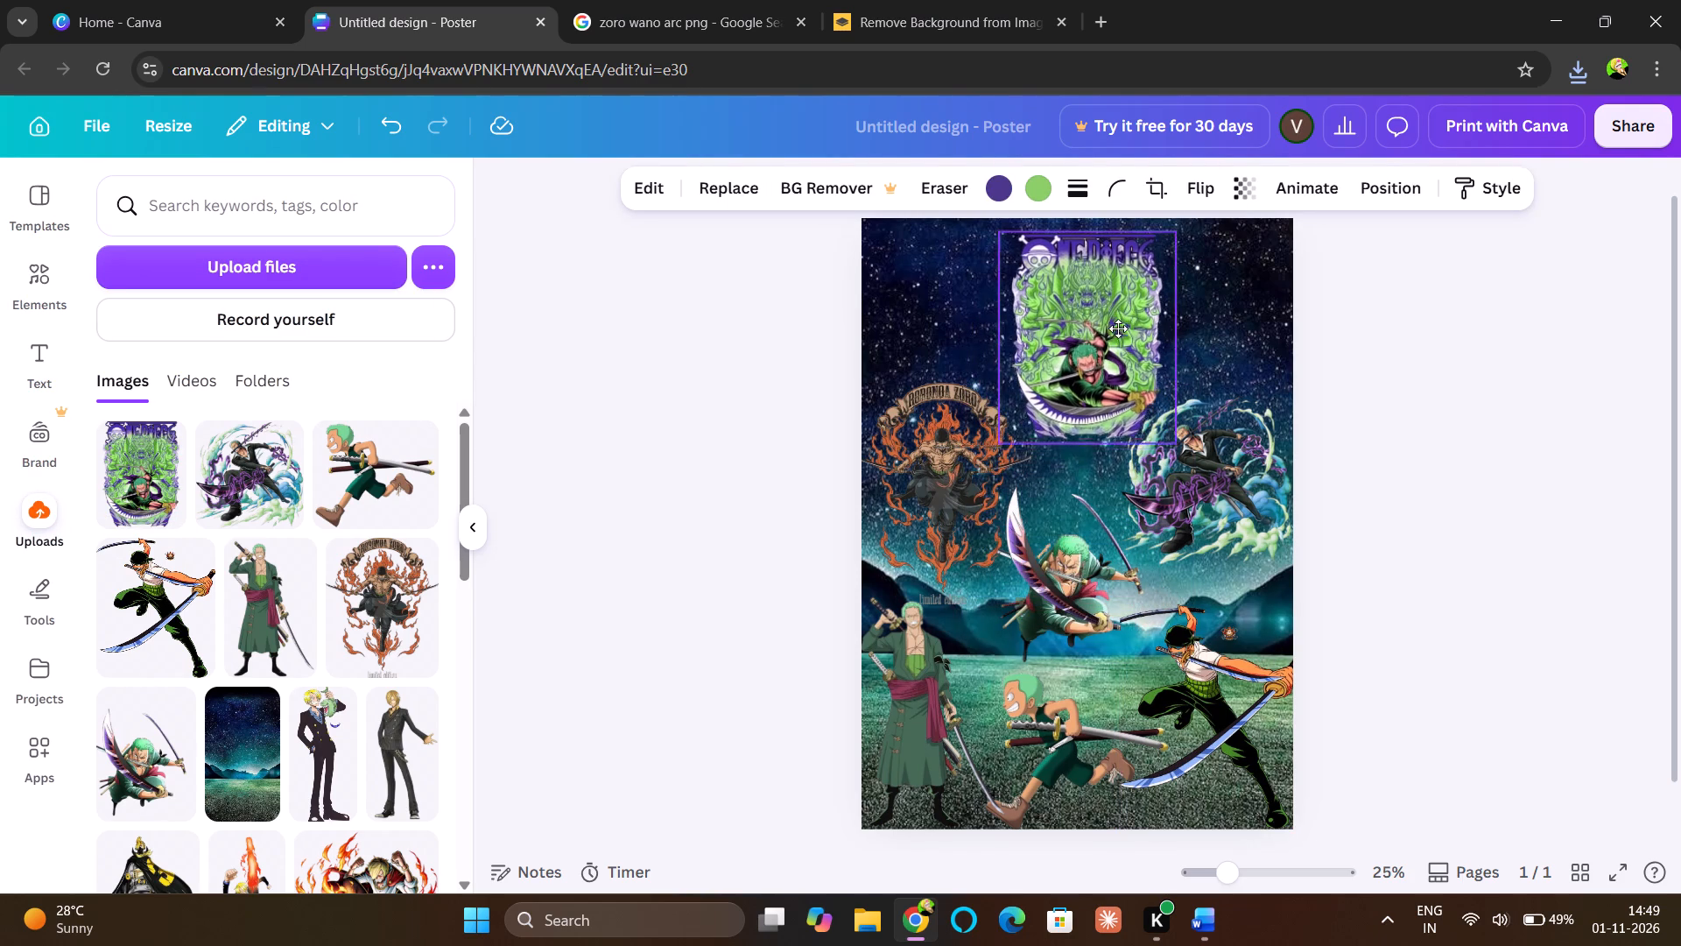
pyautogui.moveTo(1118, 328); pyautogui.dragTo(1110, 315)
pyautogui.click(1398, 434)
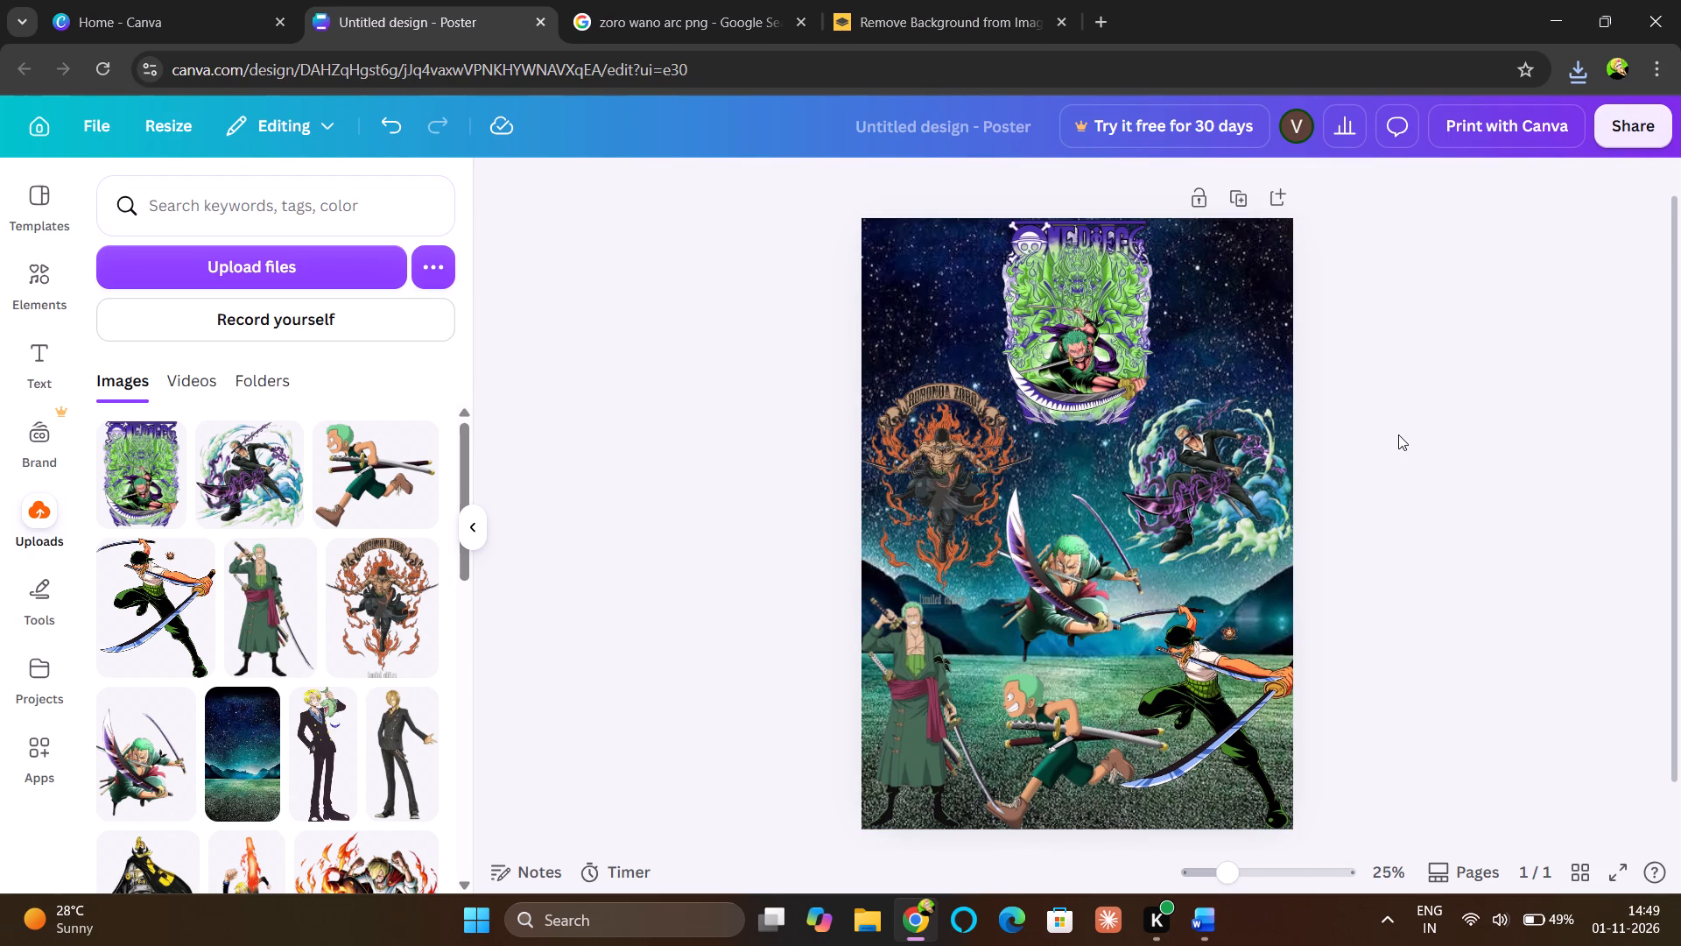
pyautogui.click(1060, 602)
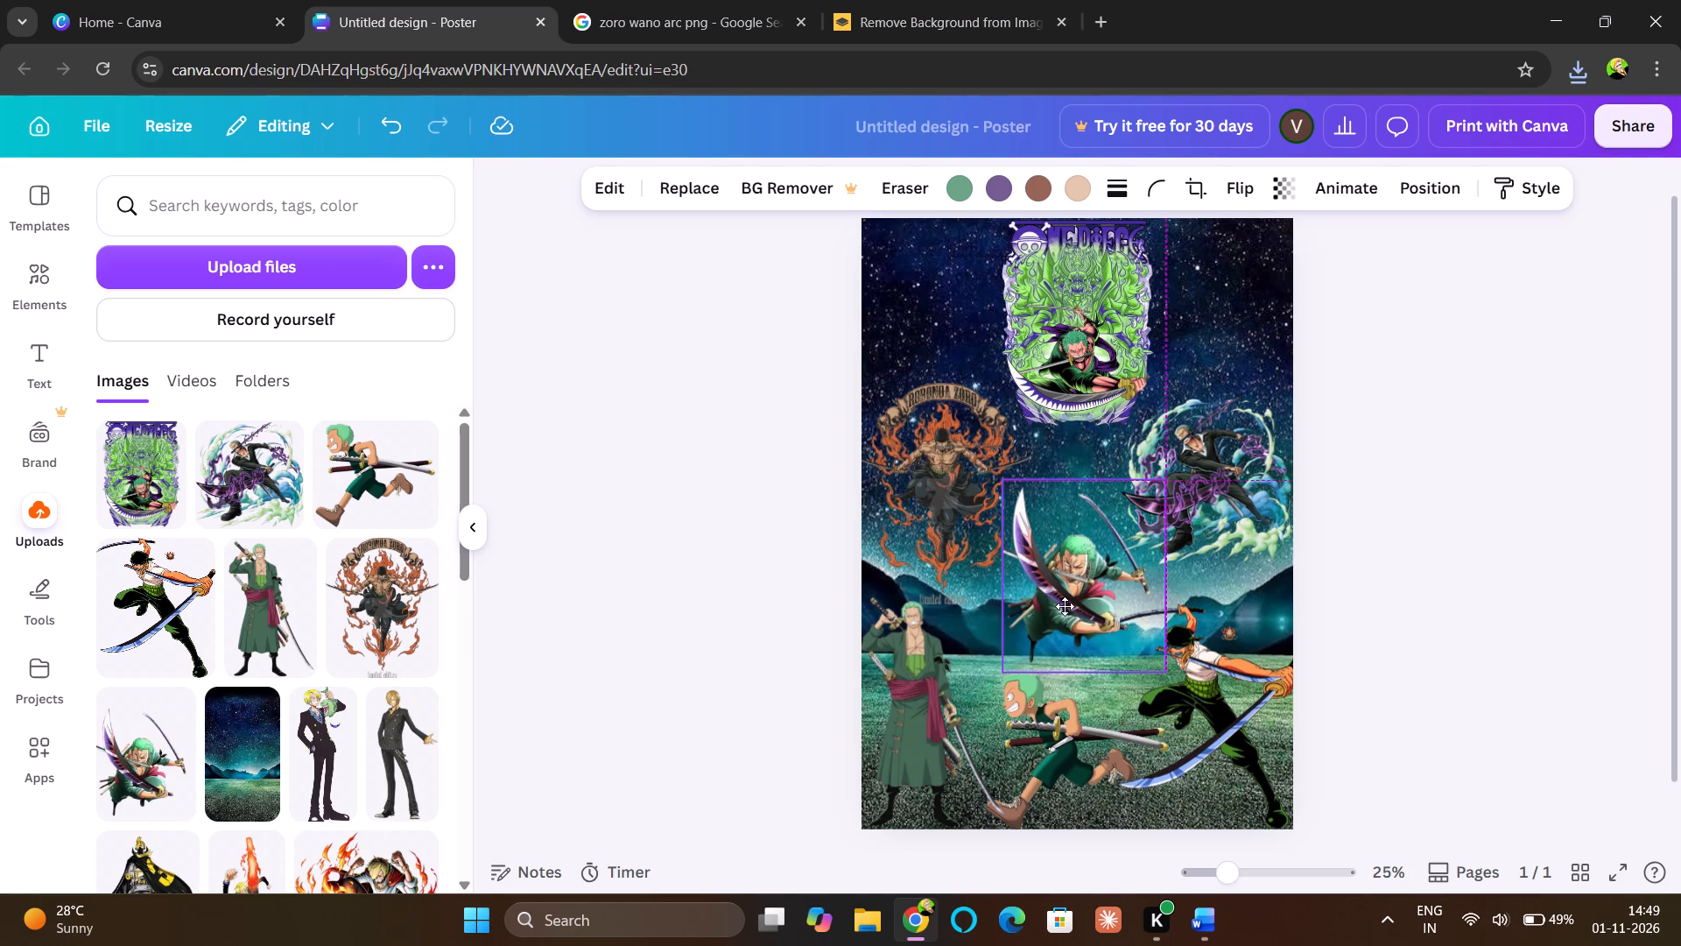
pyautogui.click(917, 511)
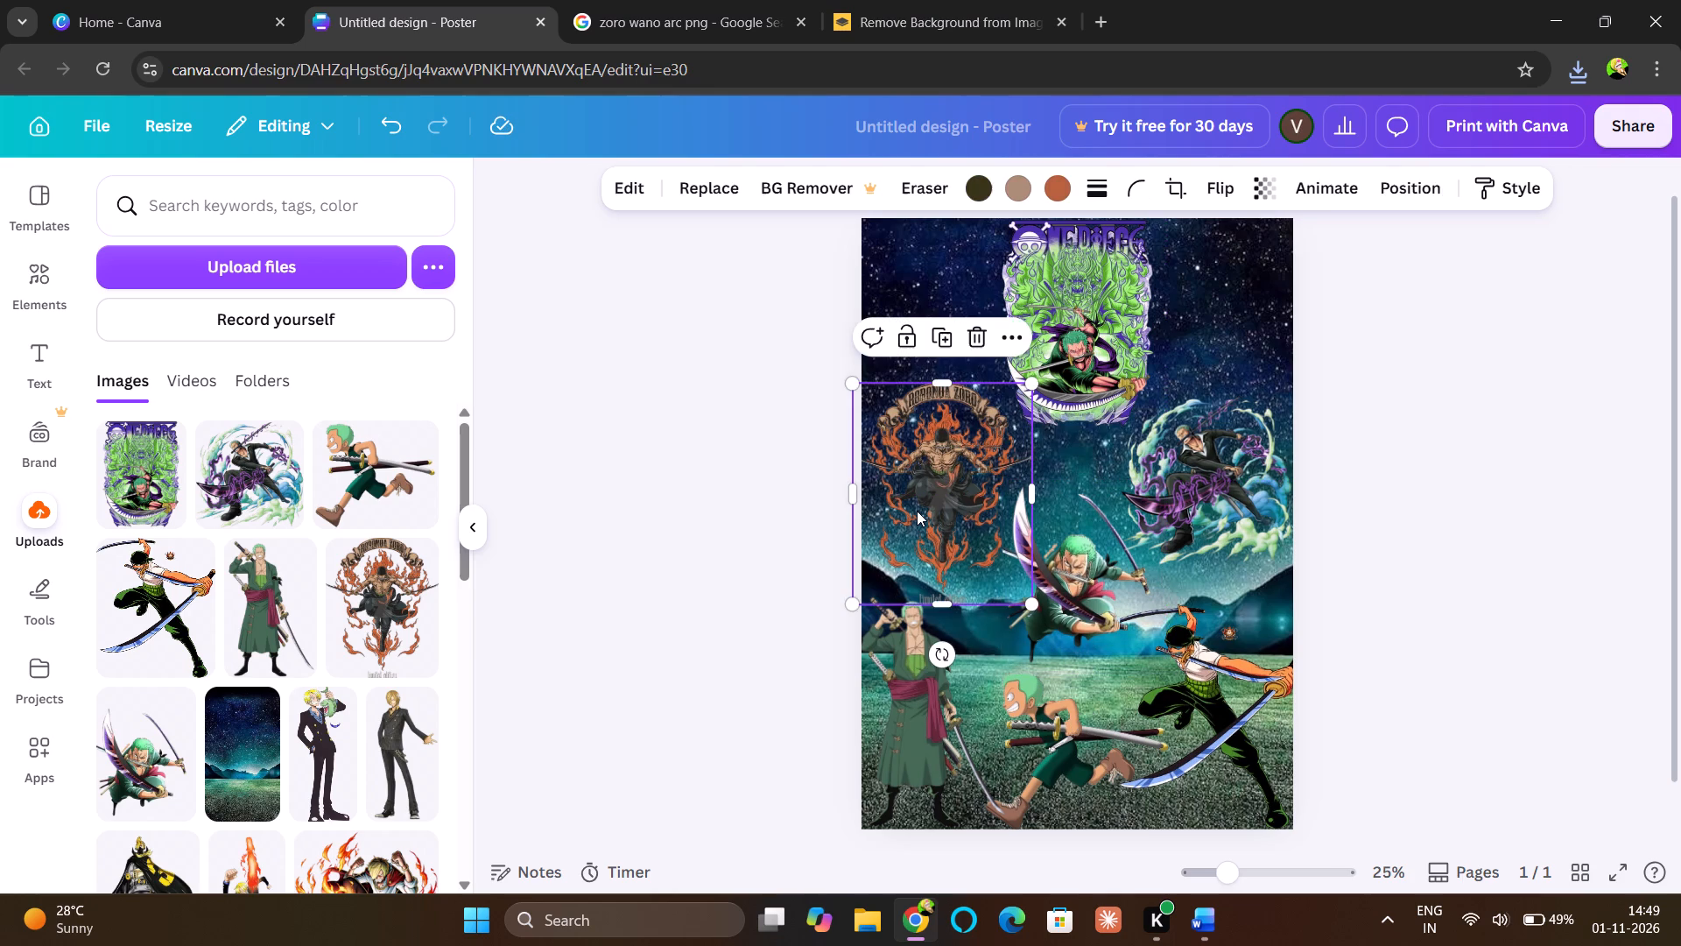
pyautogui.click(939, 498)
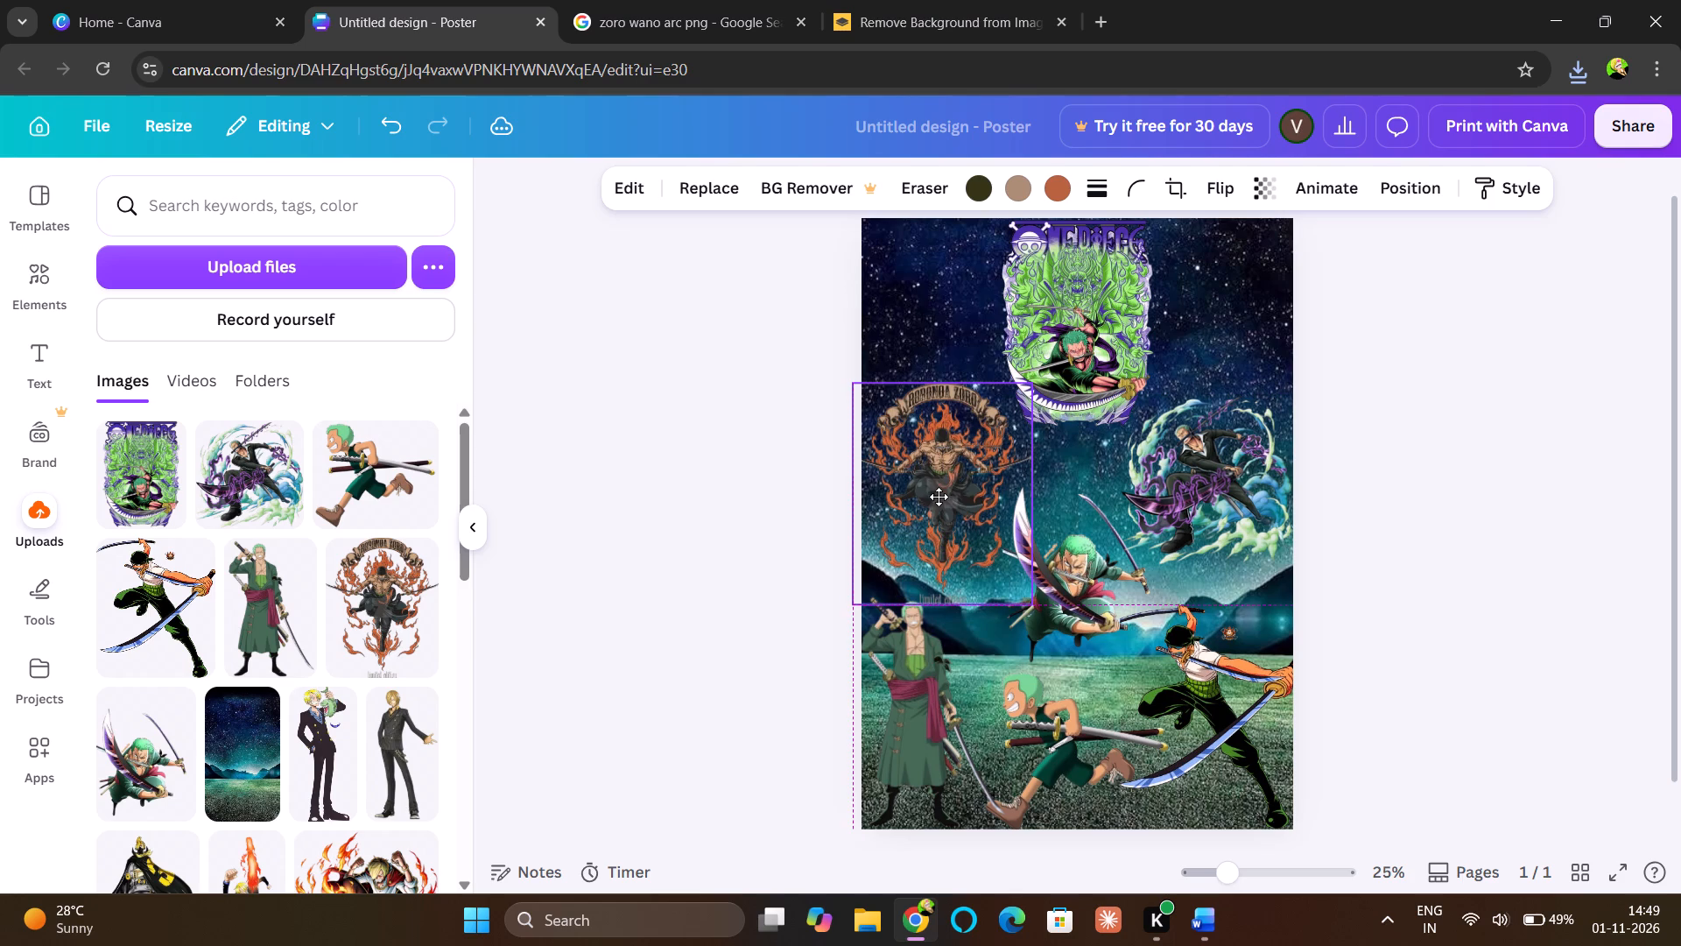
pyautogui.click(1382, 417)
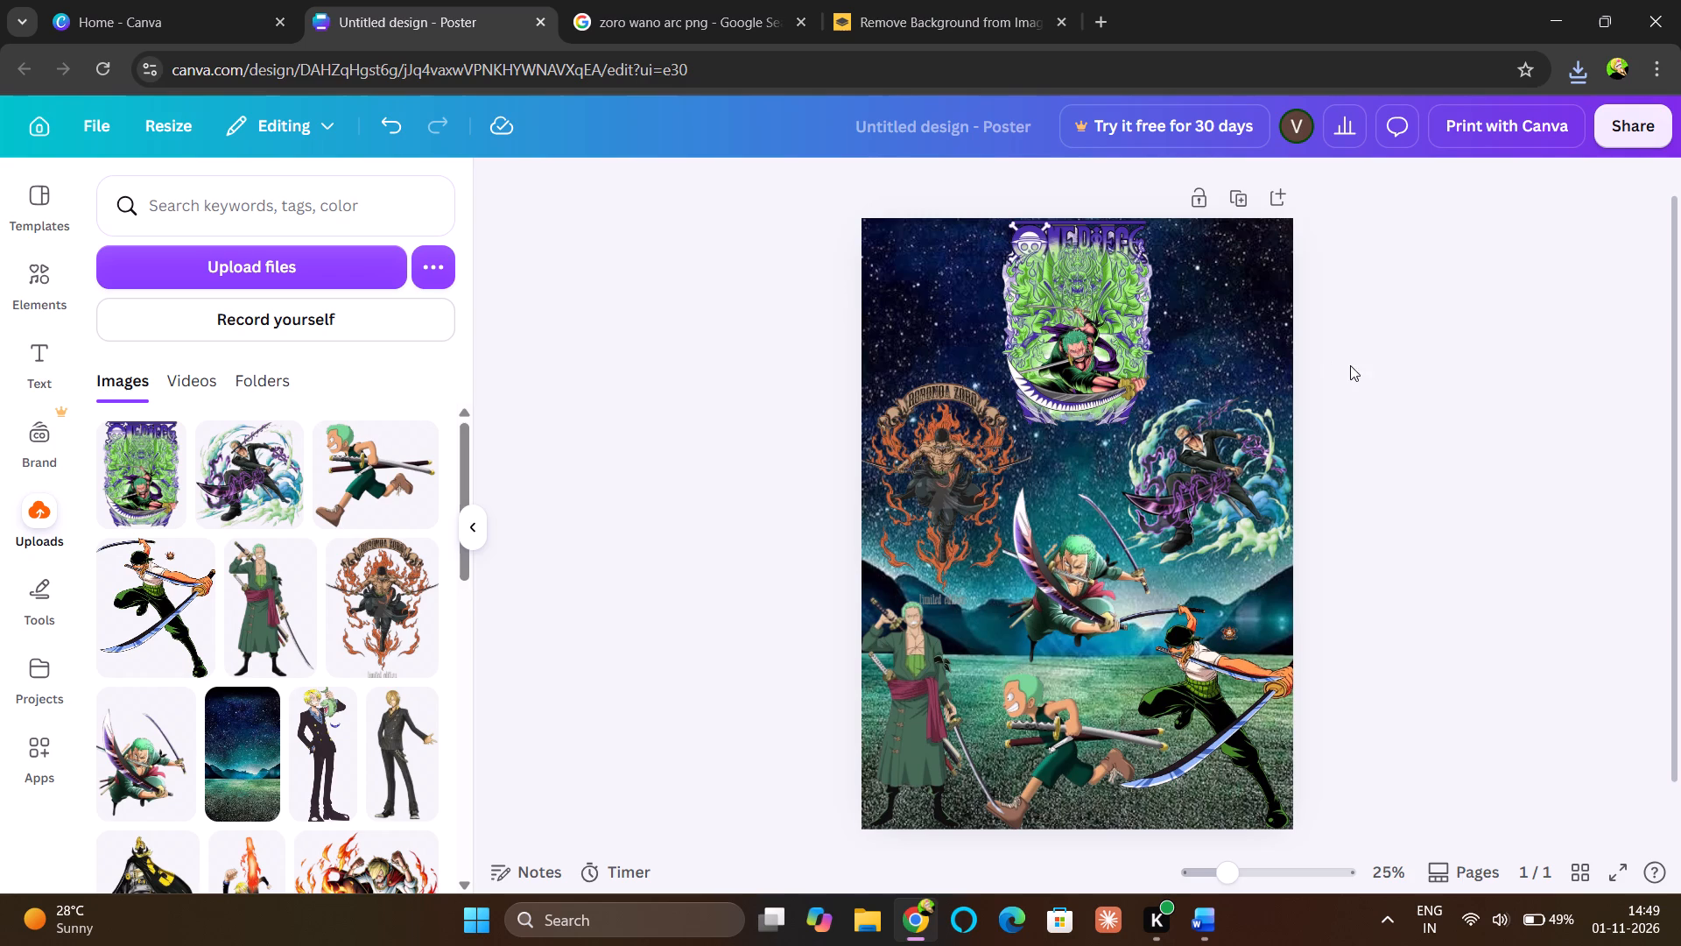
# Switch to the Google Images results and search for "zoro swords png".
pyautogui.click(668, 0)
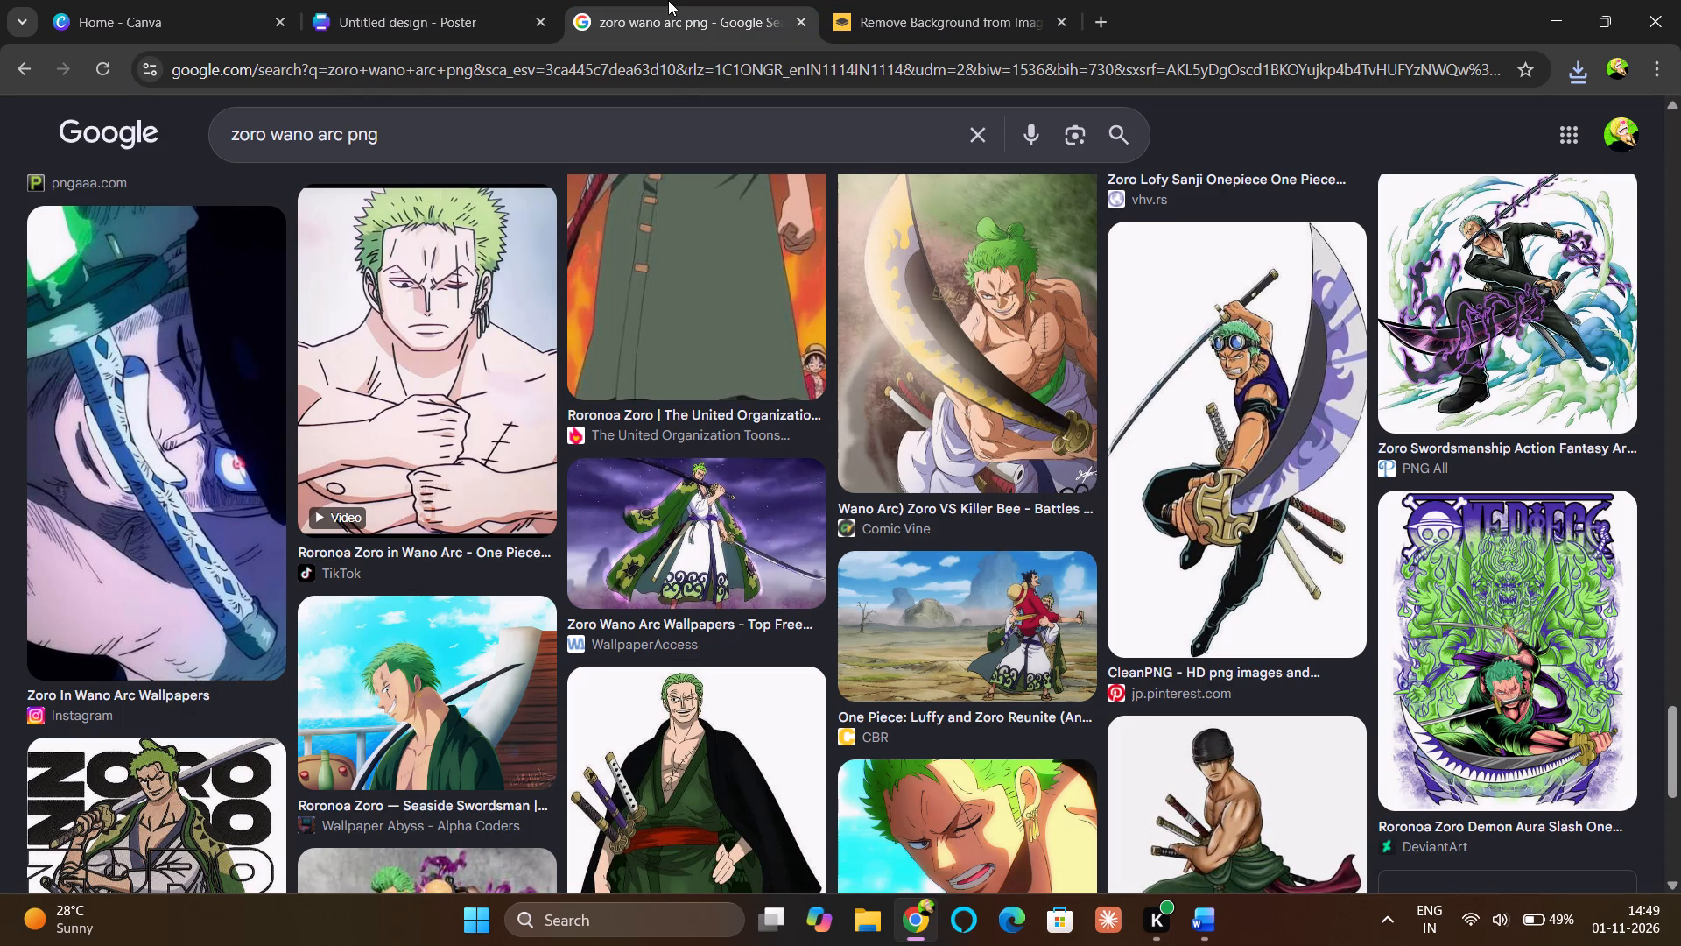
pyautogui.click(572, 151)
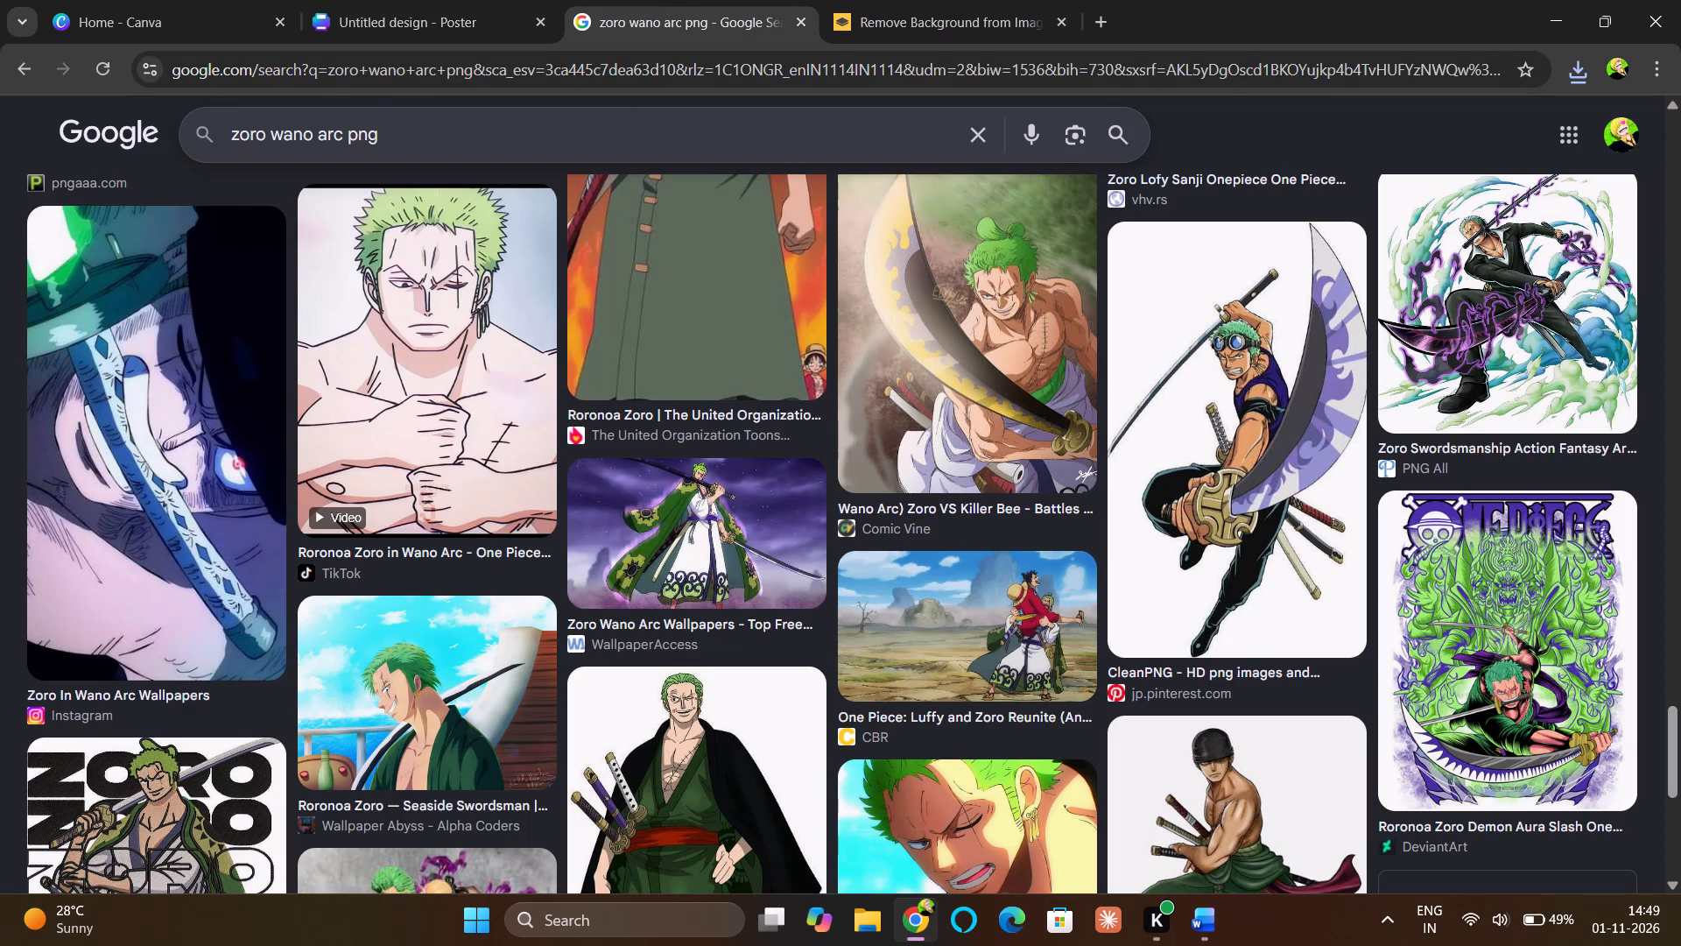
pyautogui.press('BackSpace')
pyautogui.press('BackSpace')
pyautogui.press('BackSpace')
pyautogui.press('BackSpace')
pyautogui.press('BackSpace')
pyautogui.press('BackSpace')
pyautogui.press('BackSpace')
pyautogui.press('BackSpace')
pyautogui.press('BackSpace')
pyautogui.press('BackSpace')
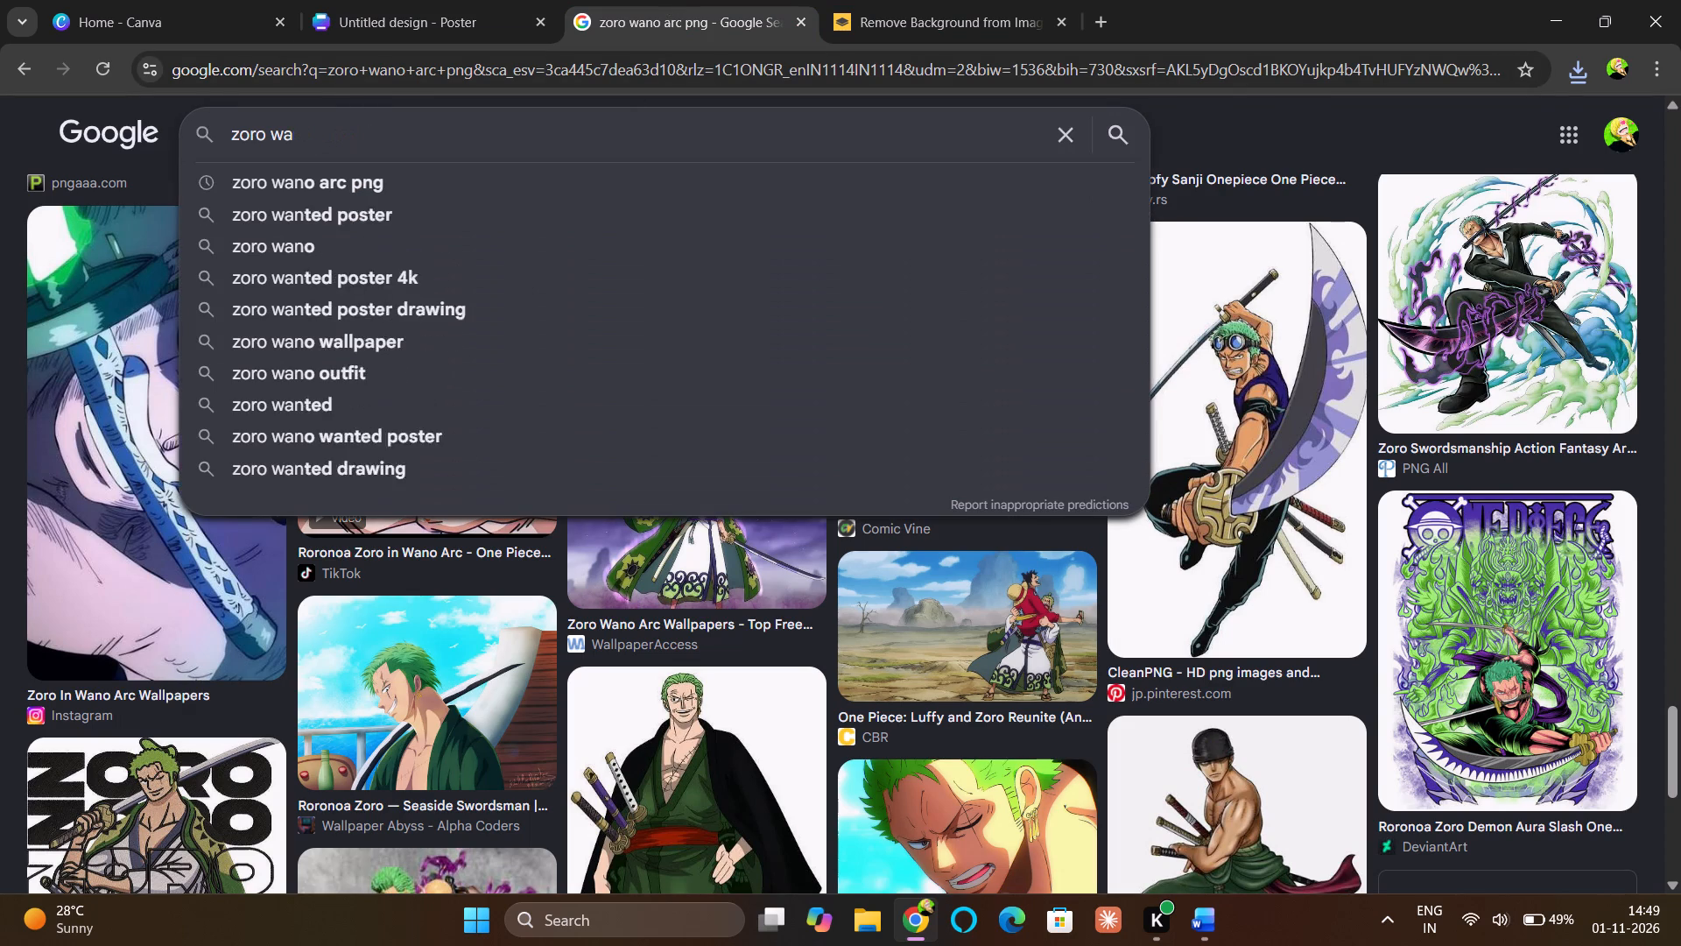
pyautogui.press('BackSpace')
pyautogui.press('BackSpace')
pyautogui.write('swords')
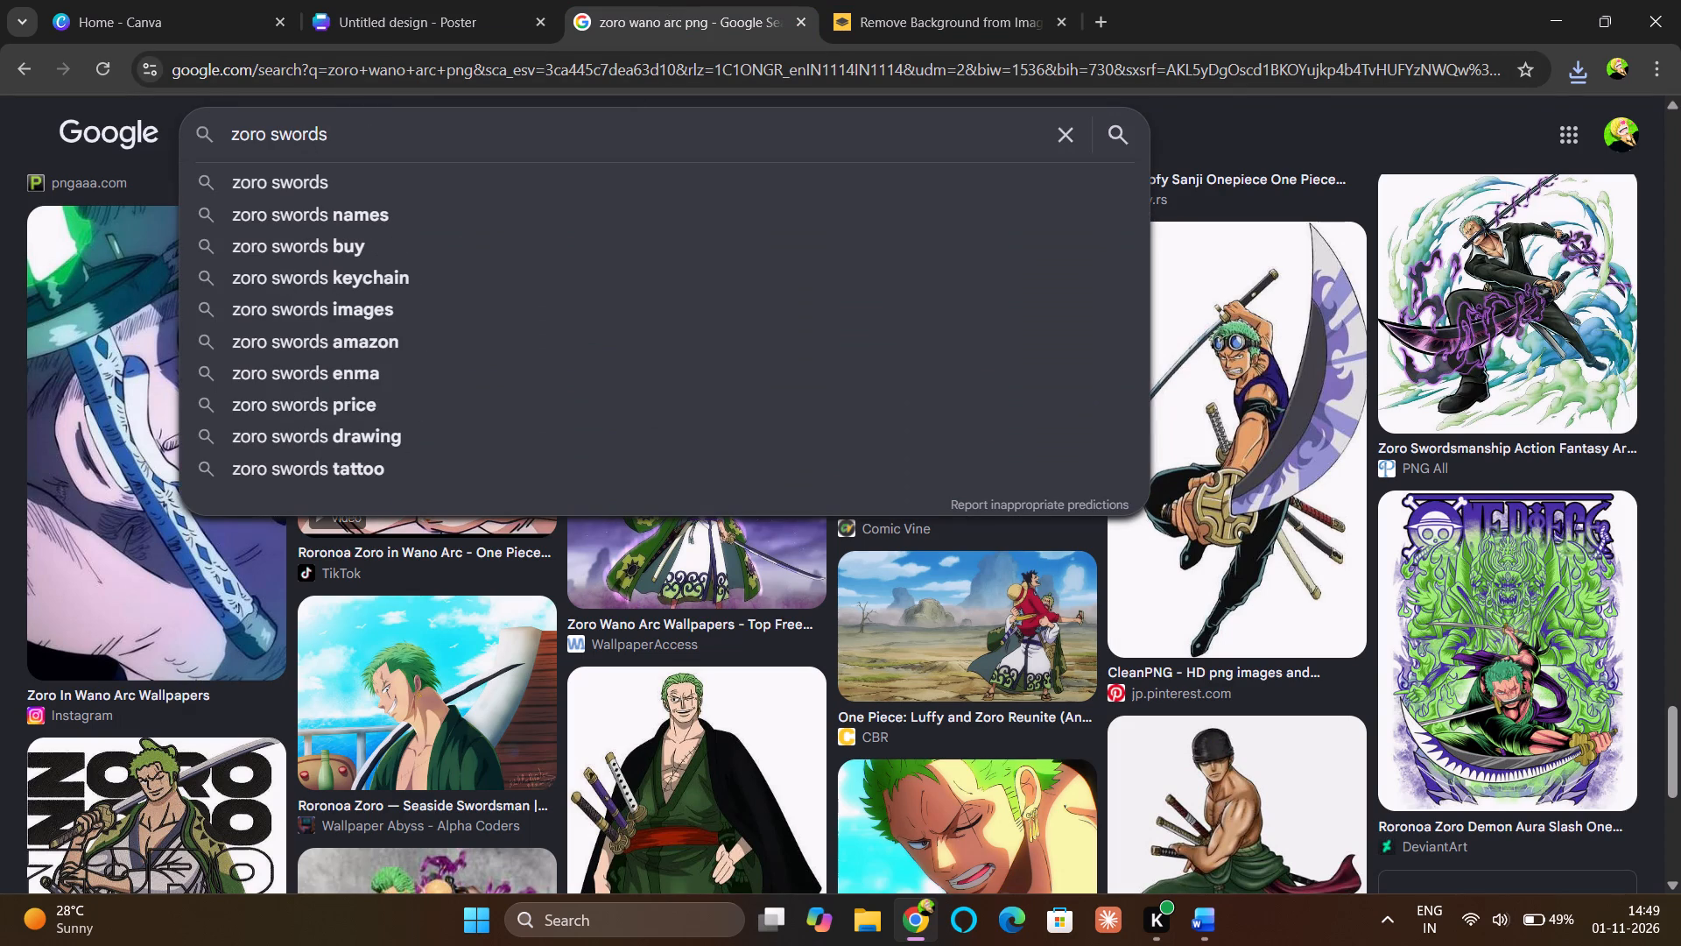
pyautogui.press('space')
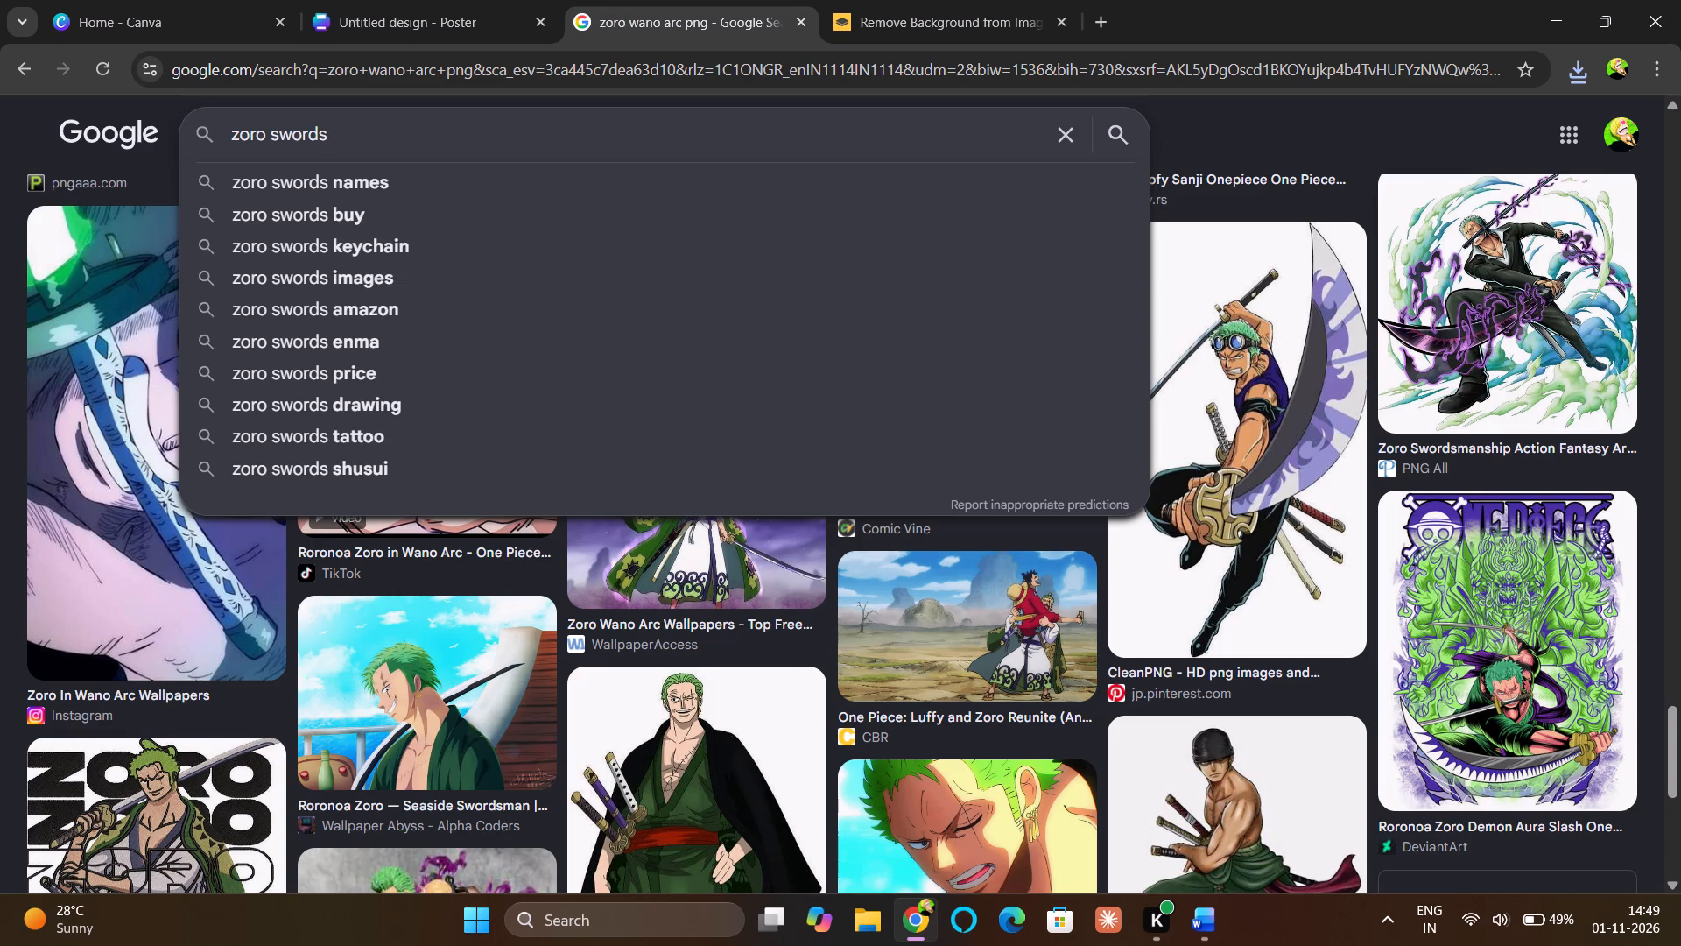
pyautogui.write('png')
pyautogui.press('Return')
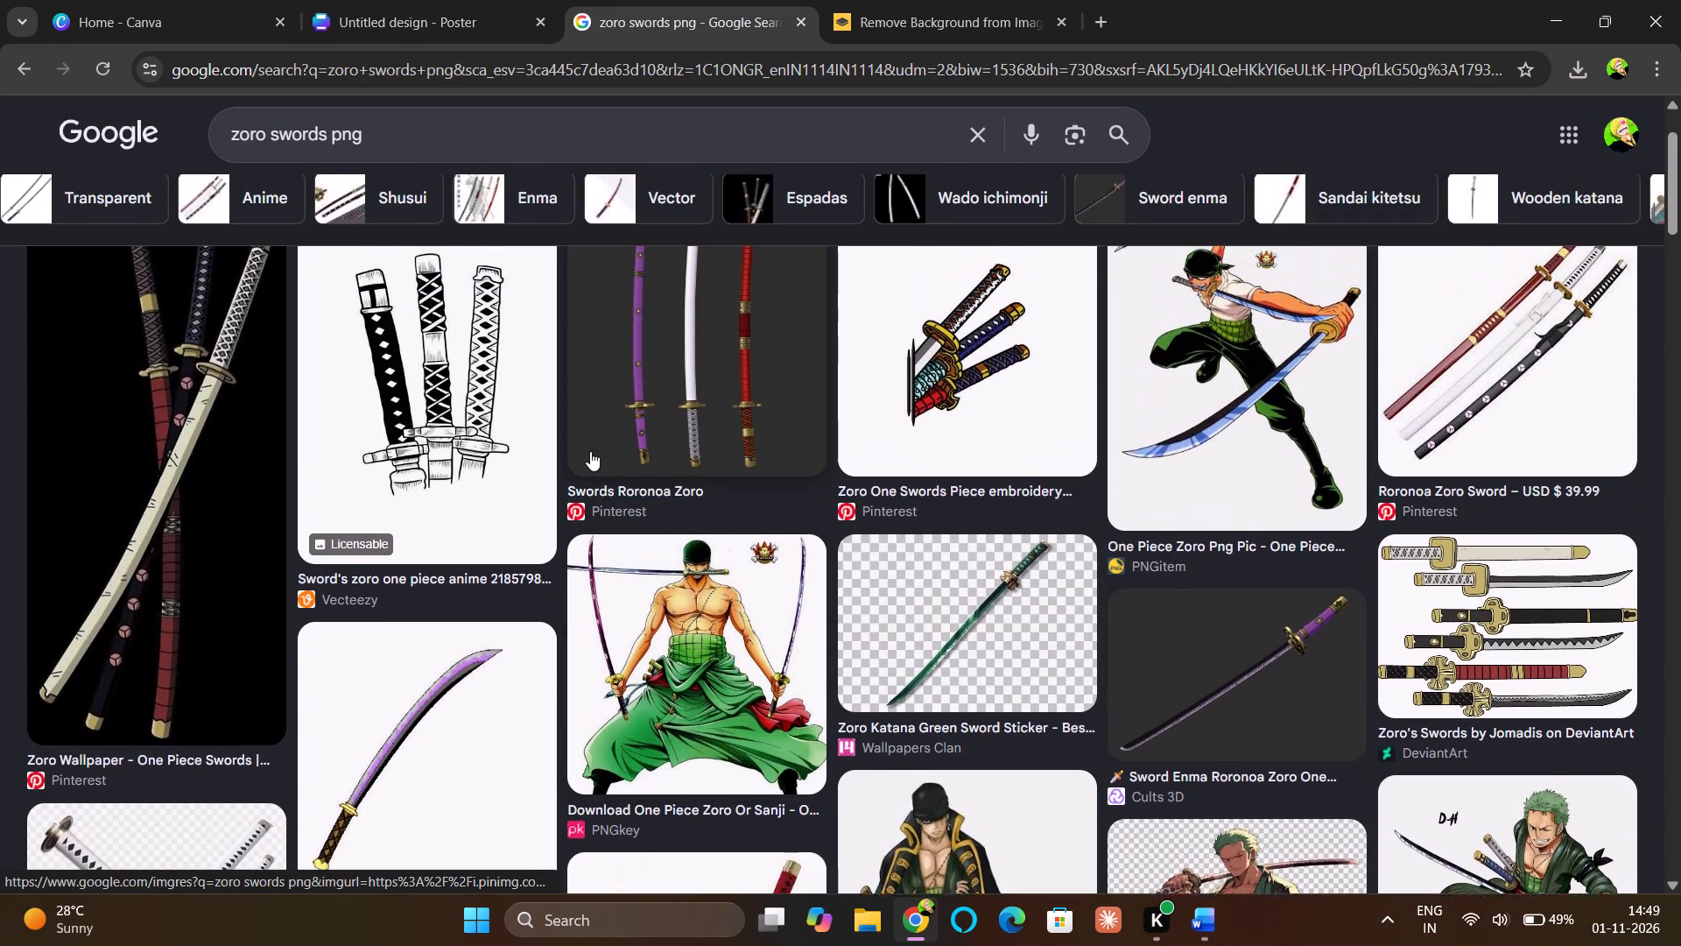
# Browse the sword image results for a picture of Zoro's katanas that suits the poster, checking back against the Canva design.
pyautogui.scroll(-2, 590, 451)
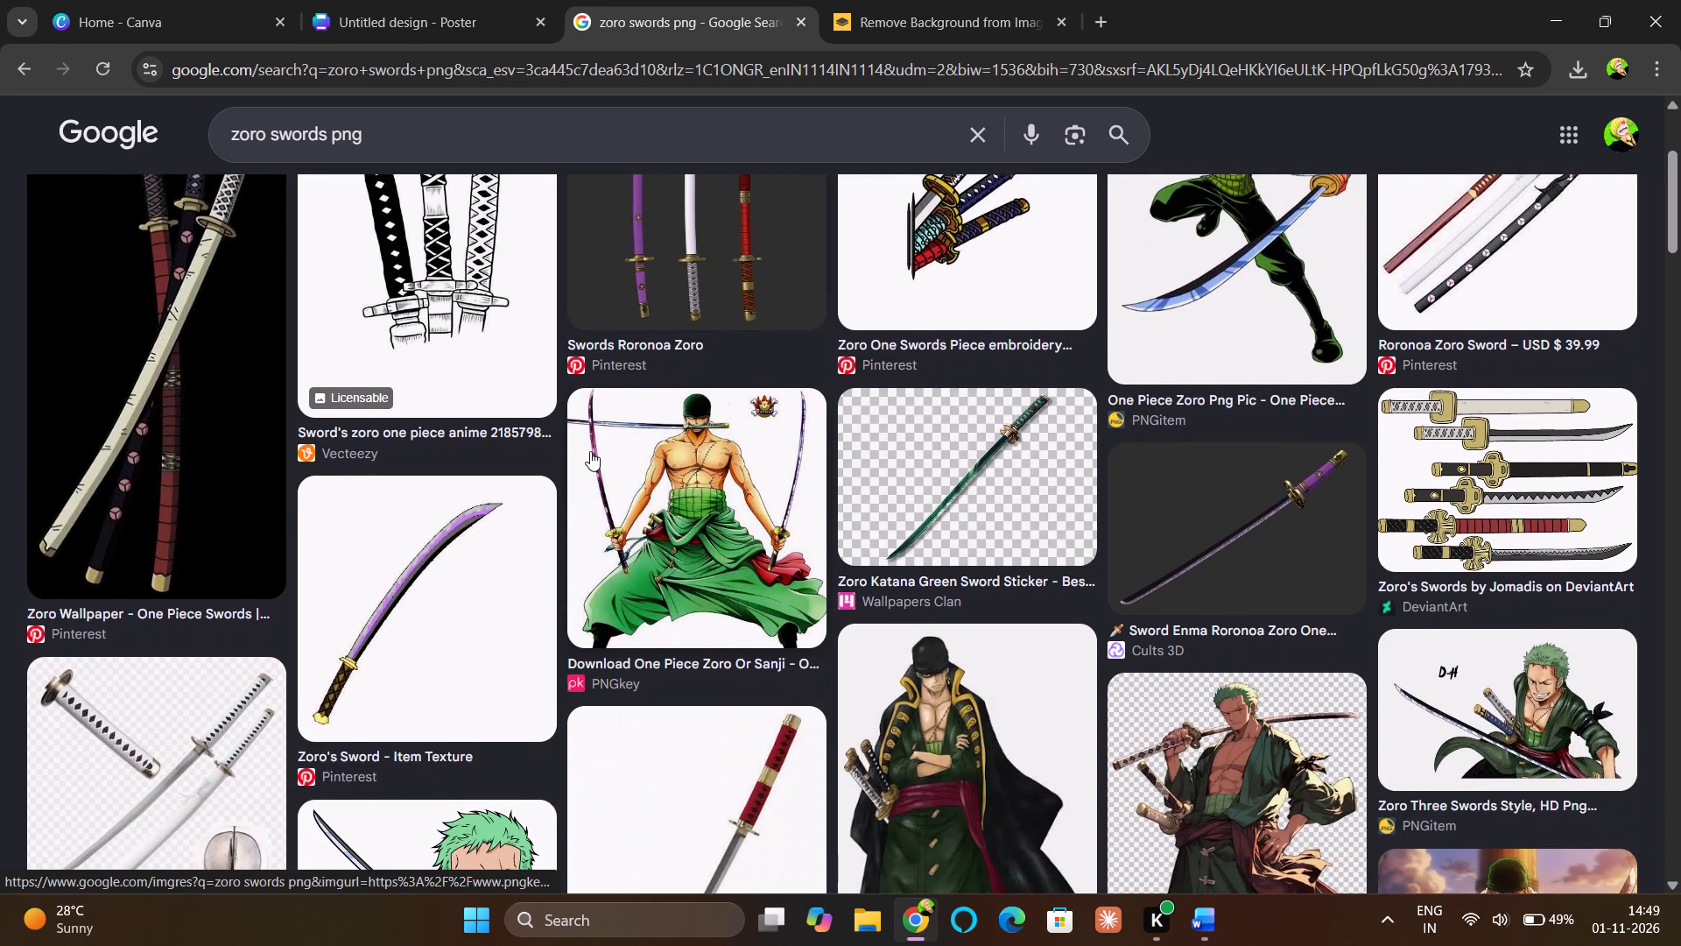
pyautogui.scroll(-1, 590, 451)
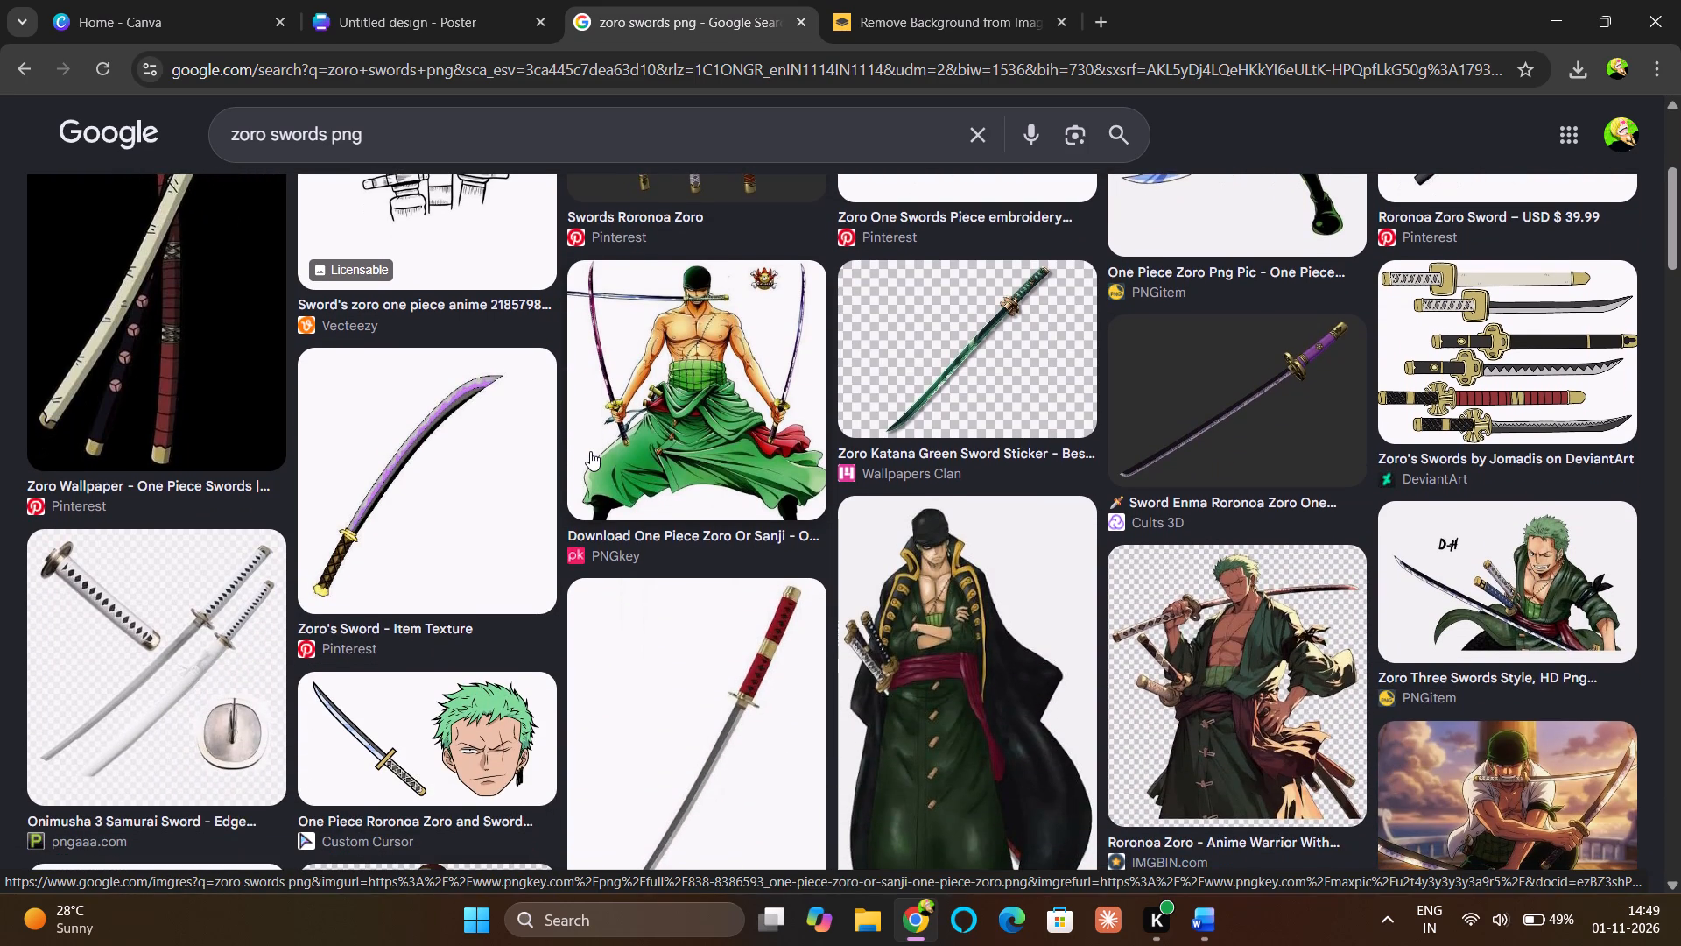
pyautogui.scroll(-4, 590, 451)
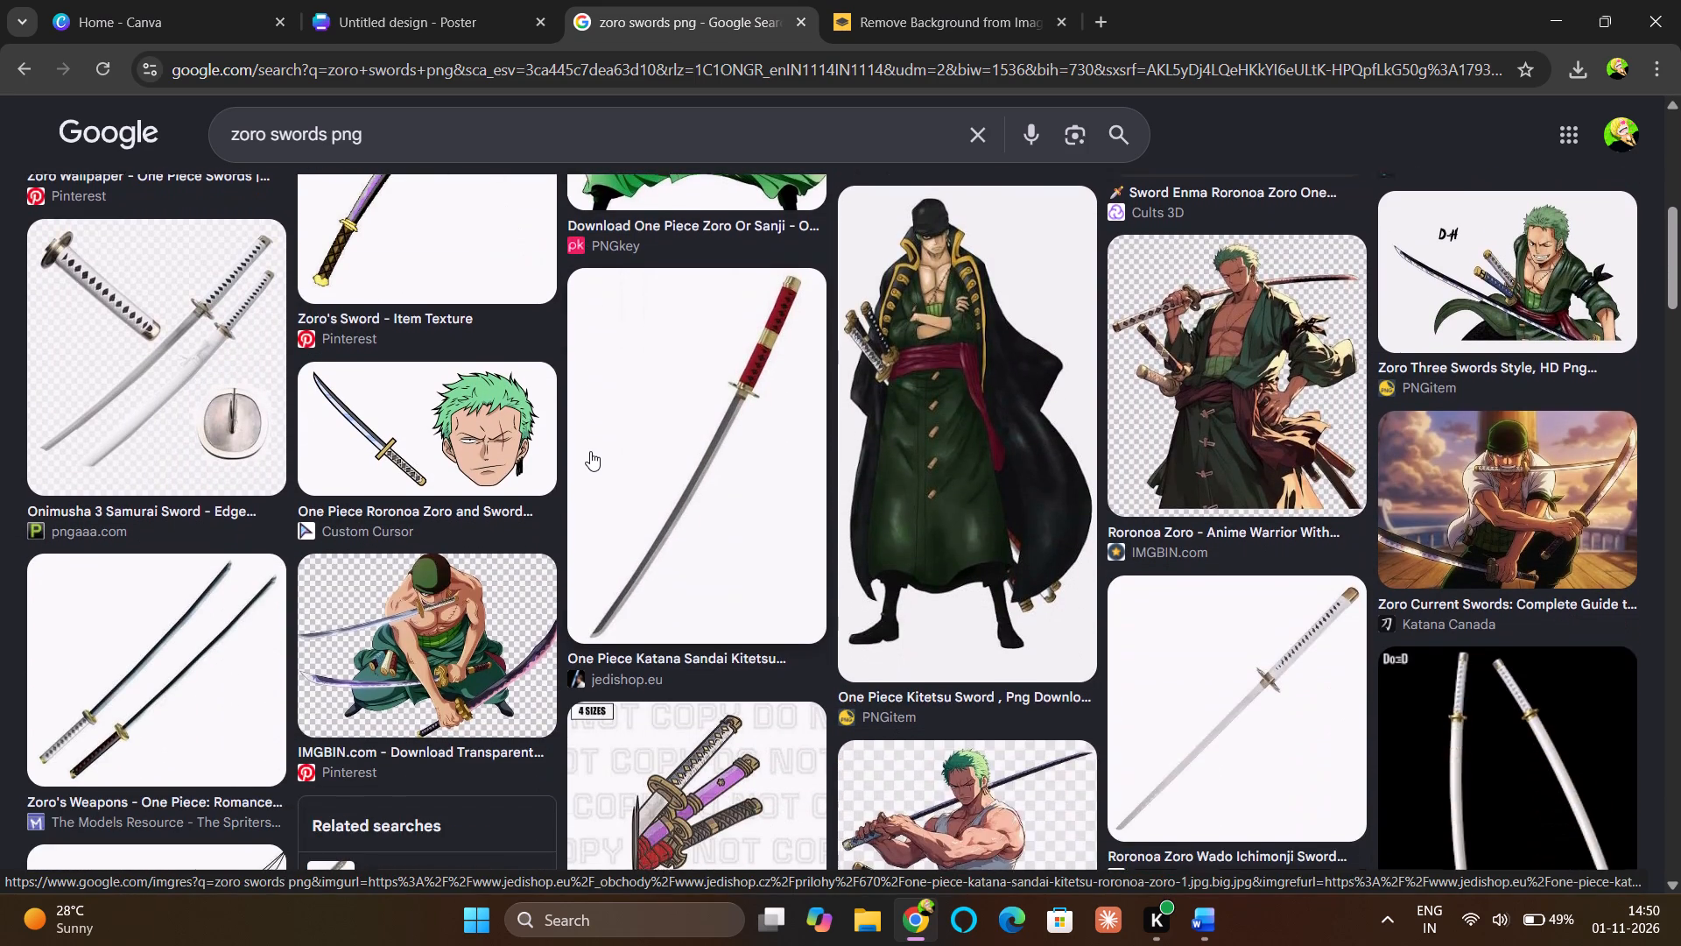
pyautogui.scroll(-2, 590, 451)
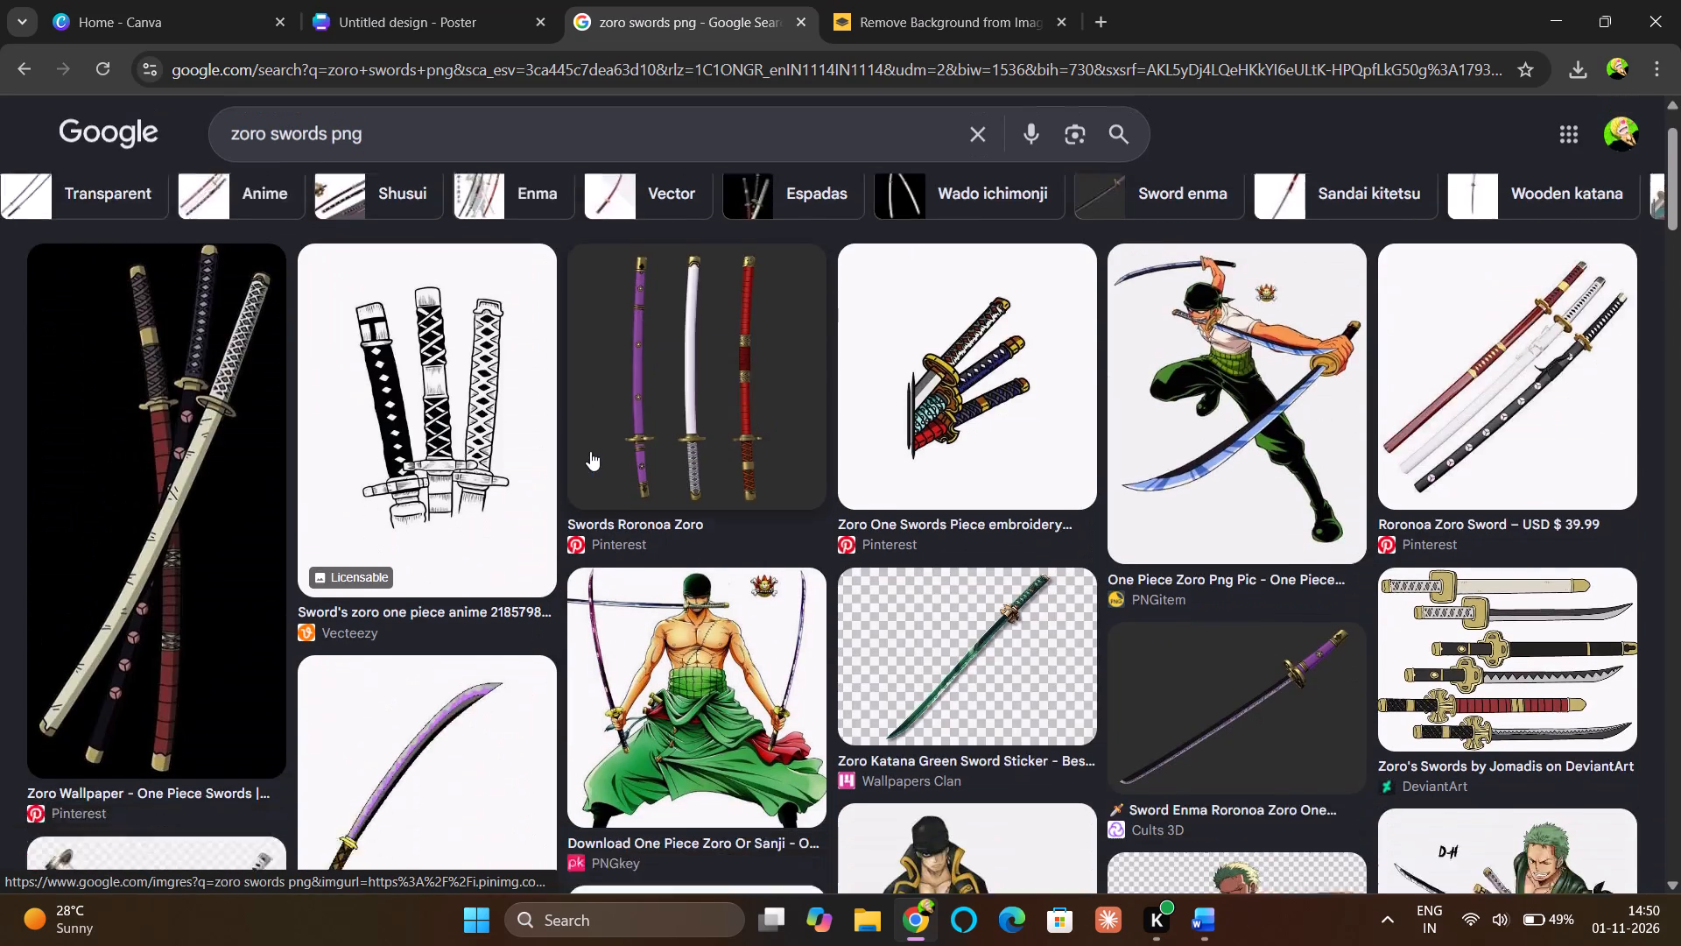
pyautogui.scroll(-1, 590, 451)
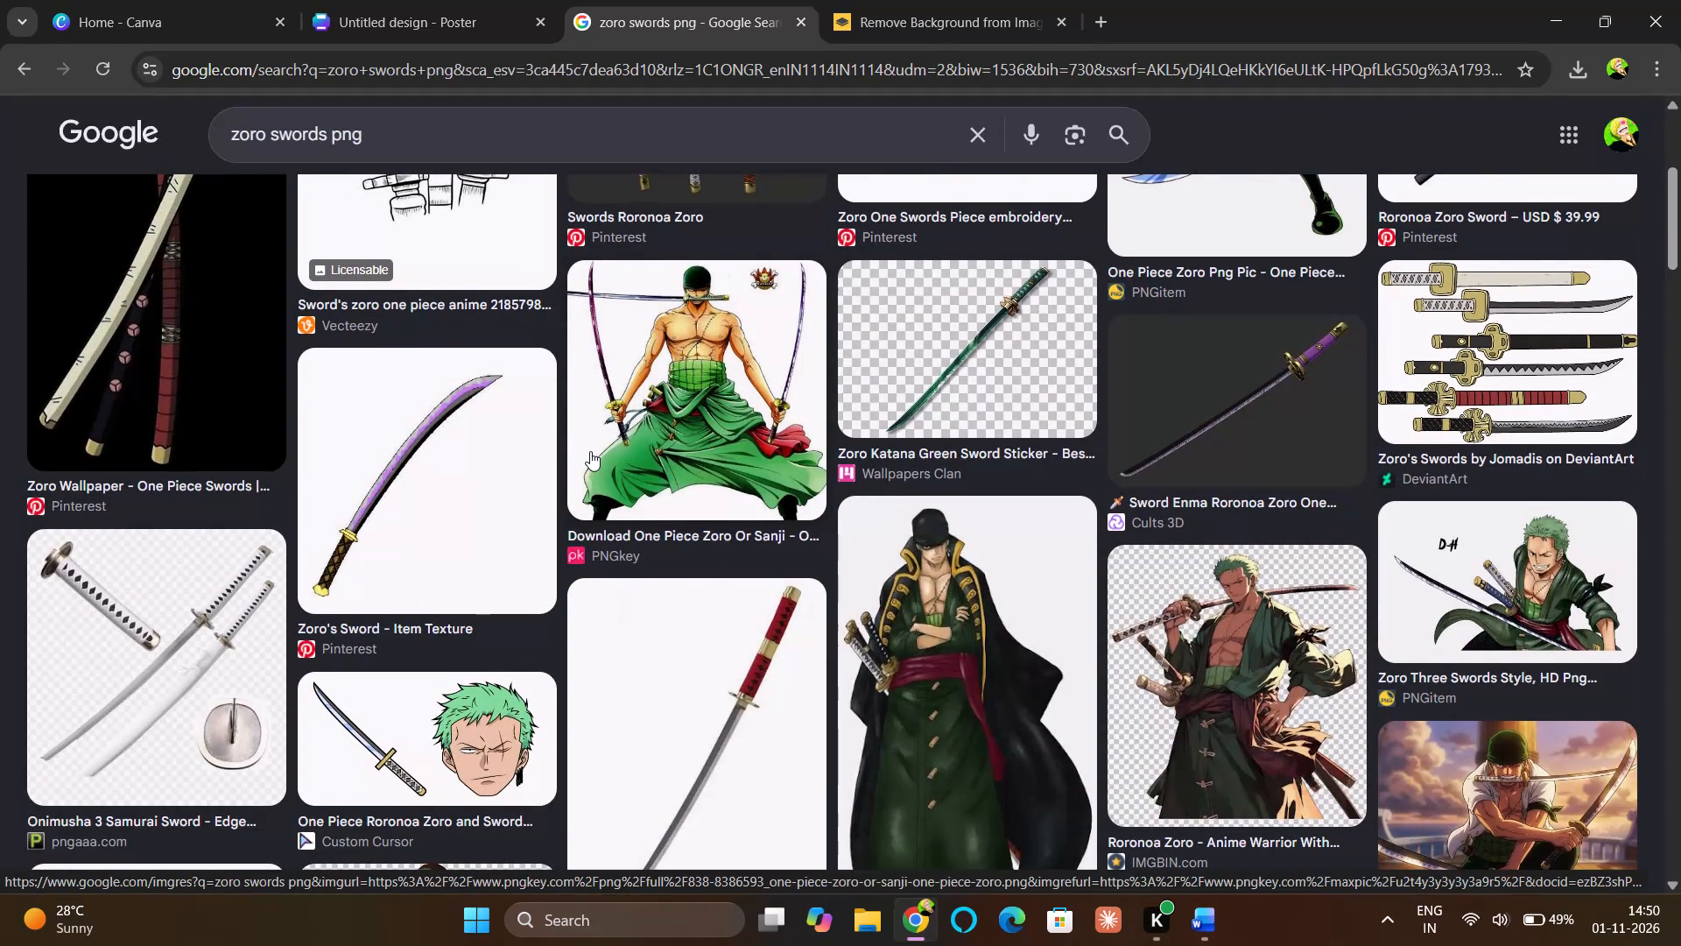
pyautogui.scroll(-3, 590, 451)
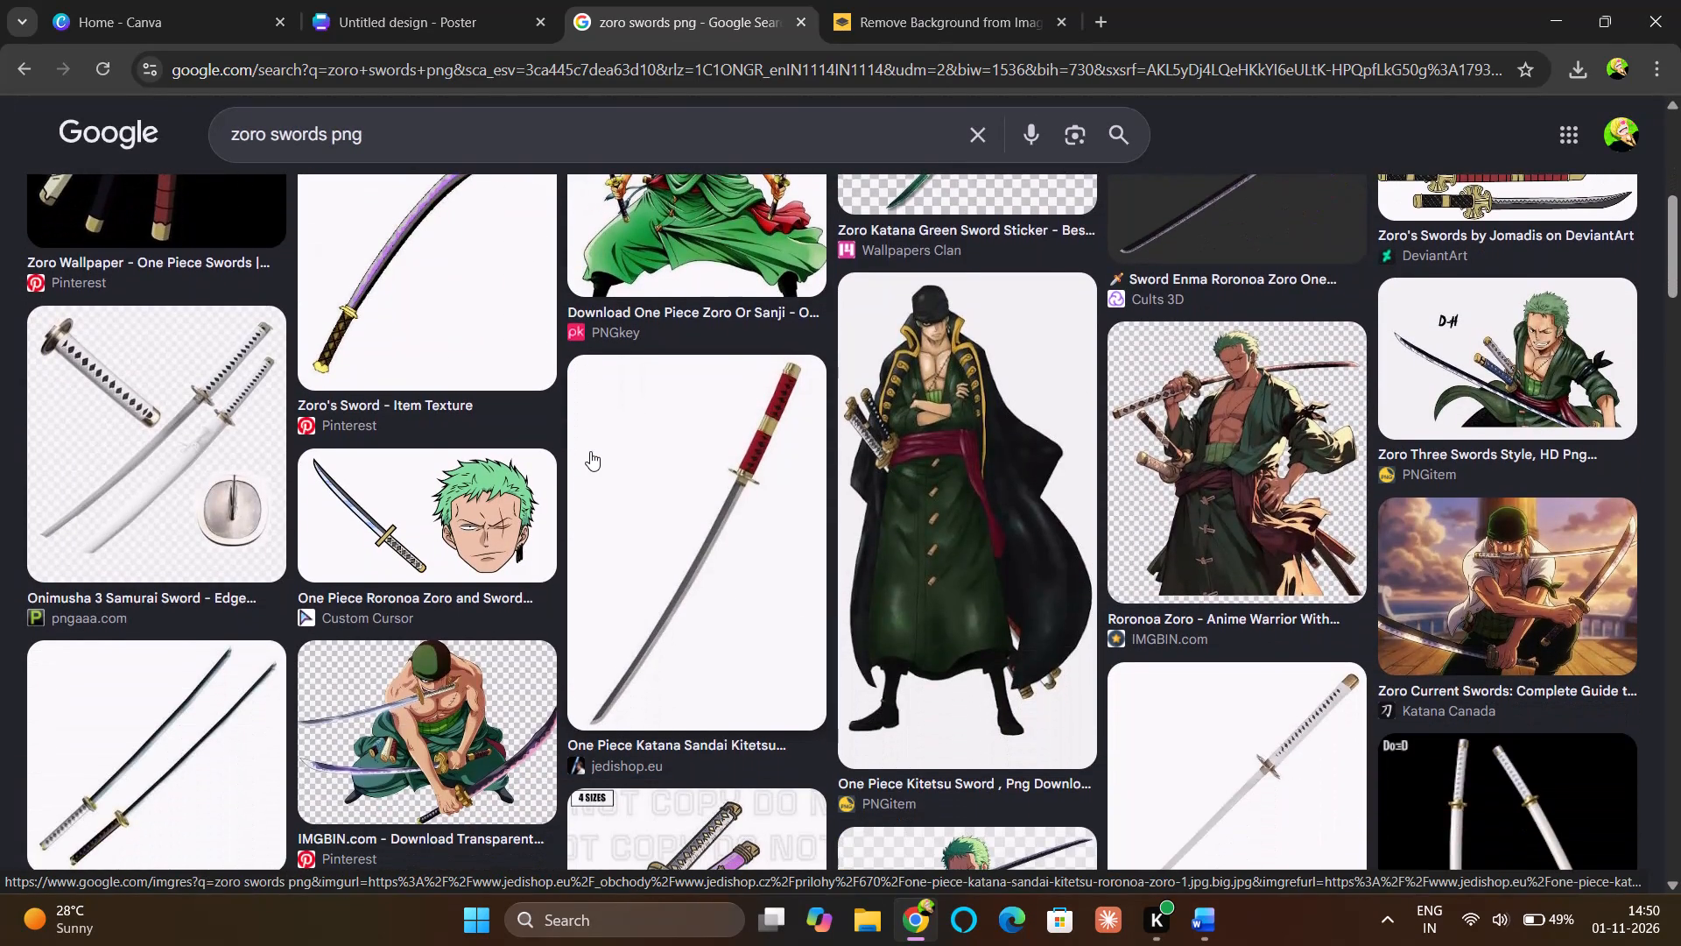
pyautogui.scroll(-6, 590, 451)
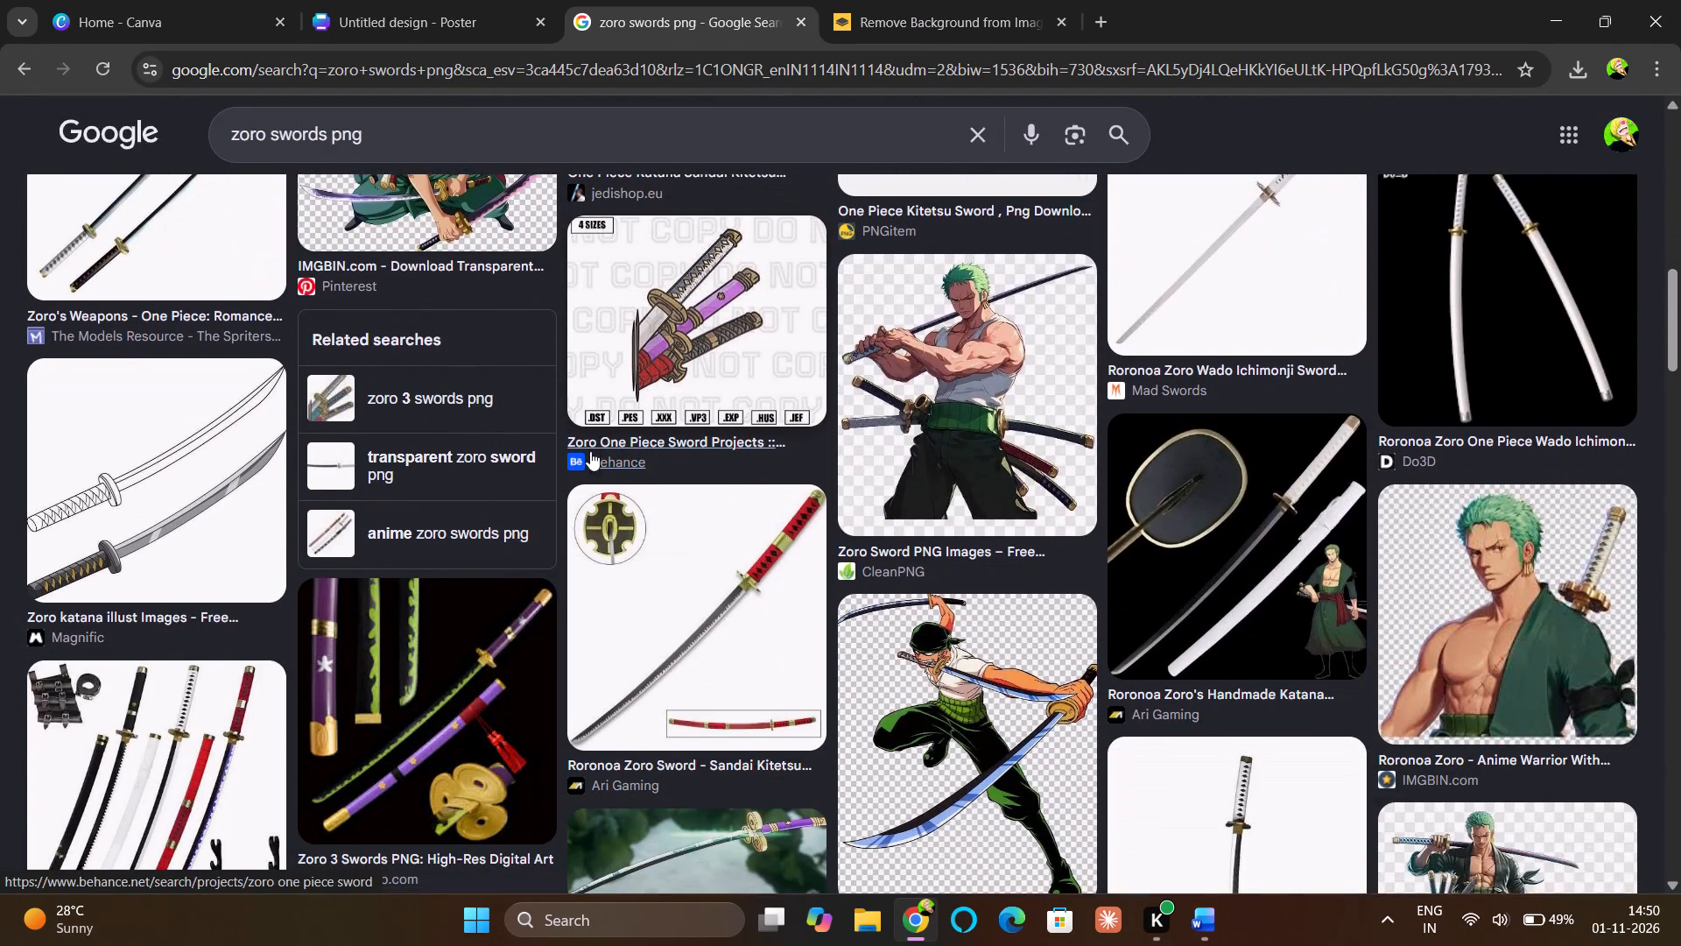
pyautogui.scroll(-5, 590, 451)
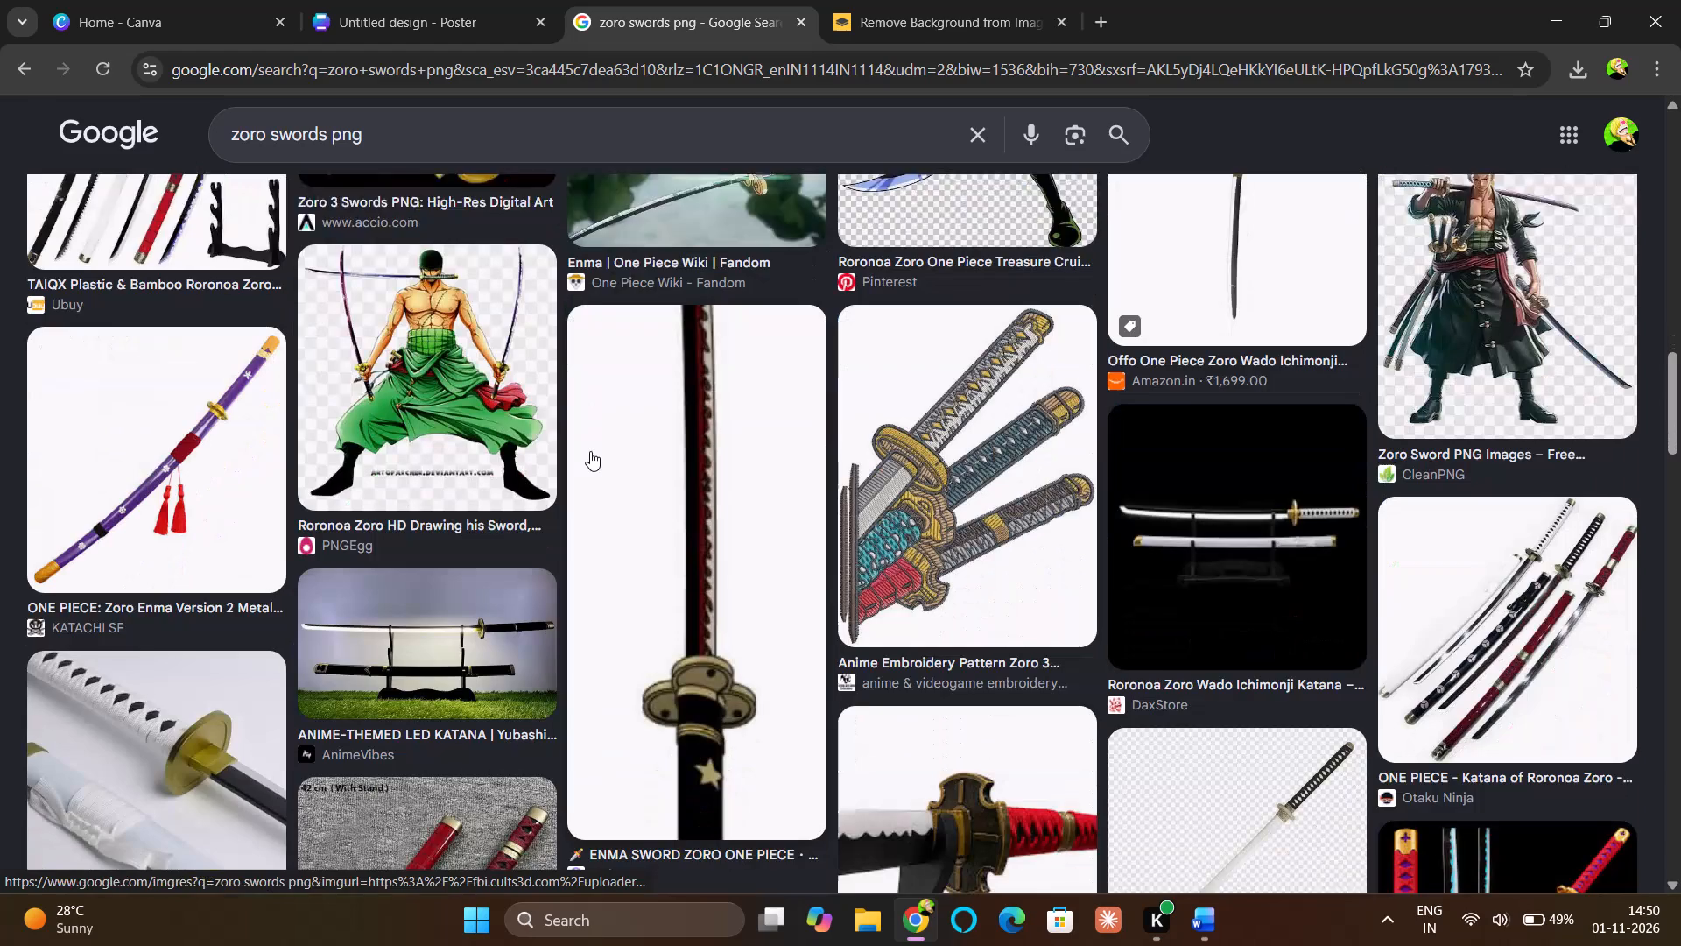
pyautogui.scroll(-1, 590, 451)
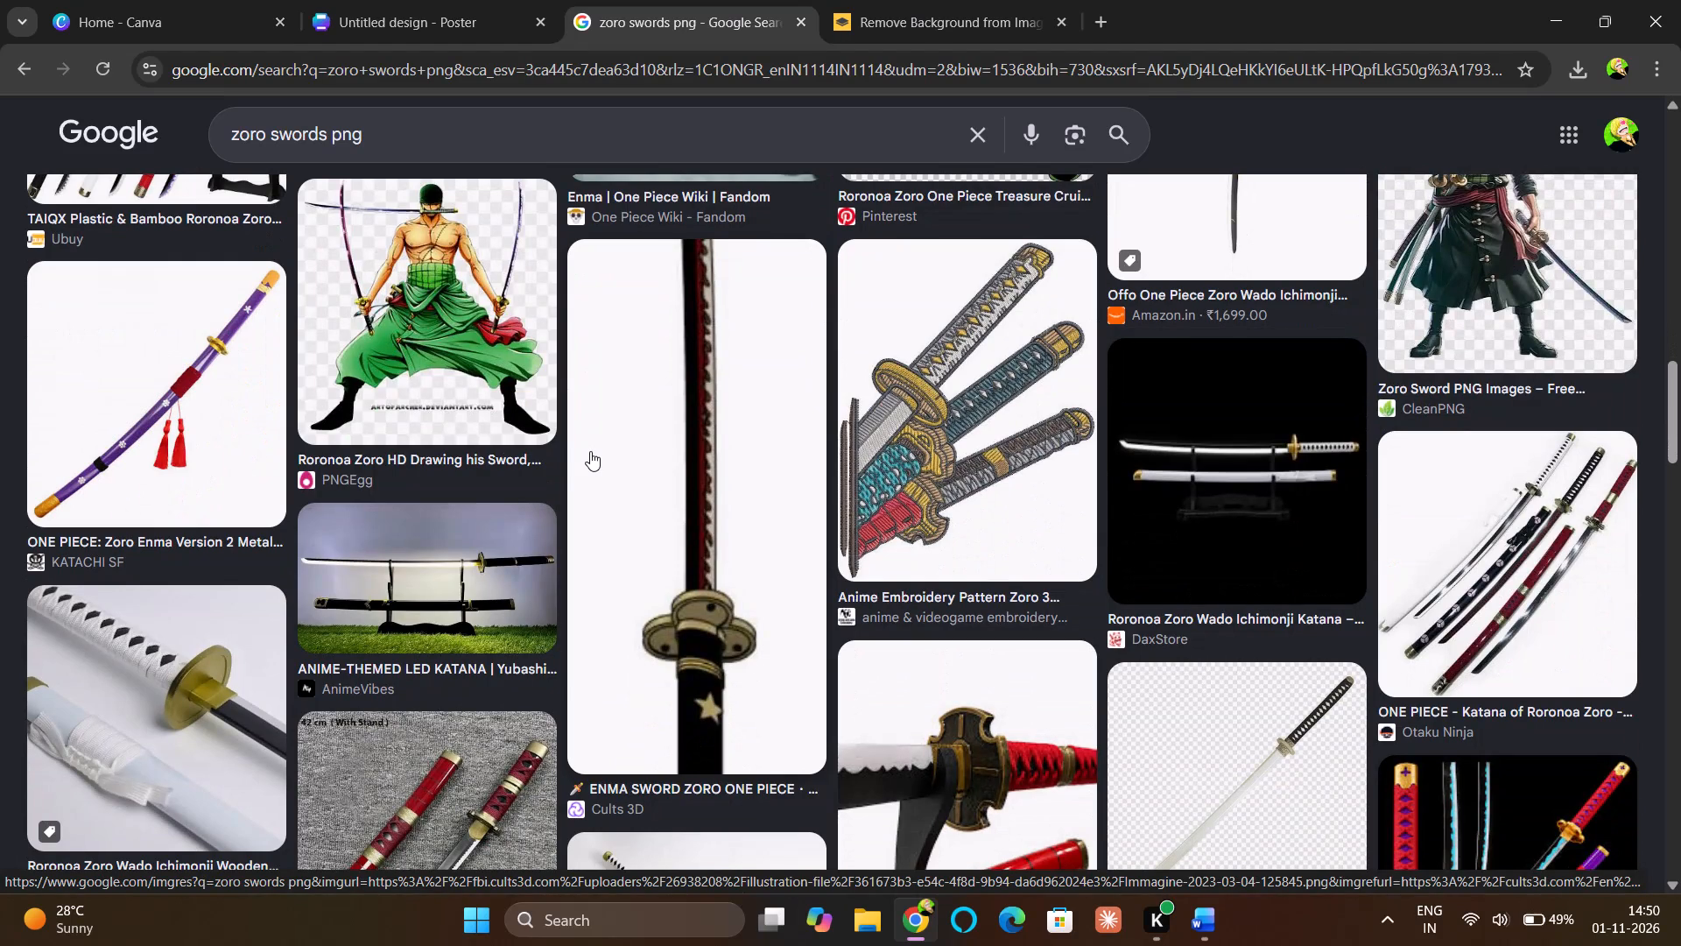
pyautogui.scroll(-3, 590, 451)
pyautogui.scroll(1, 590, 451)
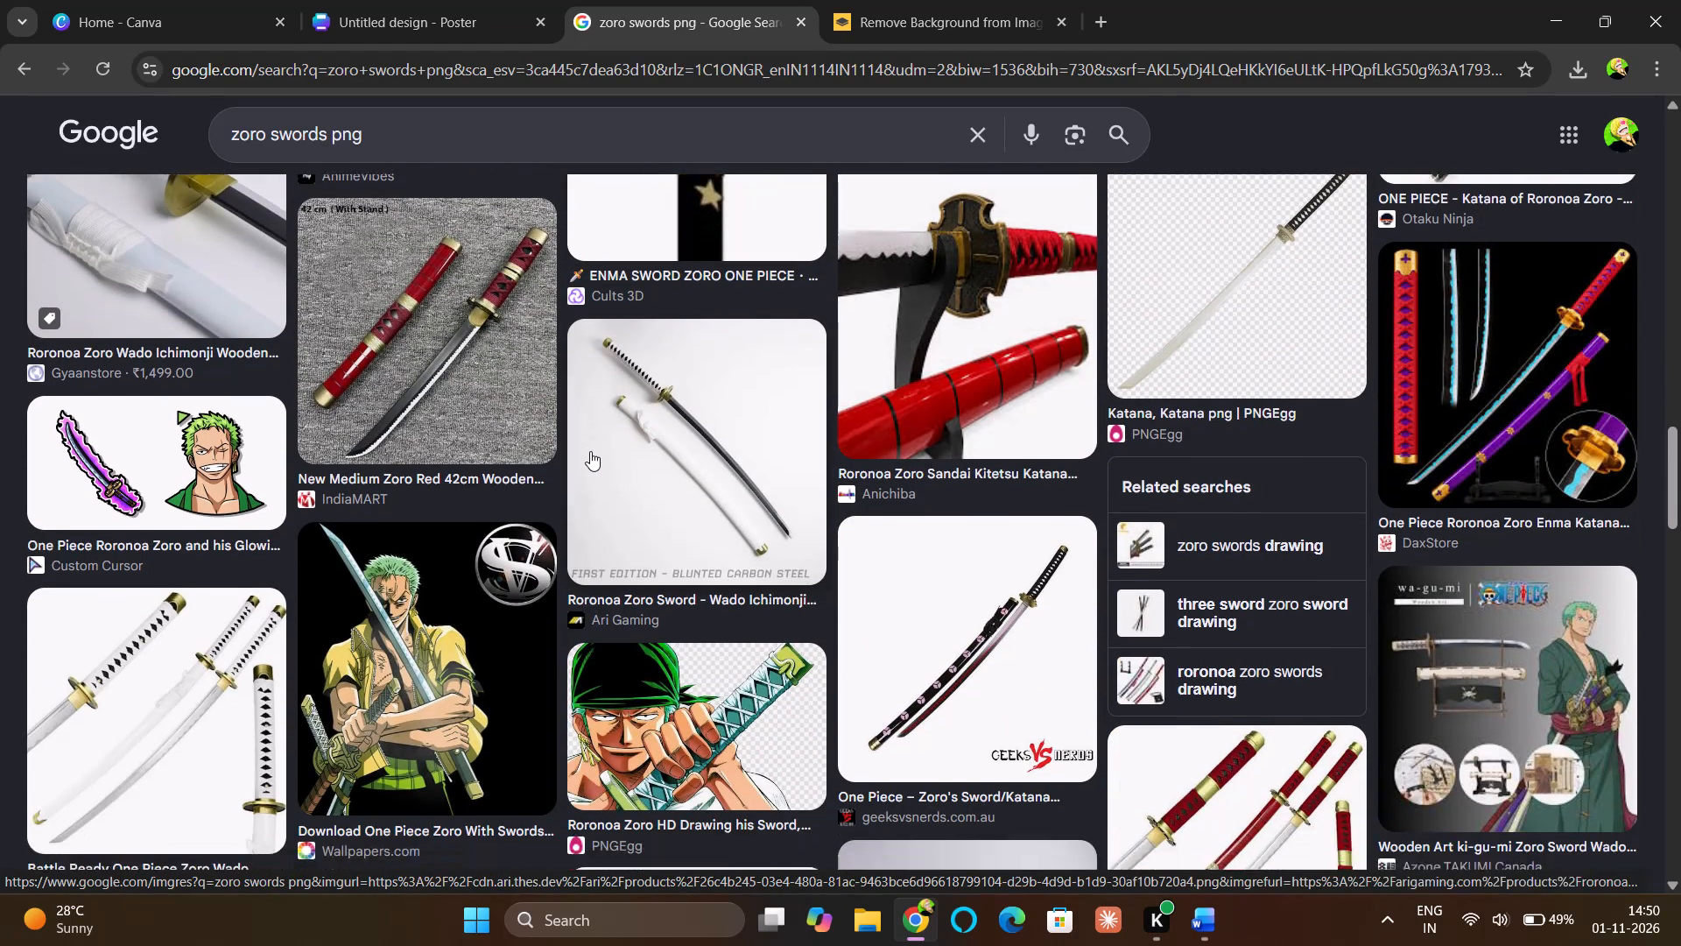
pyautogui.scroll(4, 590, 451)
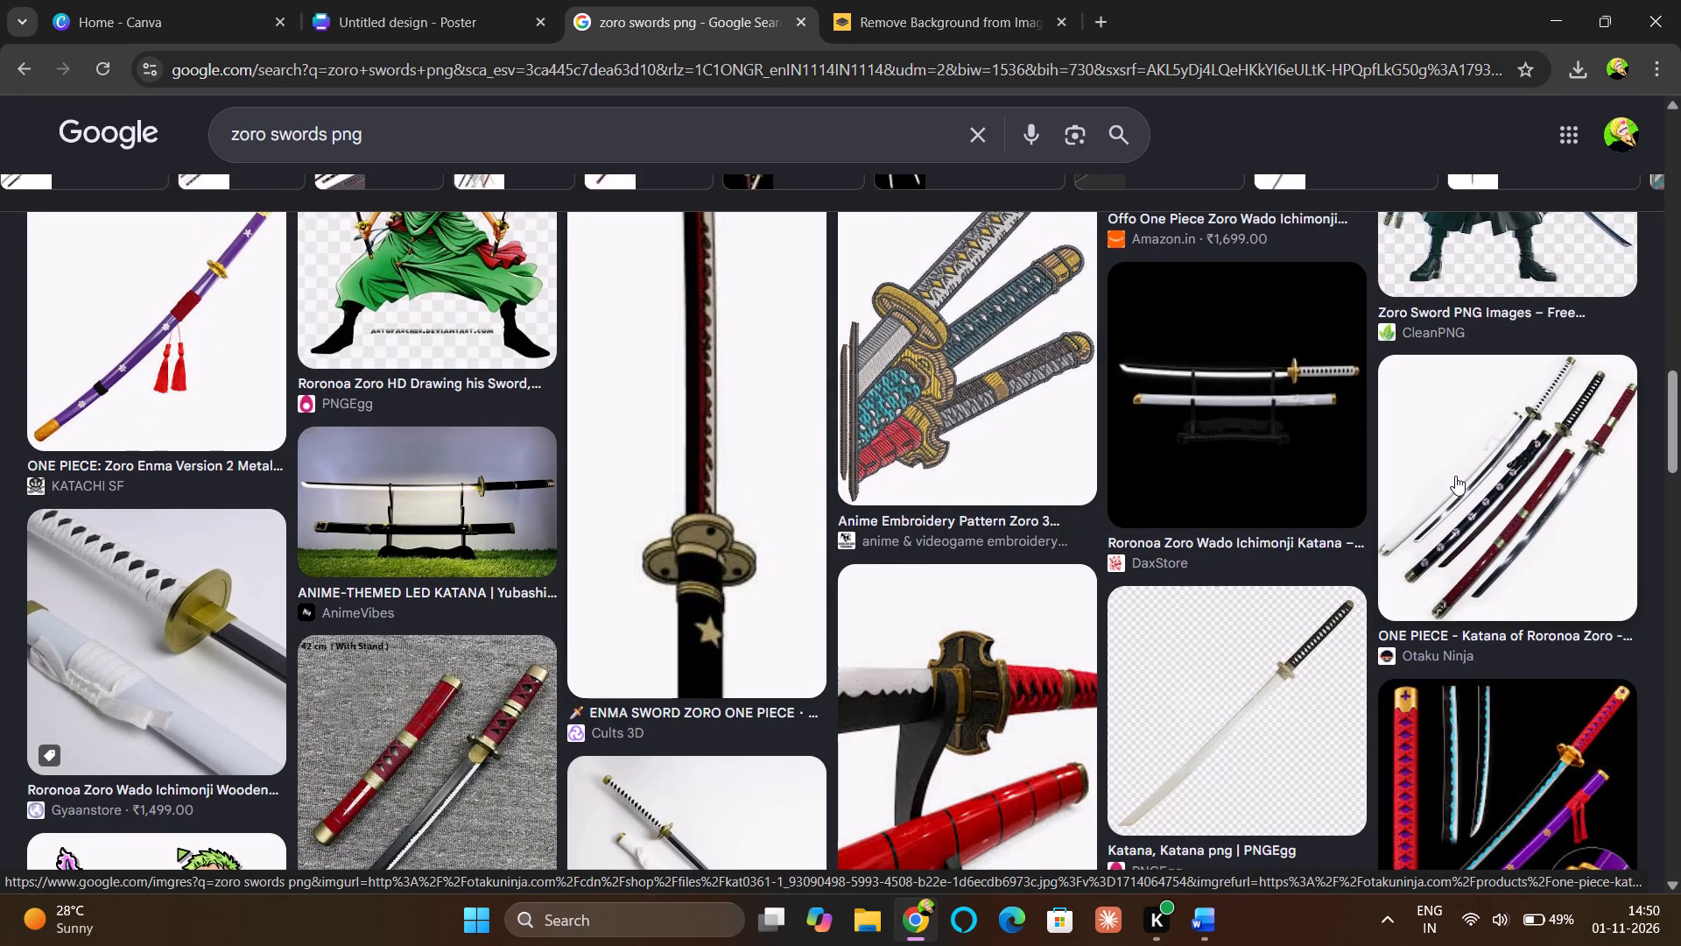
pyautogui.scroll(-1, 1455, 476)
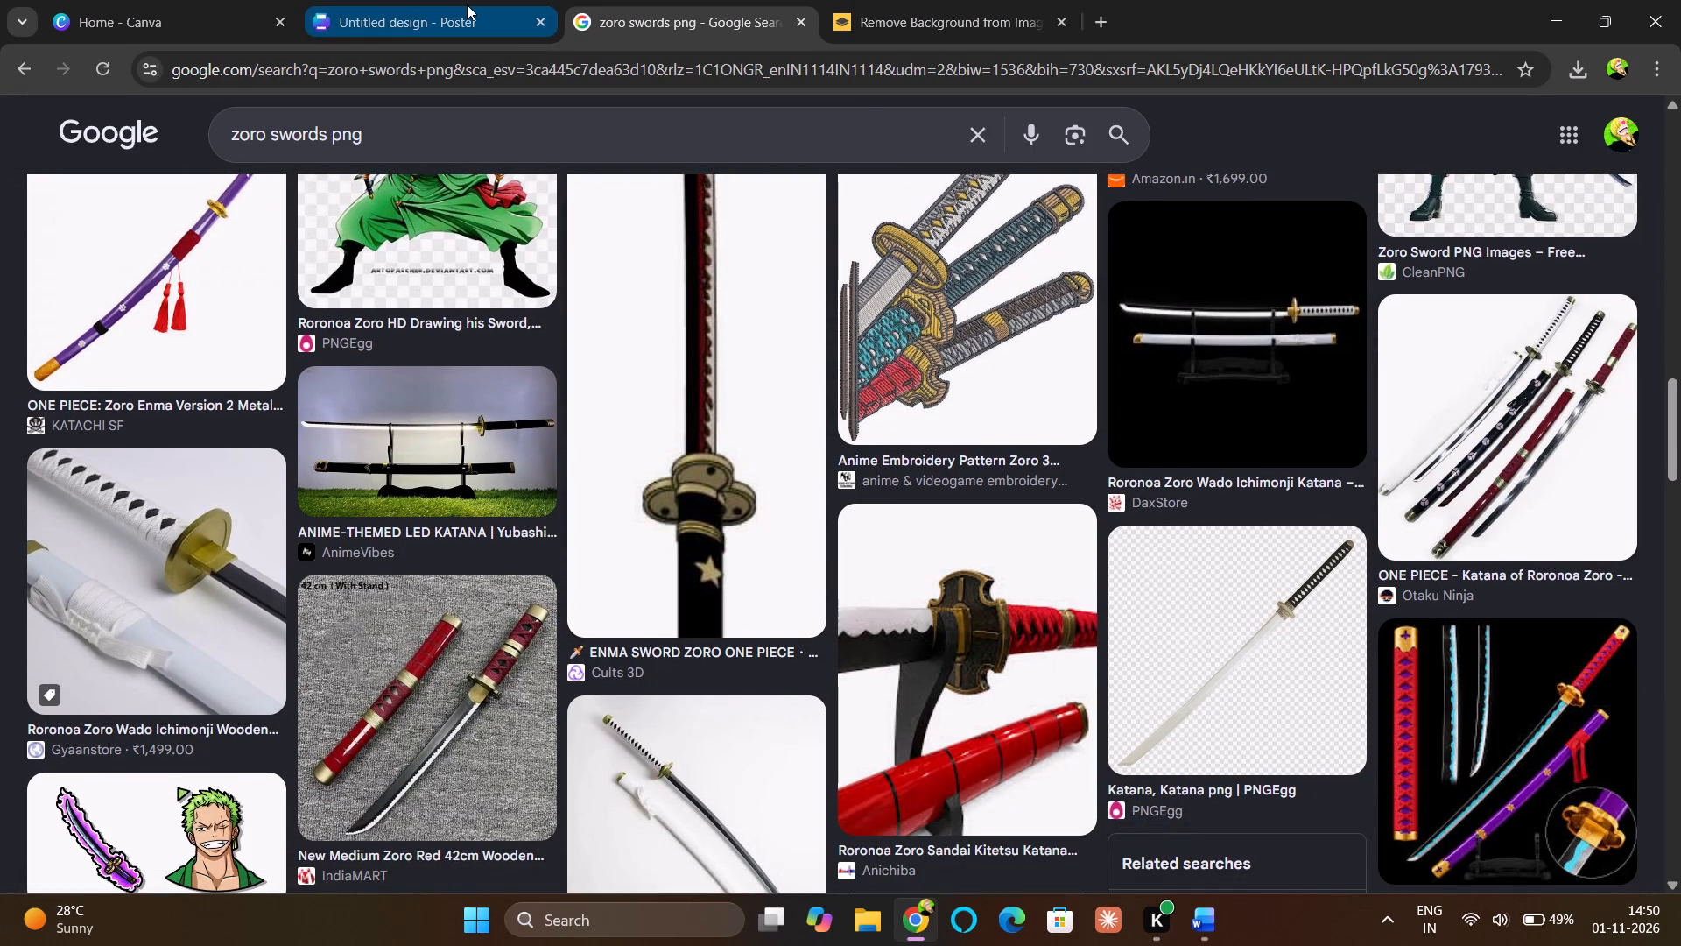
pyautogui.click(467, 4)
pyautogui.click(673, 15)
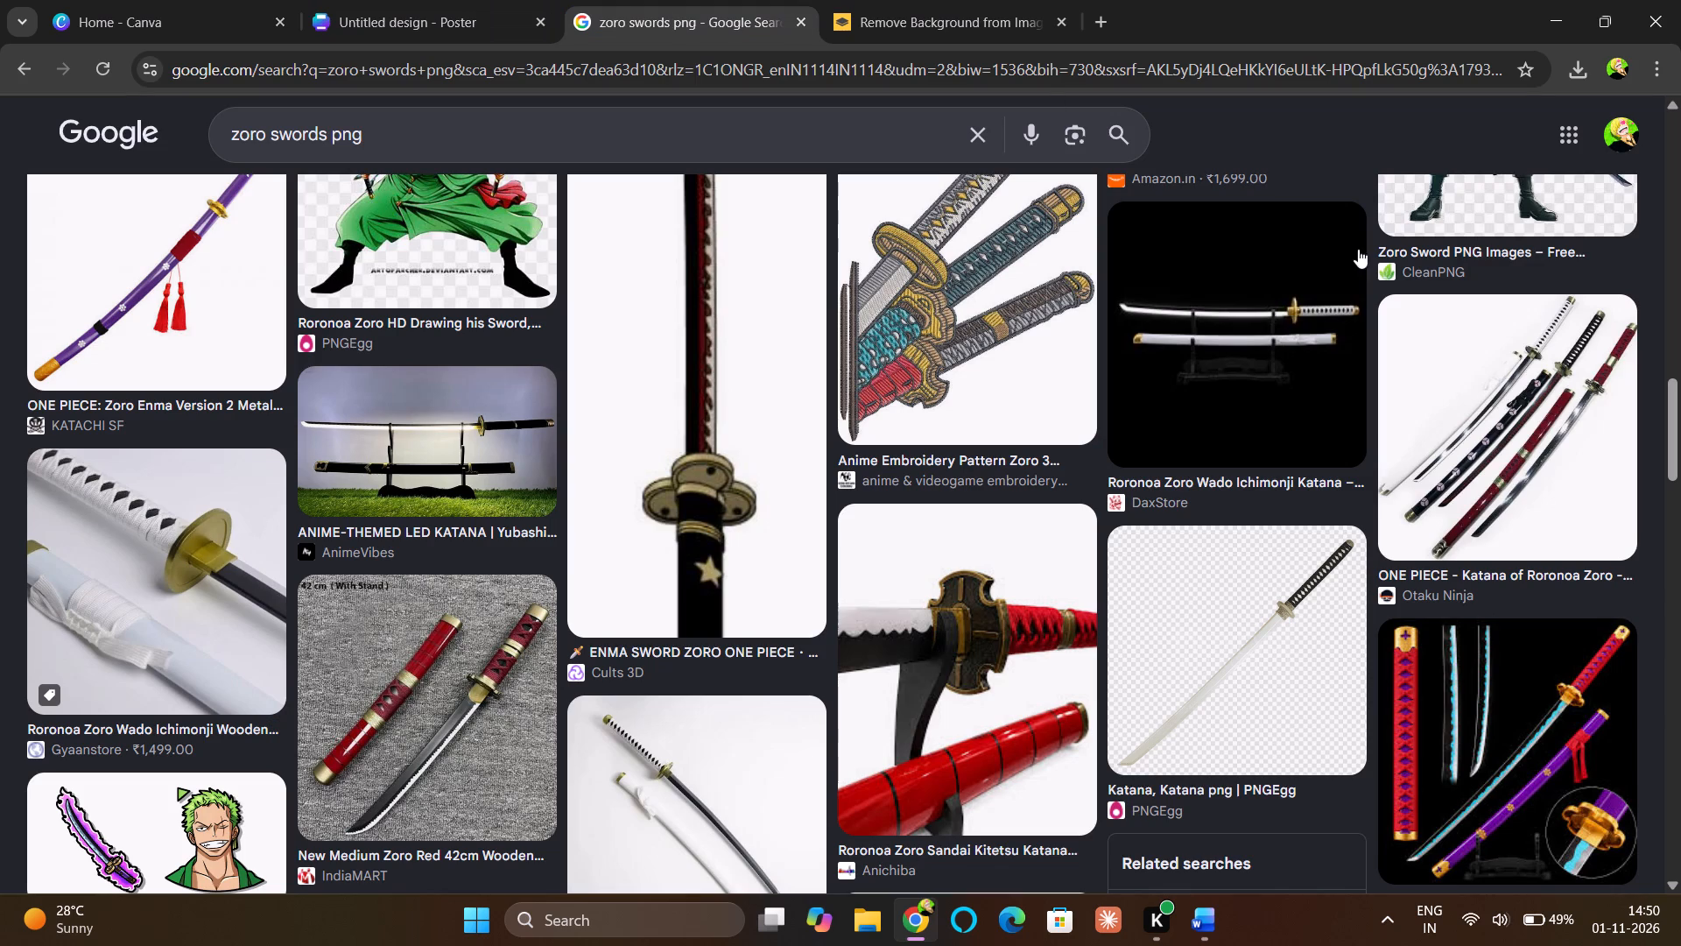
# Save the Otaku Ninja image of Zoro's three katanas to Downloads as images (7).
pyautogui.rightClick(1565, 418)
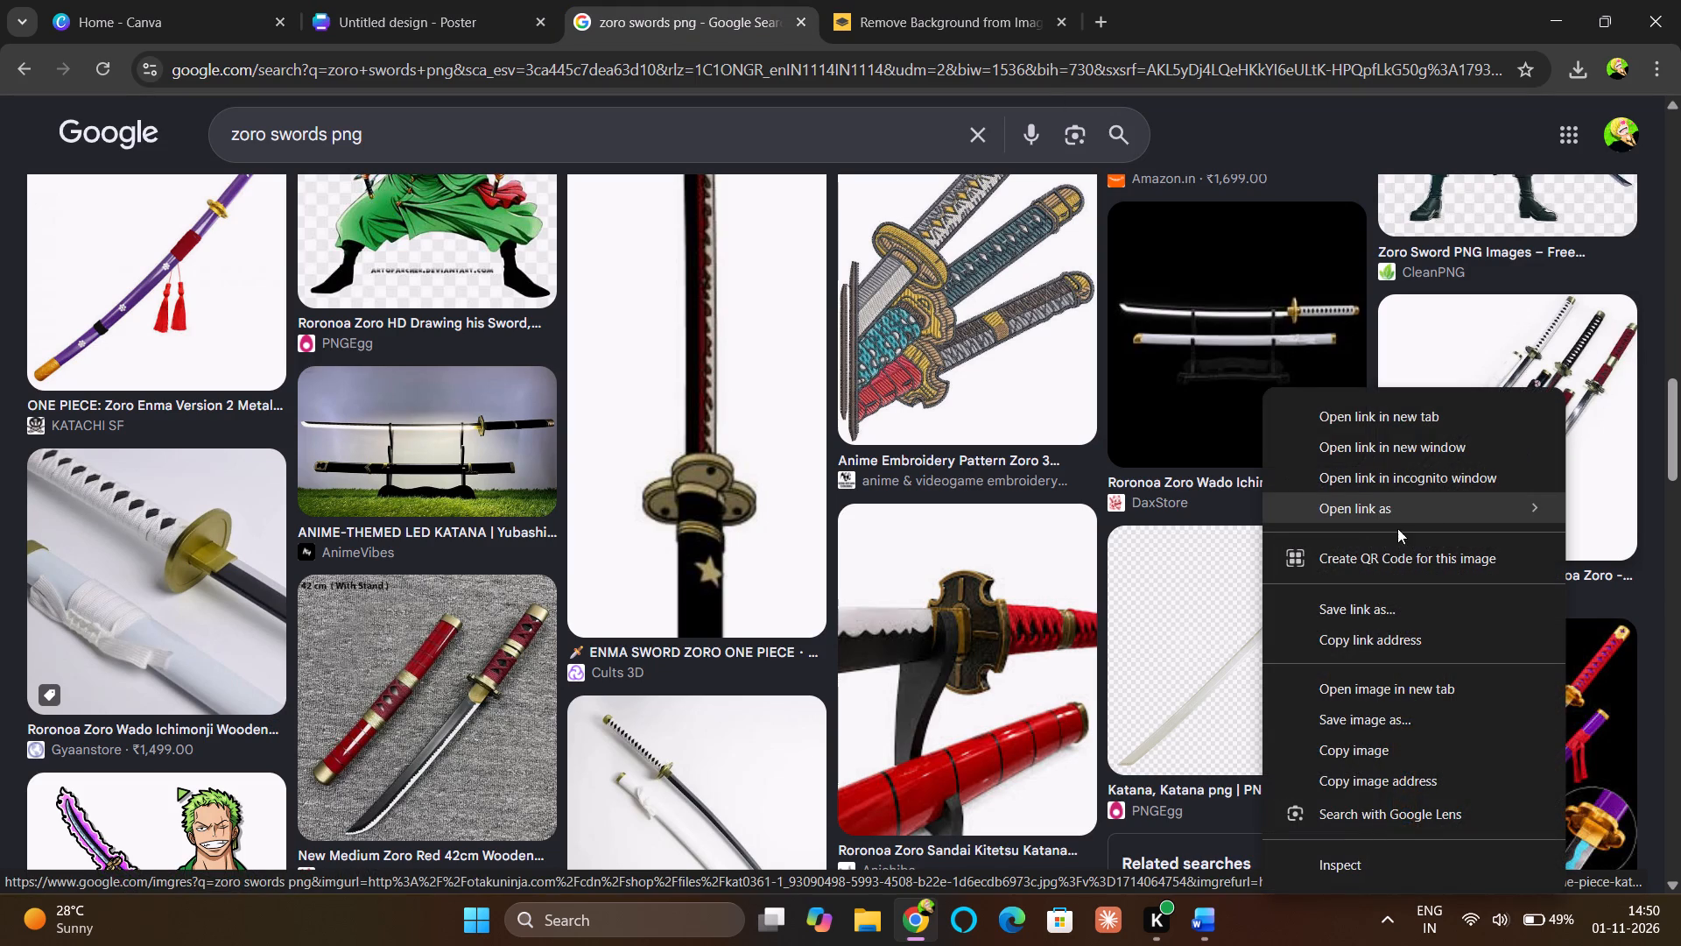
pyautogui.click(1312, 712)
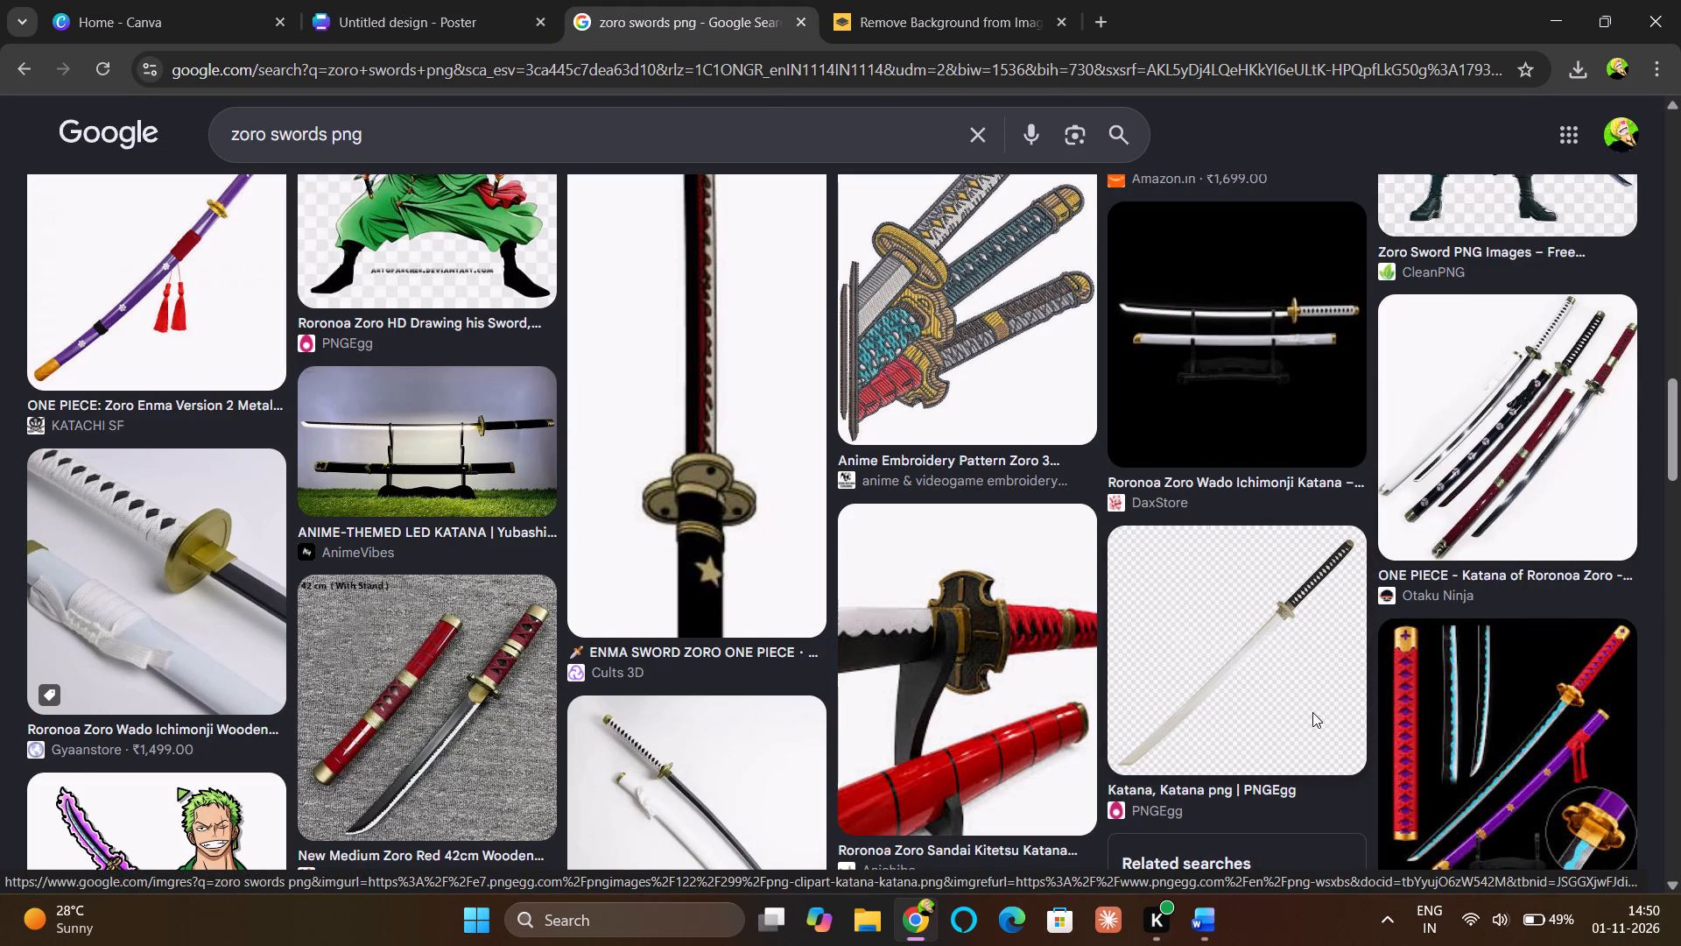
pyautogui.press('Return')
pyautogui.press('Return')
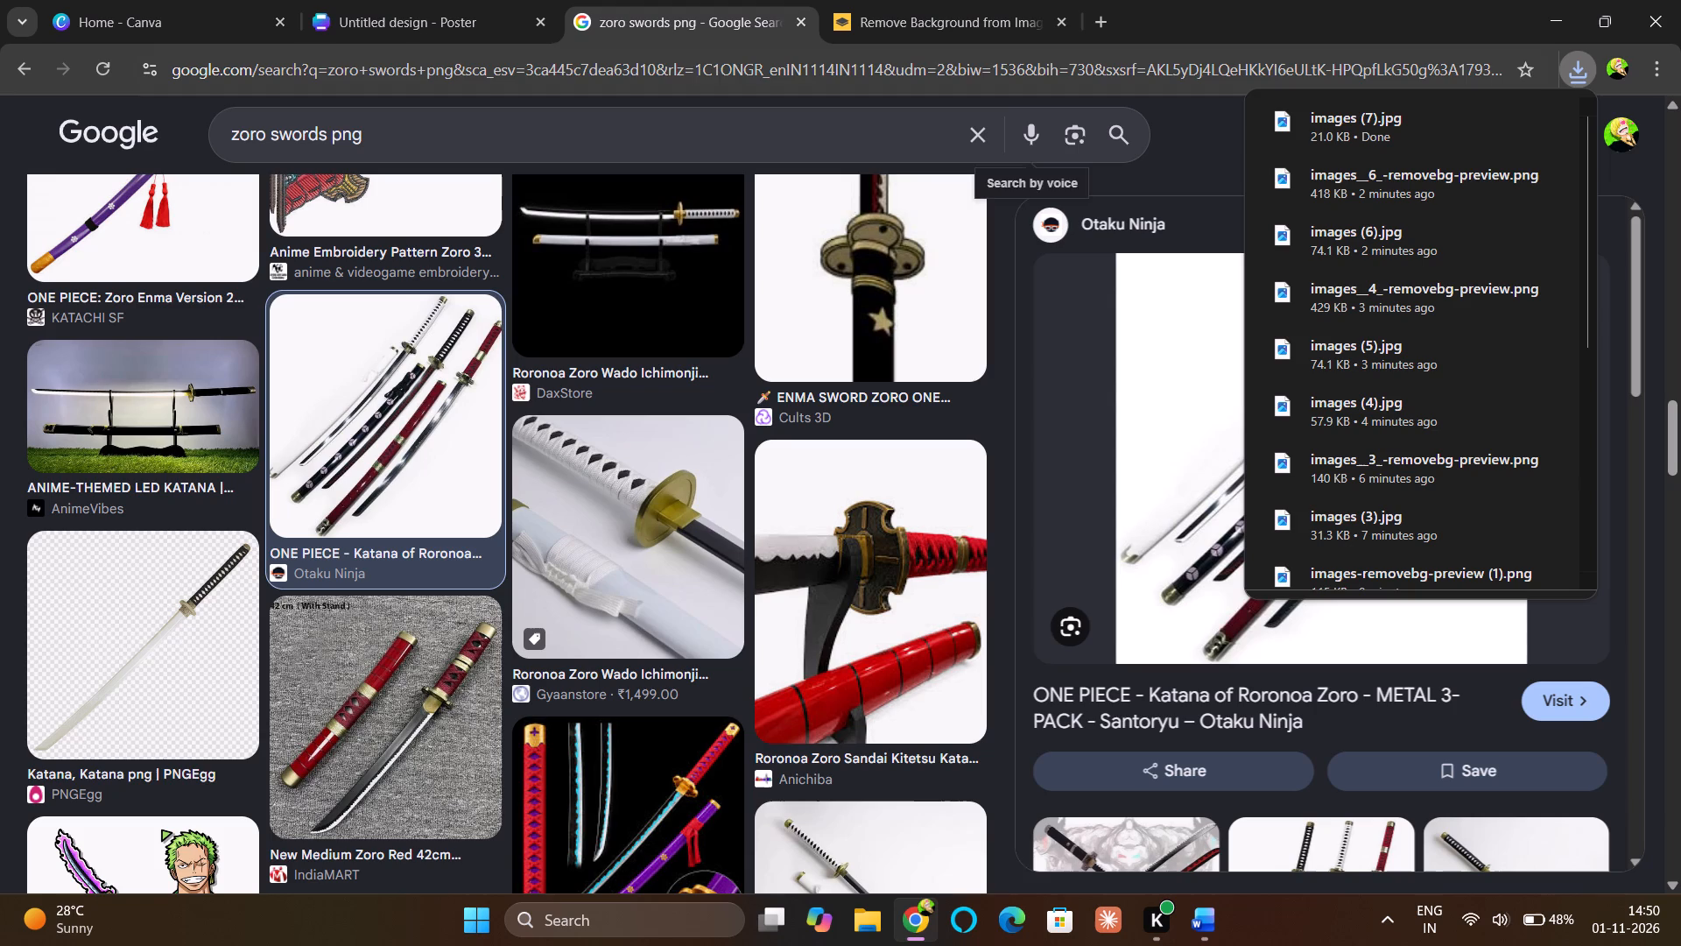
# Upload images (7) from Downloads to remove.bg to strip the background from the katanas.
pyautogui.click(997, 13)
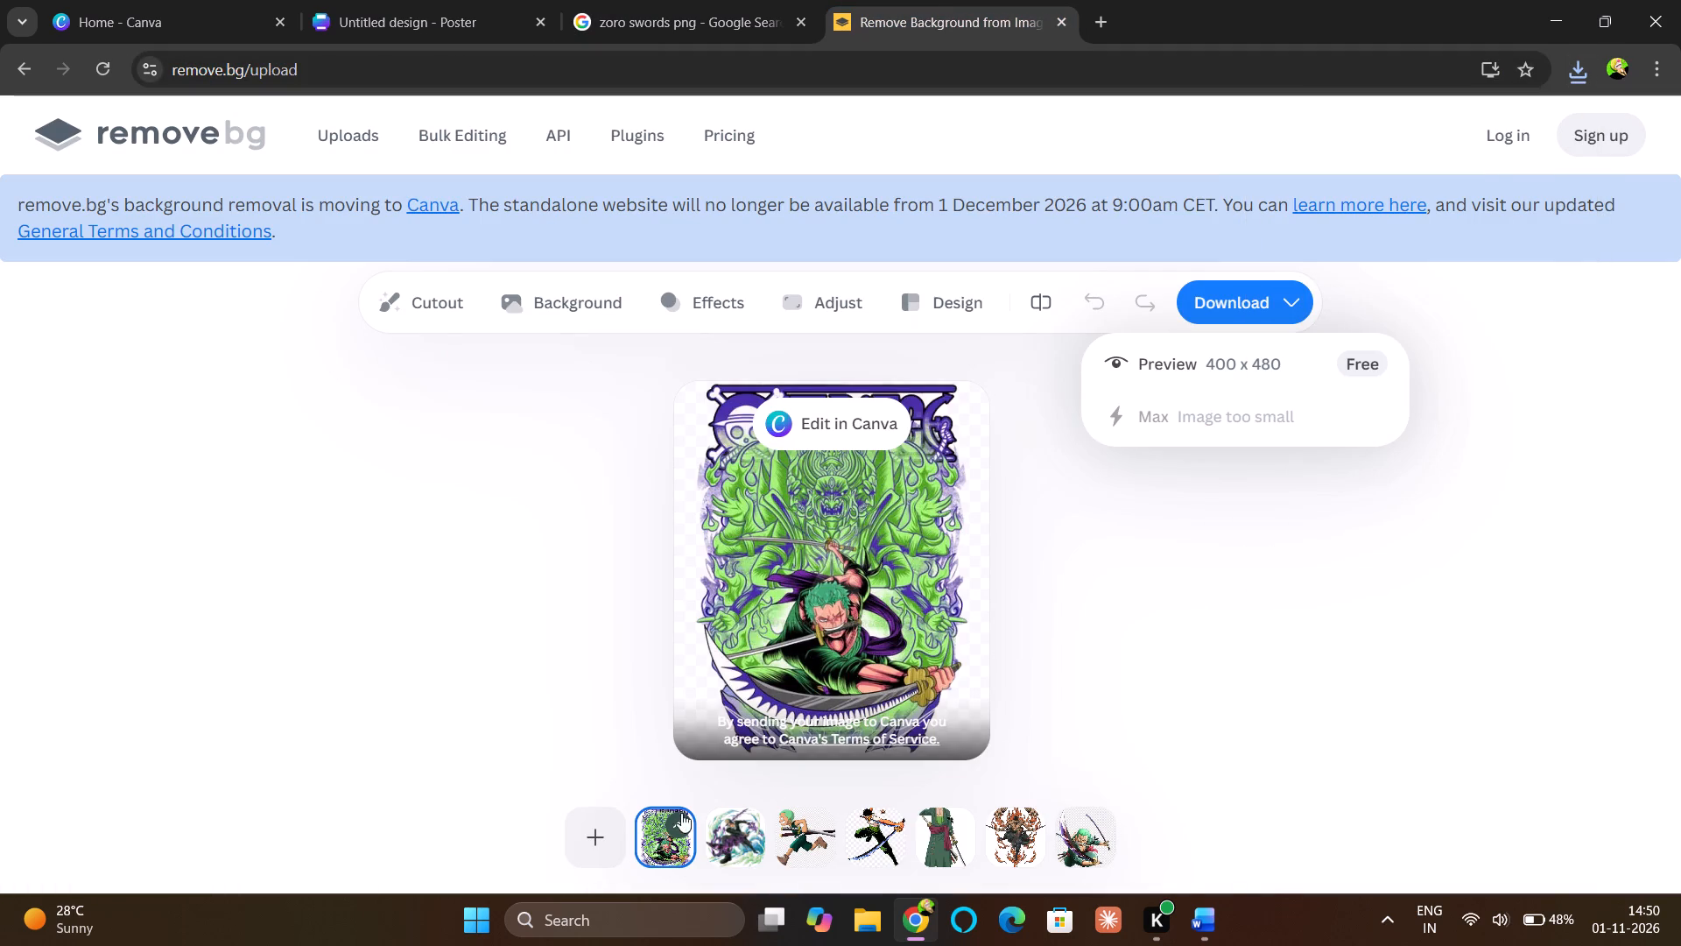
pyautogui.click(588, 824)
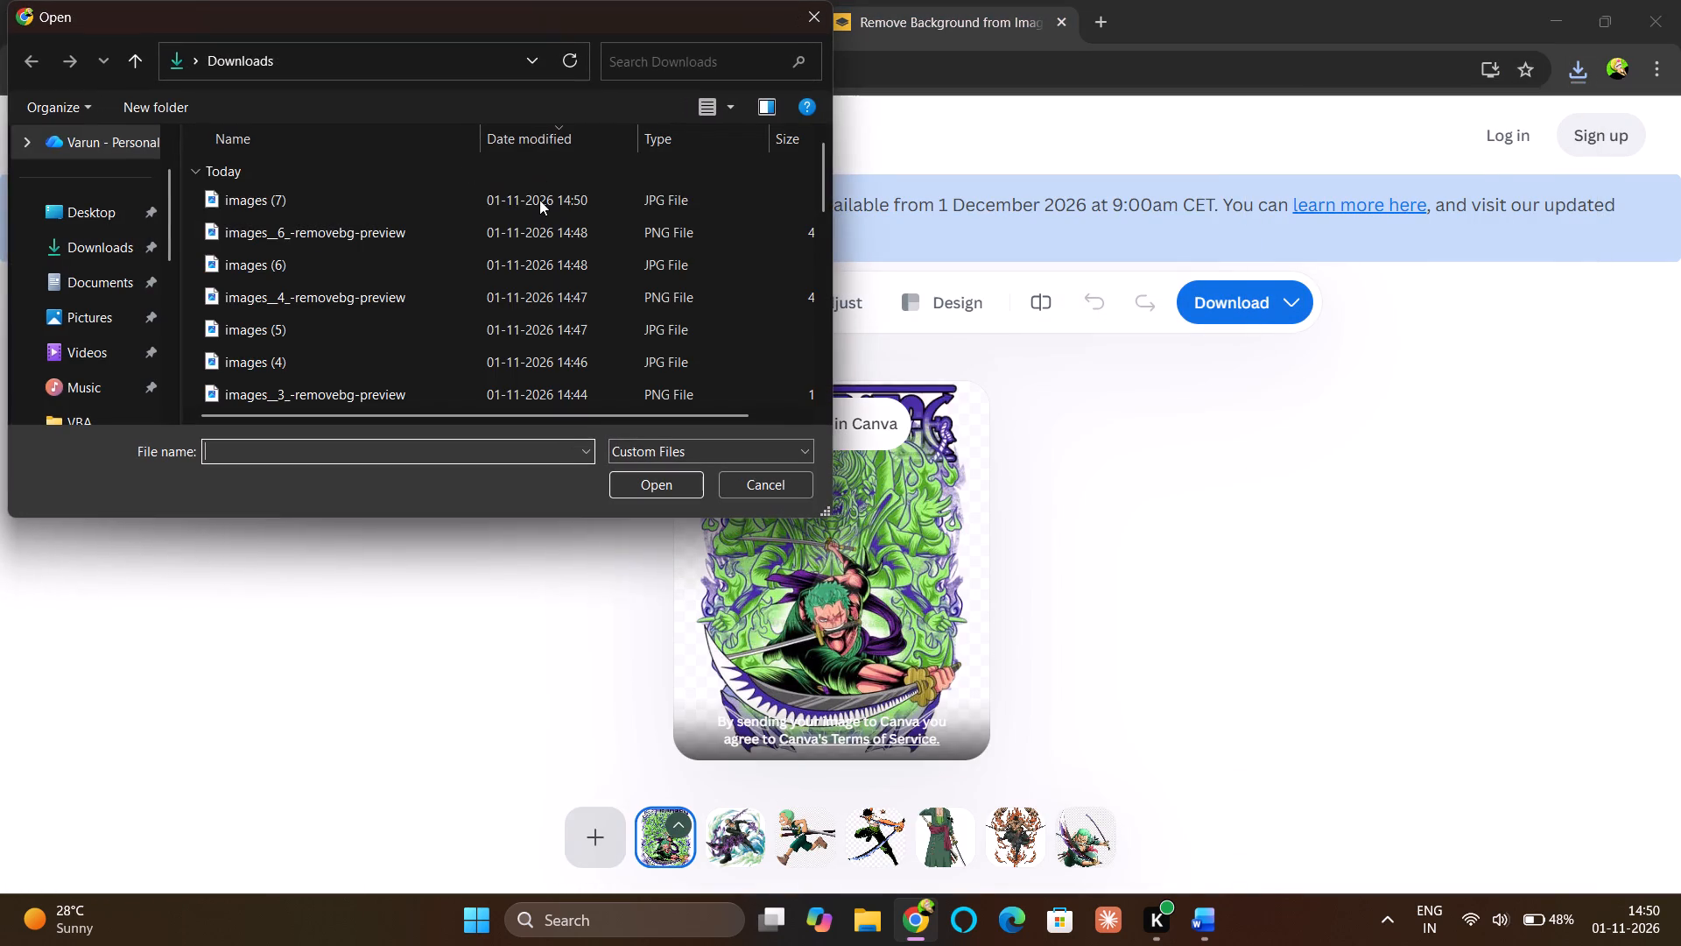
pyautogui.click(538, 202)
pyautogui.press('Return')
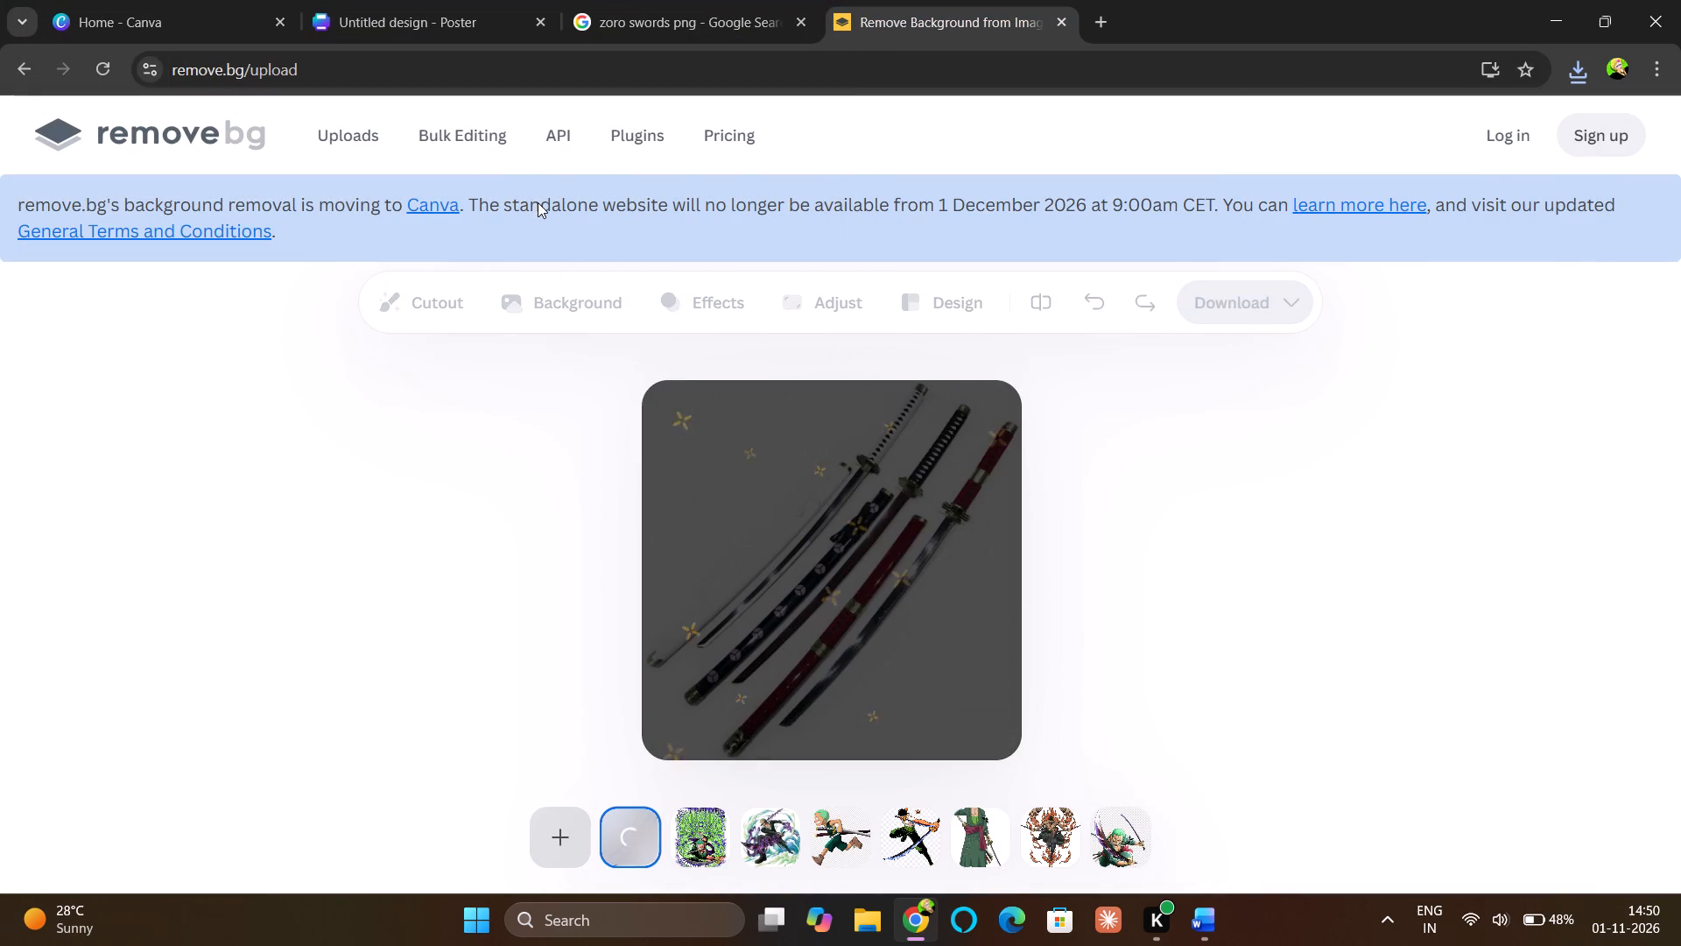
# Download the free preview of the katana cutout from remove.bg.
pyautogui.click(346, 10)
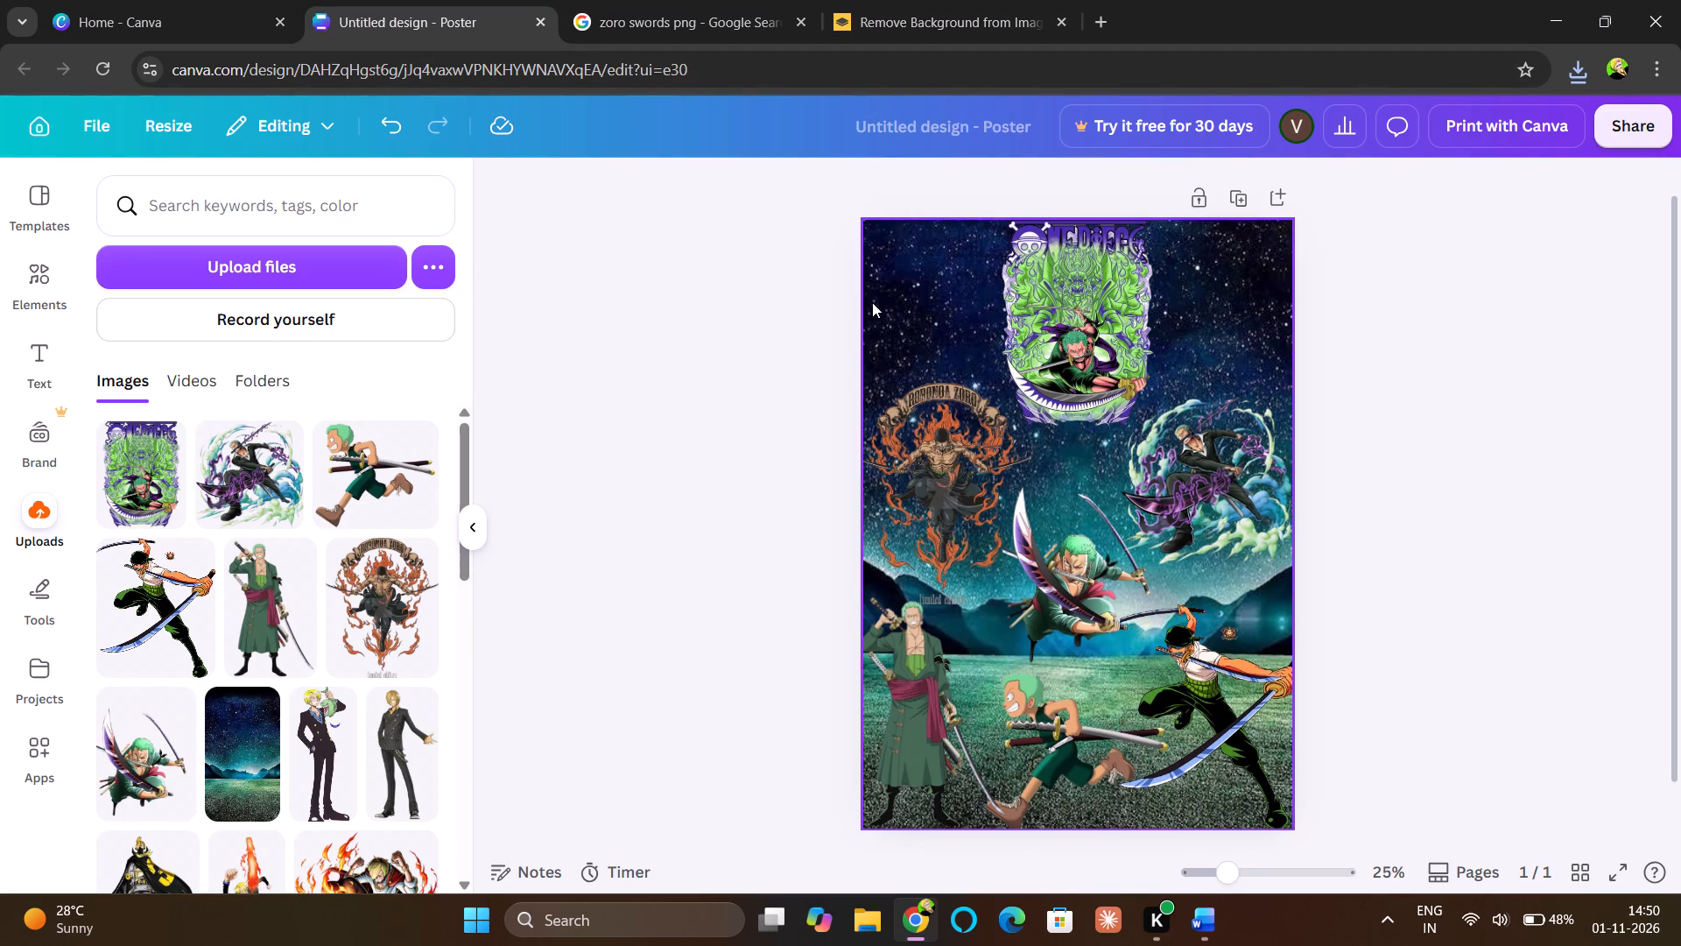
pyautogui.click(862, 1)
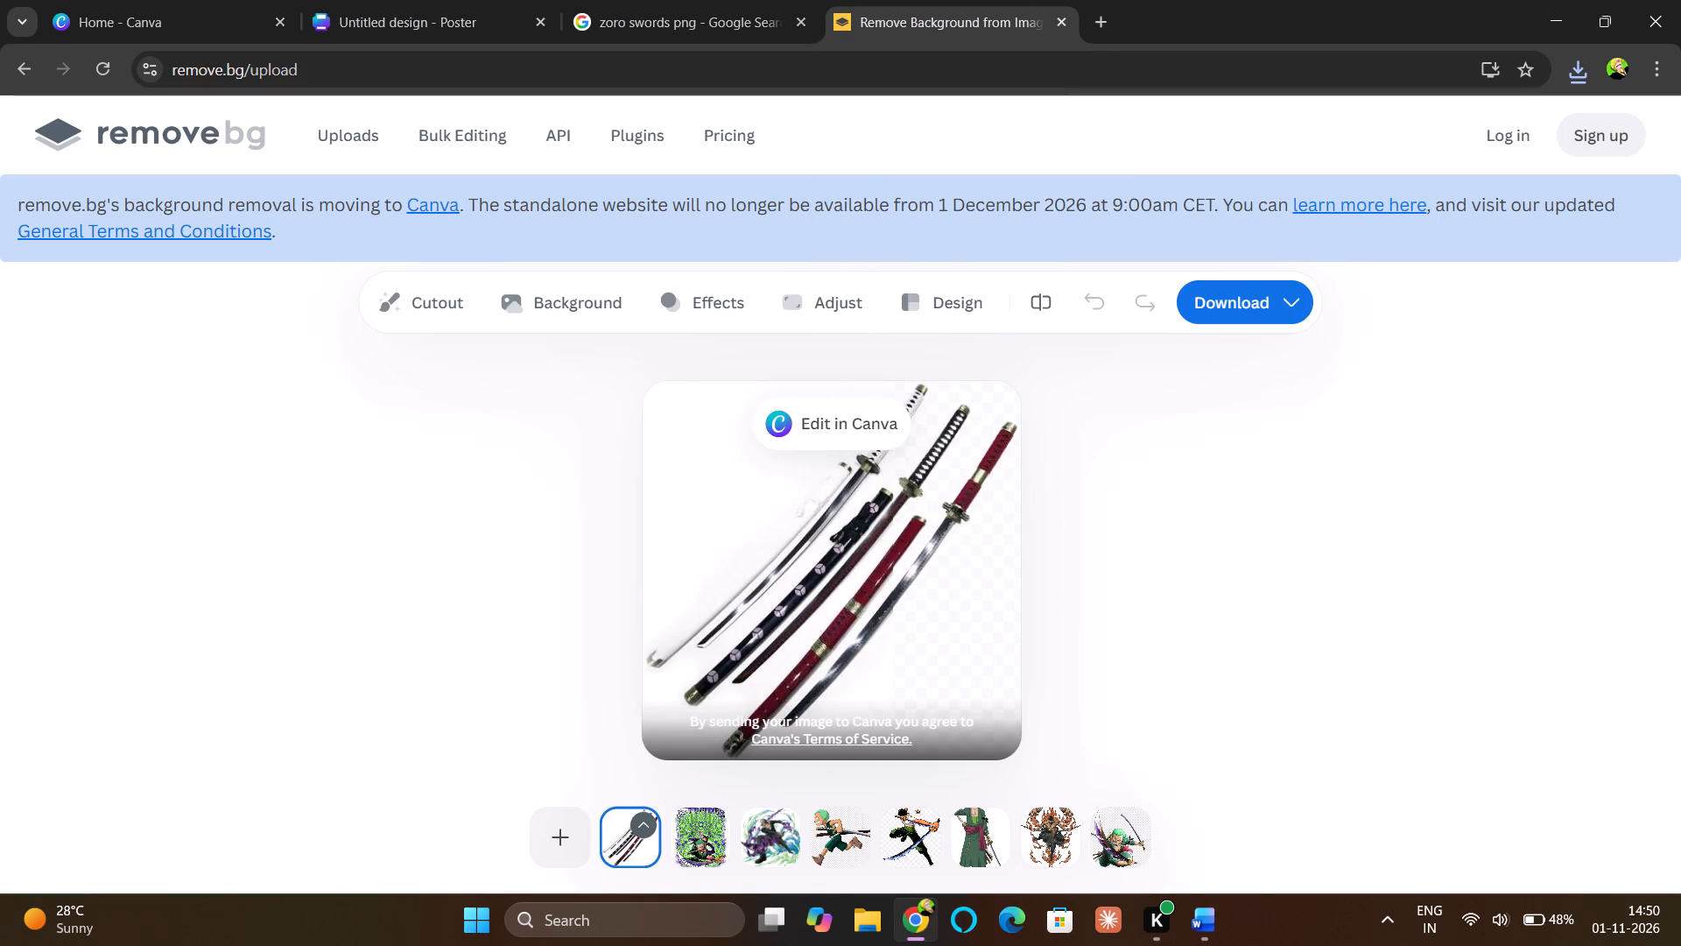
pyautogui.click(1242, 305)
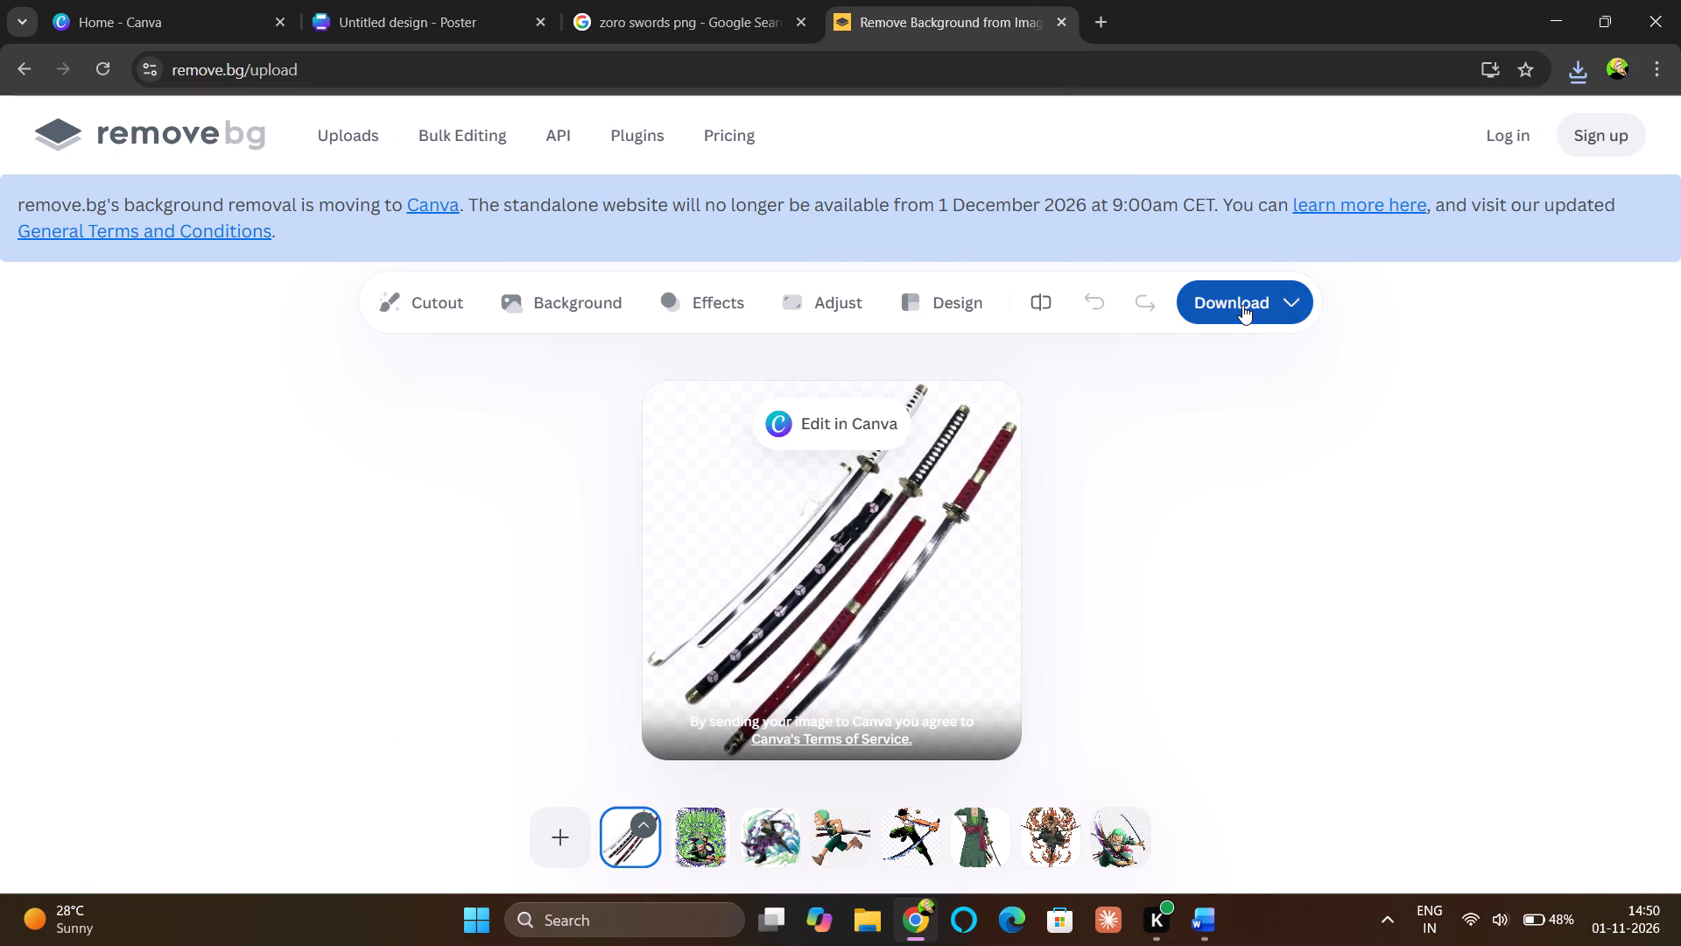
pyautogui.click(1188, 350)
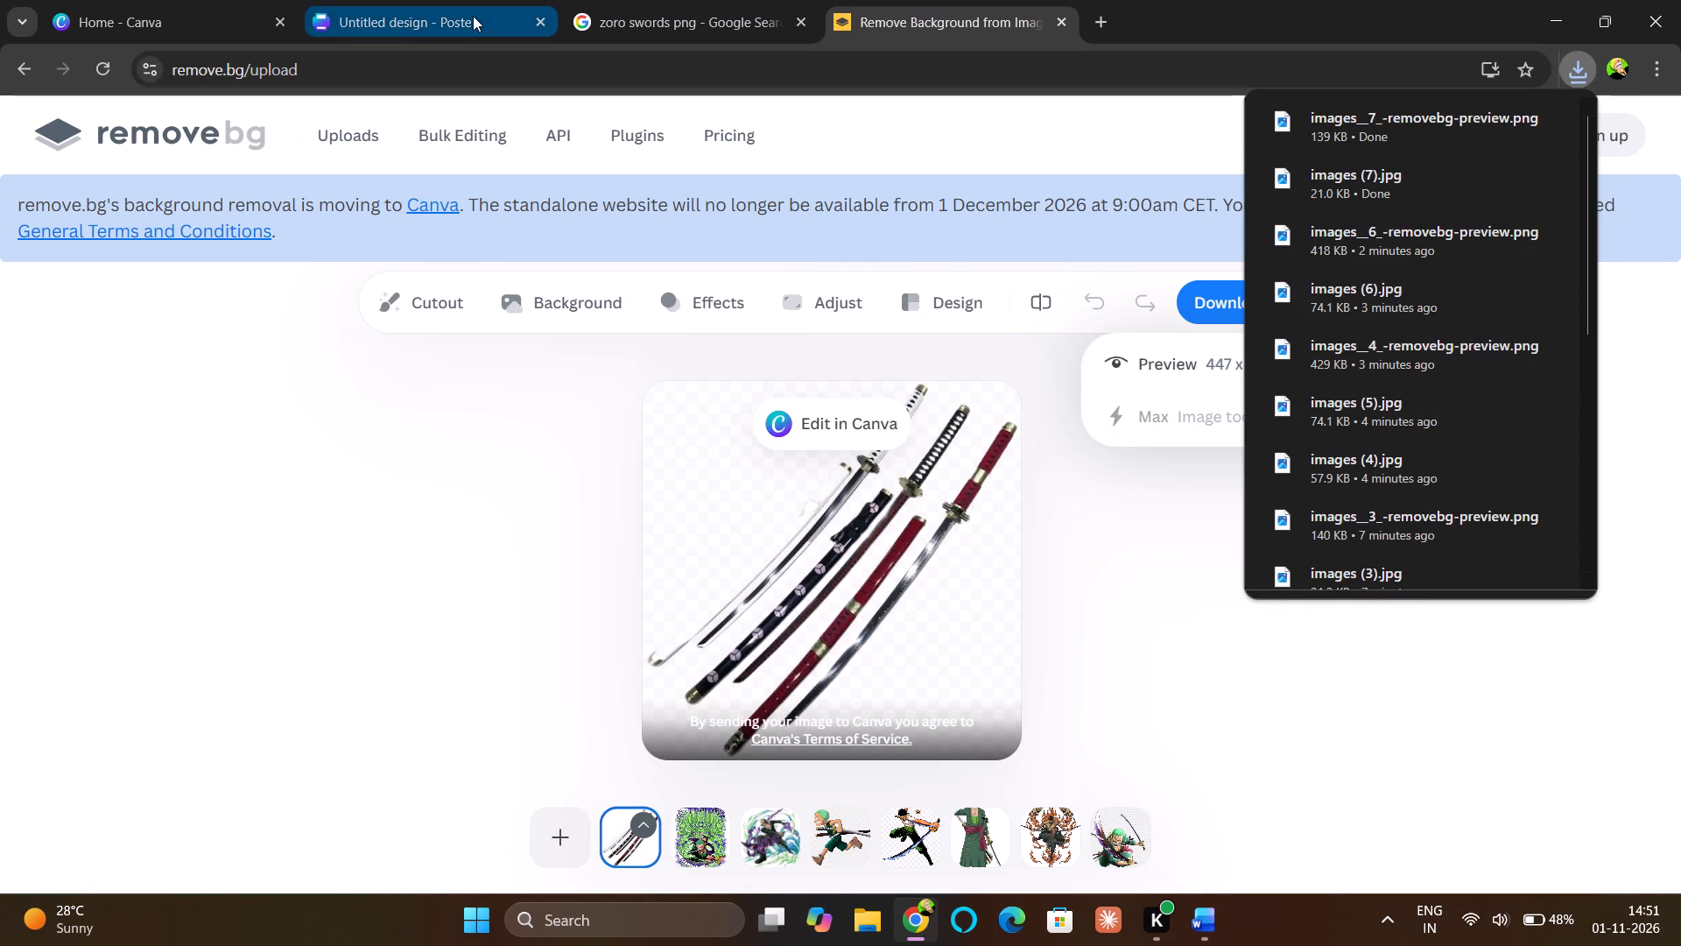
# Switch back to the Canva poster design.
pyautogui.click(473, 16)
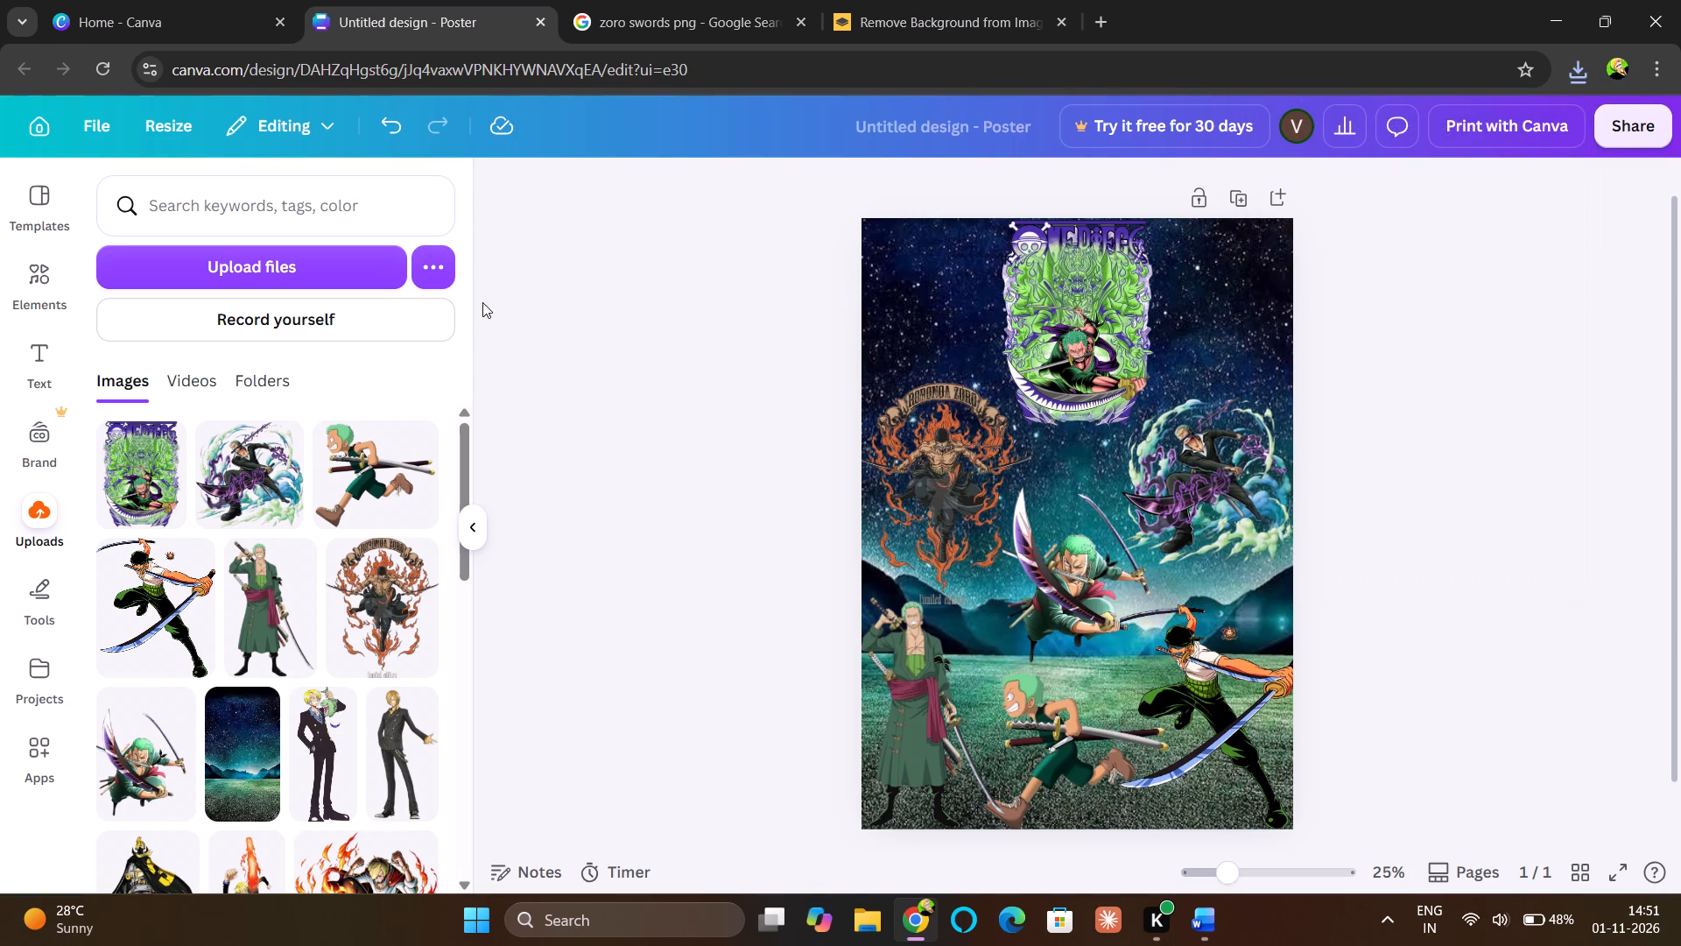
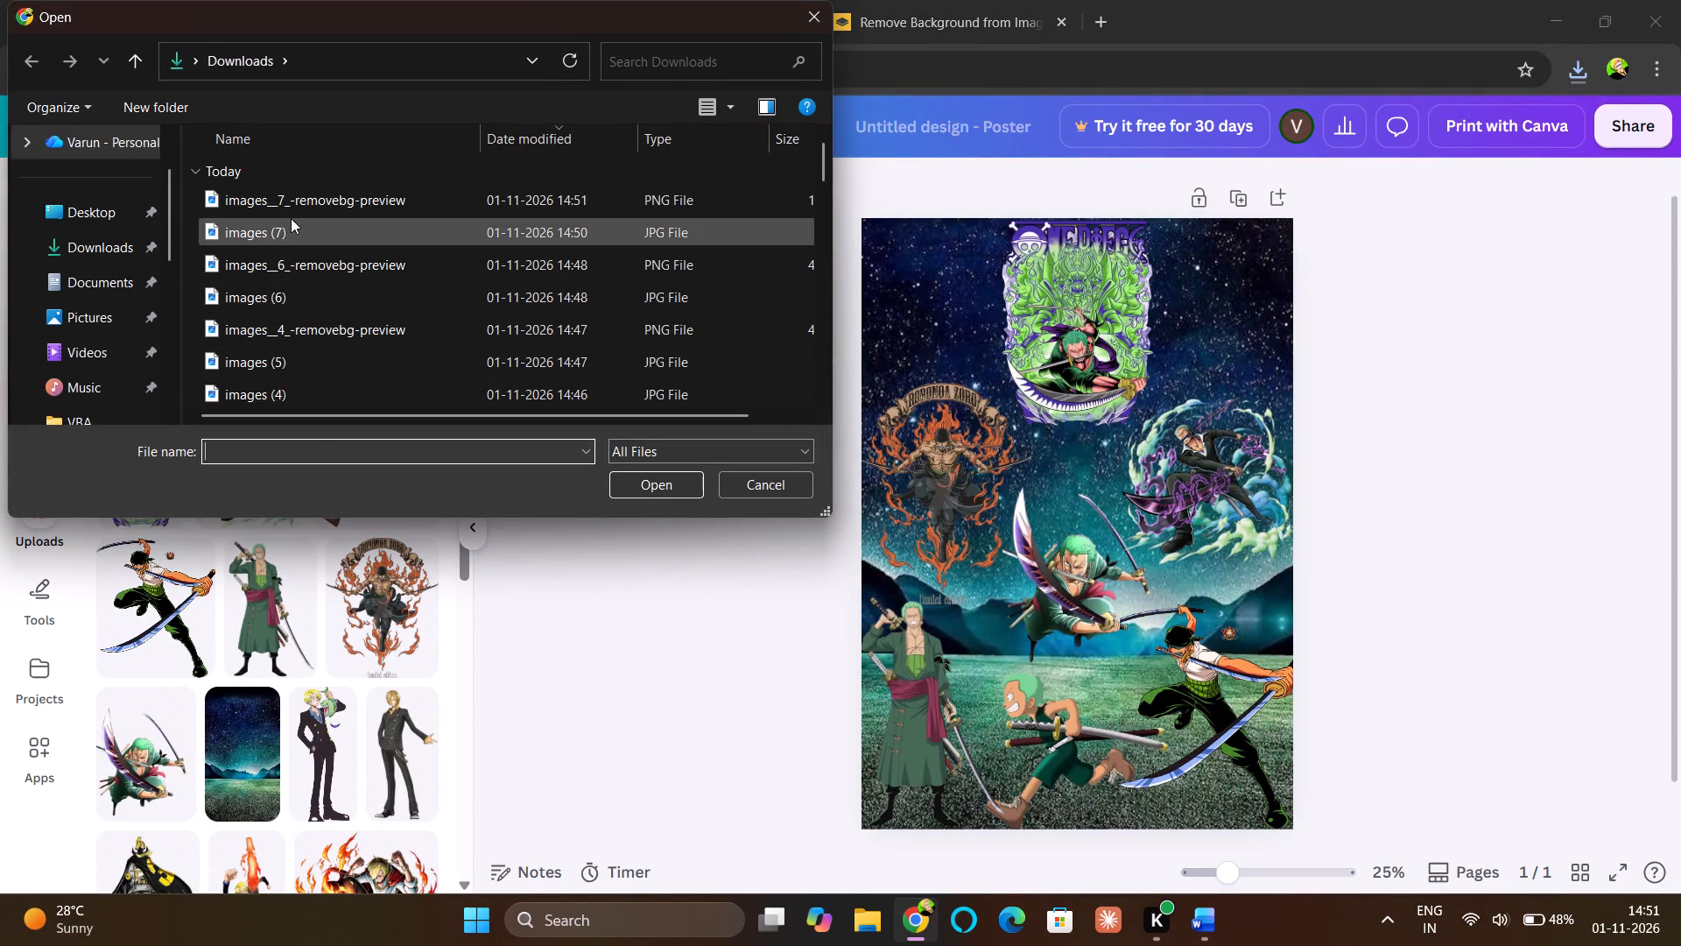
# Upload the katana cutout images__7_-removebg-preview from Downloads to Canva and add it to the poster.
pyautogui.click(304, 208)
pyautogui.press('Return')
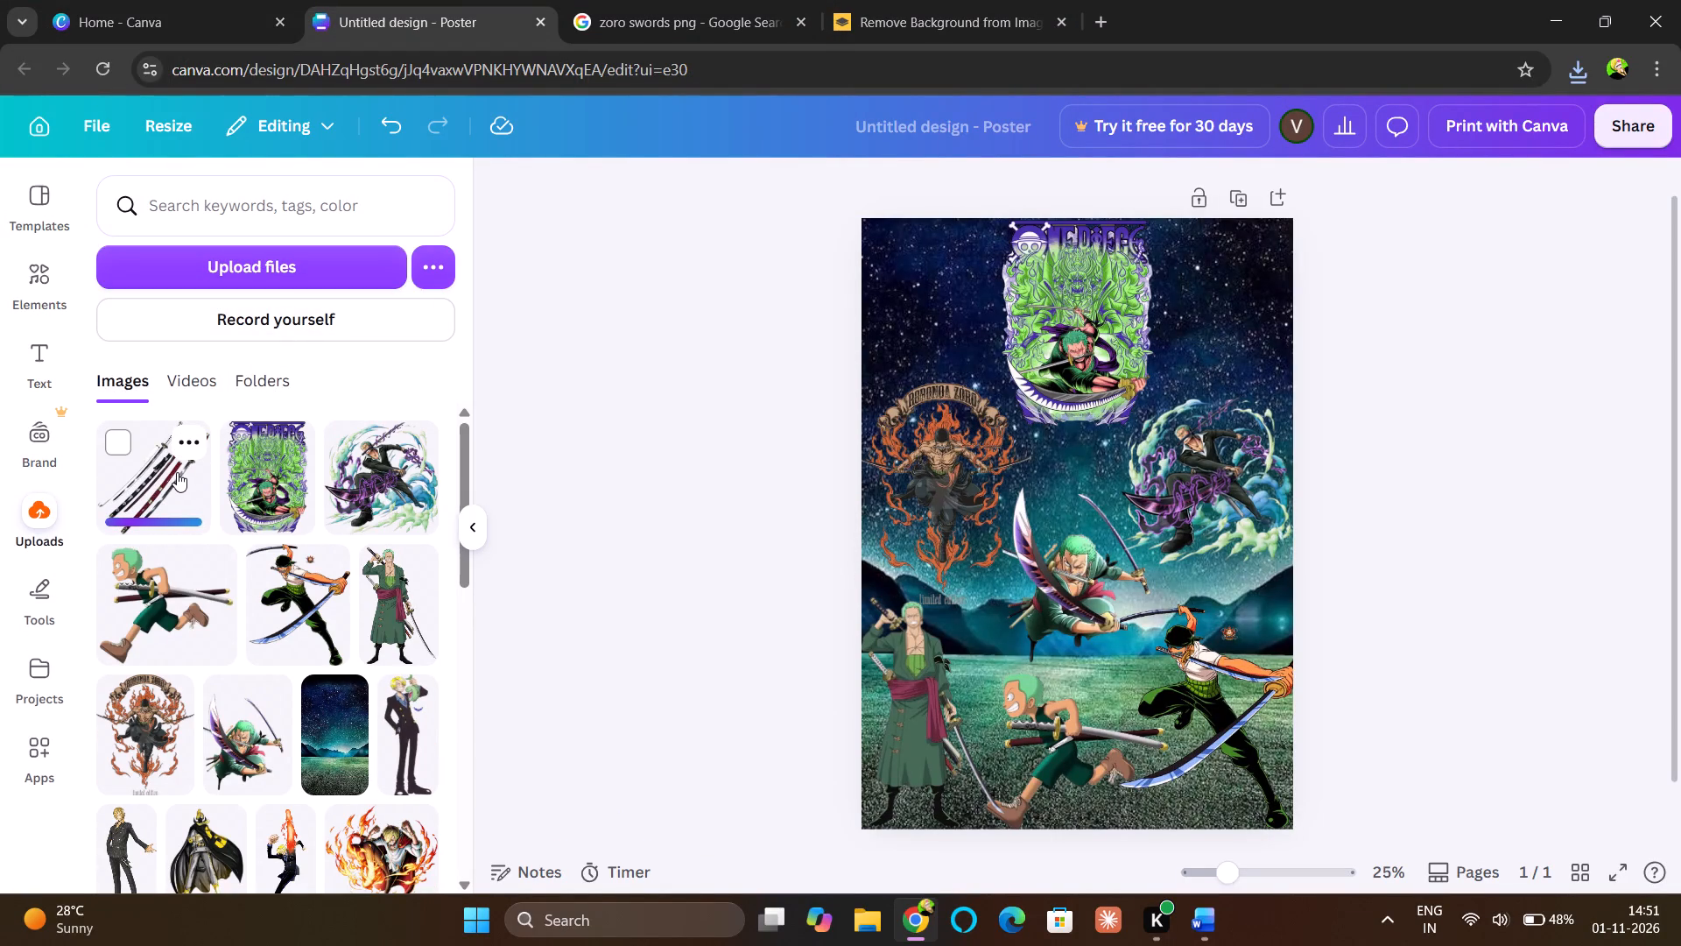
pyautogui.click(163, 482)
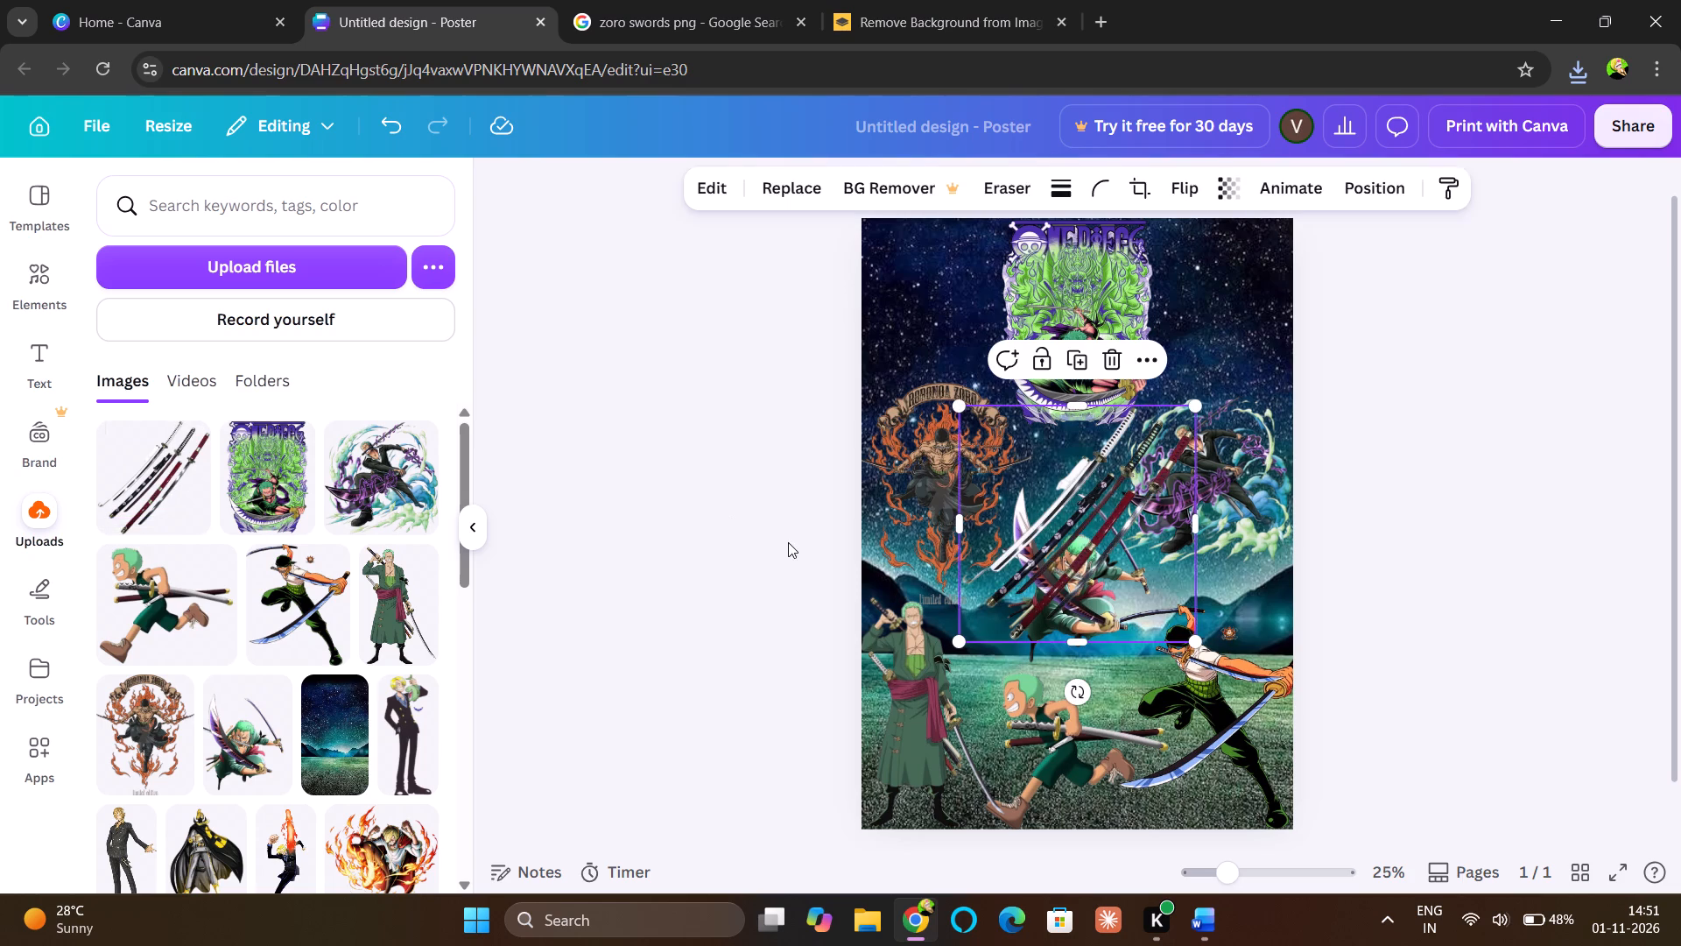
# Shrink the katana cutout and place it in the poster's top-right corner, beside the green Zoro artwork.
pyautogui.moveTo(1200, 644); pyautogui.dragTo(1111, 546)
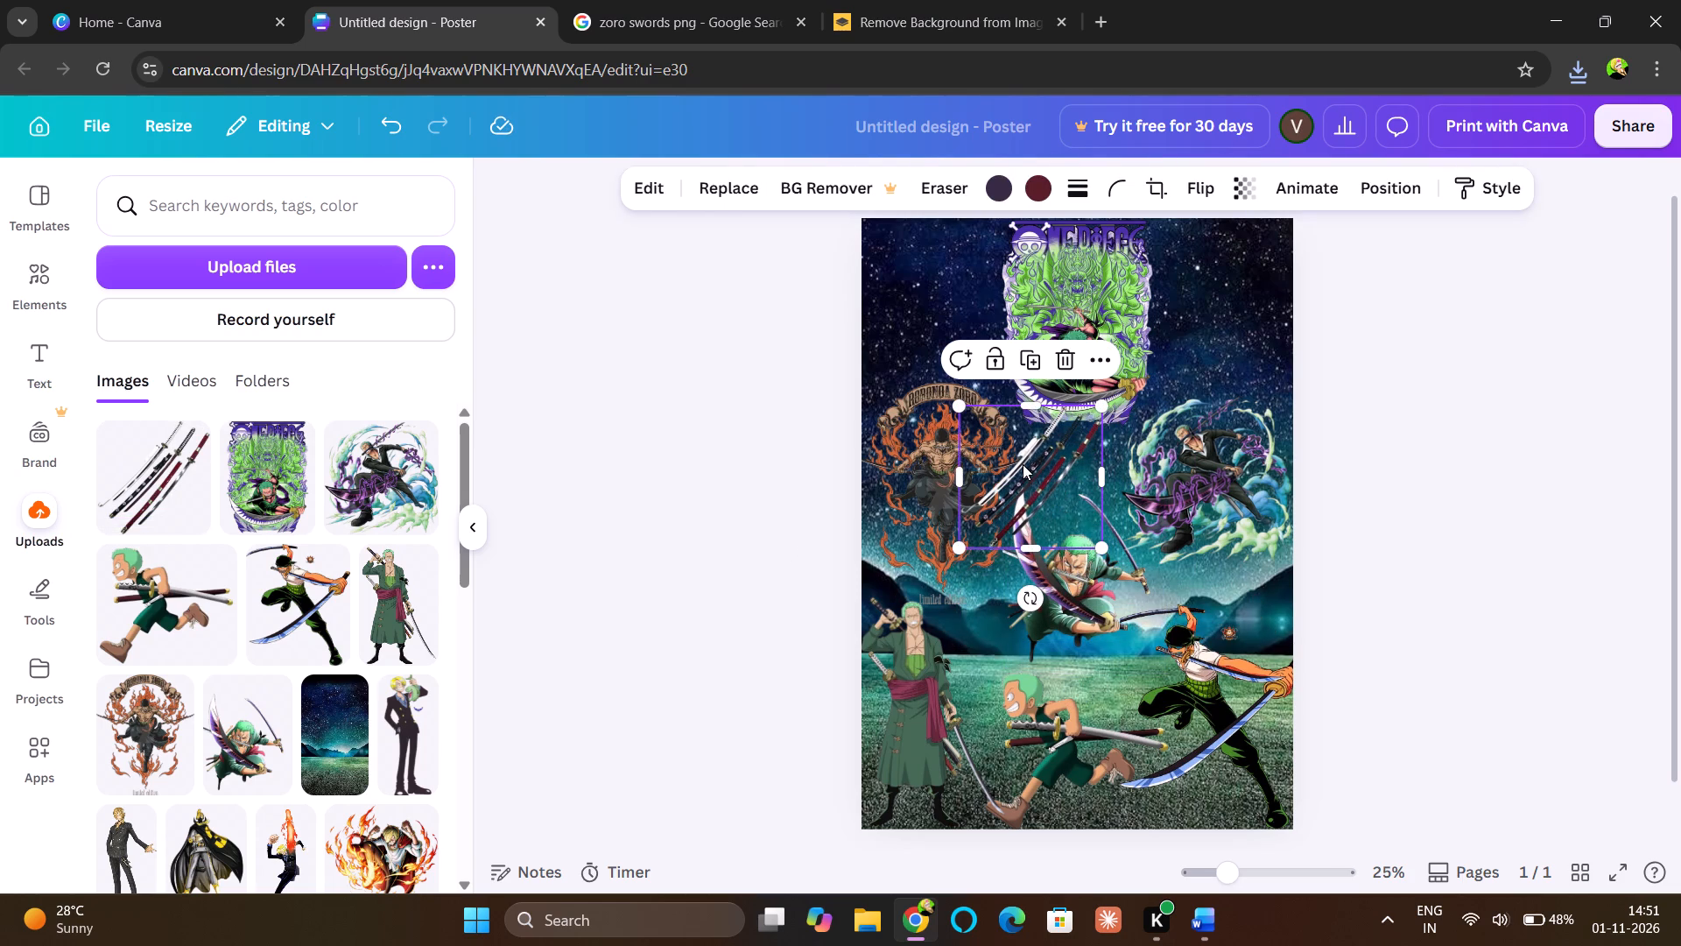
pyautogui.moveTo(1023, 464); pyautogui.dragTo(1213, 293)
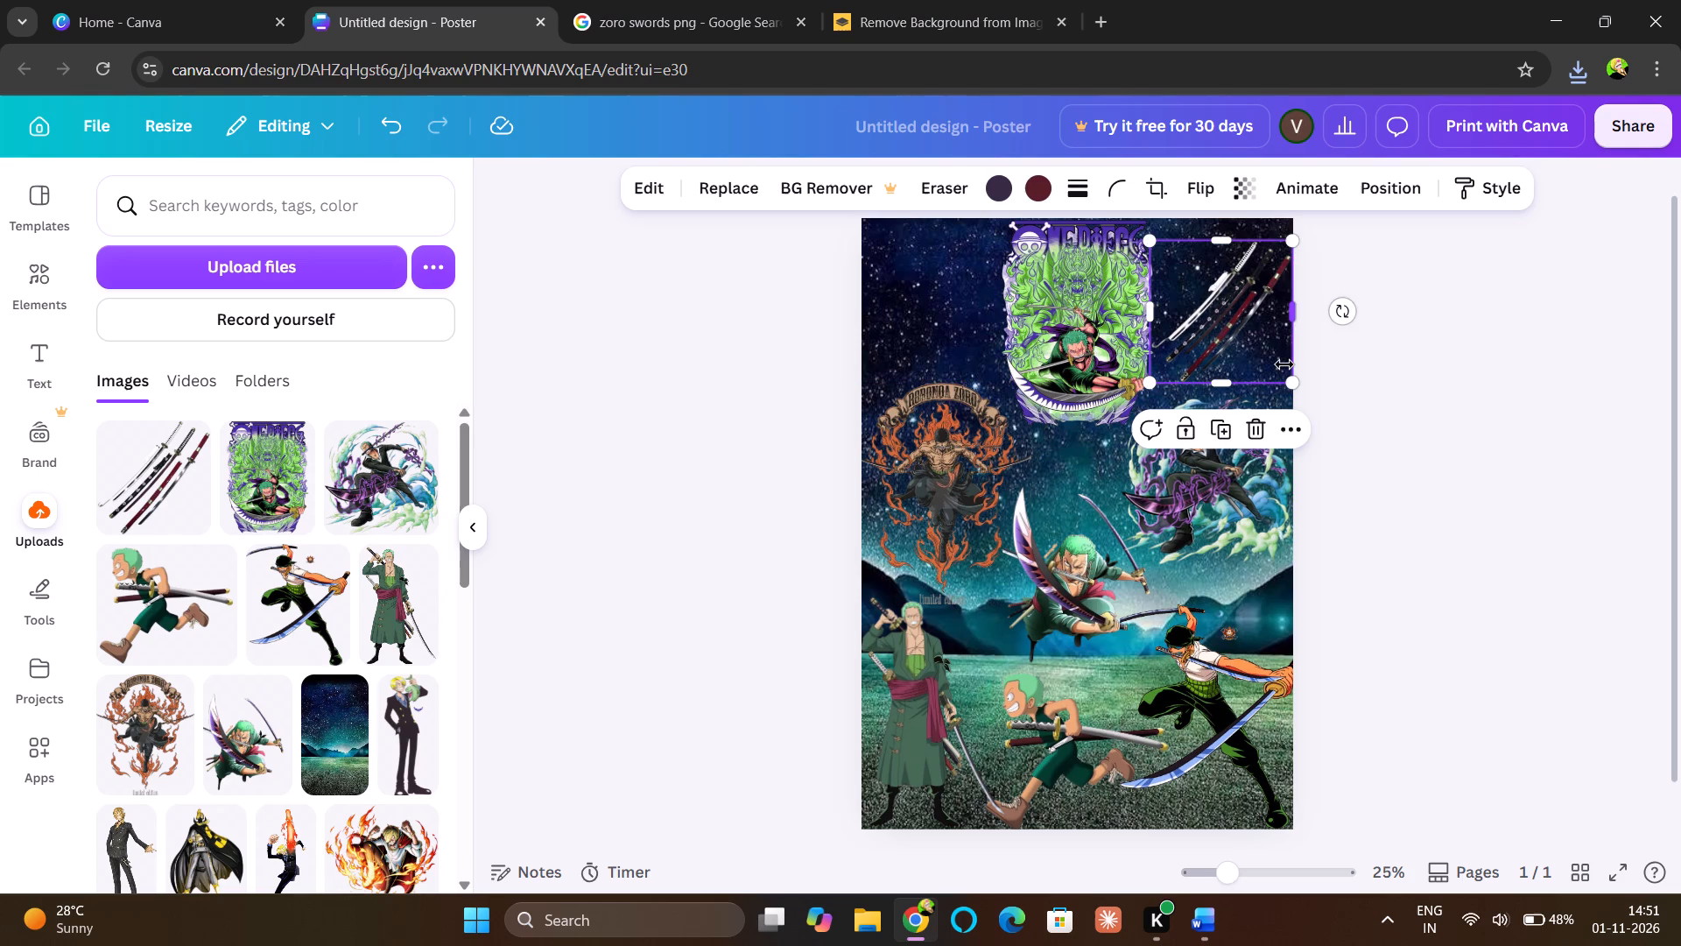
pyautogui.moveTo(1291, 379); pyautogui.dragTo(1280, 366)
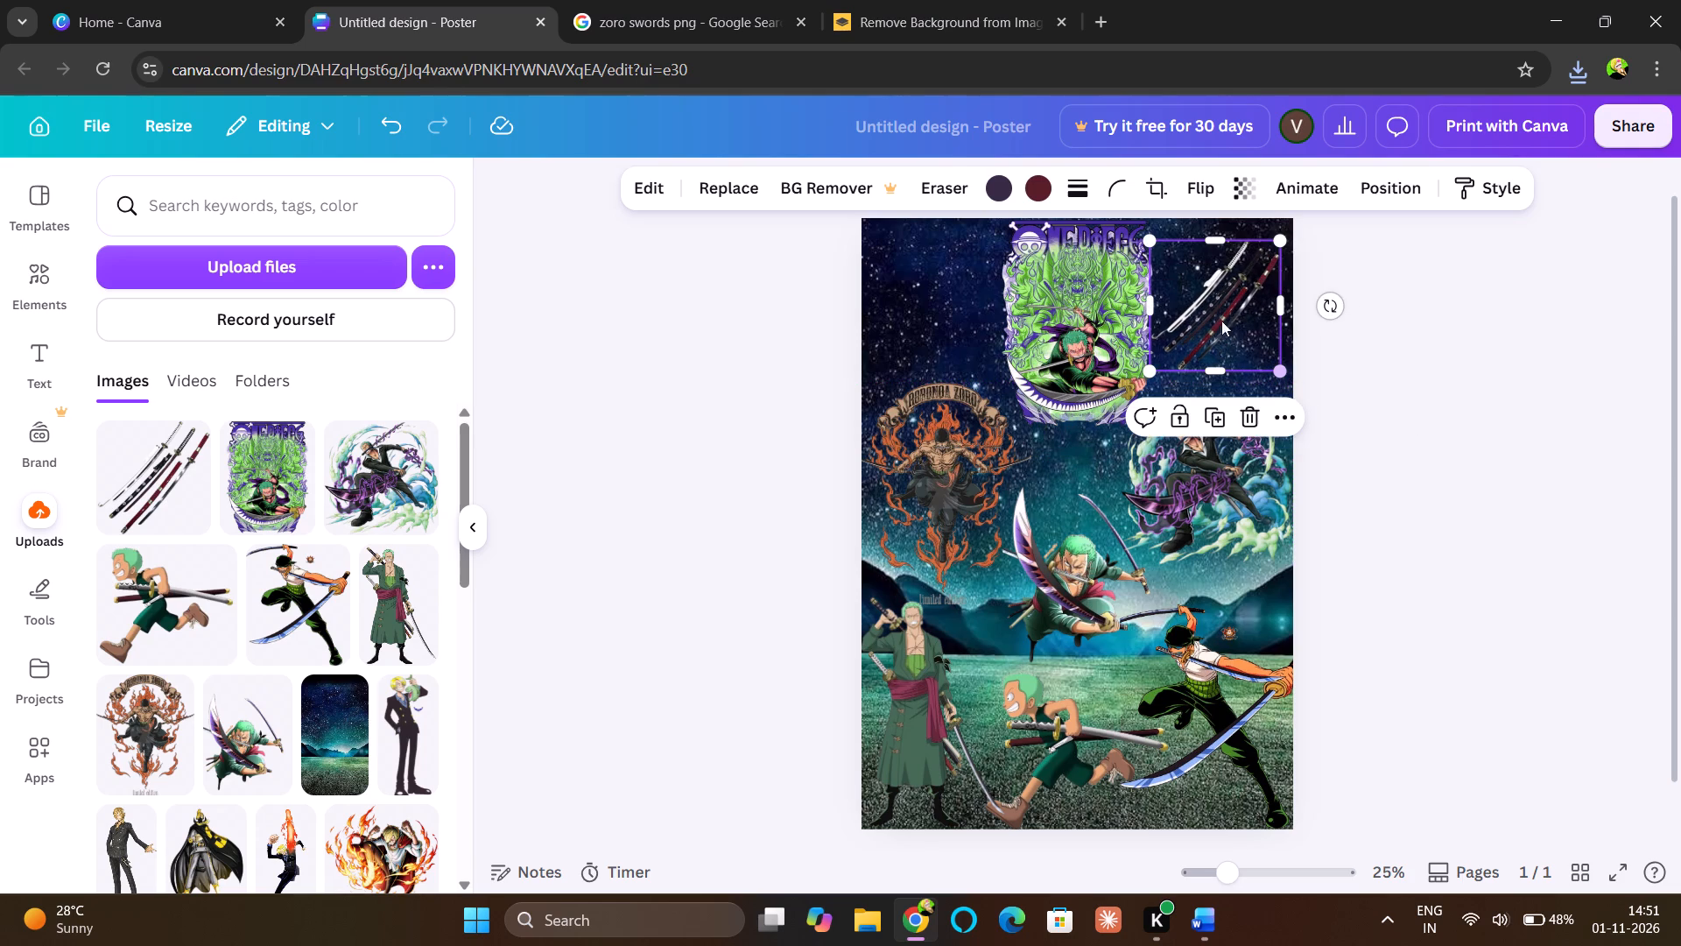
pyautogui.moveTo(1212, 311); pyautogui.dragTo(1220, 307)
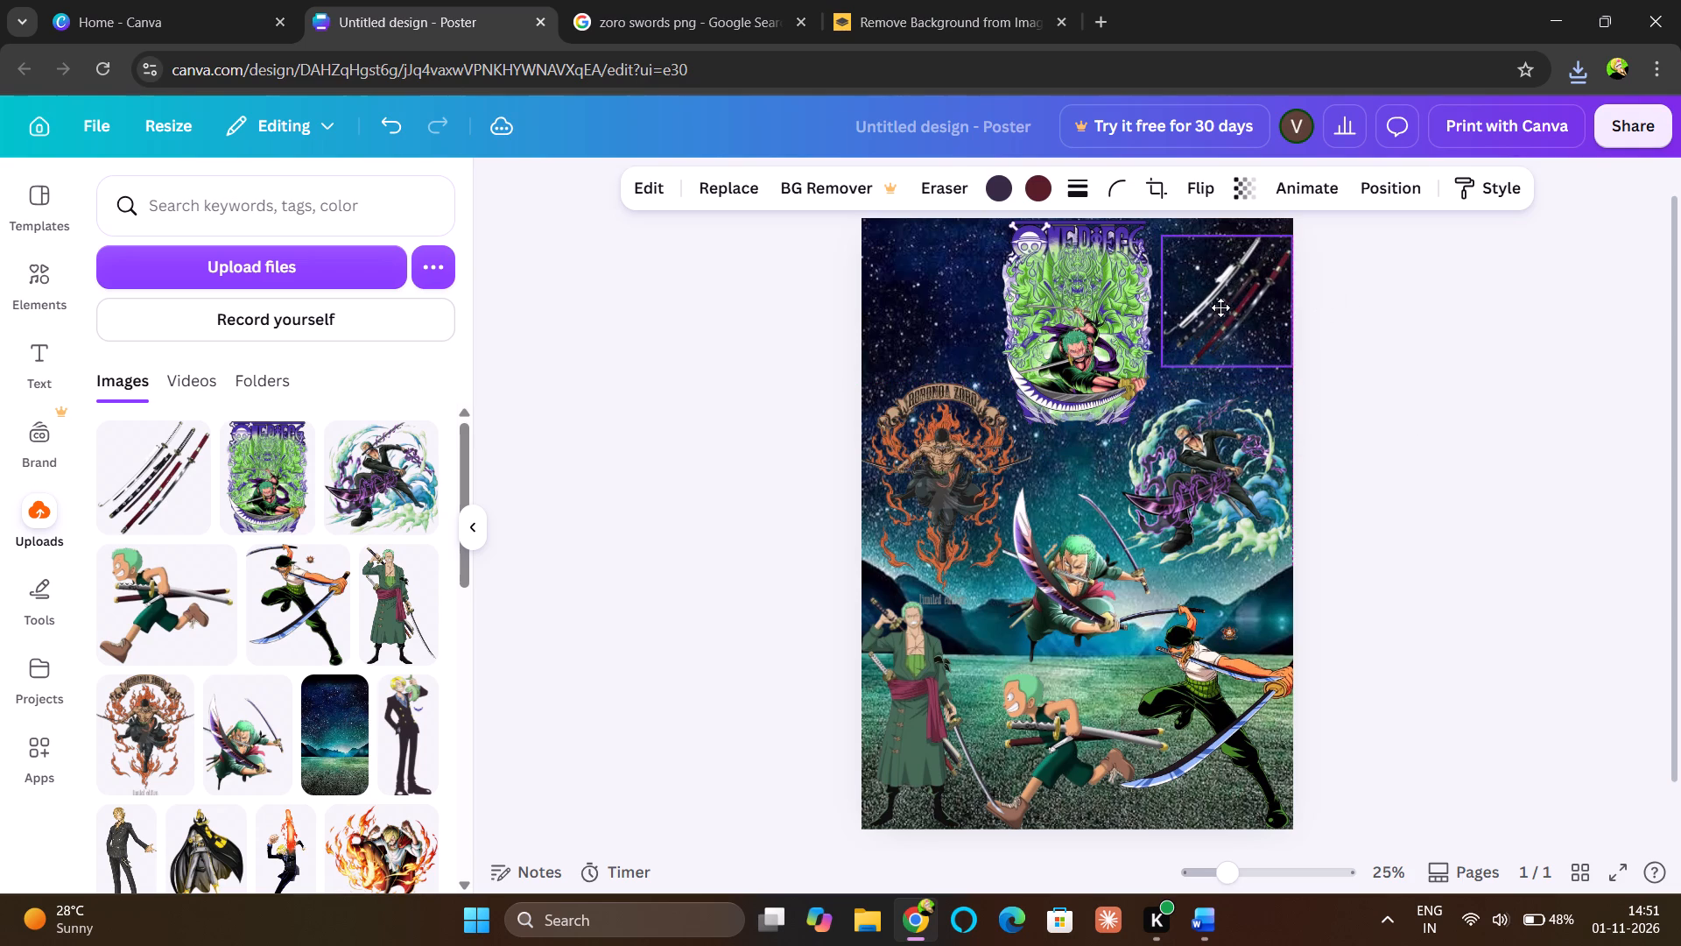
pyautogui.moveTo(1220, 307); pyautogui.dragTo(1217, 301)
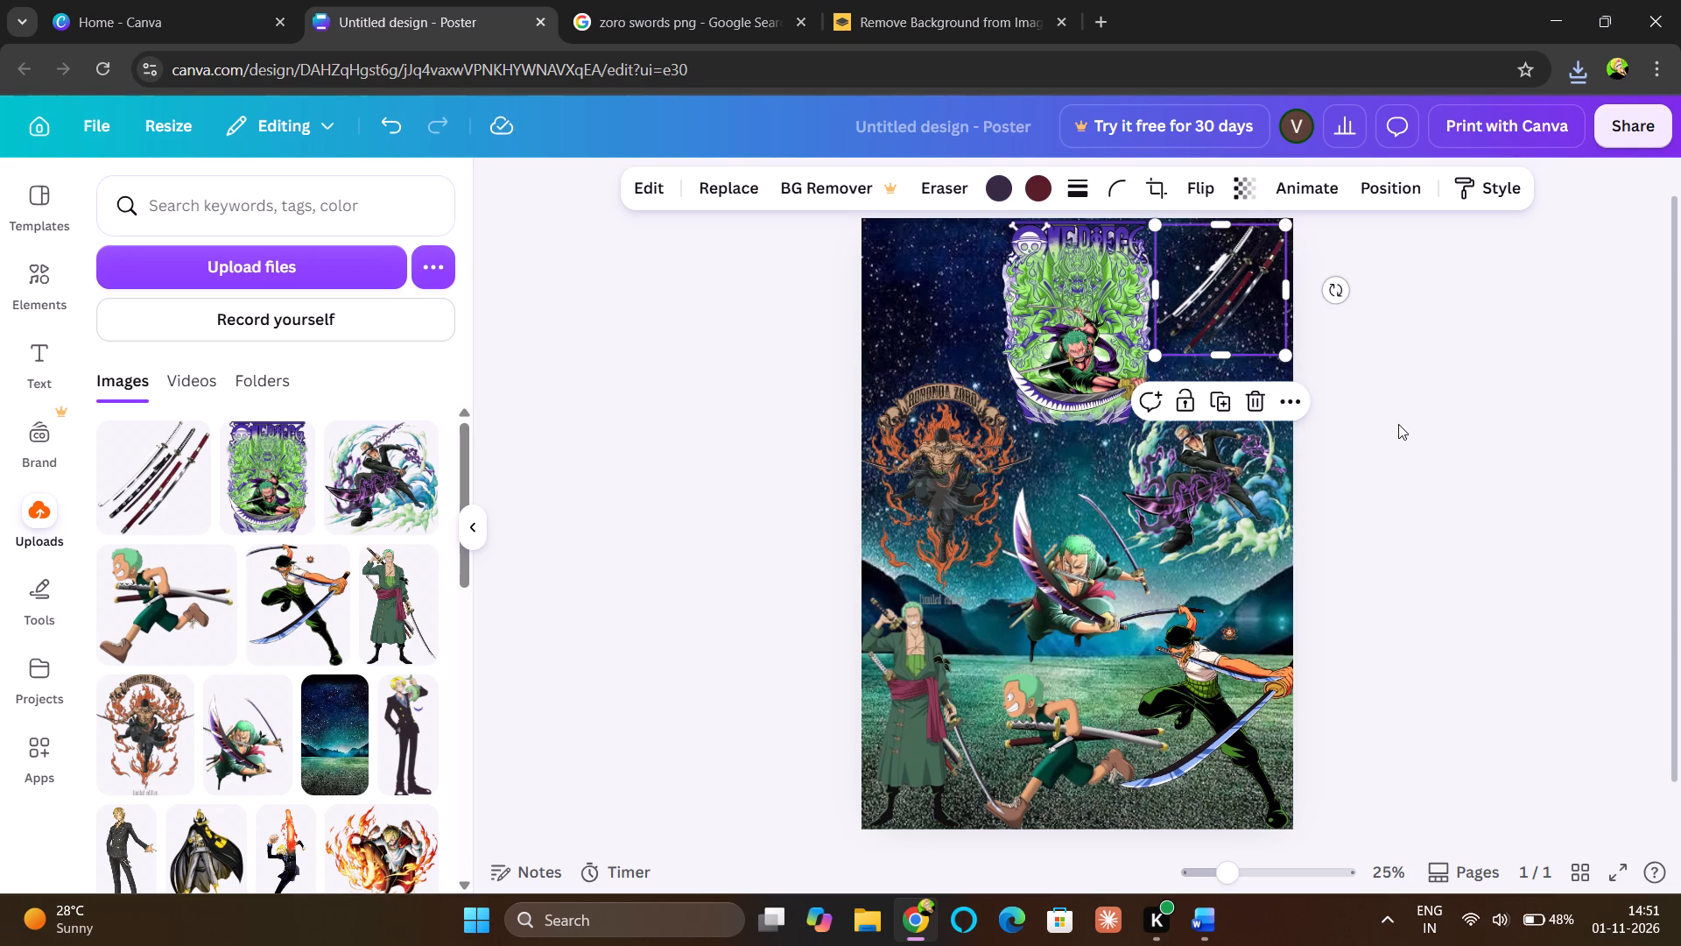
pyautogui.click(1400, 426)
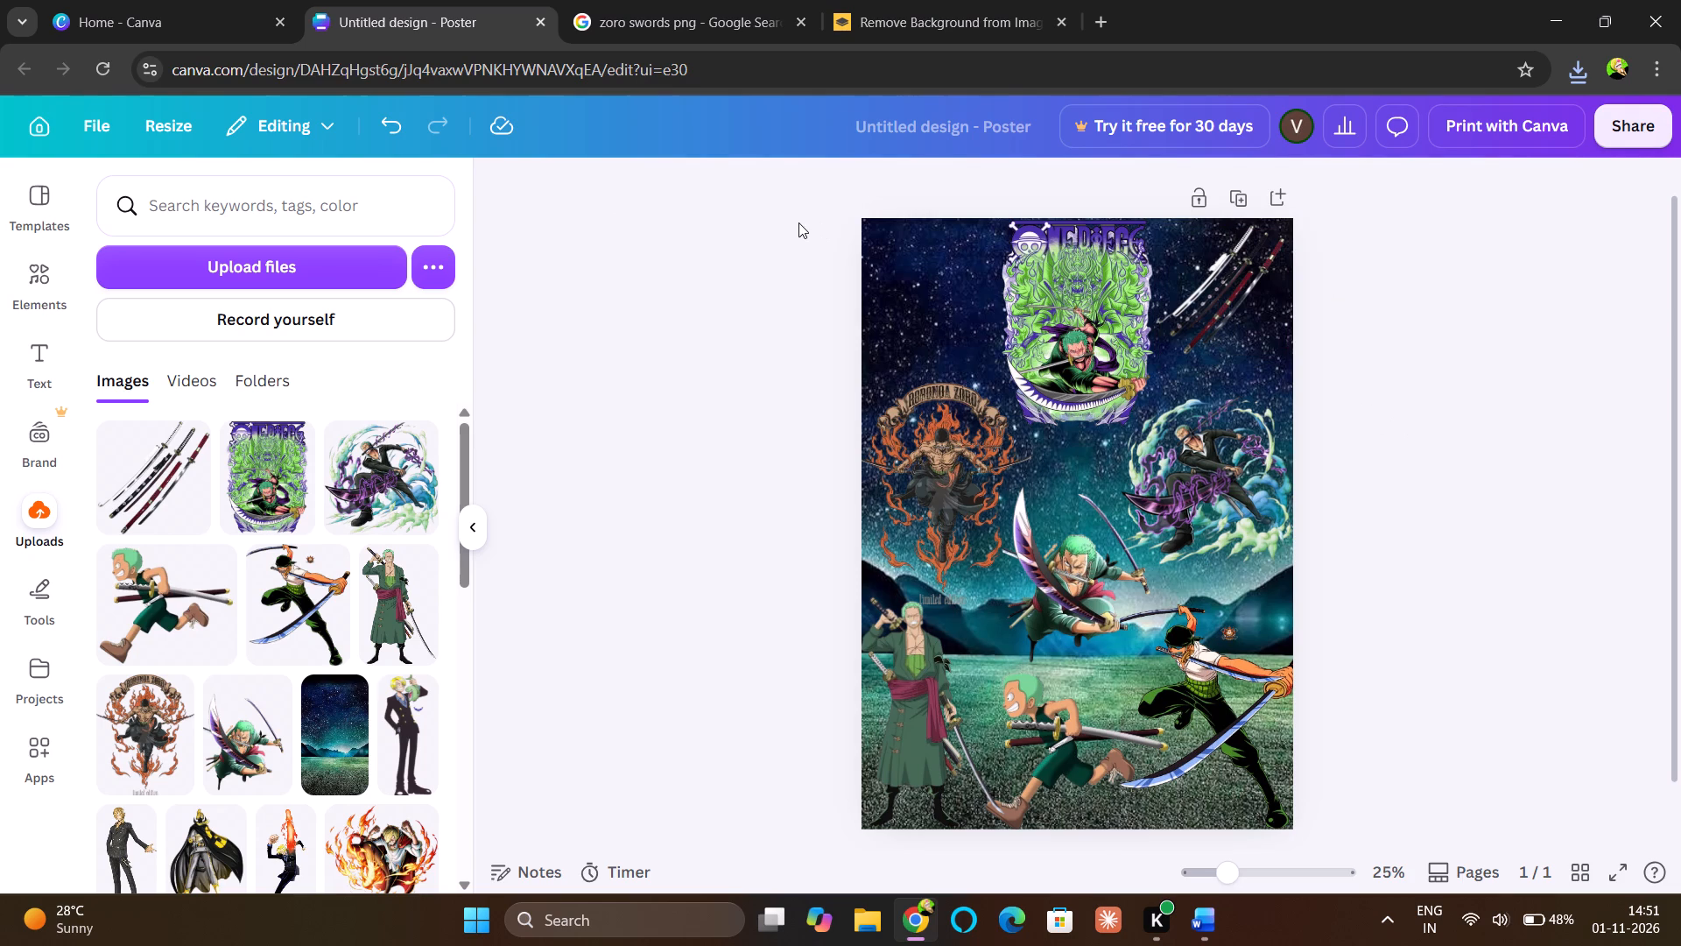
# Switch to the Google Images results and search for "roronoa zoro name png".
pyautogui.click(698, 33)
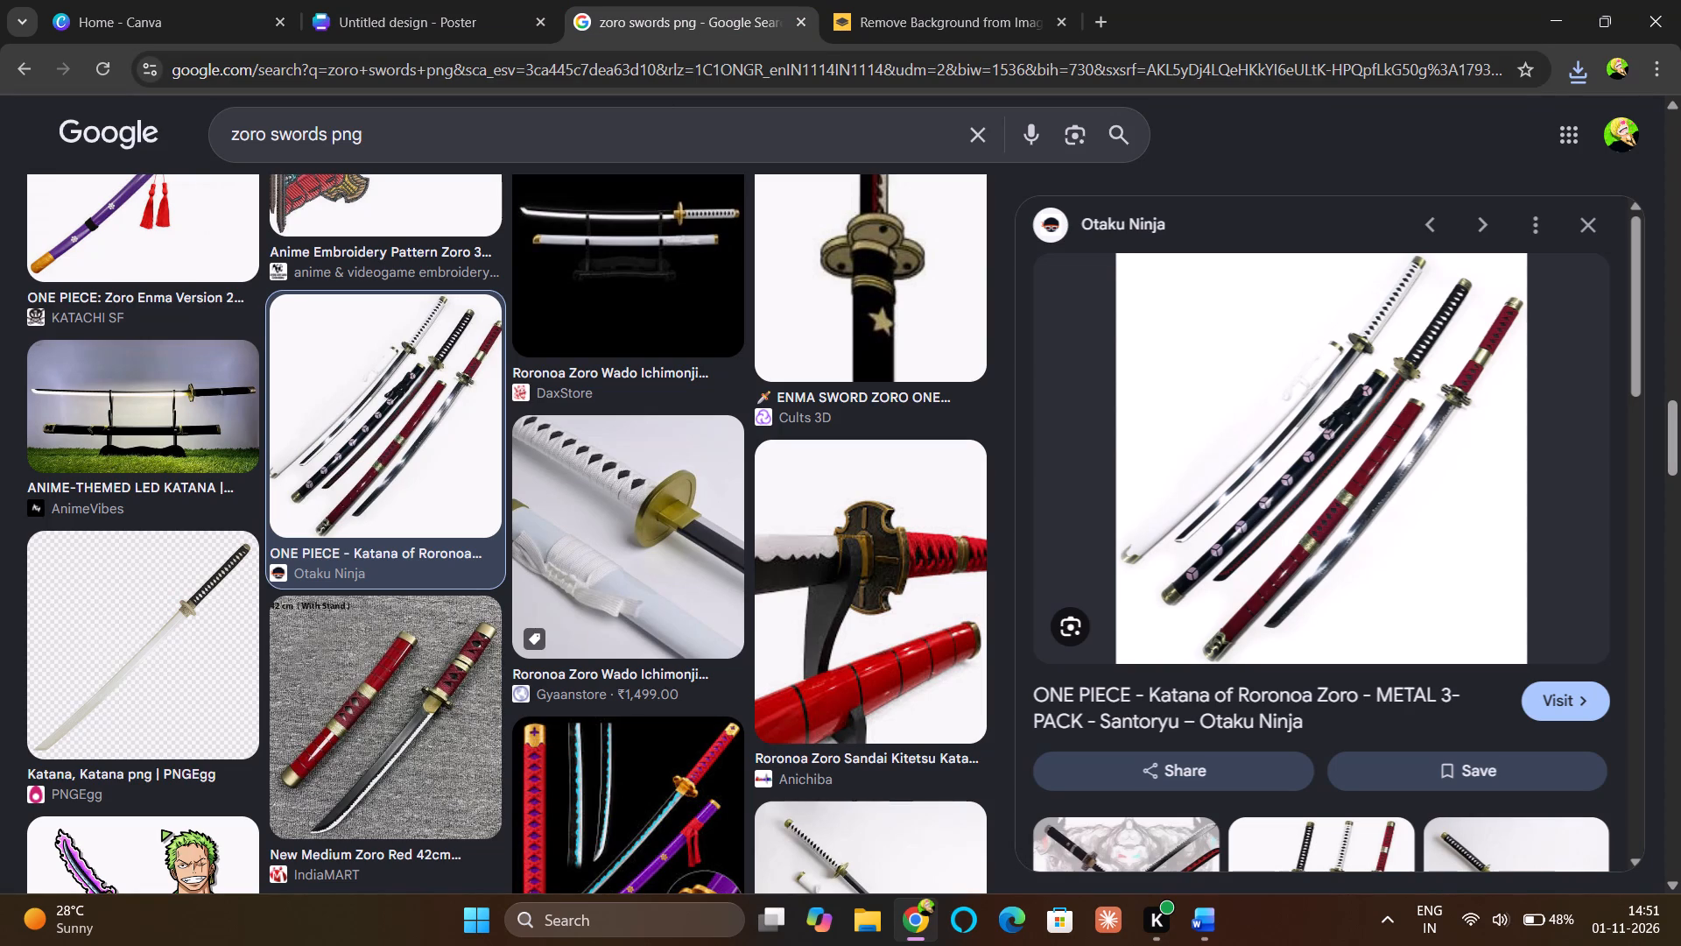
pyautogui.click(620, 129)
pyautogui.press('BackSpace')
pyautogui.press('BackSpace')
pyautogui.press('BackSpace')
pyautogui.press('BackSpace')
pyautogui.press('BackSpace')
pyautogui.press('BackSpace')
pyautogui.press('BackSpace')
pyautogui.press('BackSpace')
pyautogui.press('BackSpace')
pyautogui.press('BackSpace')
pyautogui.press('BackSpace')
pyautogui.press('BackSpace')
pyautogui.press('BackSpace')
pyautogui.press('BackSpace')
pyautogui.press('BackSpace')
pyautogui.press('BackSpace')
pyautogui.press('BackSpace')
pyautogui.press('BackSpace')
pyautogui.press('BackSpace')
pyautogui.press('BackSpace')
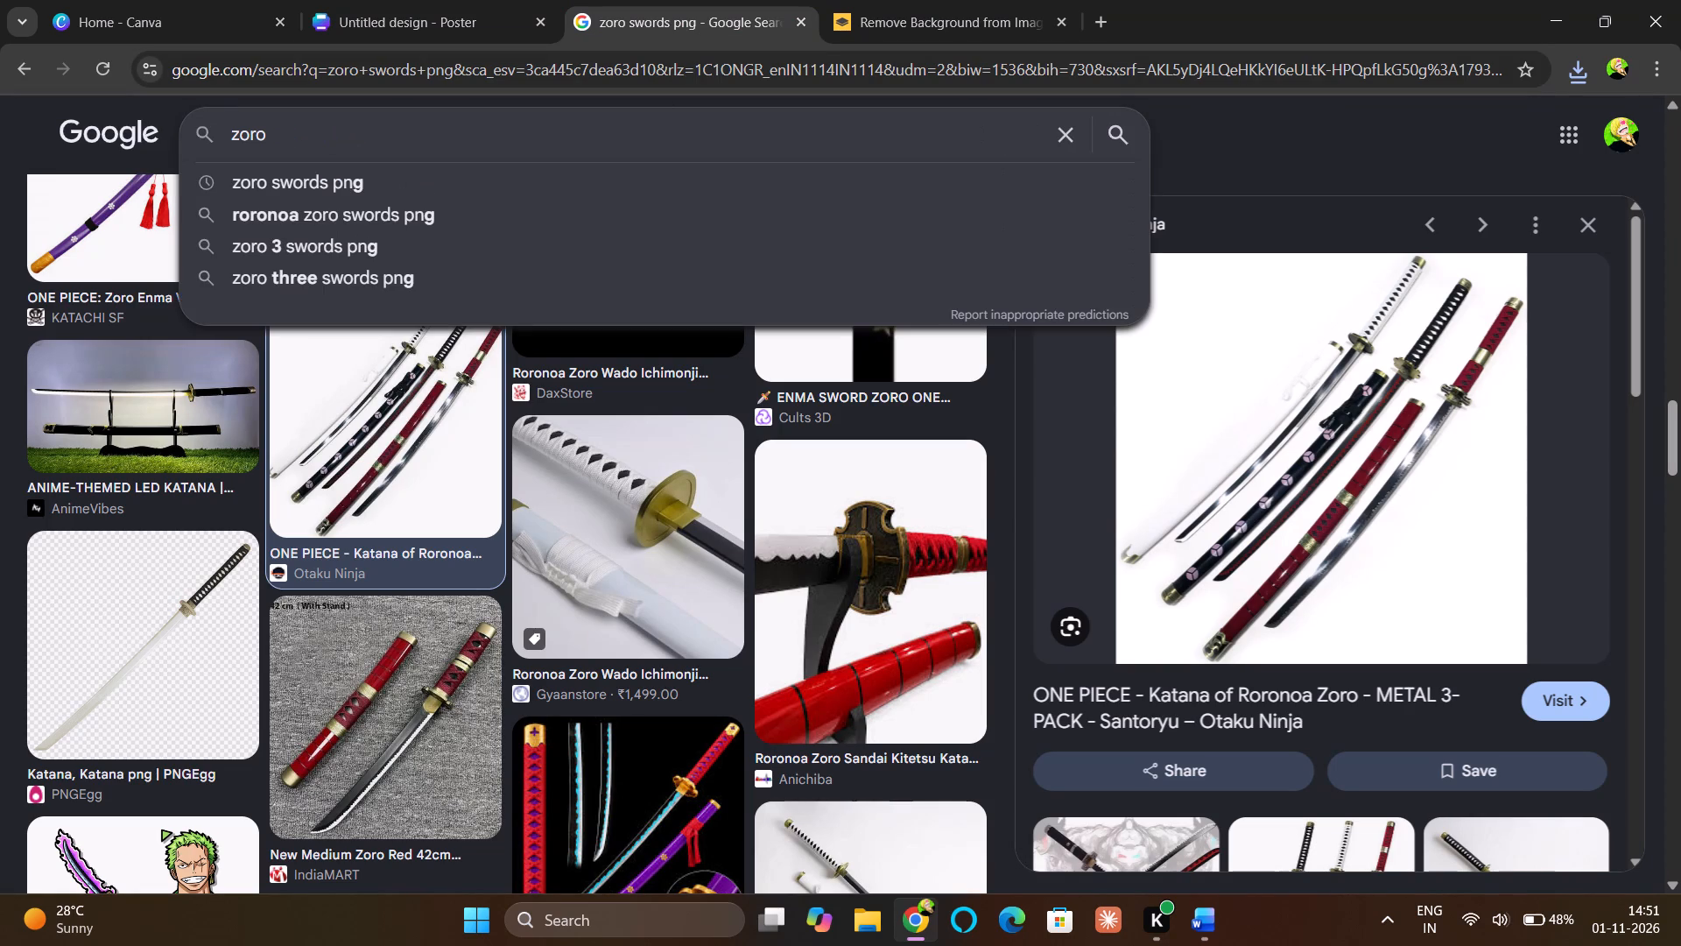
pyautogui.write('roronoa zoro')
pyautogui.press('space')
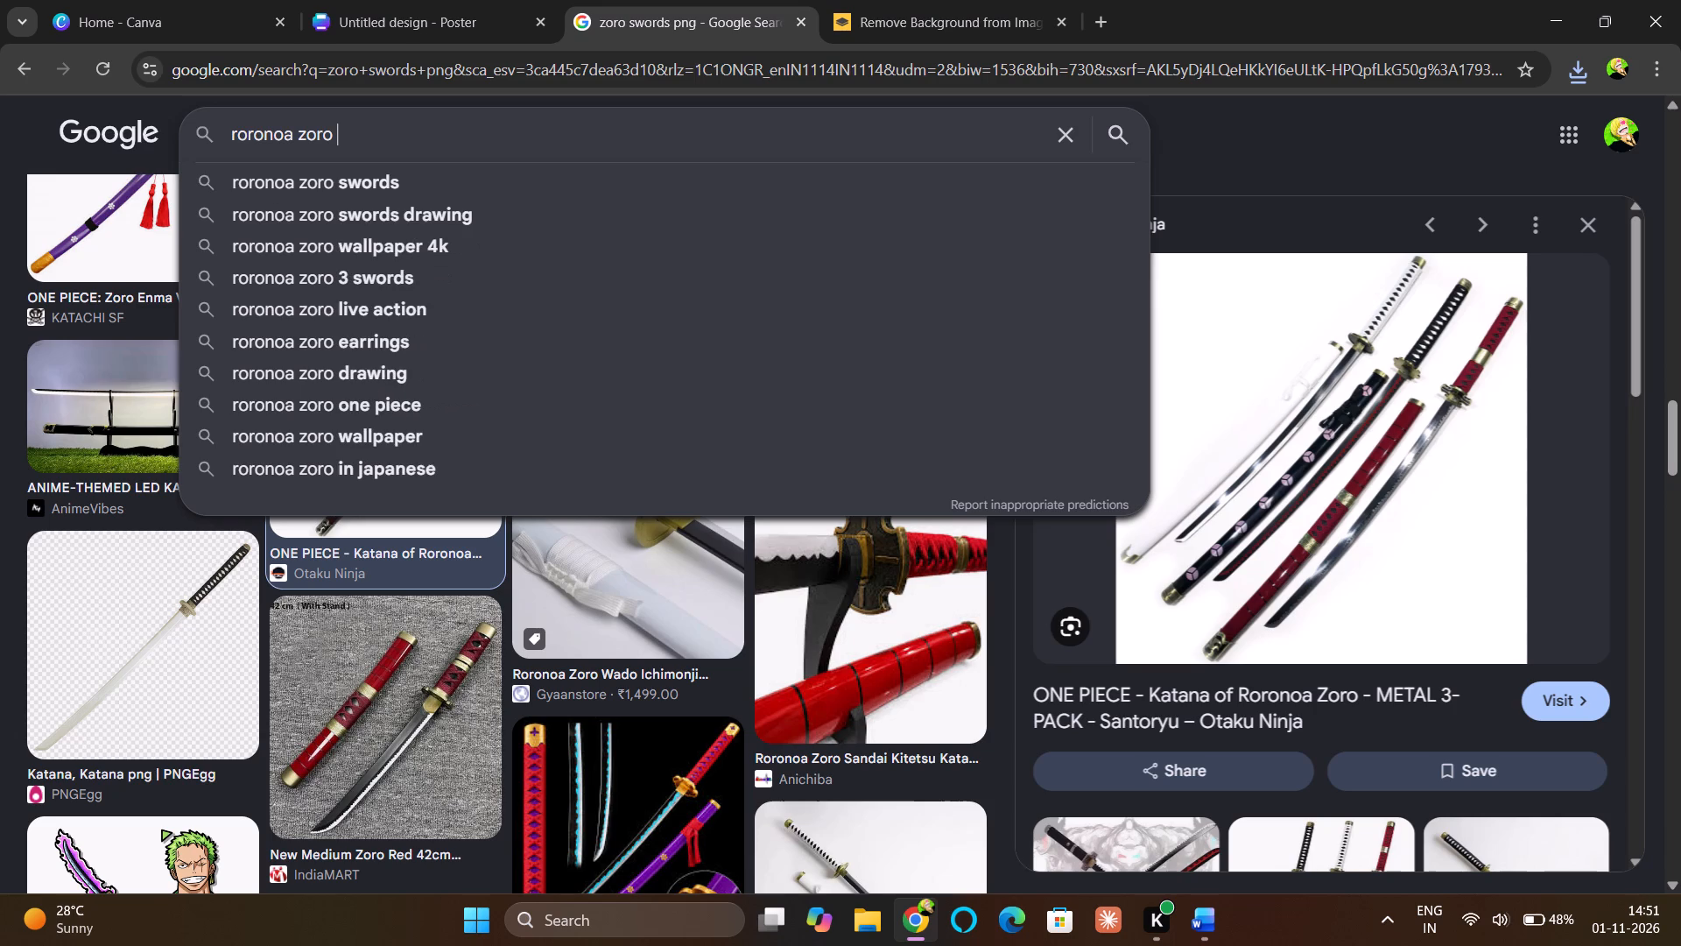
pyautogui.write('name')
pyautogui.press('space')
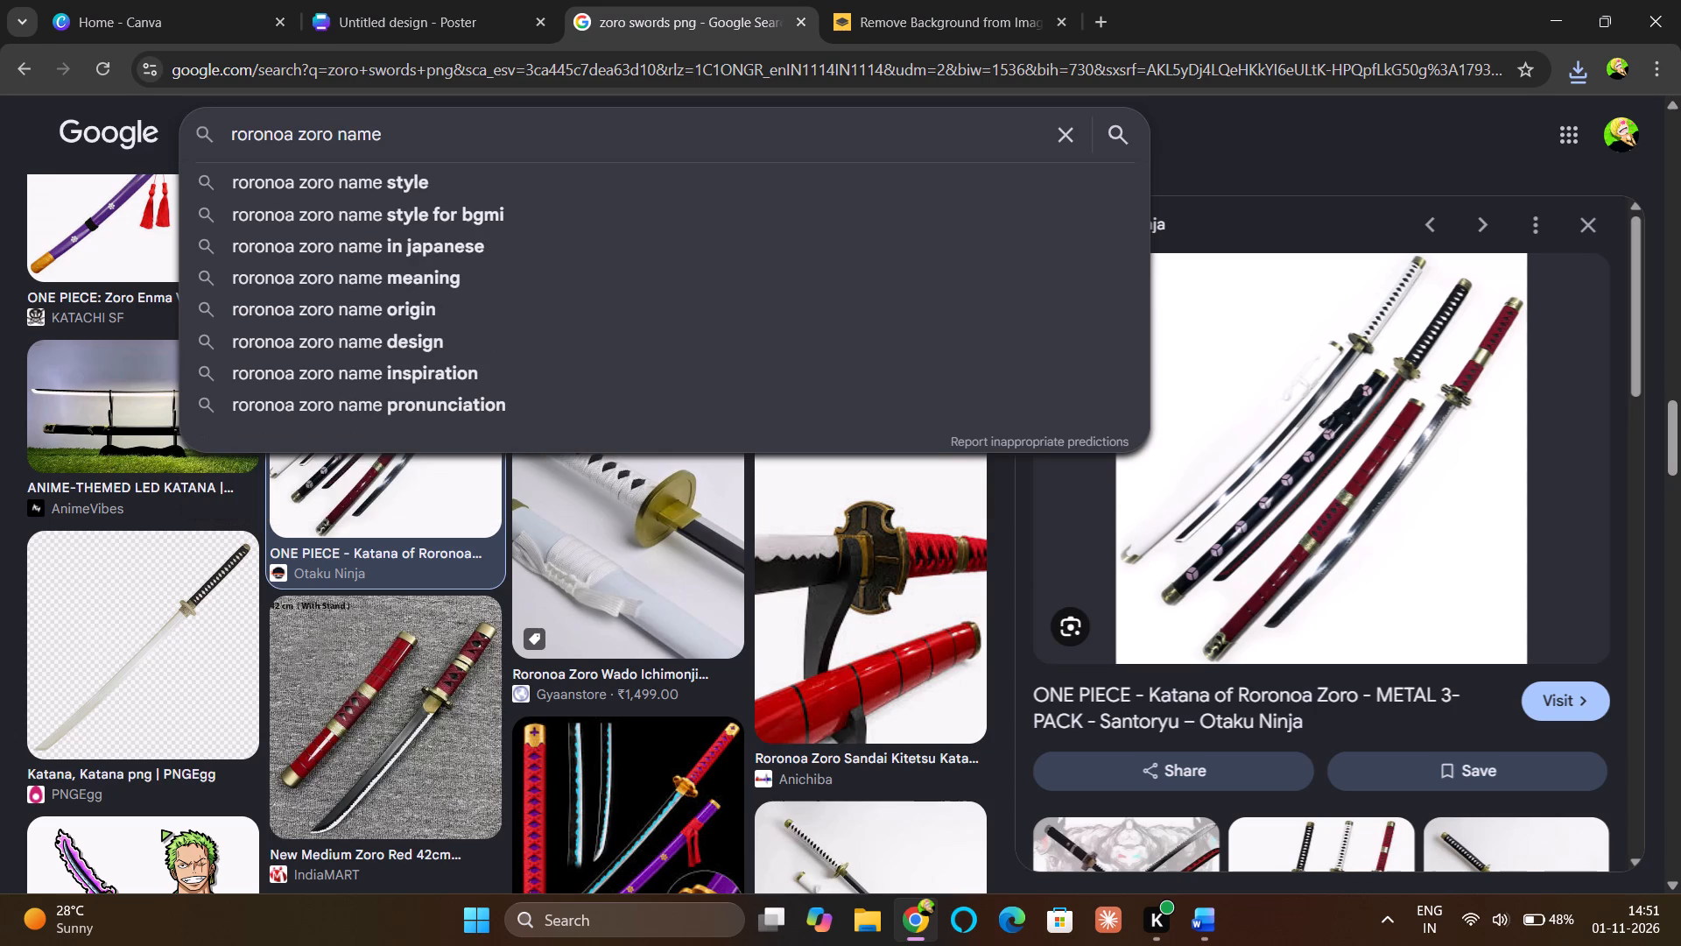
pyautogui.write('png')
pyautogui.press('Return')
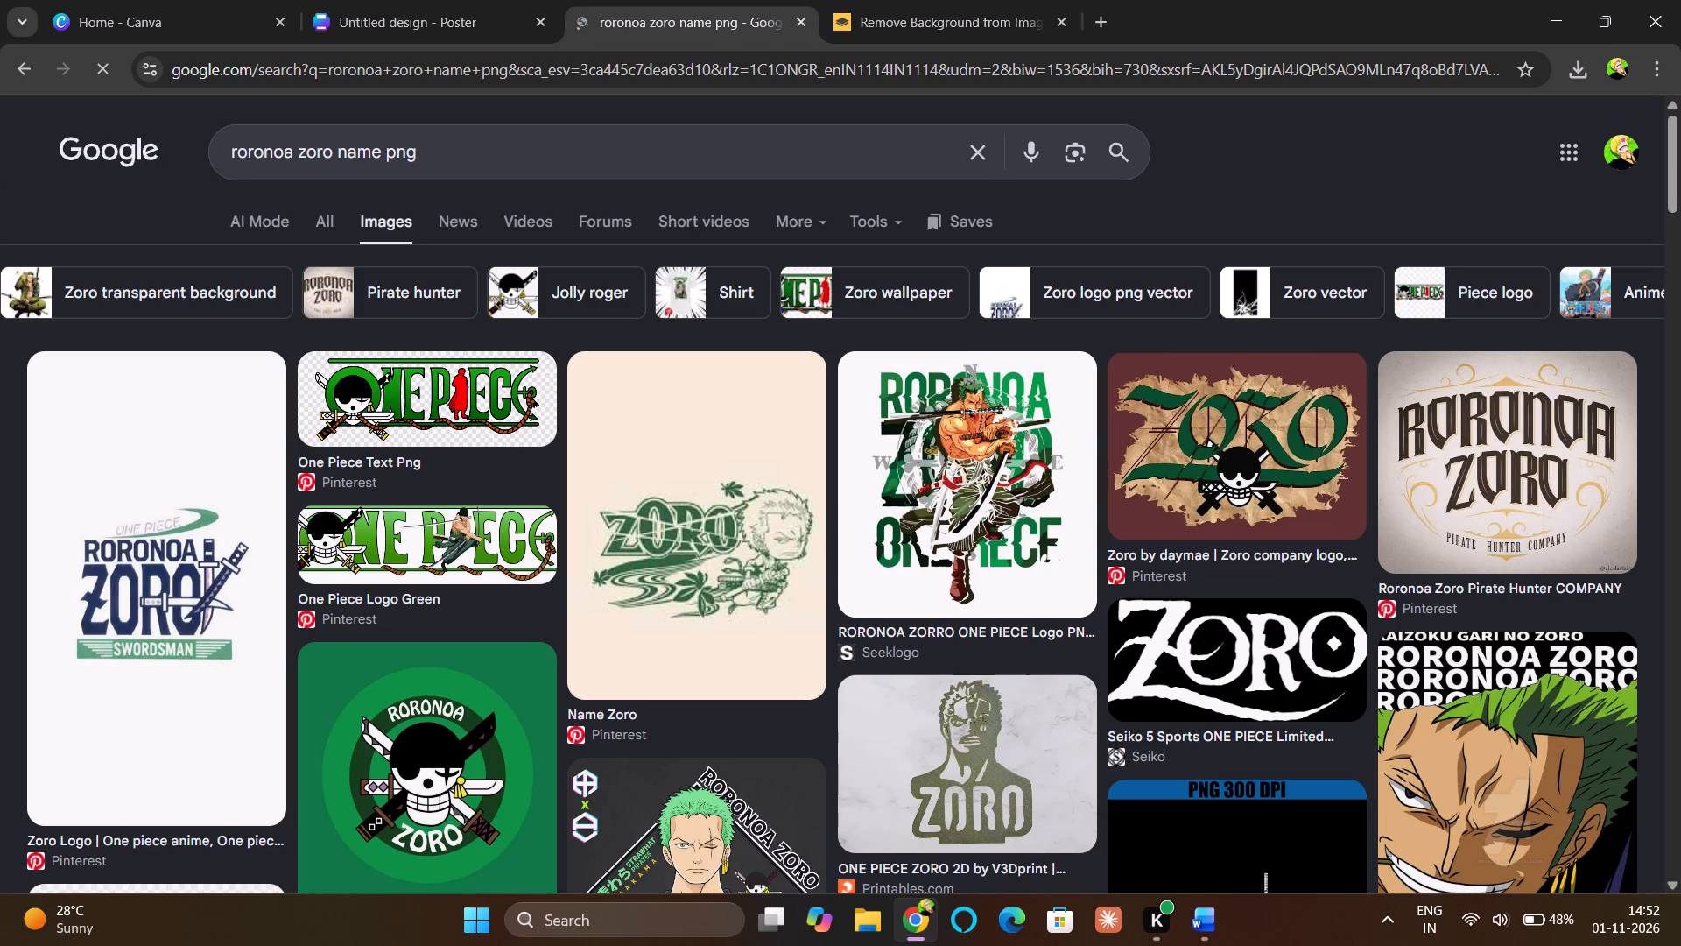
# Look through the image results for a Roronoa Zoro name logo that suits the poster.
pyautogui.scroll(-1, 714, 480)
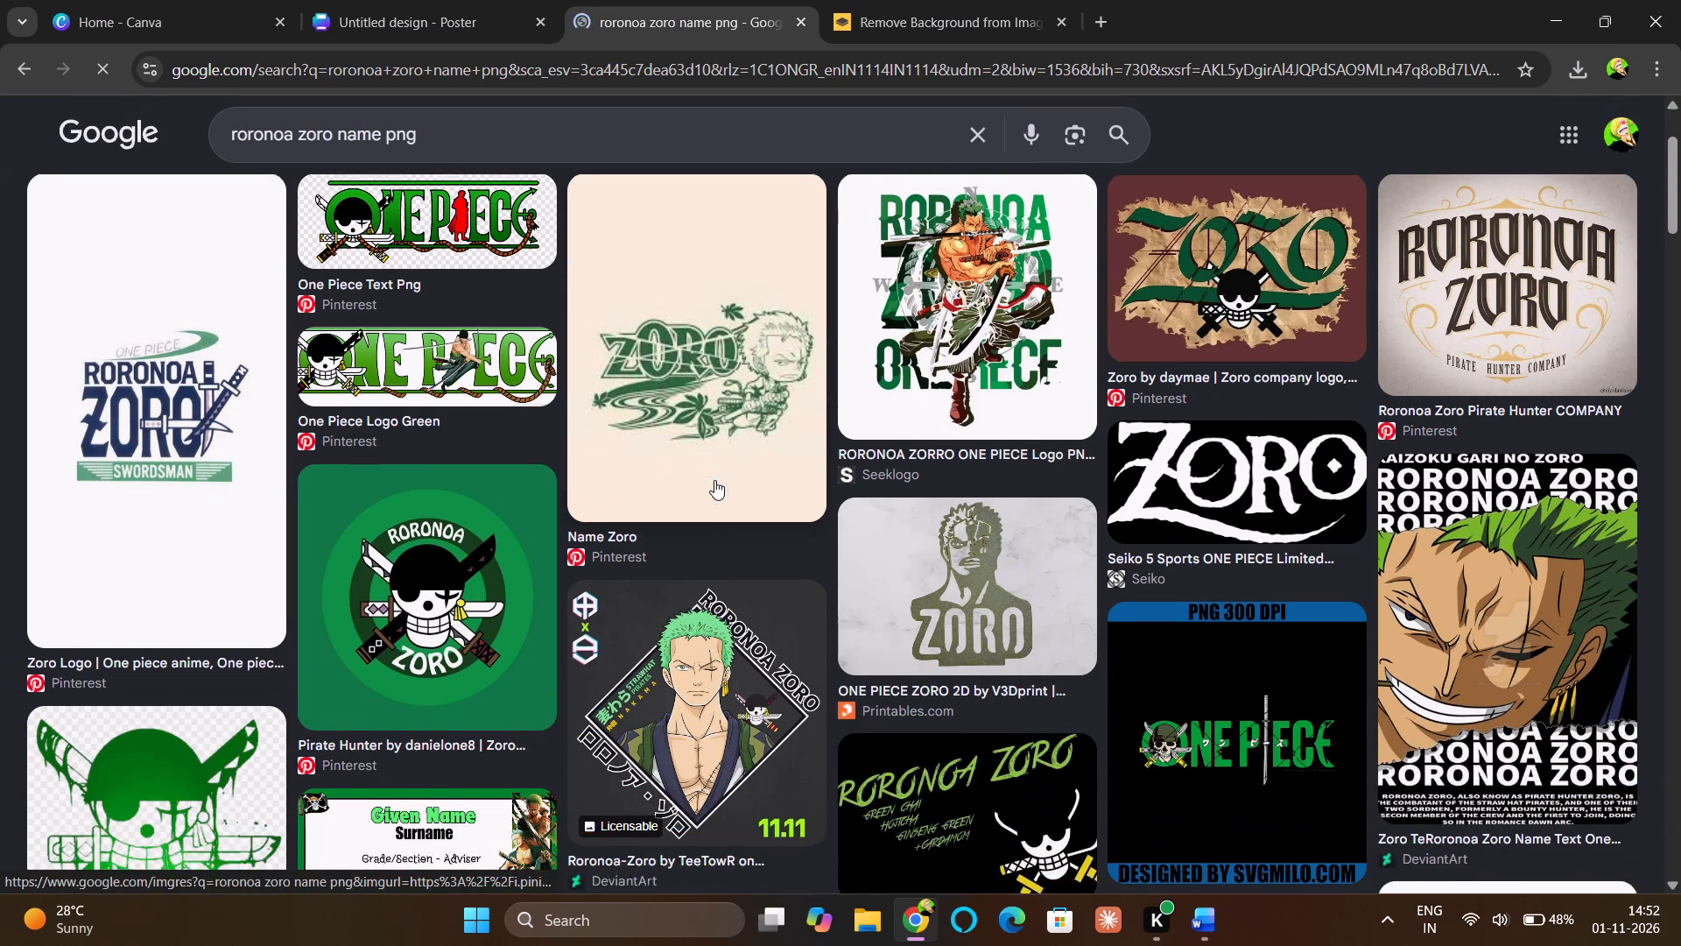
pyautogui.scroll(-1, 714, 480)
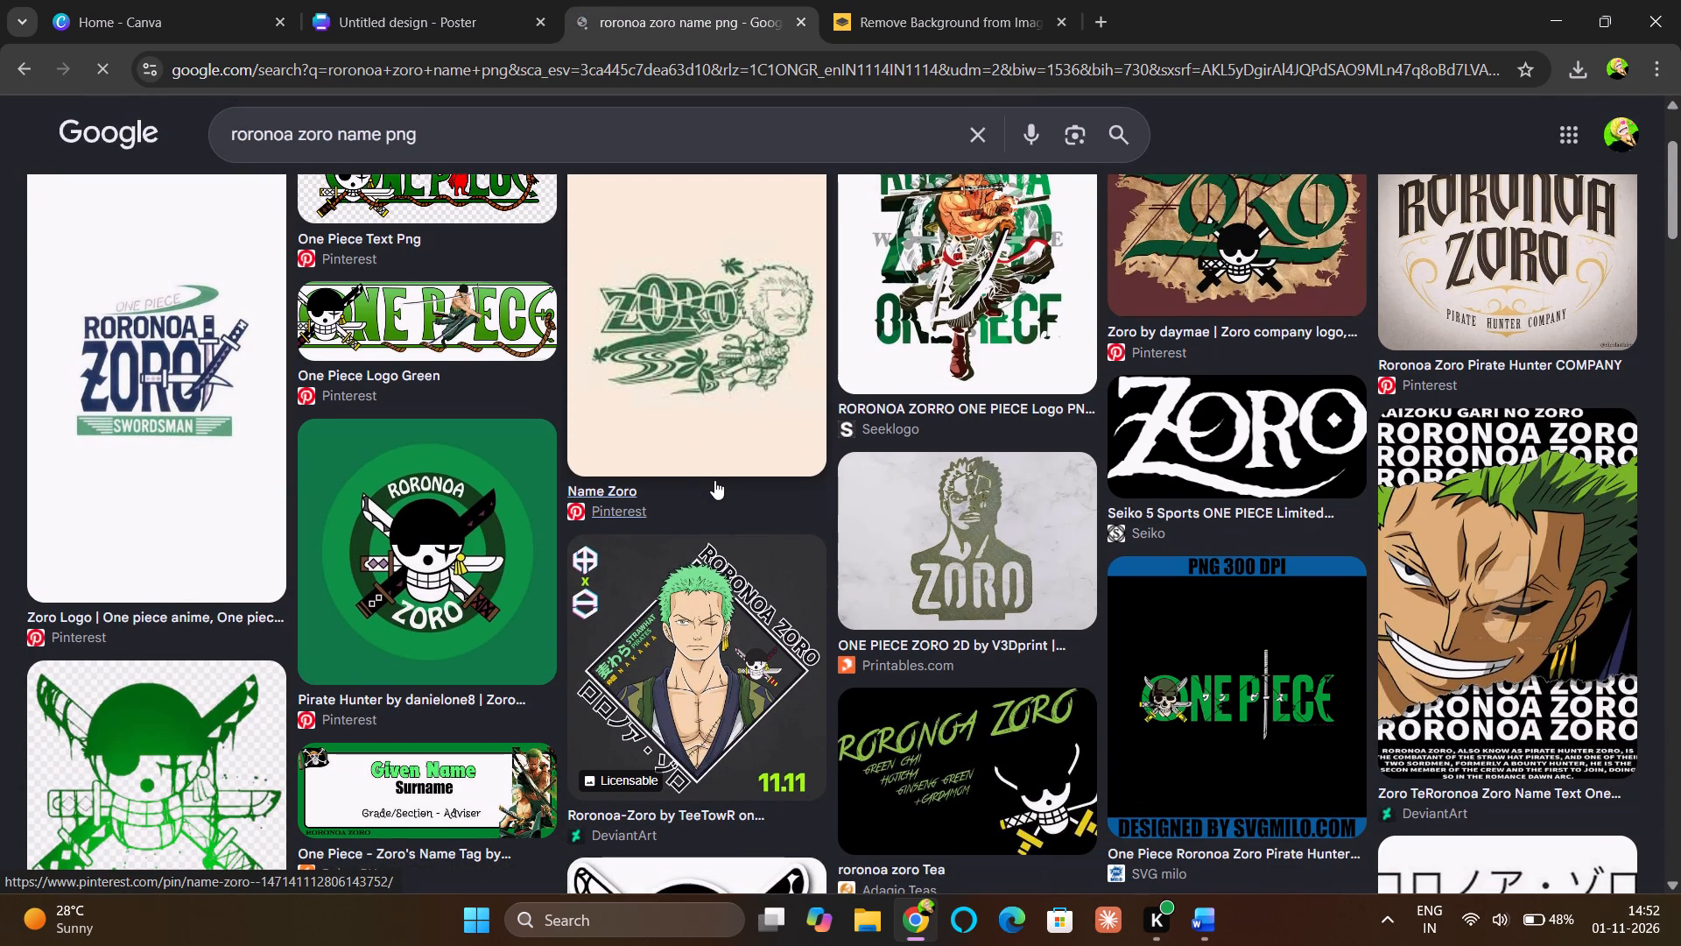
pyautogui.hscroll(1, 714, 480)
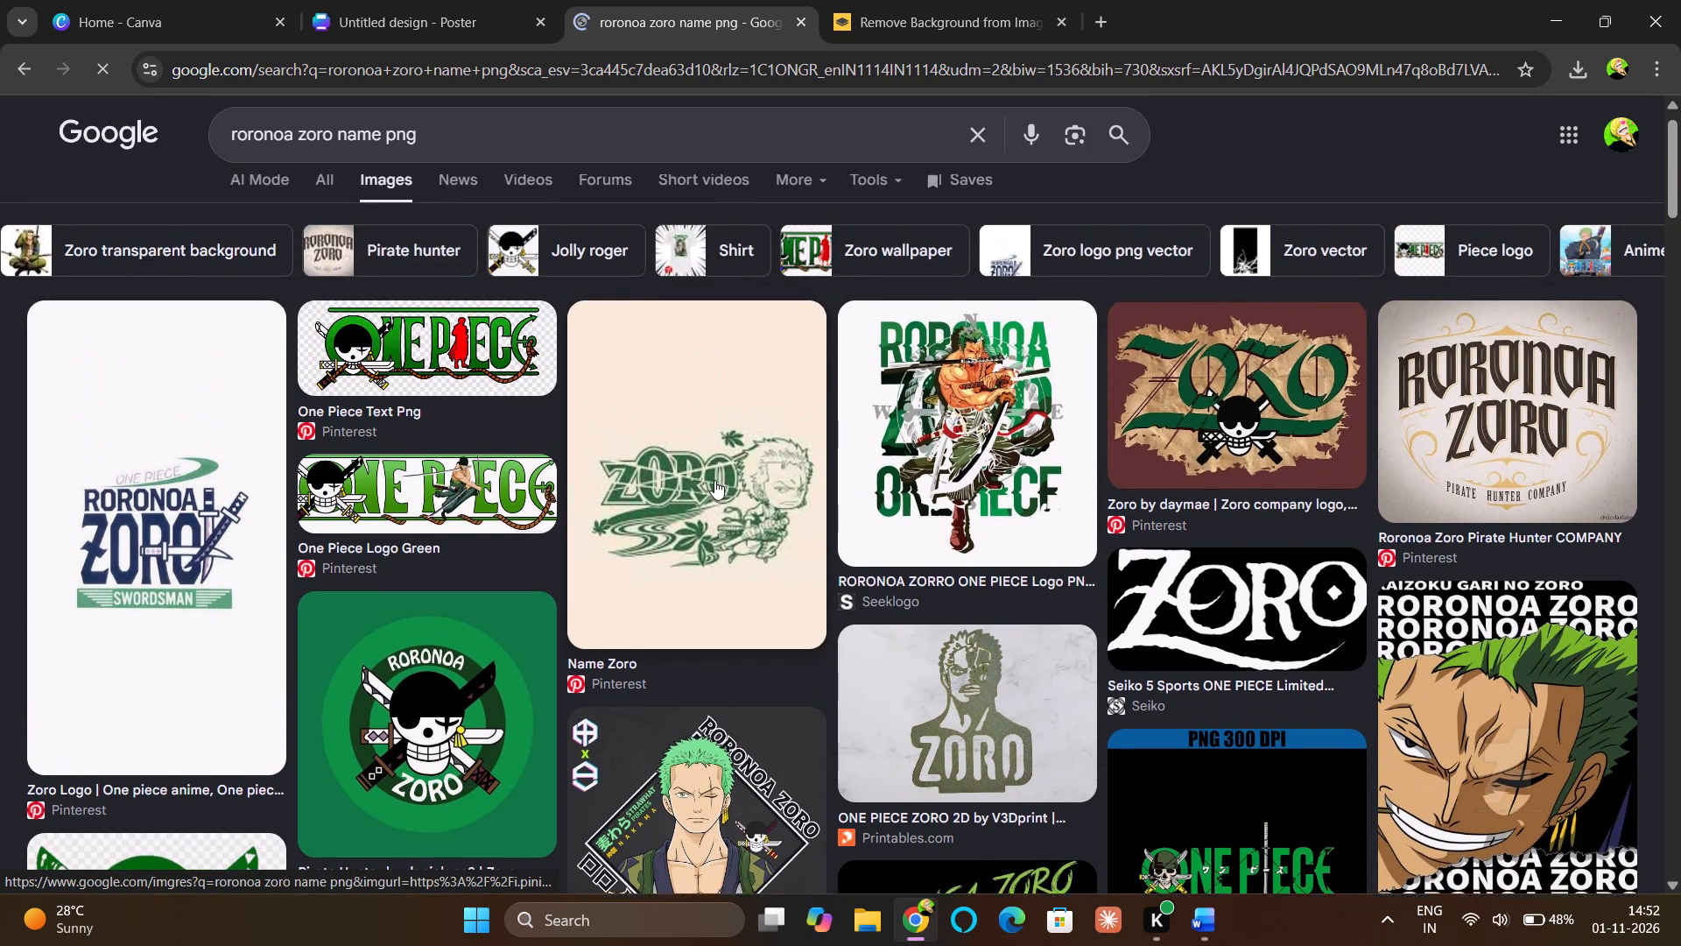
pyautogui.hscroll(1, 714, 480)
pyautogui.scroll(-3, 714, 480)
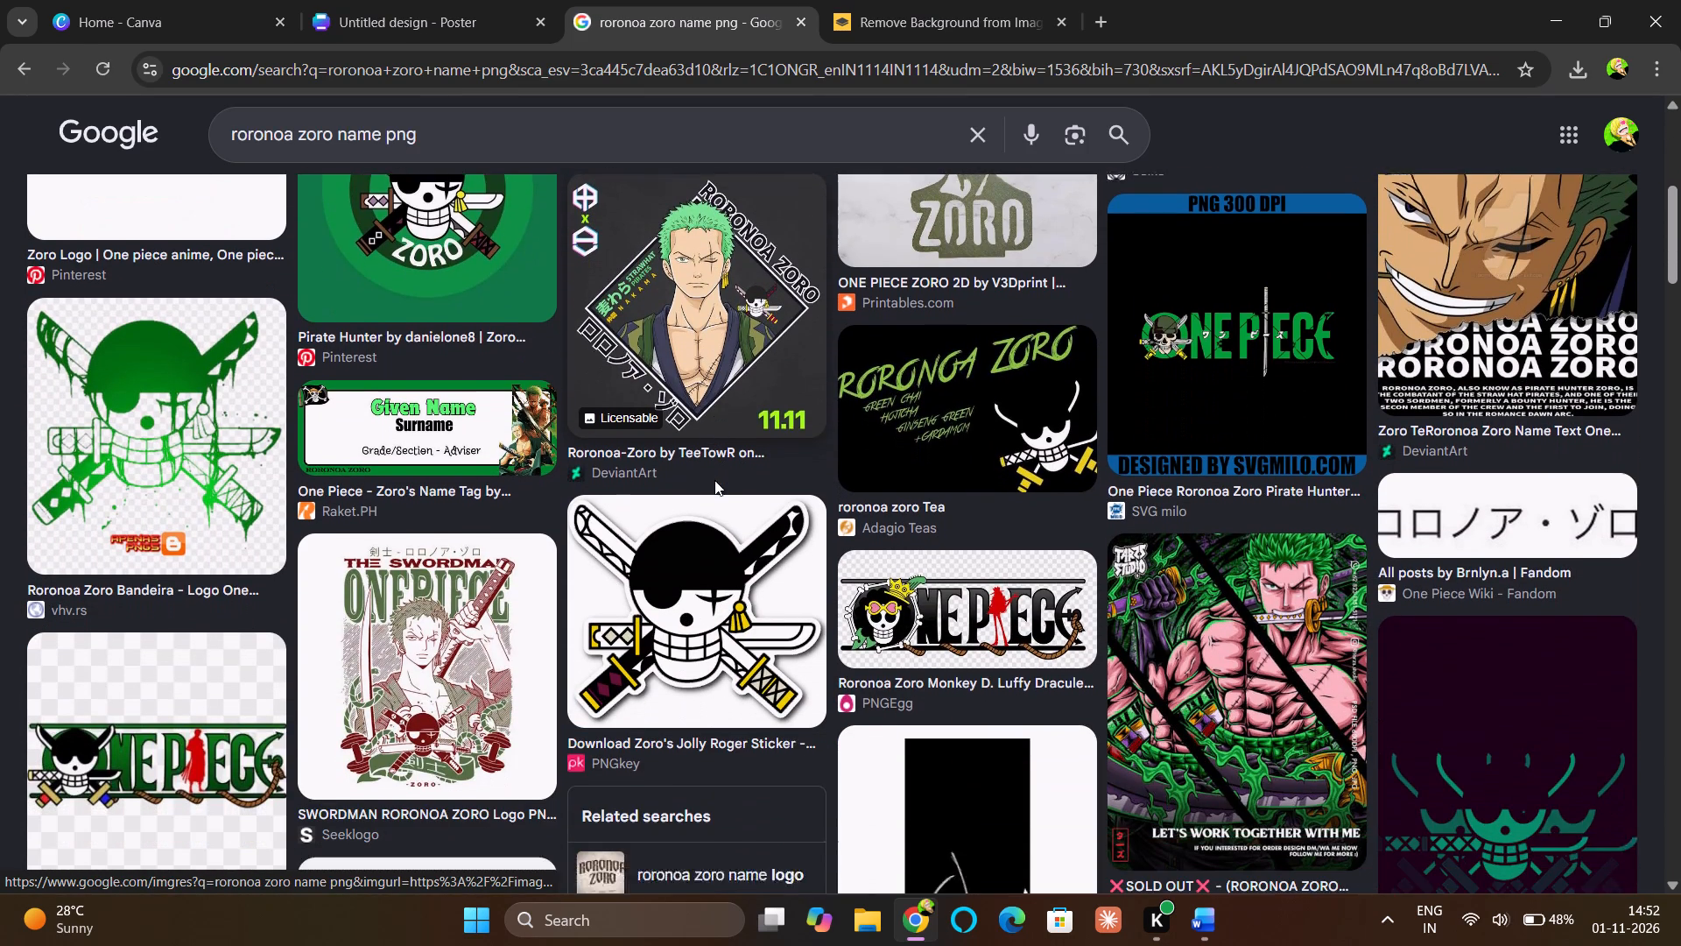
pyautogui.scroll(-1, 714, 480)
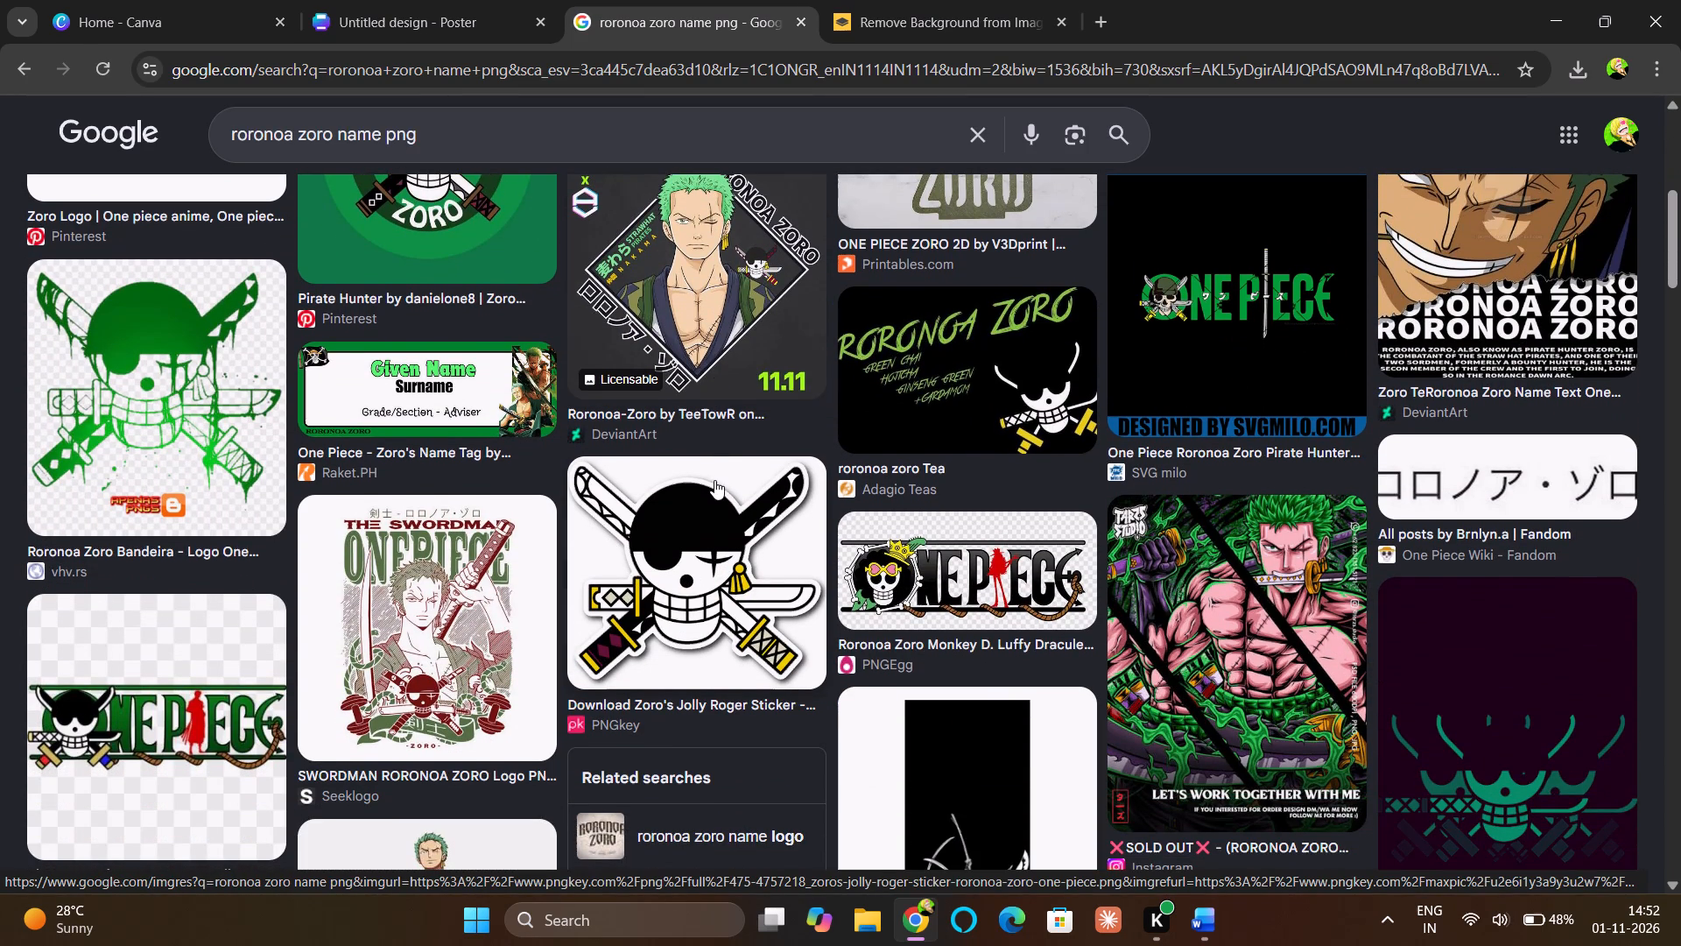
pyautogui.scroll(-3, 714, 480)
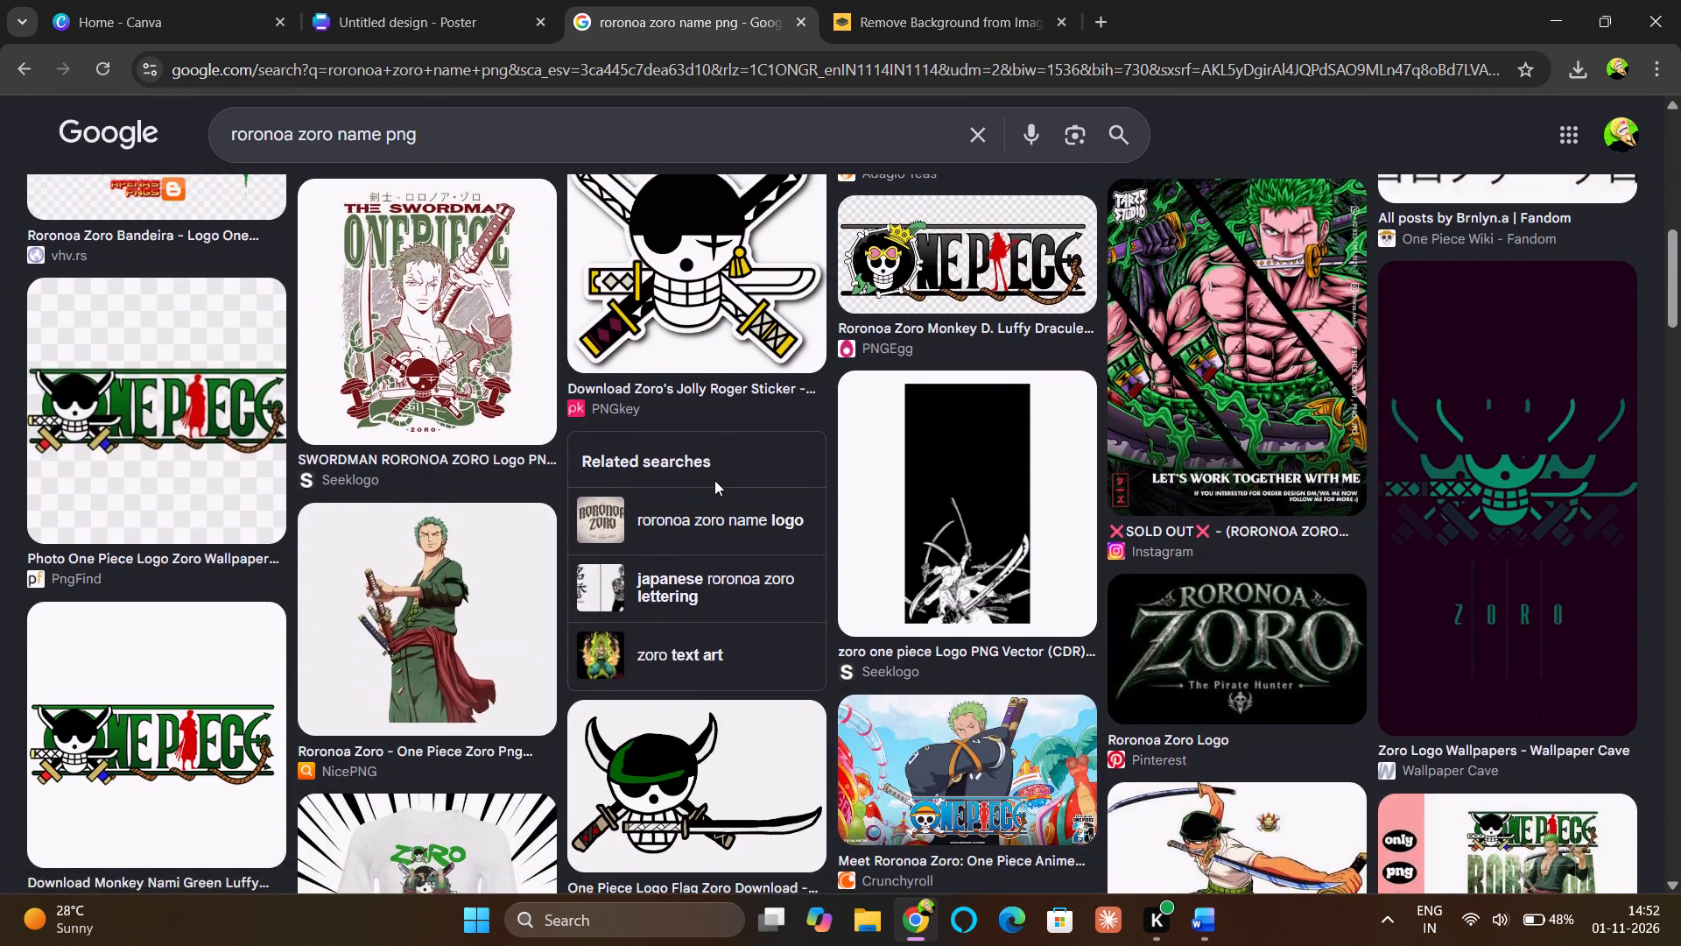
pyautogui.scroll(-2, 714, 480)
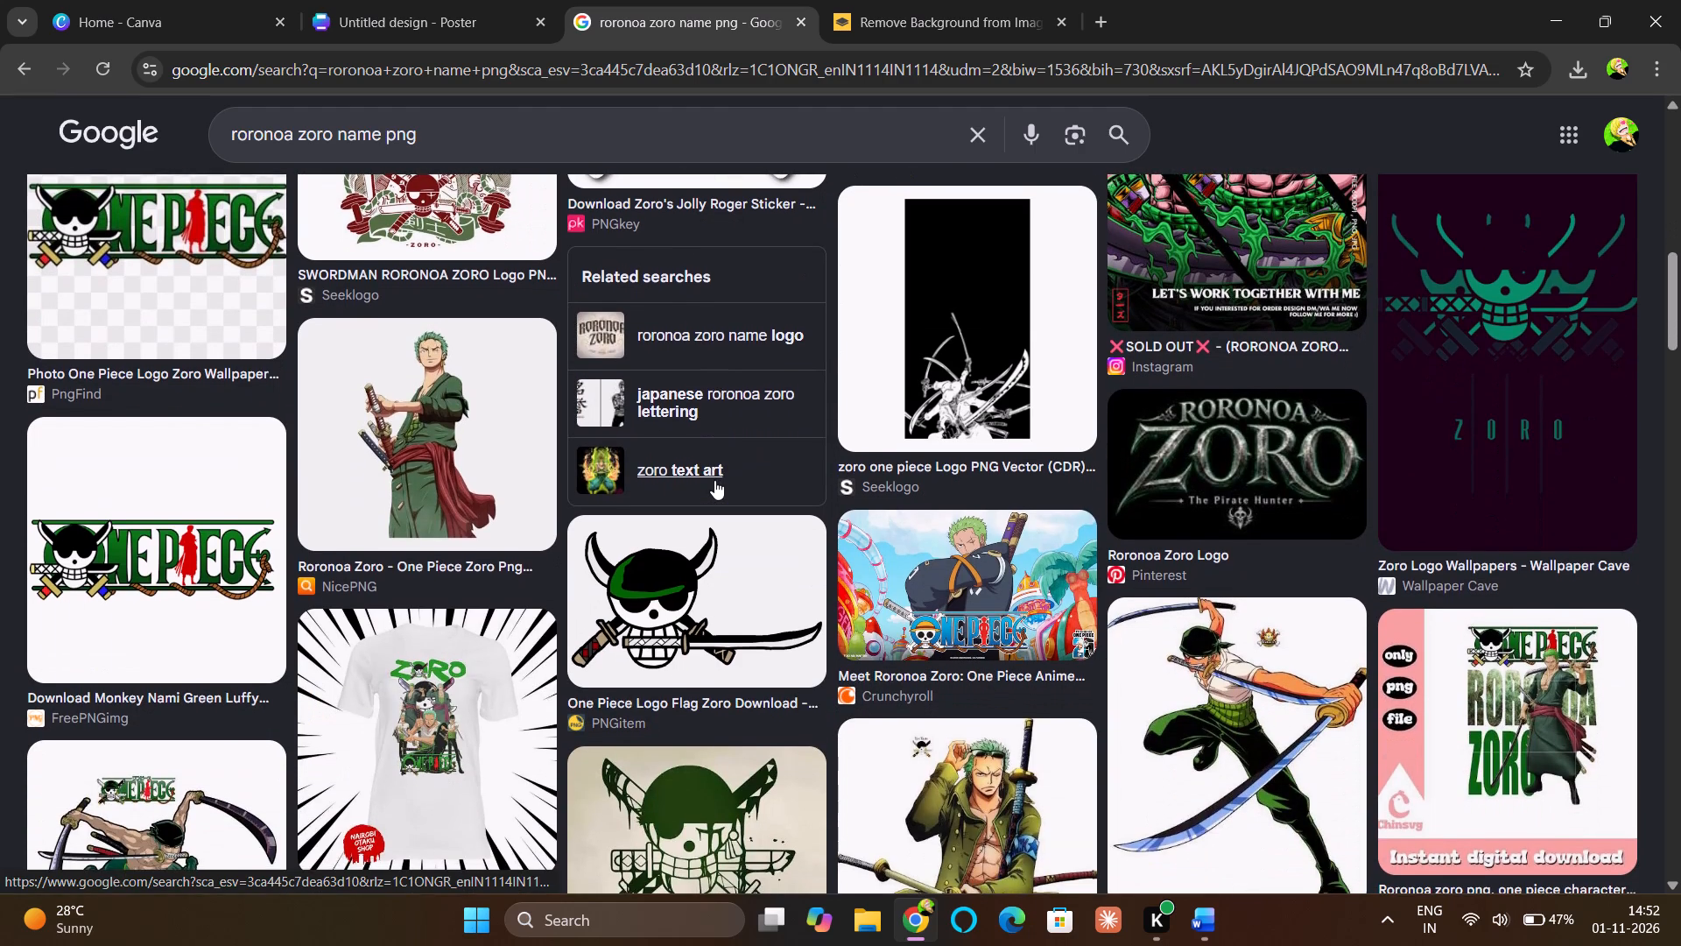
pyautogui.scroll(-1, 714, 480)
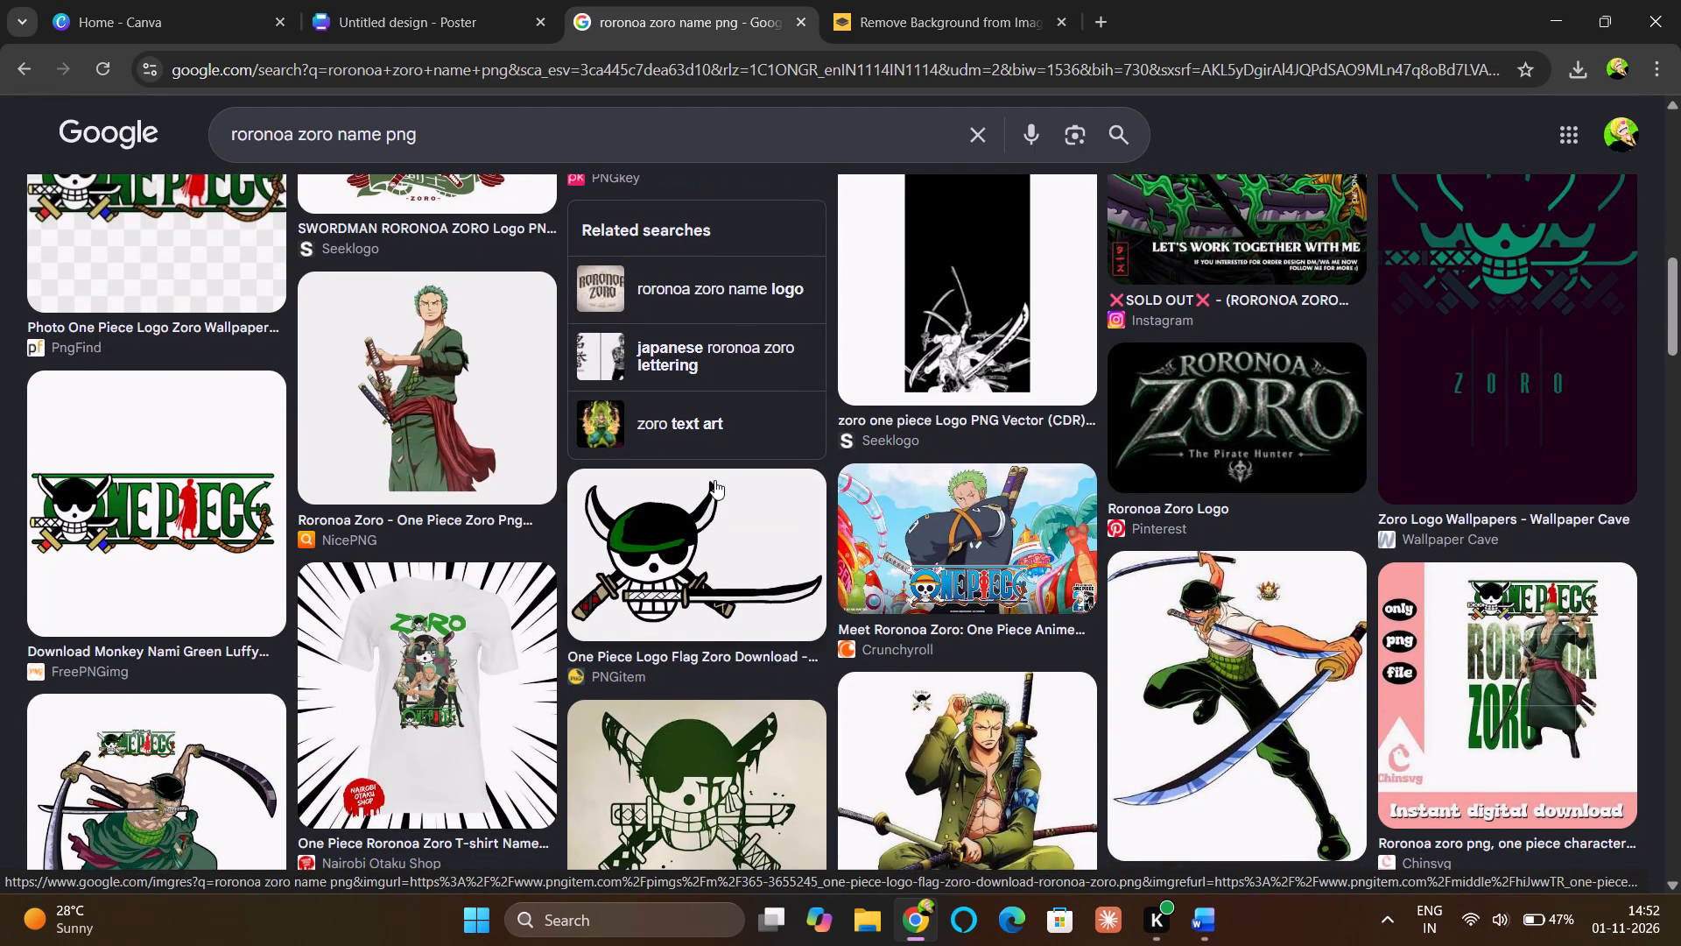
pyautogui.scroll(-3, 714, 480)
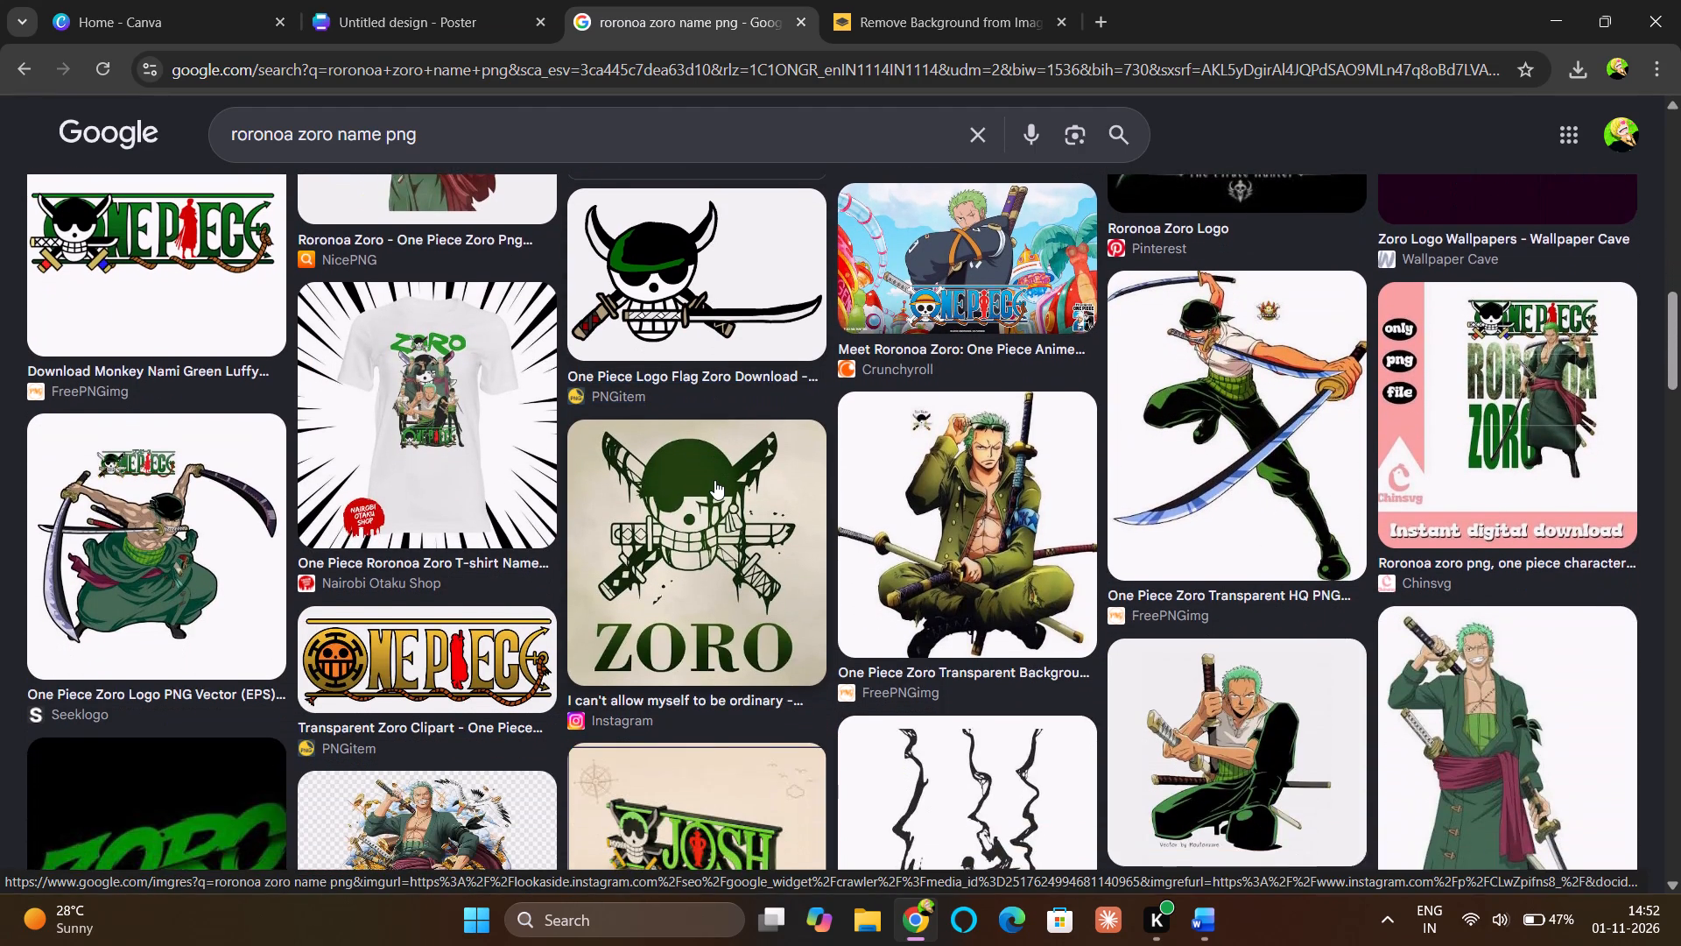
pyautogui.scroll(-4, 714, 480)
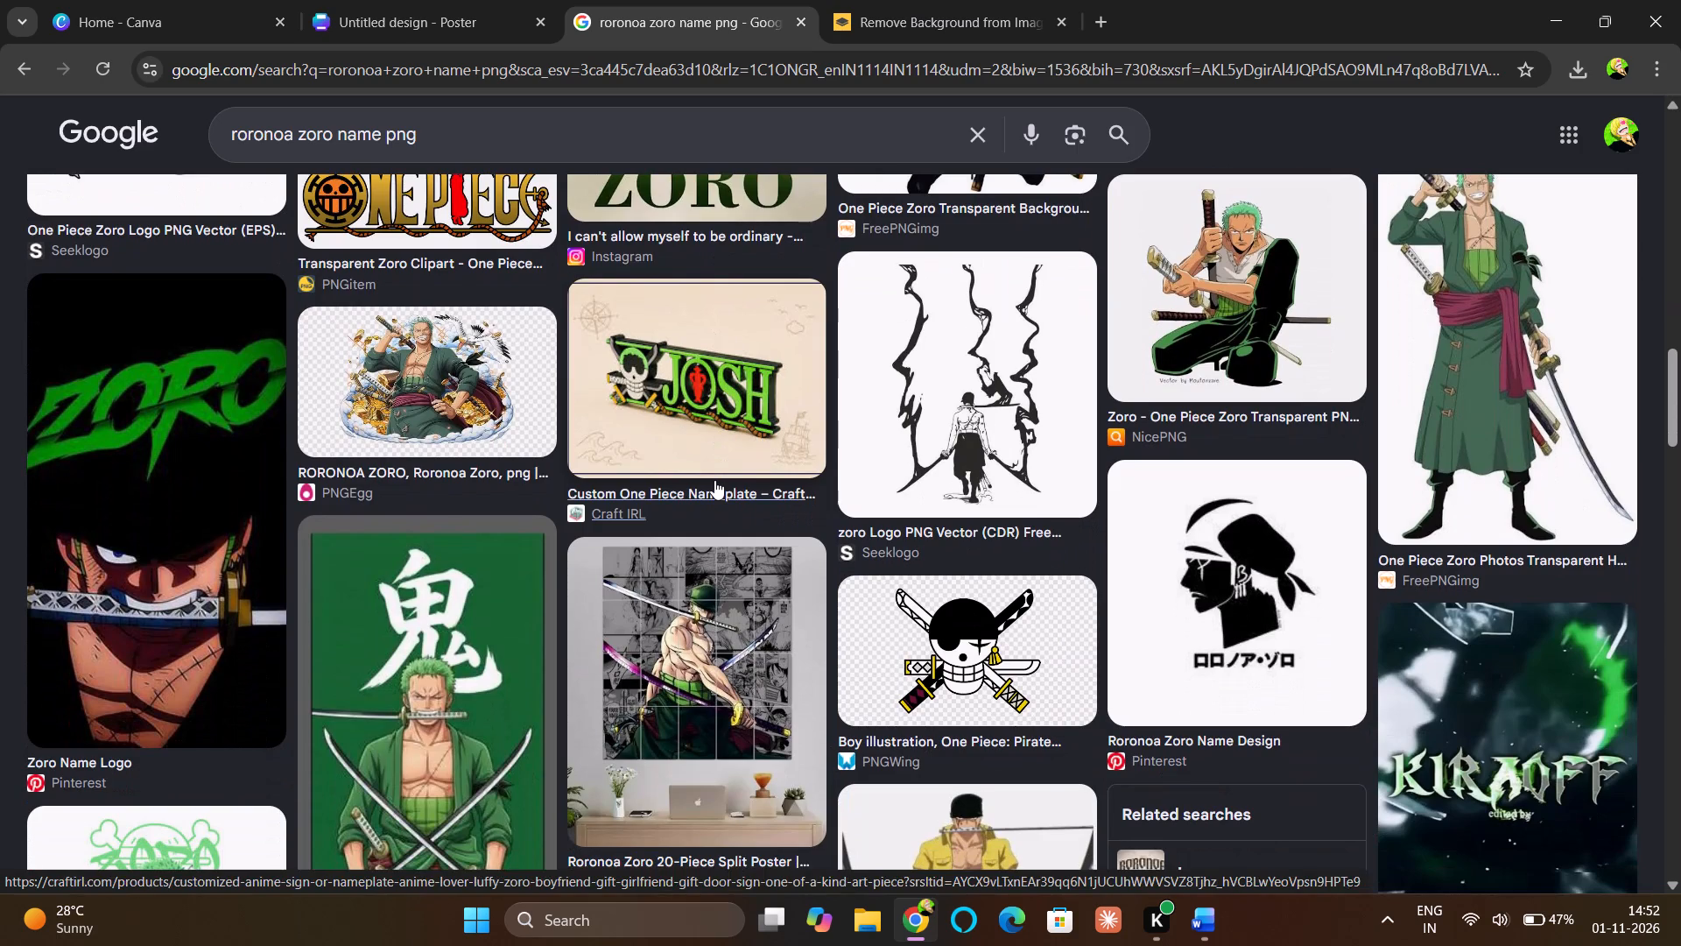
pyautogui.scroll(-3, 714, 480)
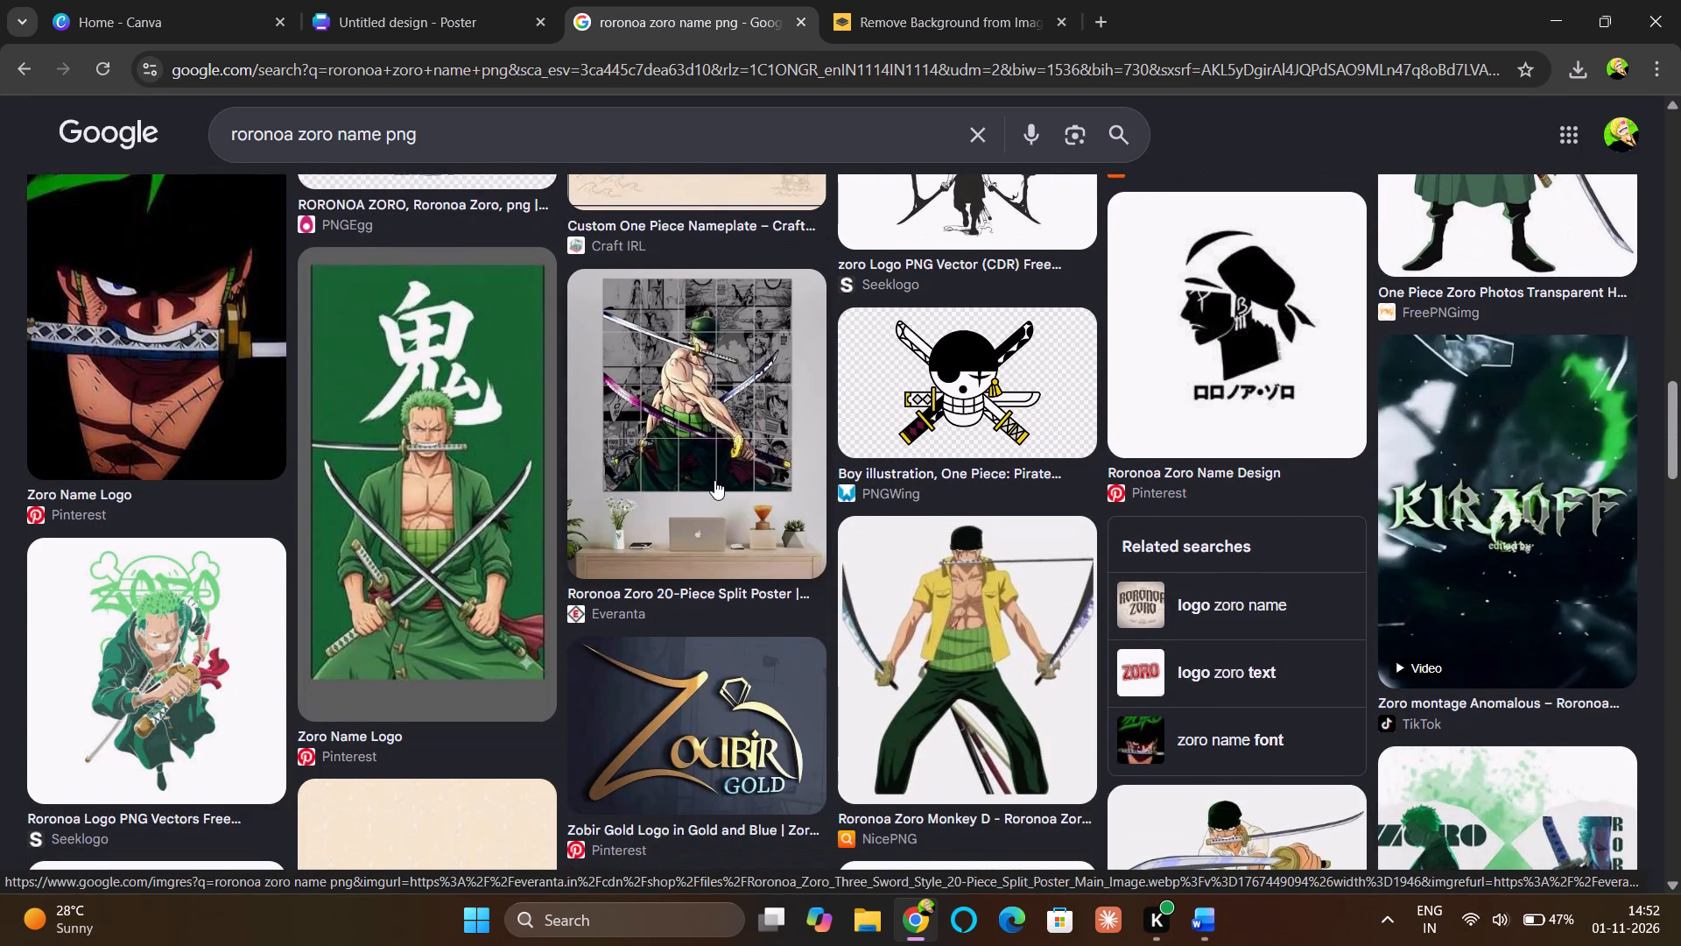
pyautogui.scroll(-2, 714, 480)
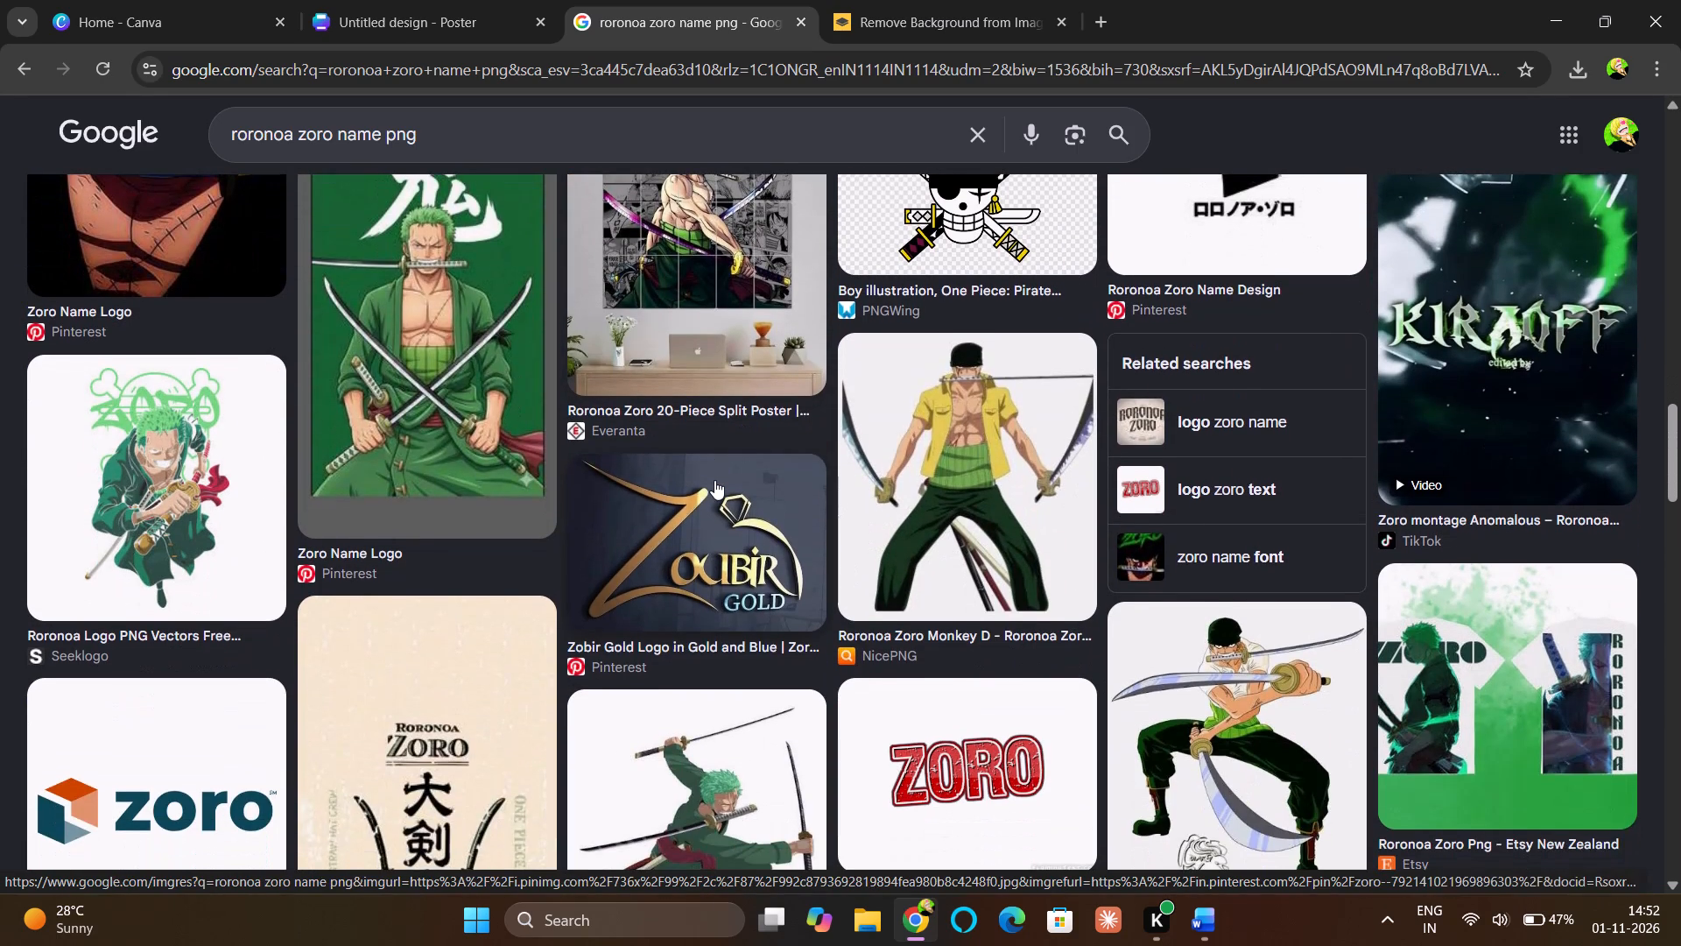
pyautogui.scroll(-1, 714, 480)
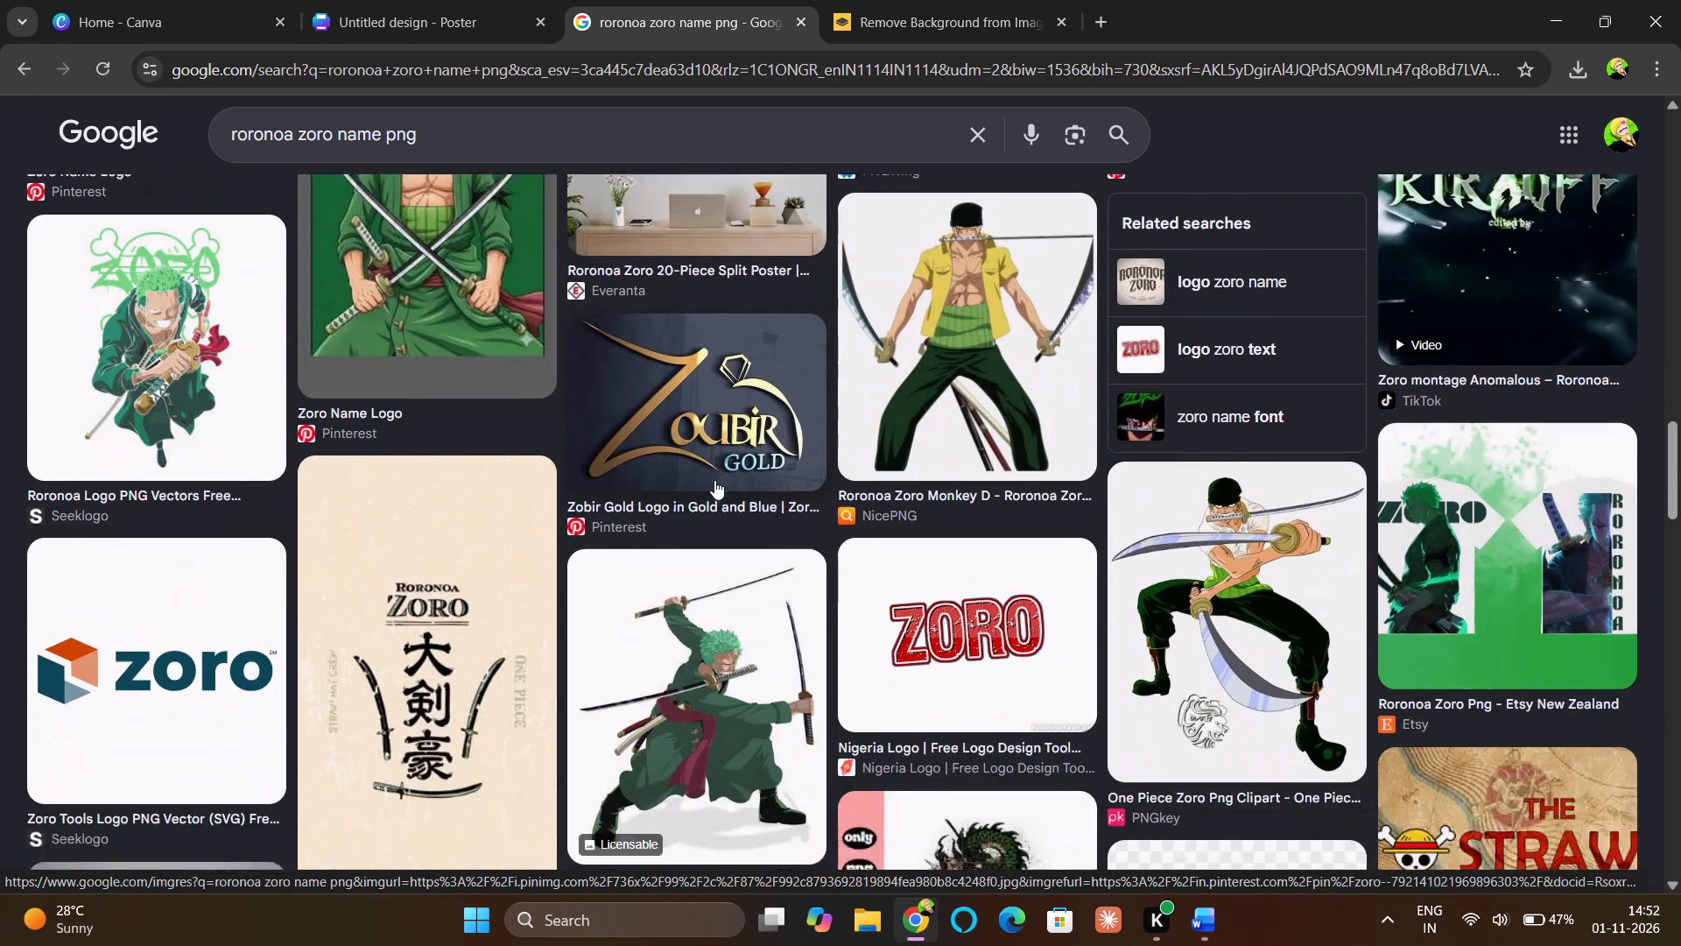
pyautogui.scroll(-4, 714, 480)
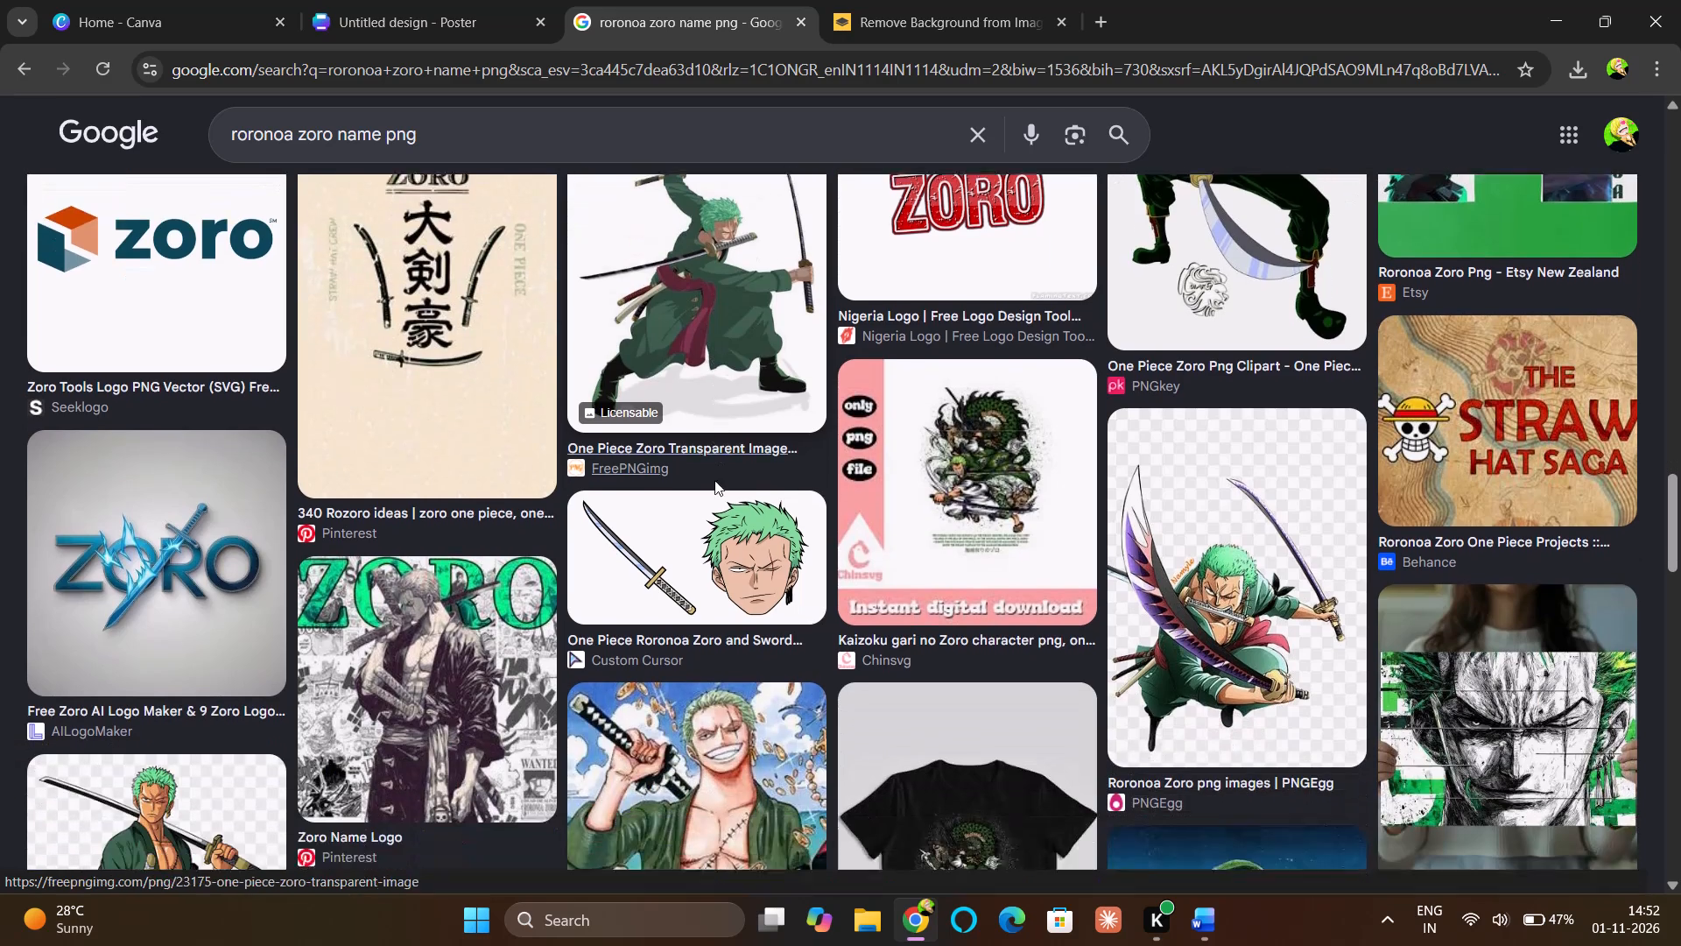
pyautogui.scroll(-3, 714, 480)
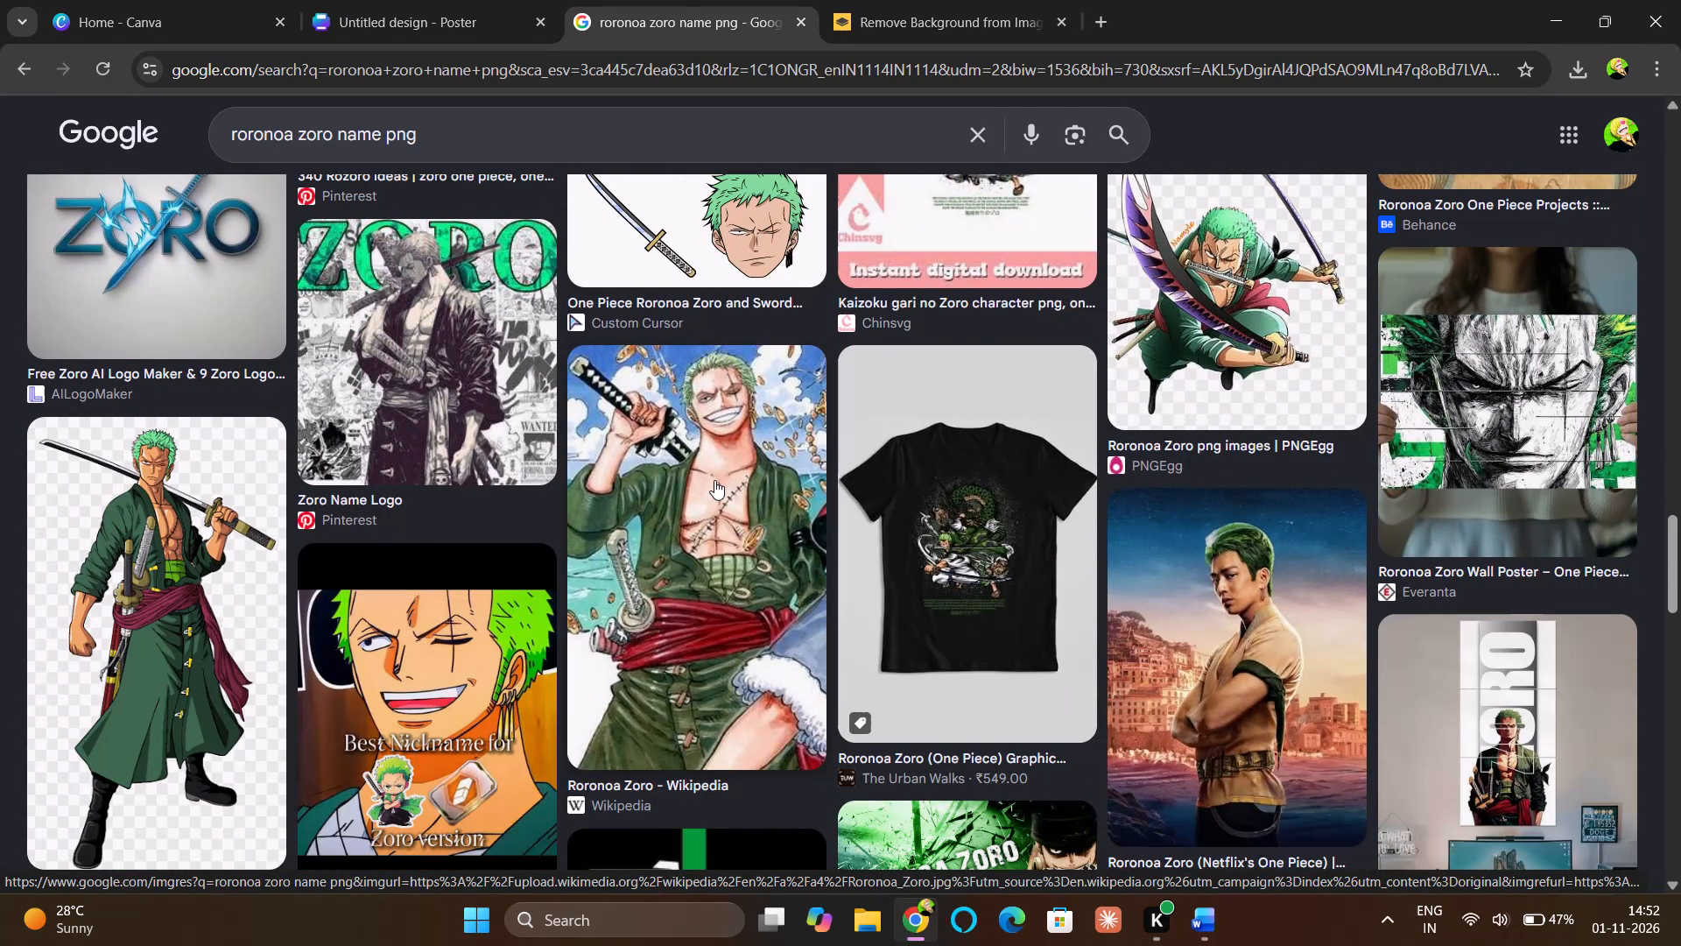
pyautogui.scroll(5, 714, 480)
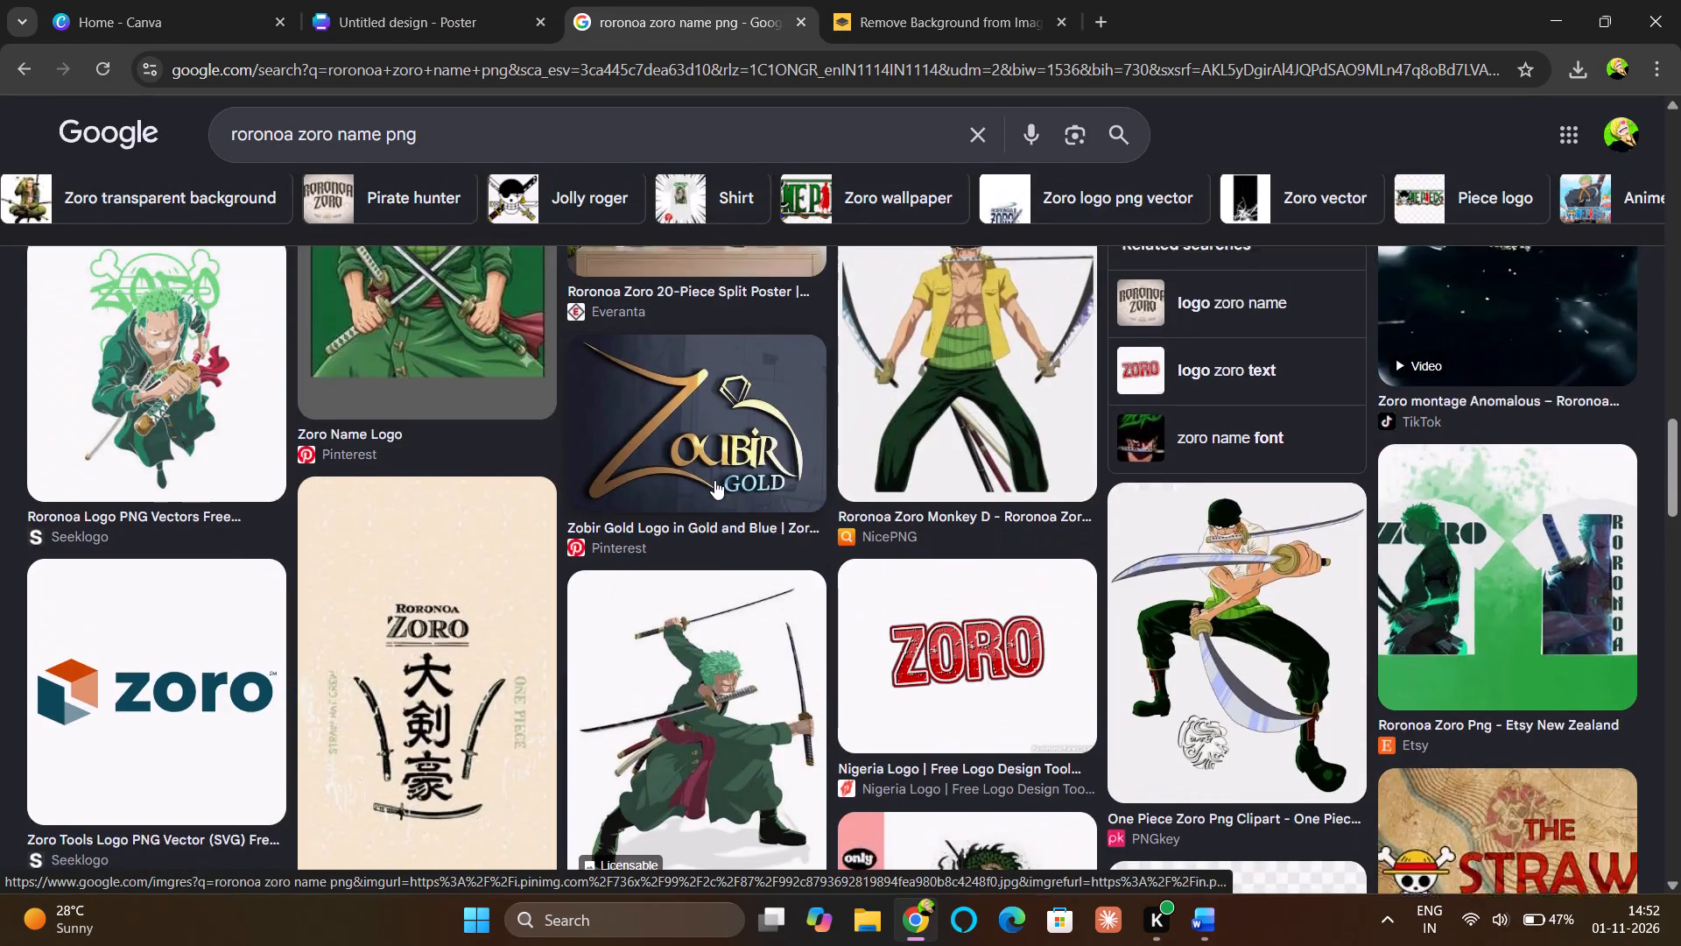
pyautogui.scroll(5, 714, 480)
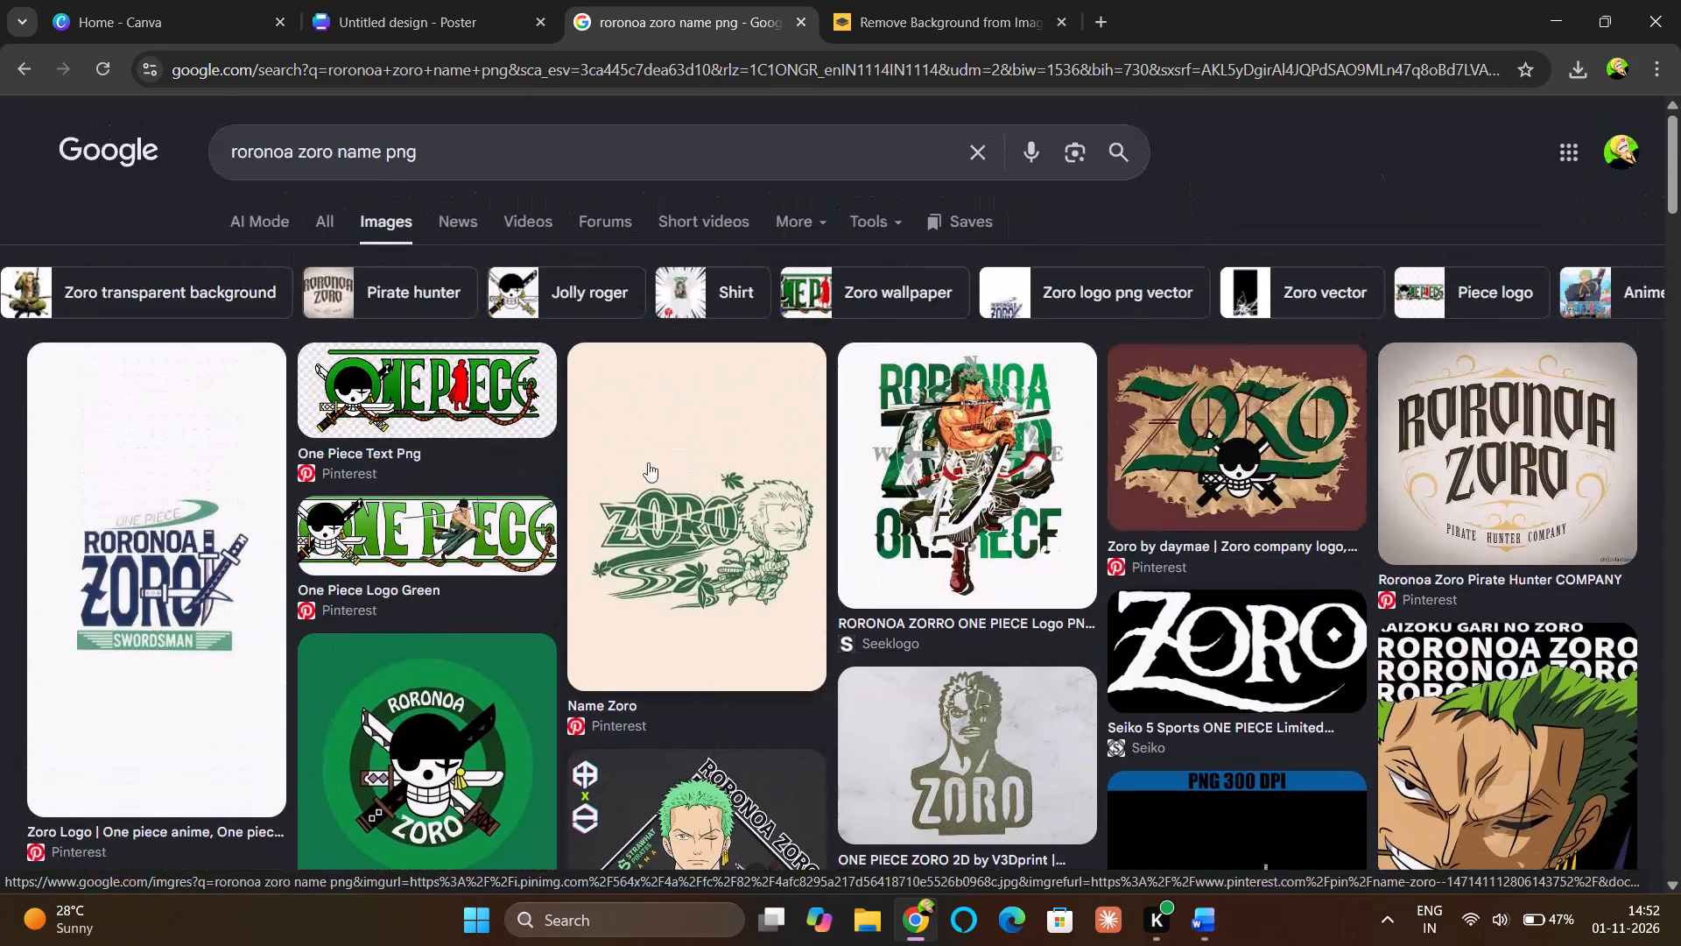
# Save the Pinterest "Roronoa Zoro Swordsman" logo image to Downloads as images (9).
pyautogui.rightClick(194, 551)
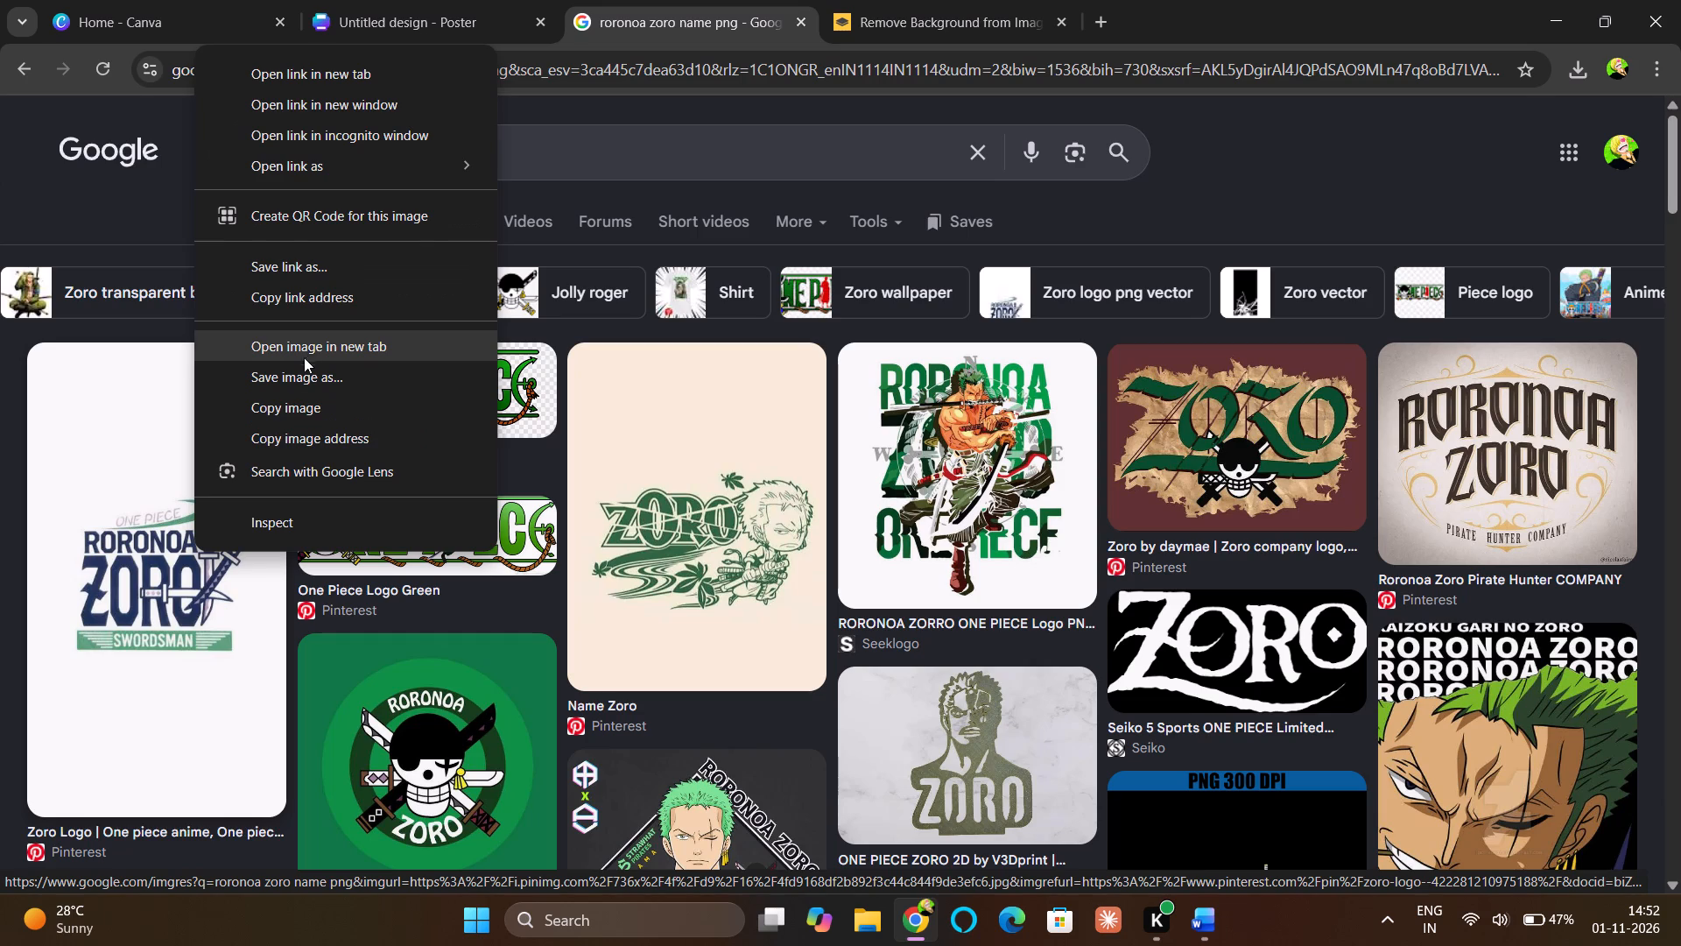
pyautogui.click(293, 373)
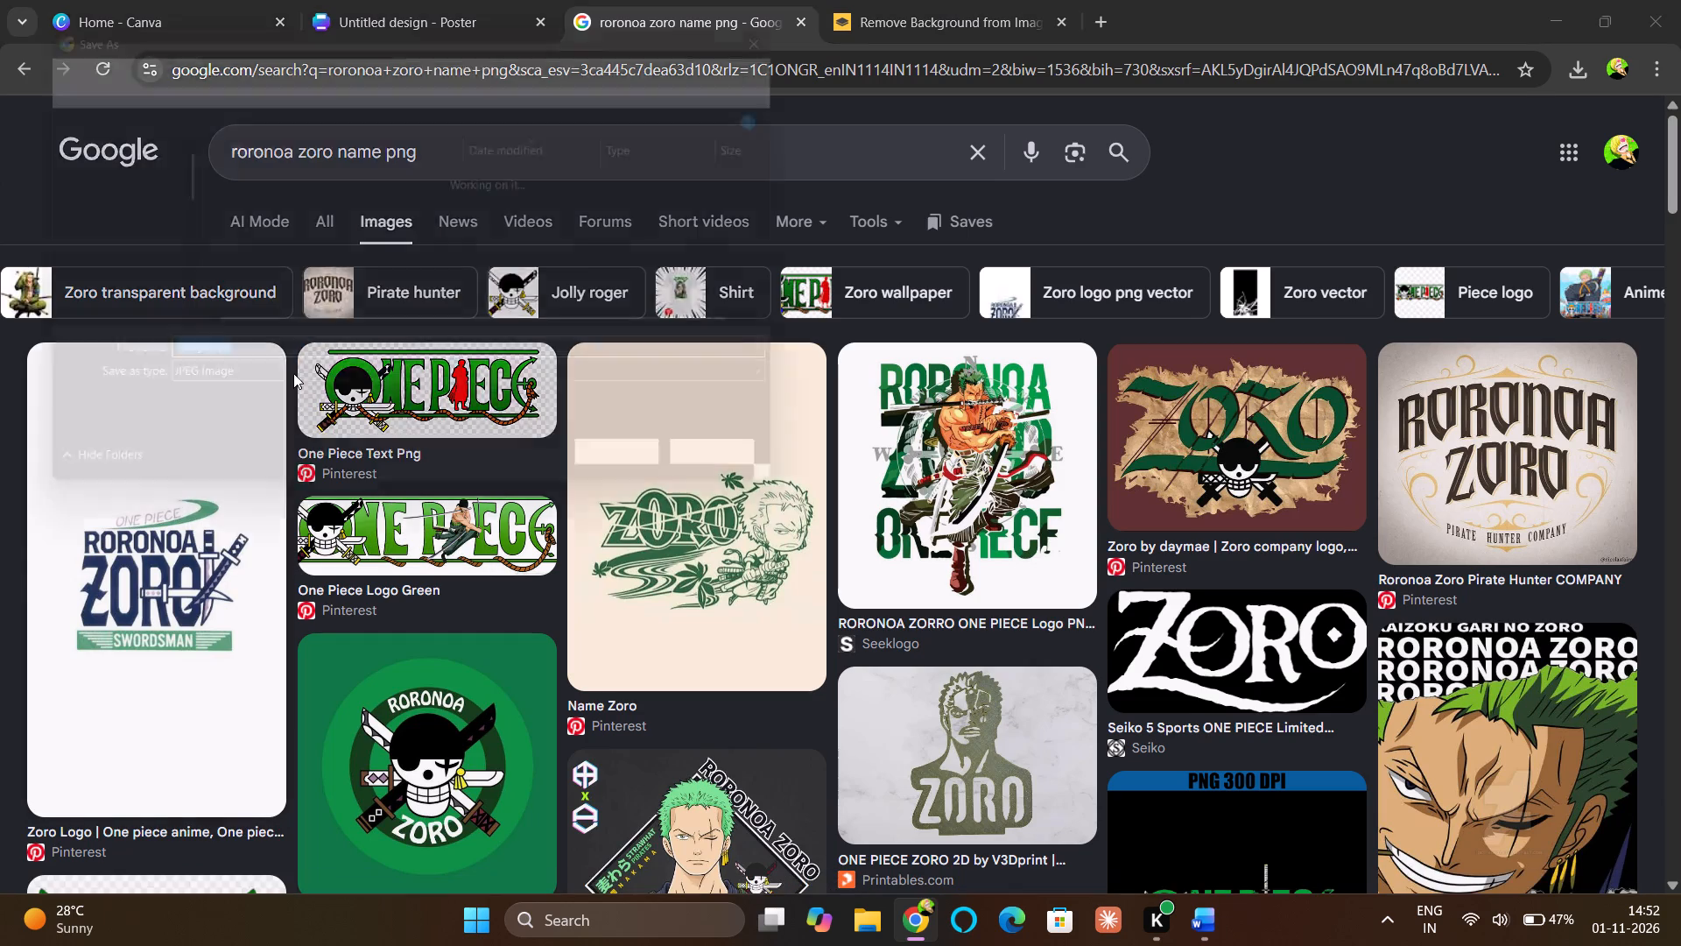
pyautogui.press('Return')
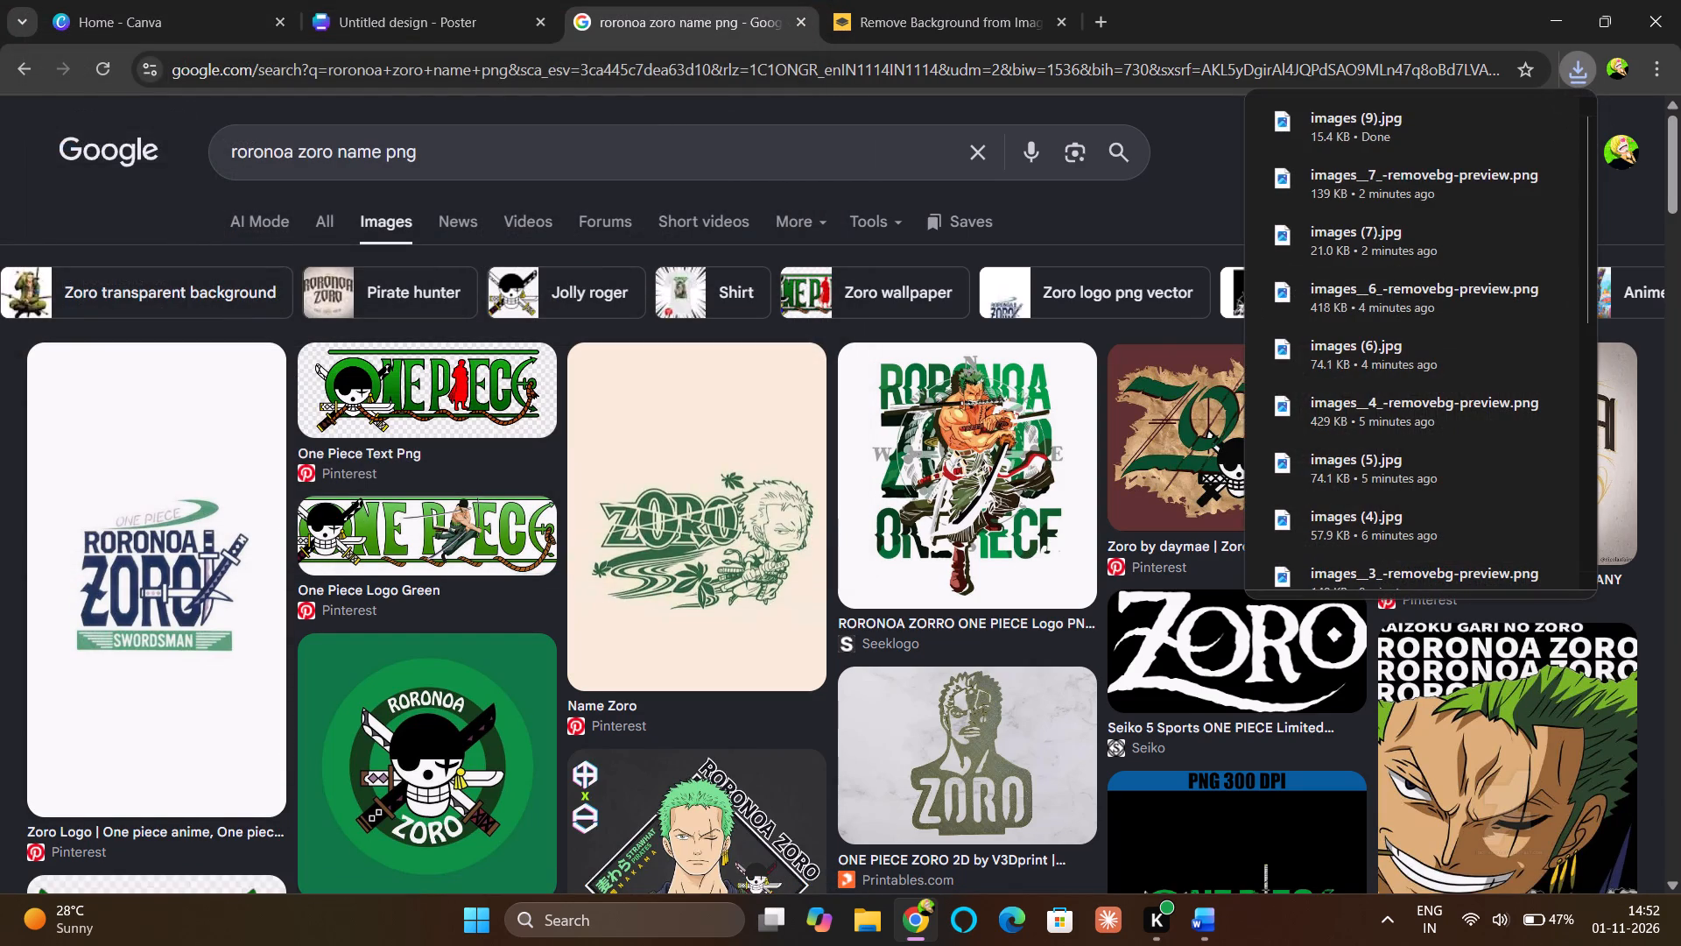
# Upload images (9) from Downloads to remove.bg to strip the background from the Zoro name logo.
pyautogui.click(462, 6)
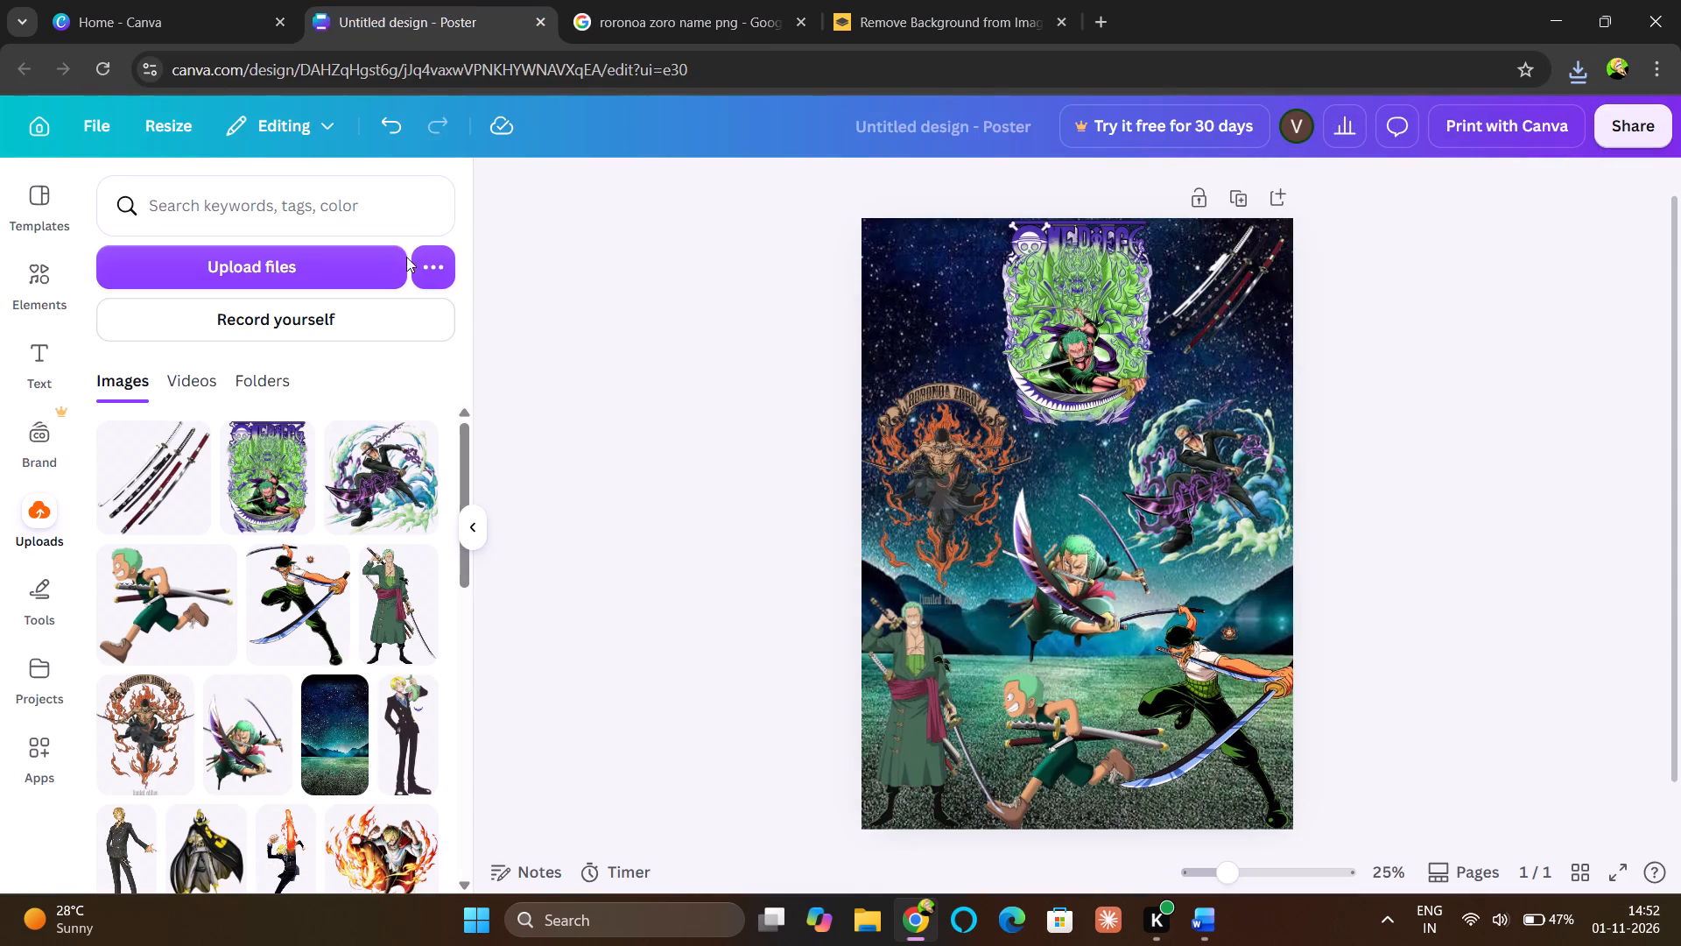
pyautogui.click(998, 12)
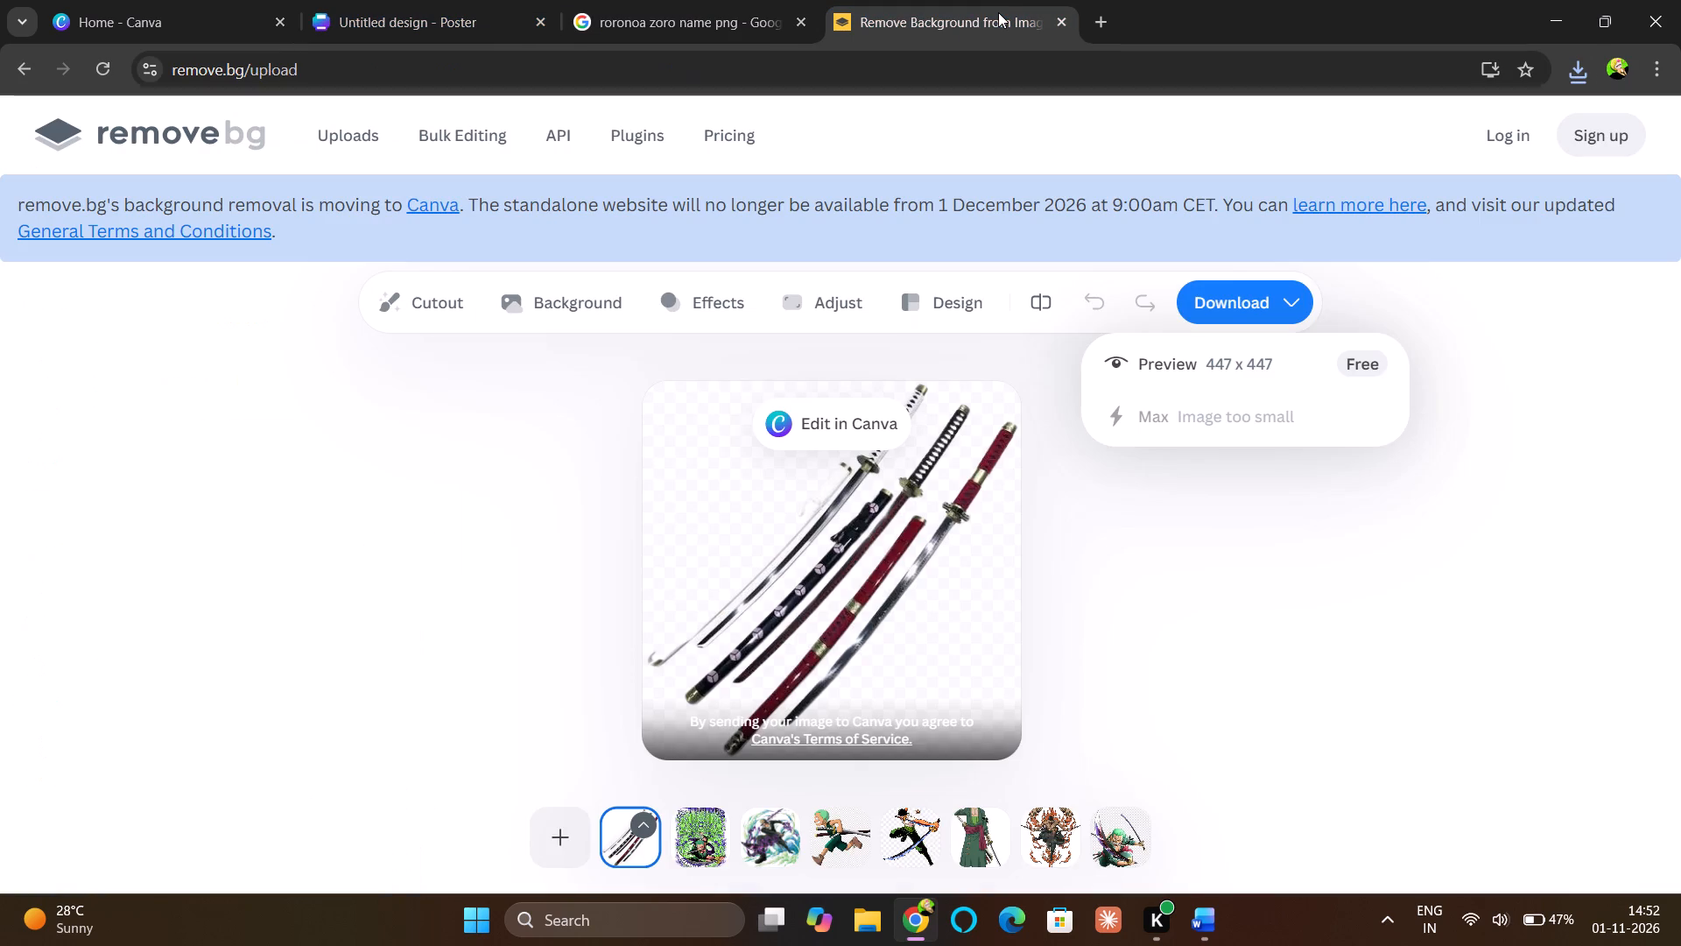
pyautogui.click(565, 837)
pyautogui.scroll(1, 465, 258)
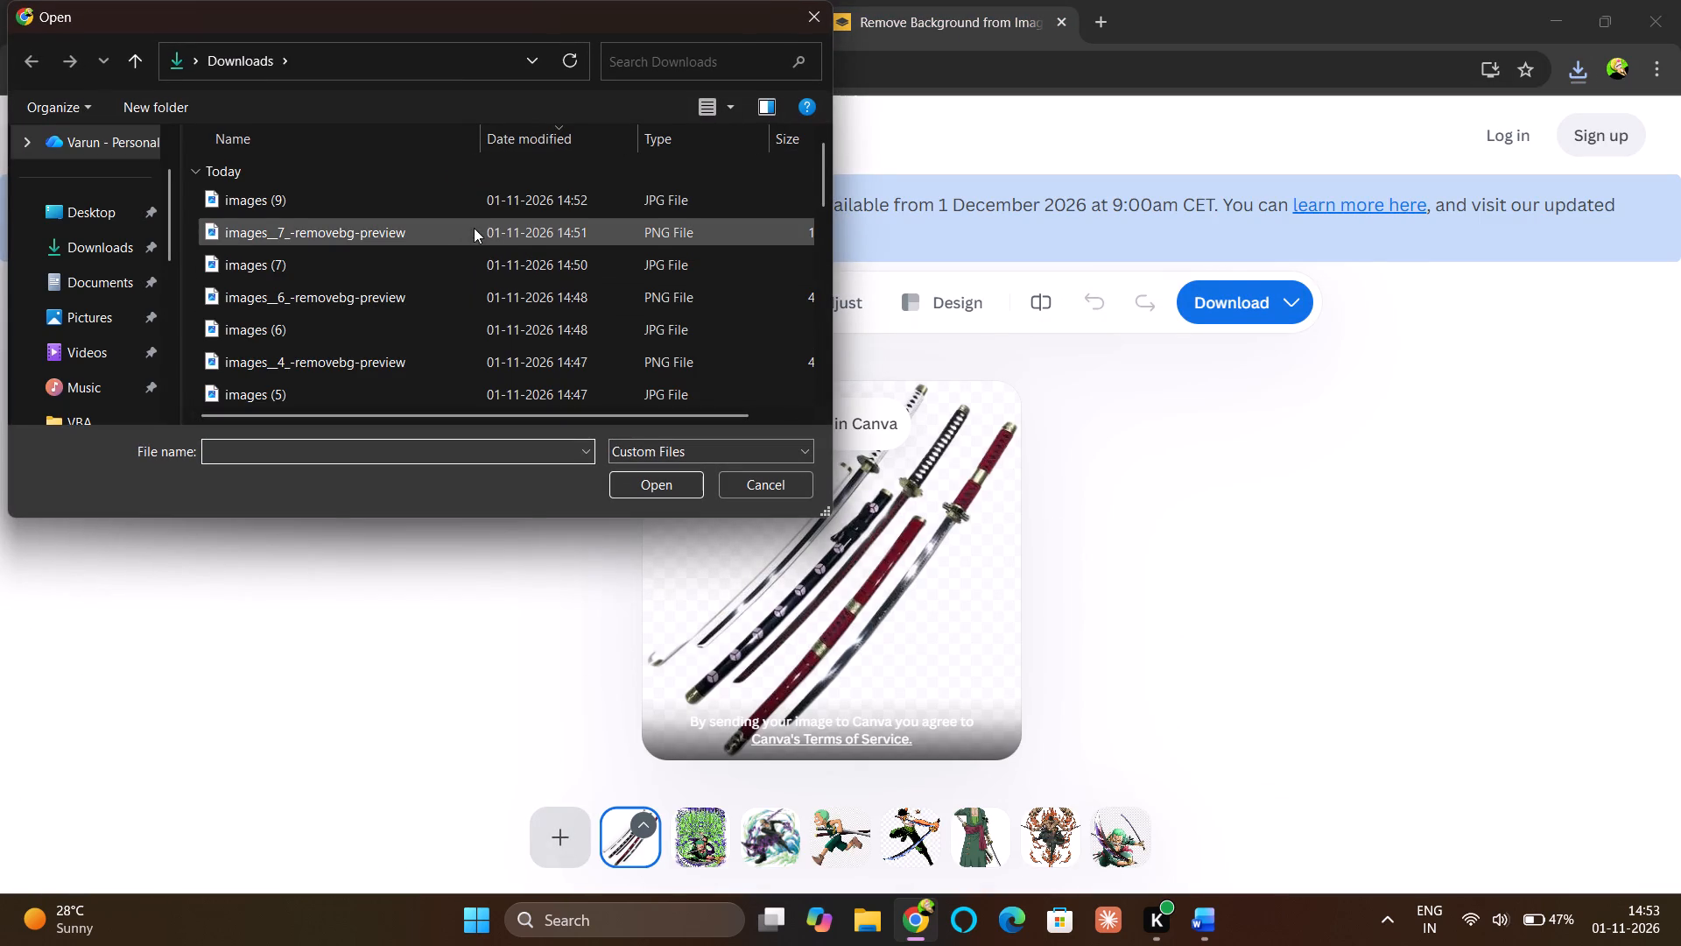
pyautogui.click(488, 200)
pyautogui.press('Return')
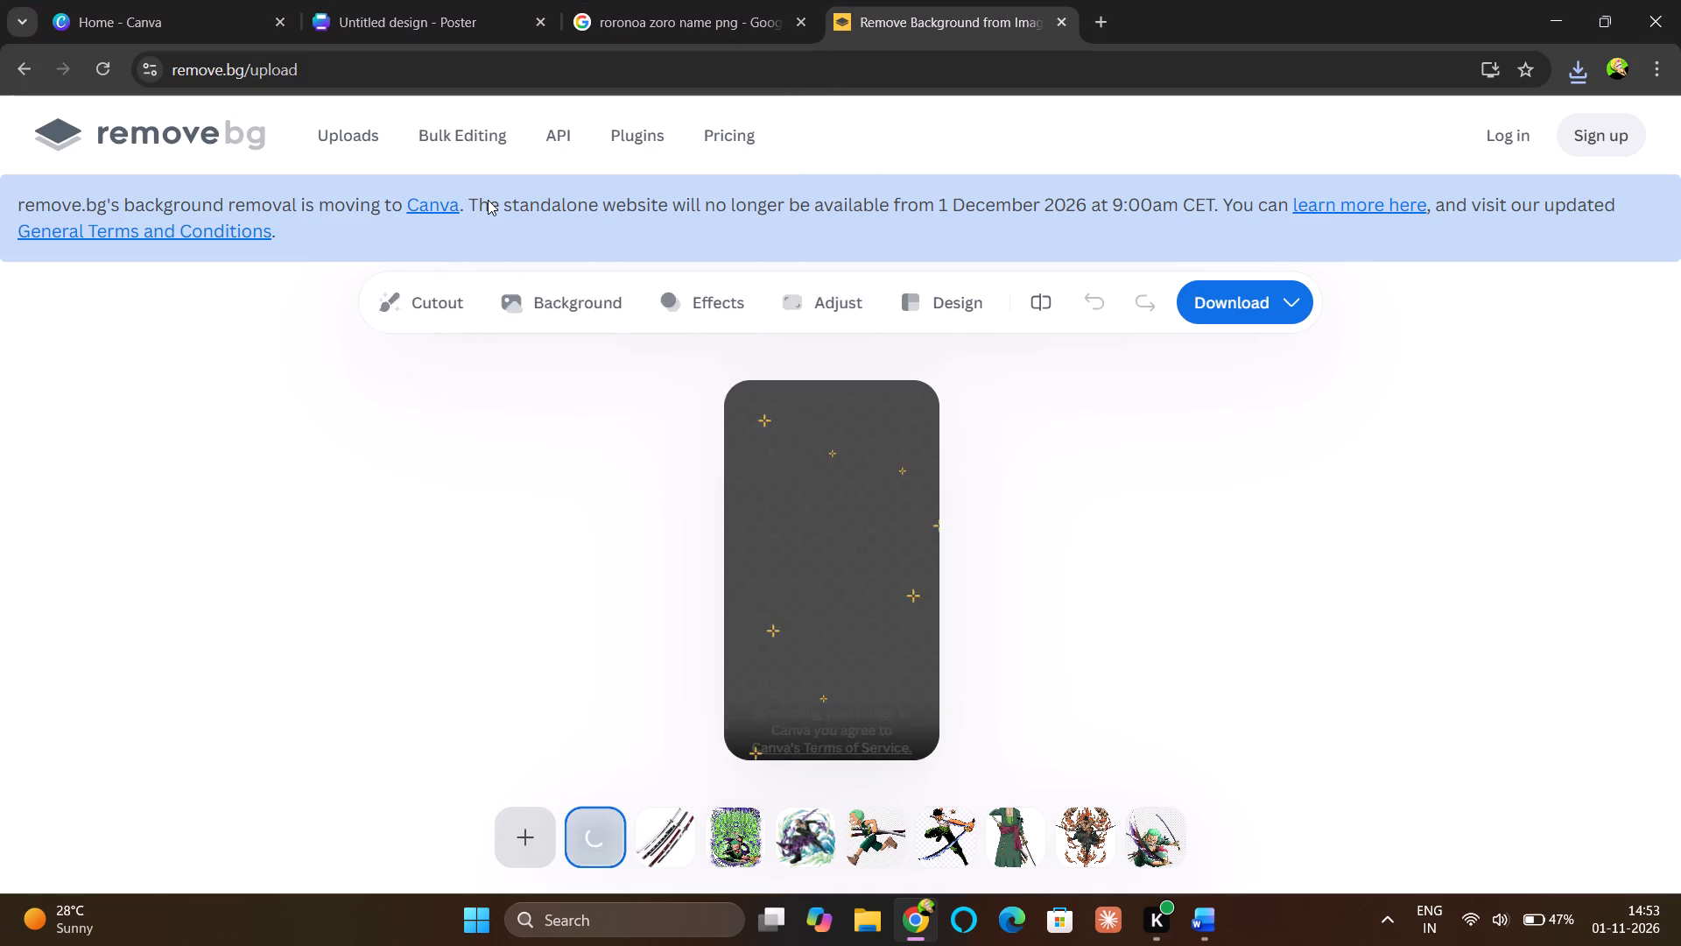
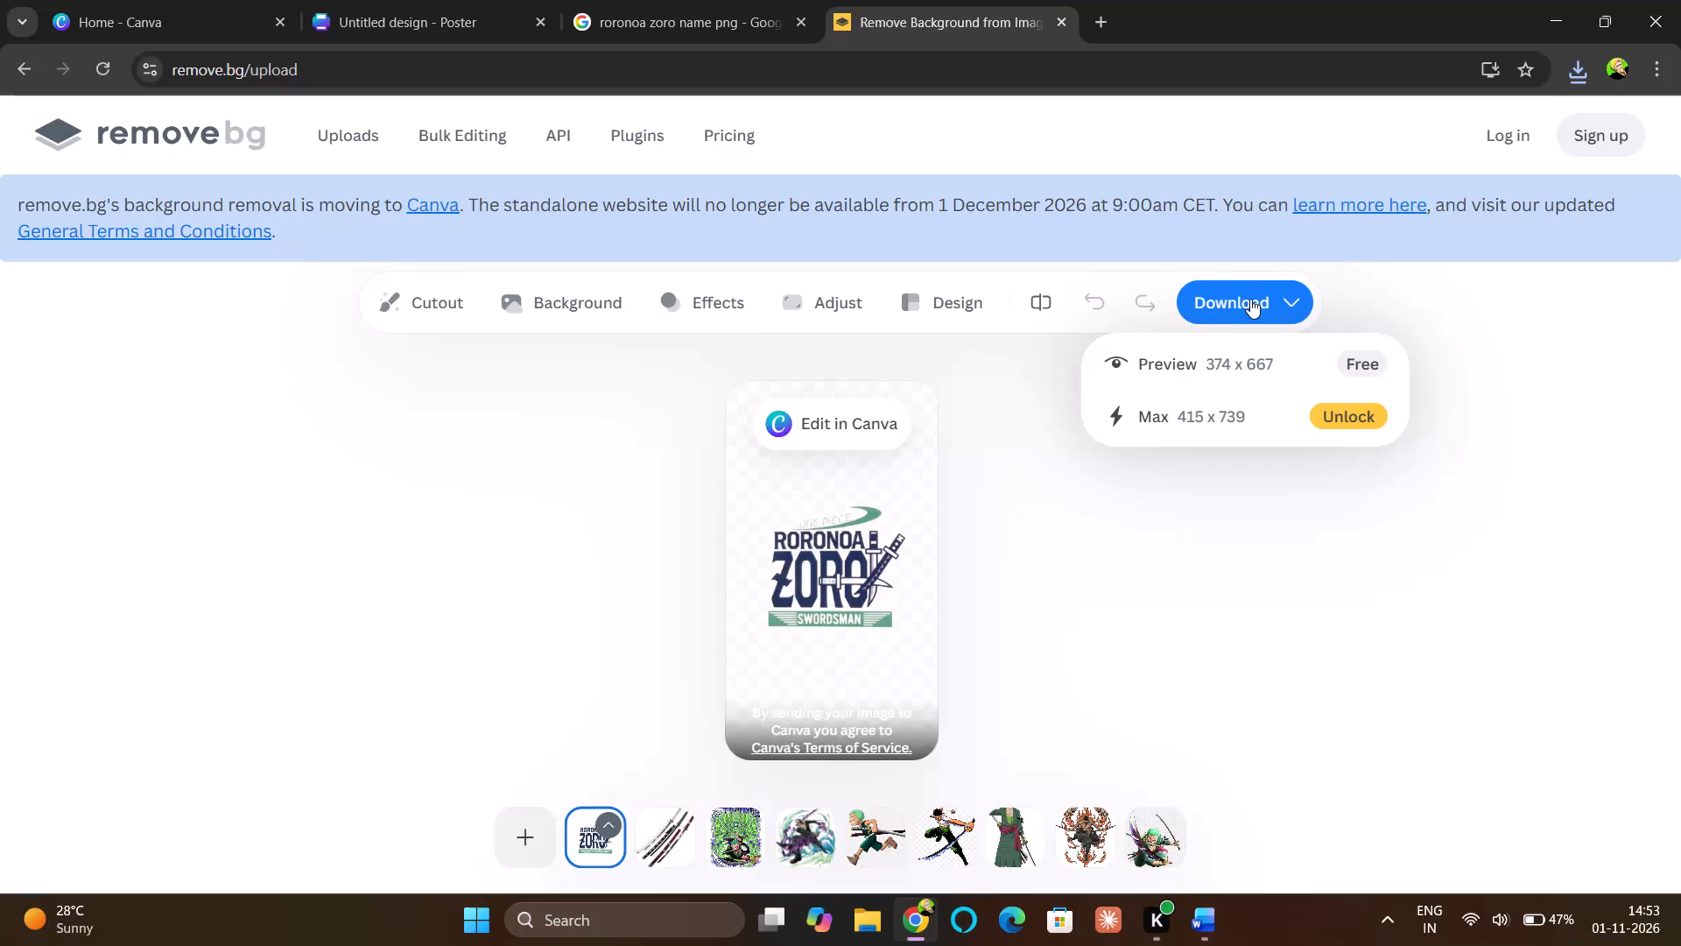
# Download the free preview version of the background-removed Zoro name logo.
pyautogui.click(1233, 361)
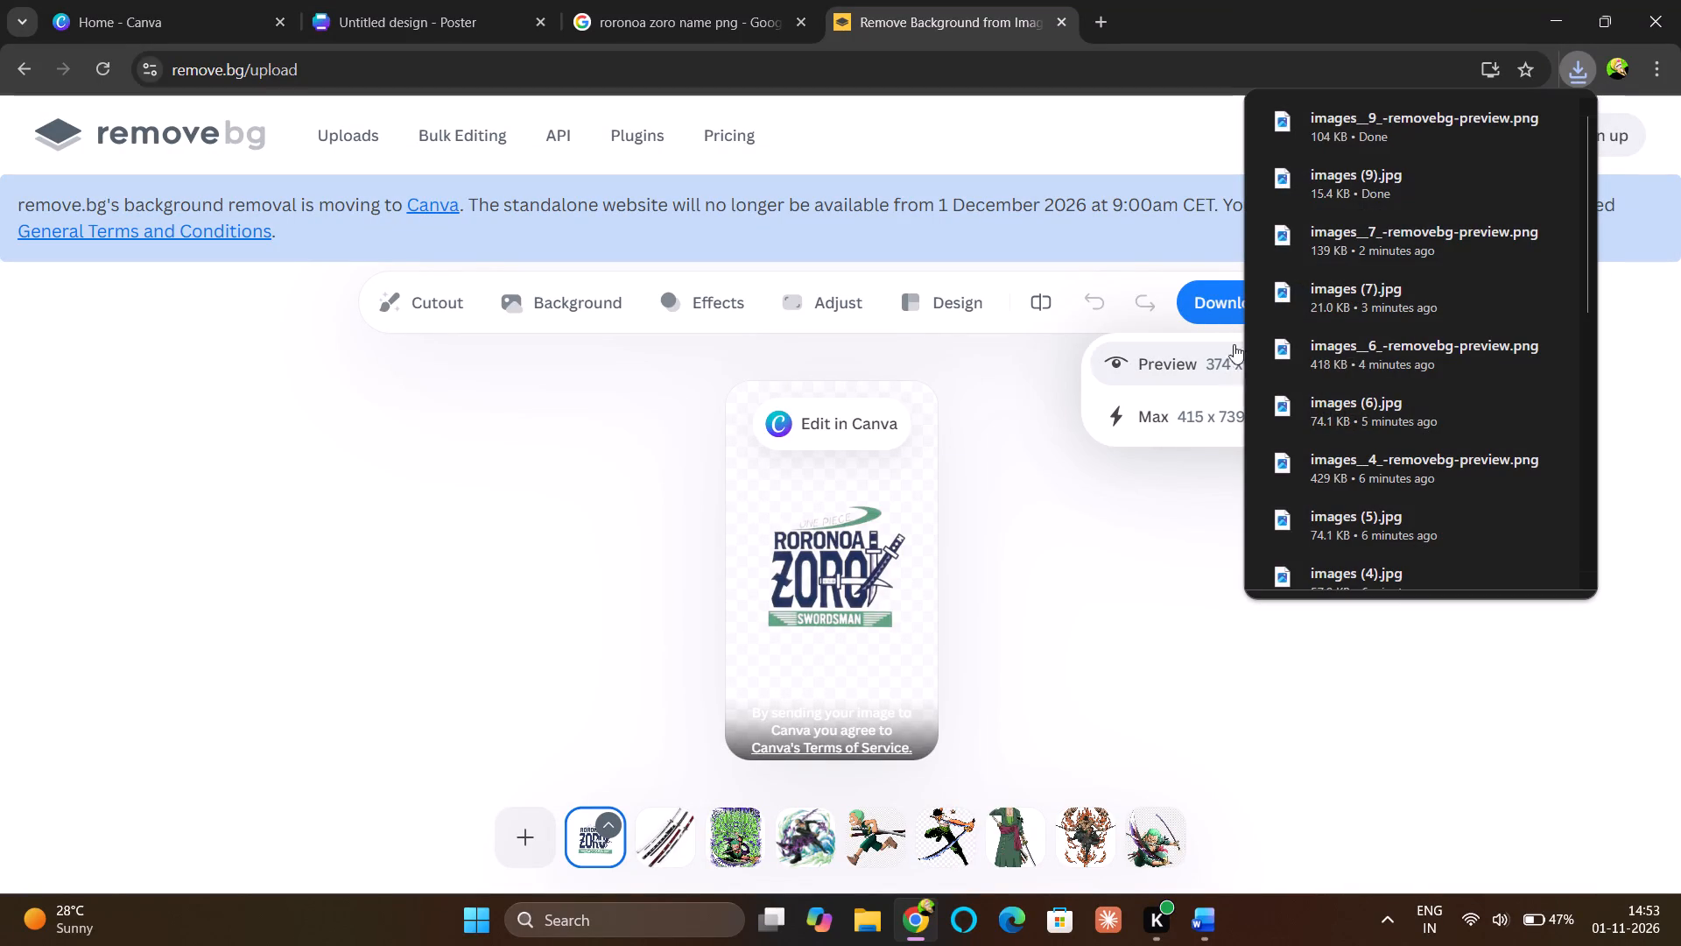
pyautogui.click(607, 561)
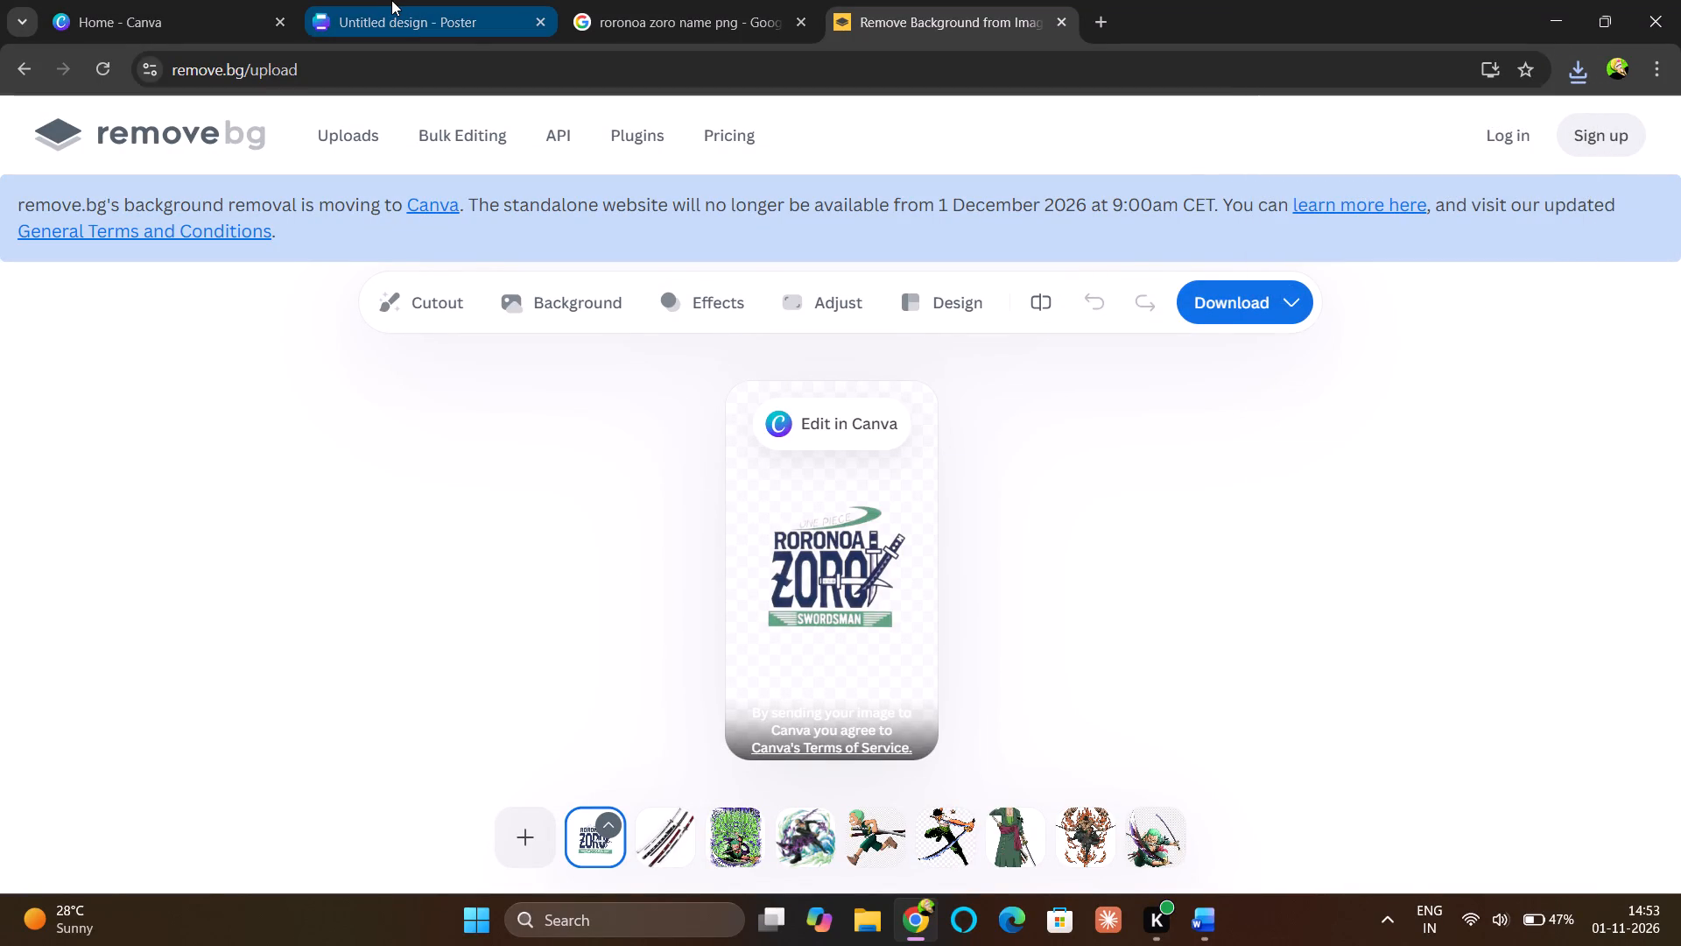
# Switch to the Canva poster design and upload images__9_-removebg-preview from Downloads.
pyautogui.click(391, 0)
pyautogui.click(298, 261)
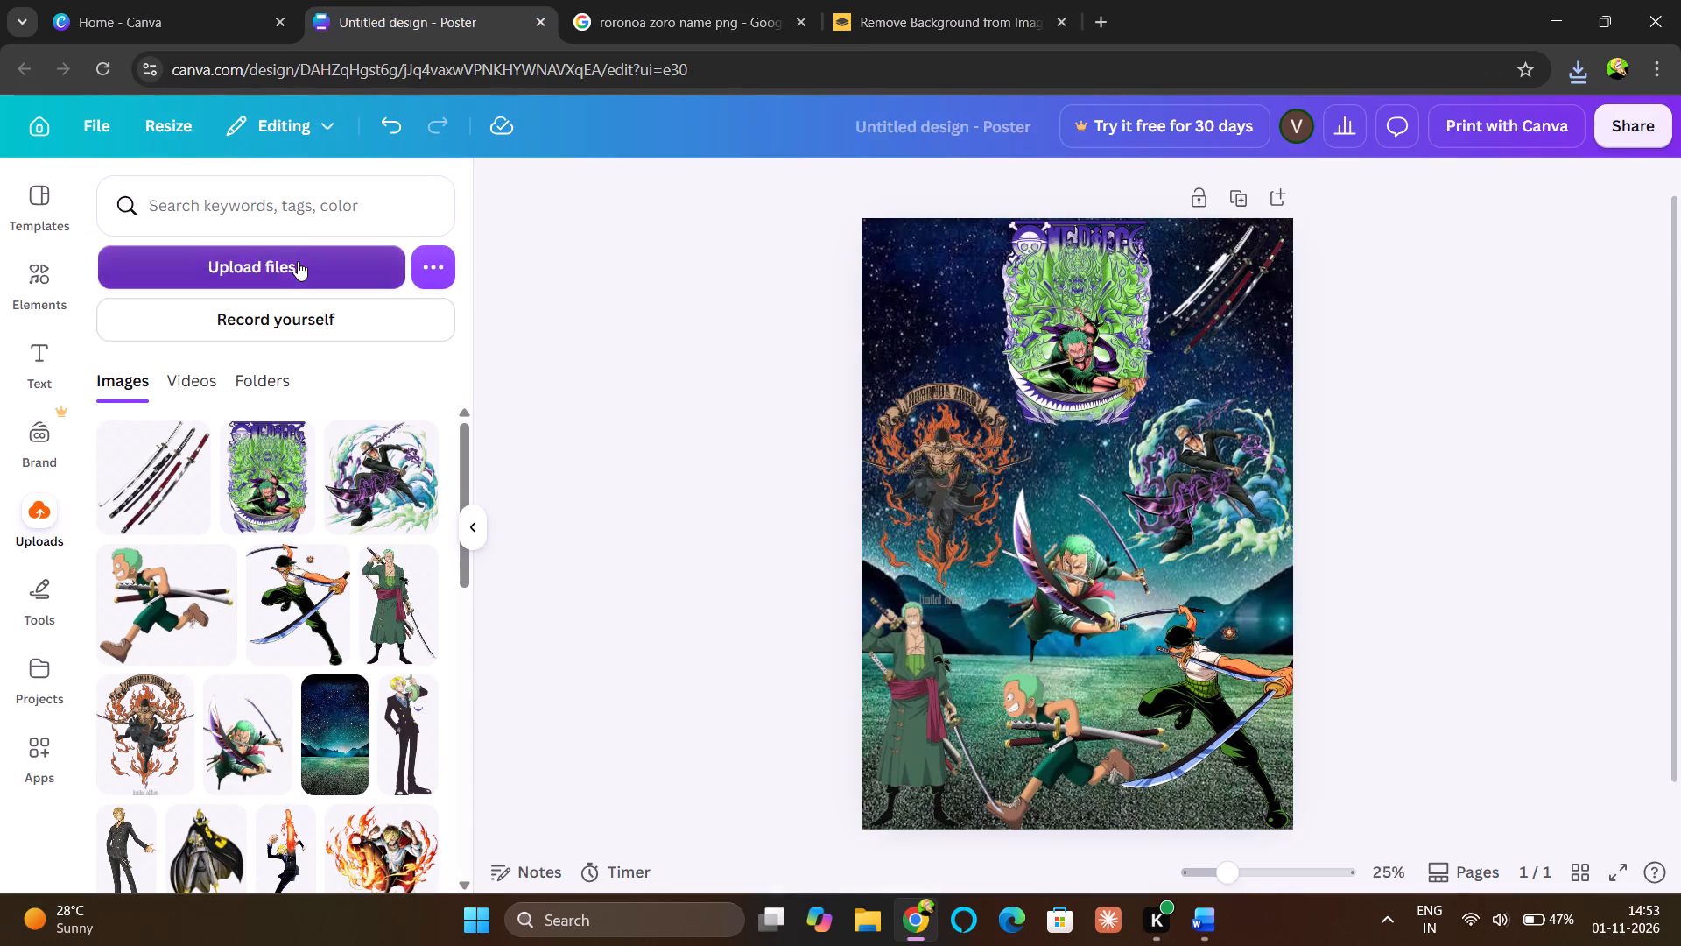
pyautogui.click(400, 196)
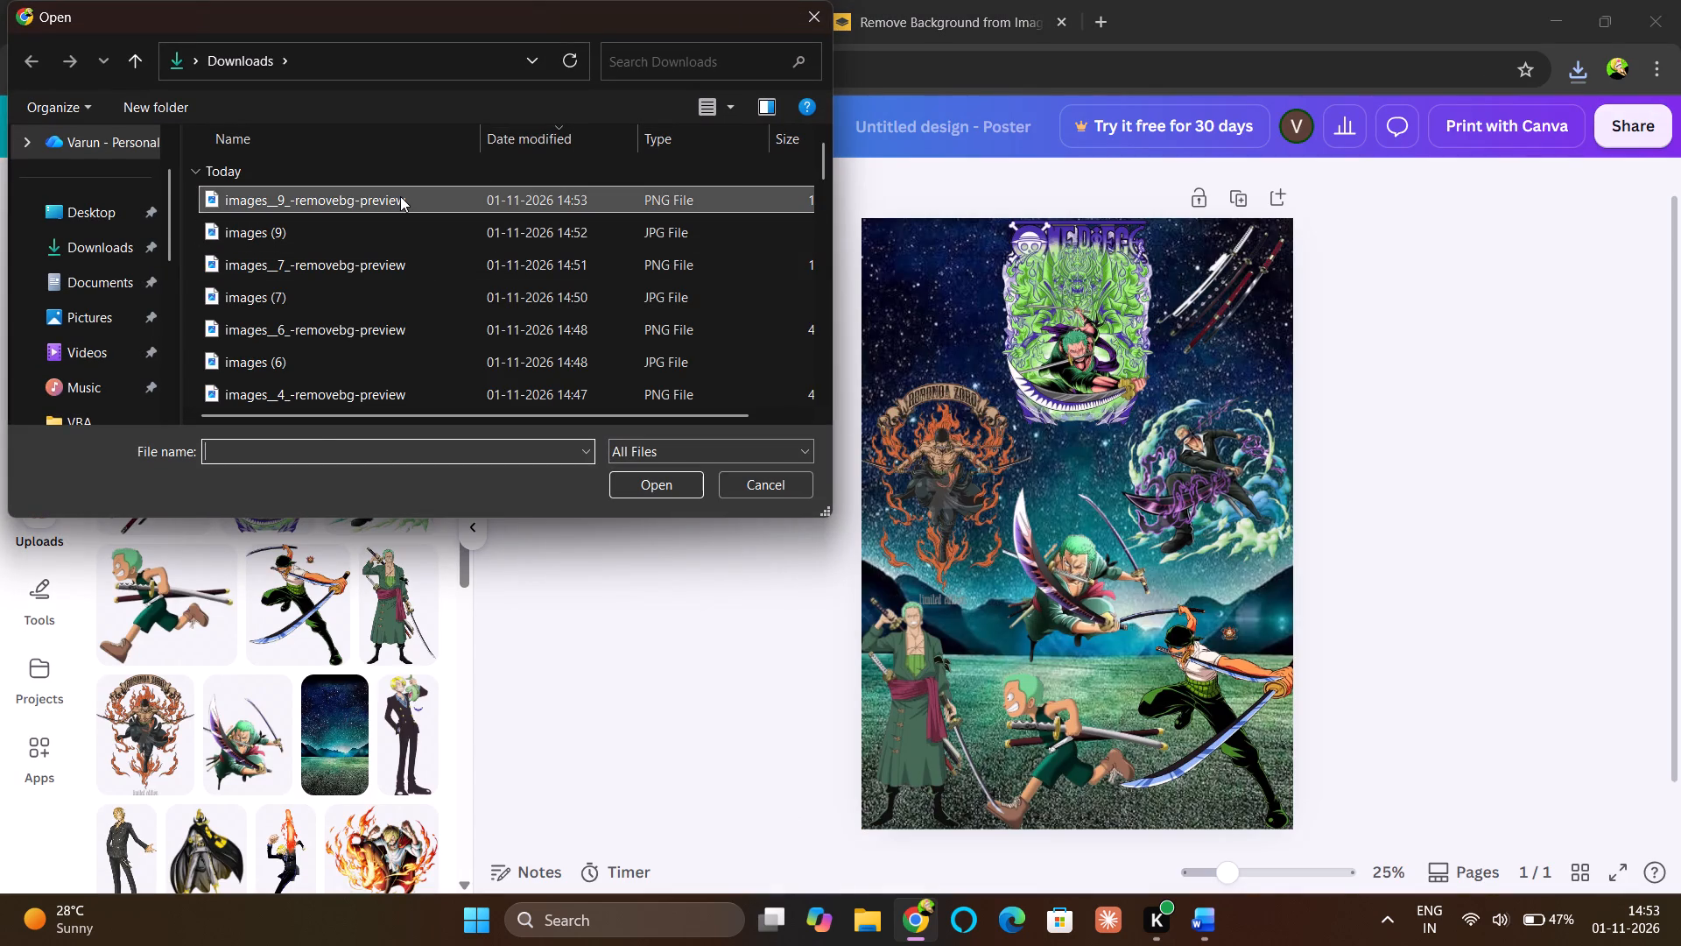
pyautogui.press('Return')
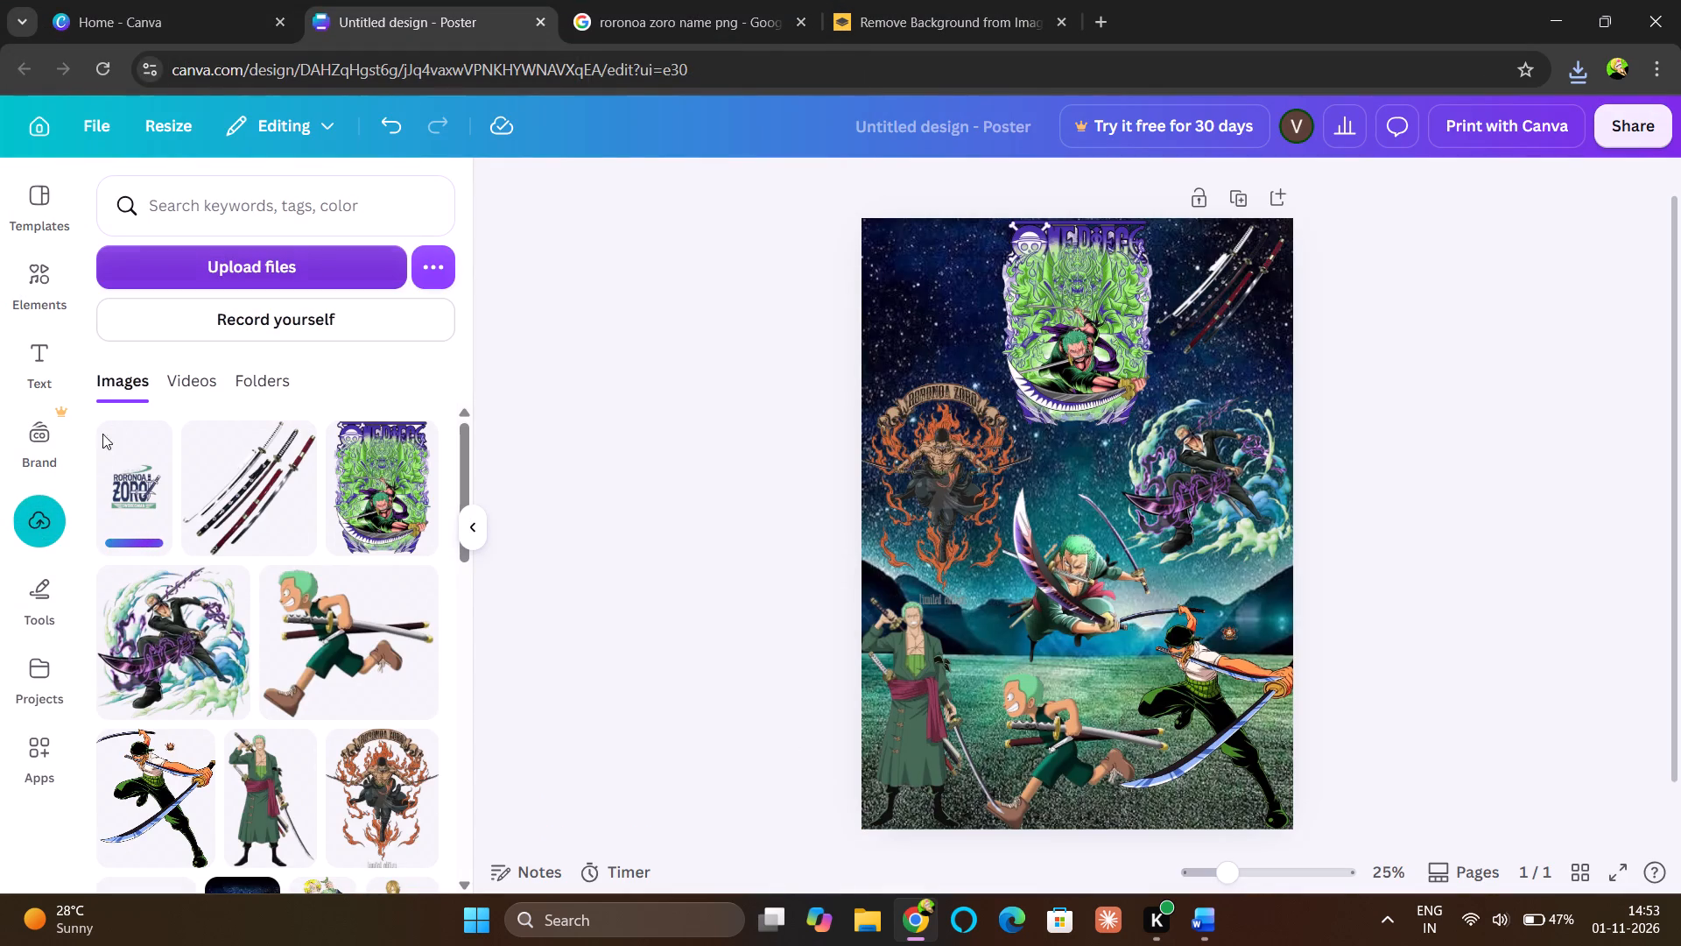
# Place the Zoro name logo, scaled down and with its empty top and bottom cropped off, in the poster's upper-left corner.
pyautogui.click(124, 498)
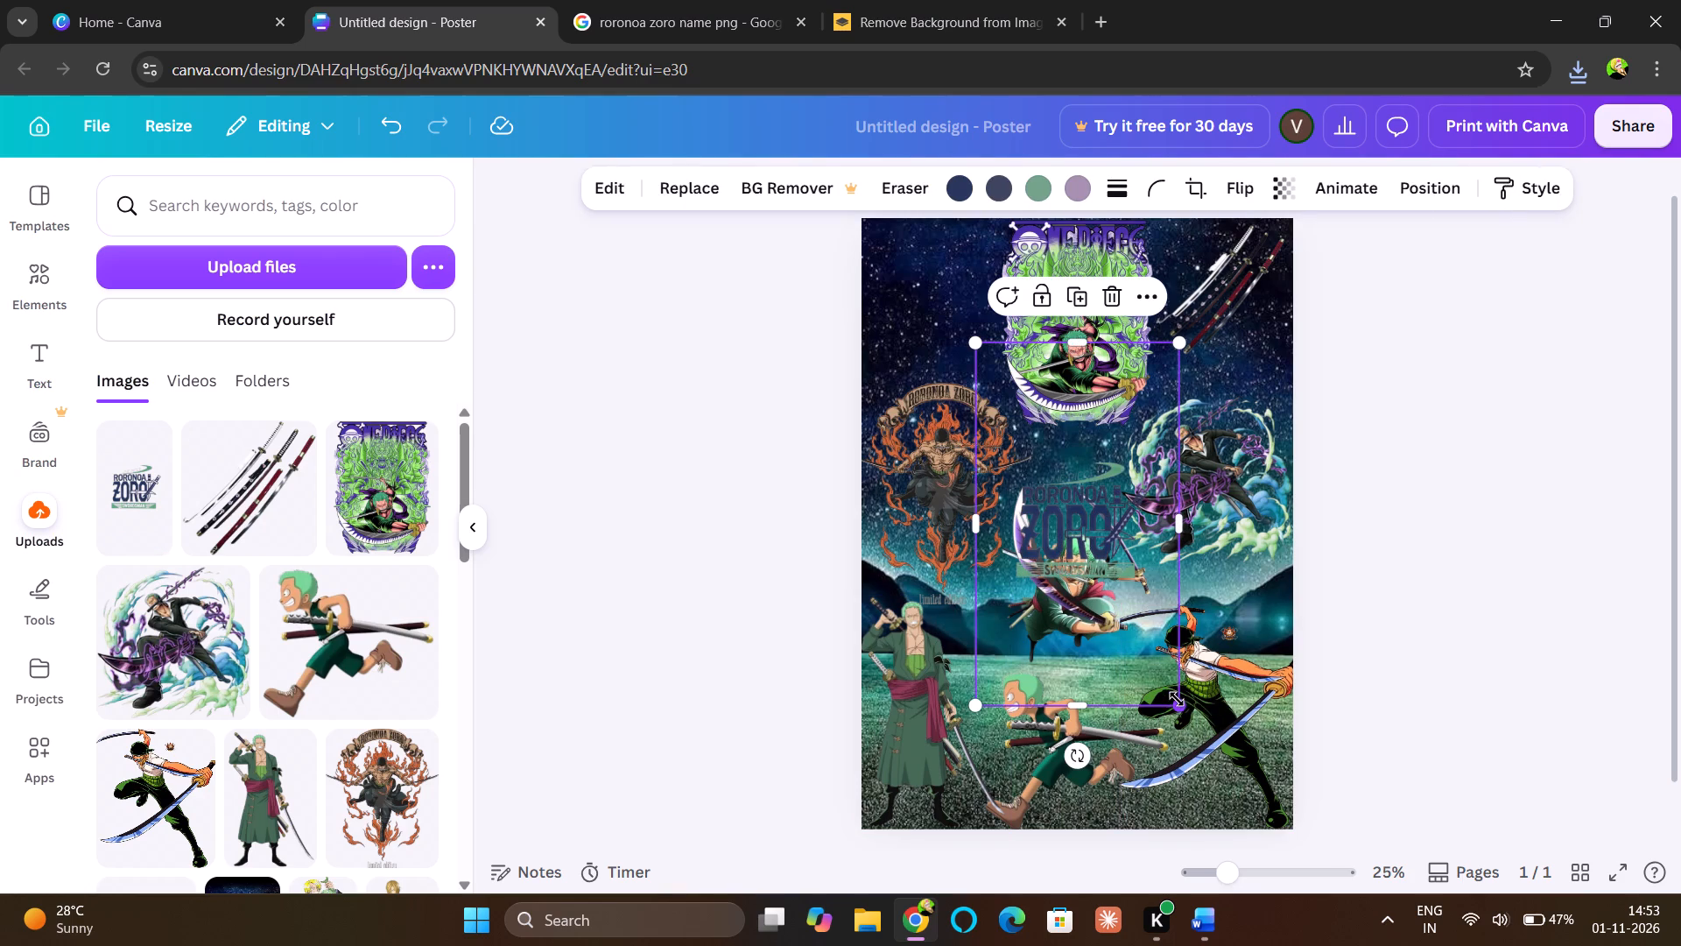
pyautogui.moveTo(1178, 701); pyautogui.dragTo(1144, 519)
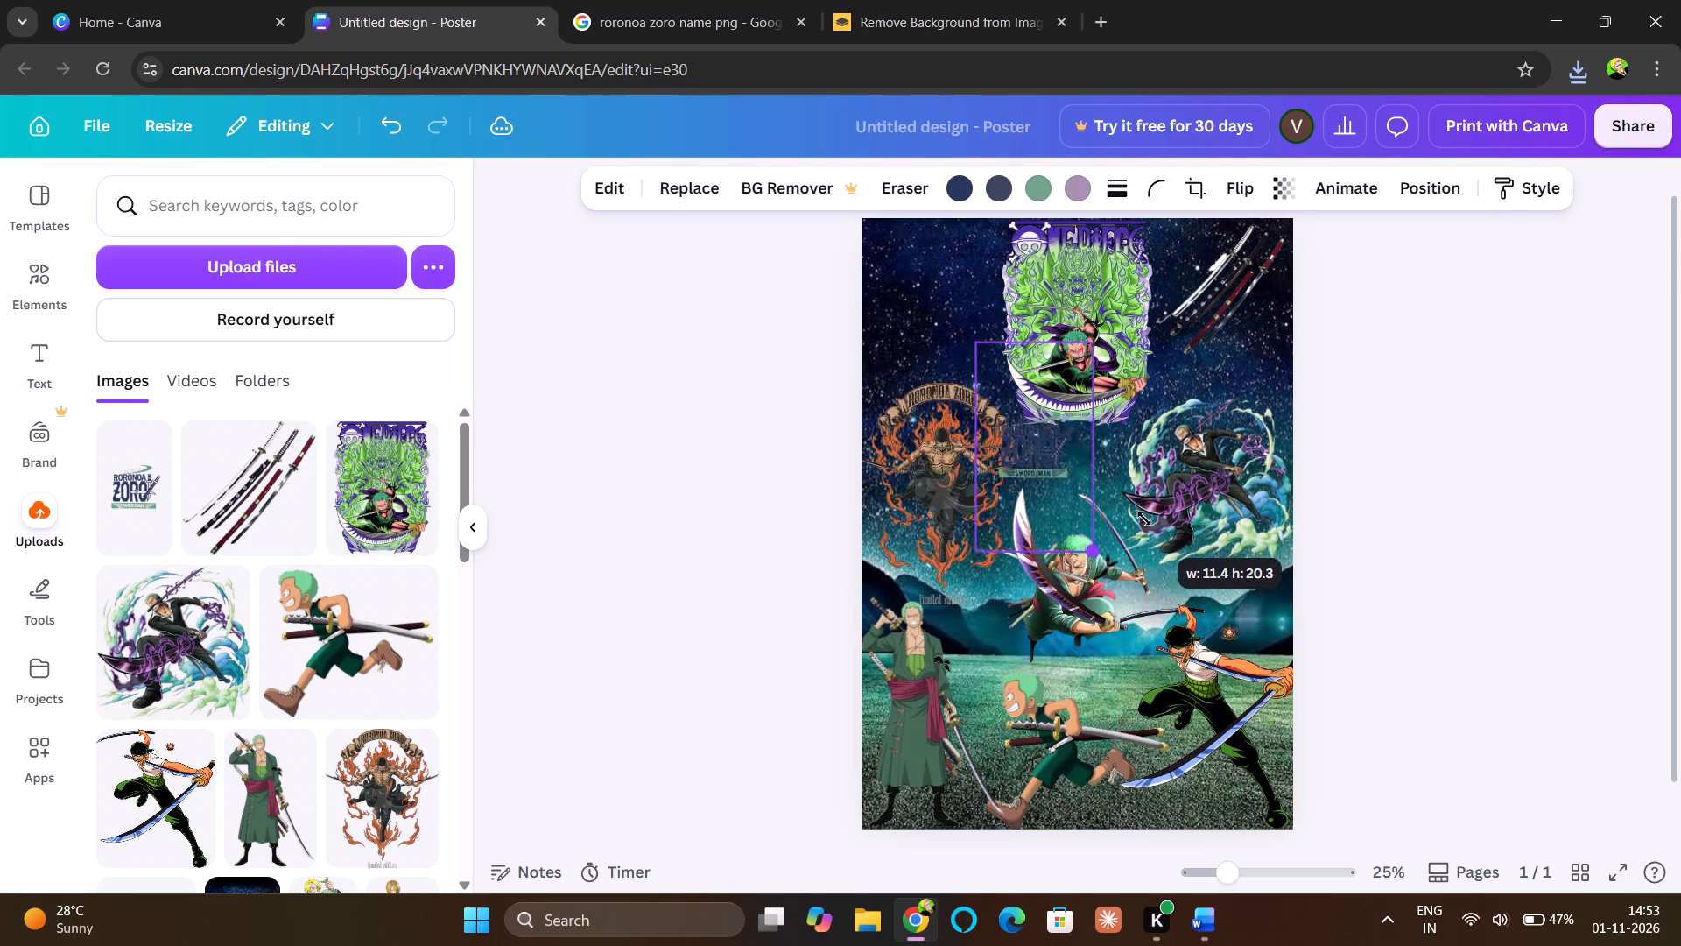
pyautogui.moveTo(1144, 519); pyautogui.dragTo(1163, 527)
pyautogui.moveTo(1035, 564); pyautogui.dragTo(1039, 495)
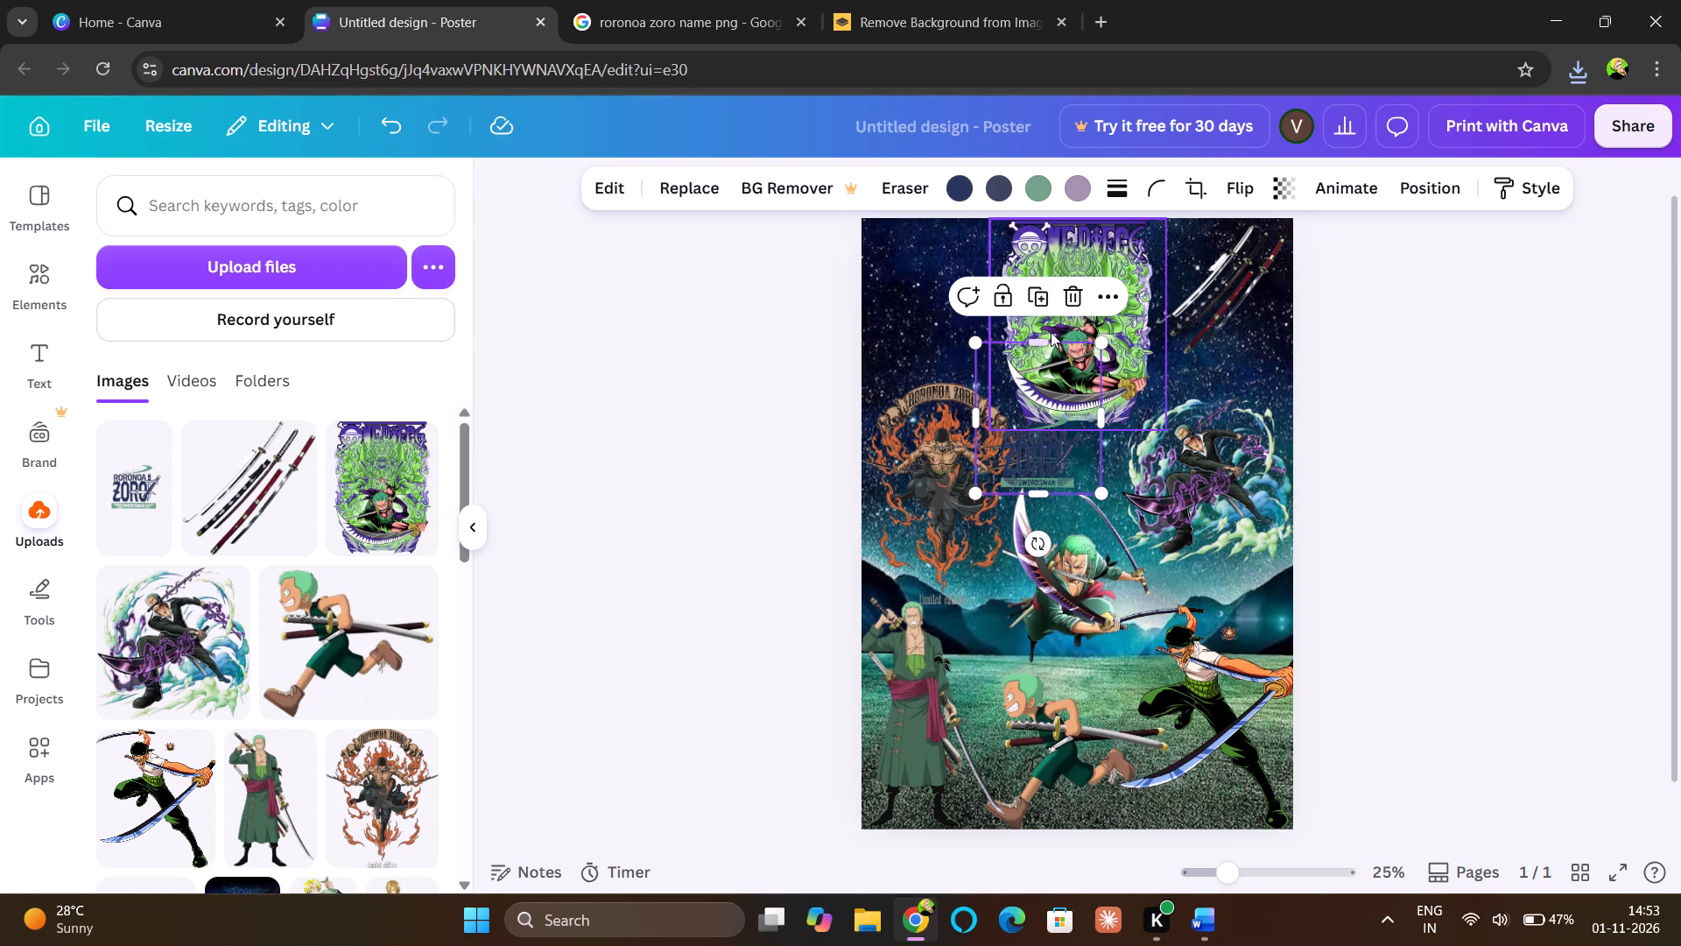
pyautogui.moveTo(1049, 335); pyautogui.dragTo(1051, 404)
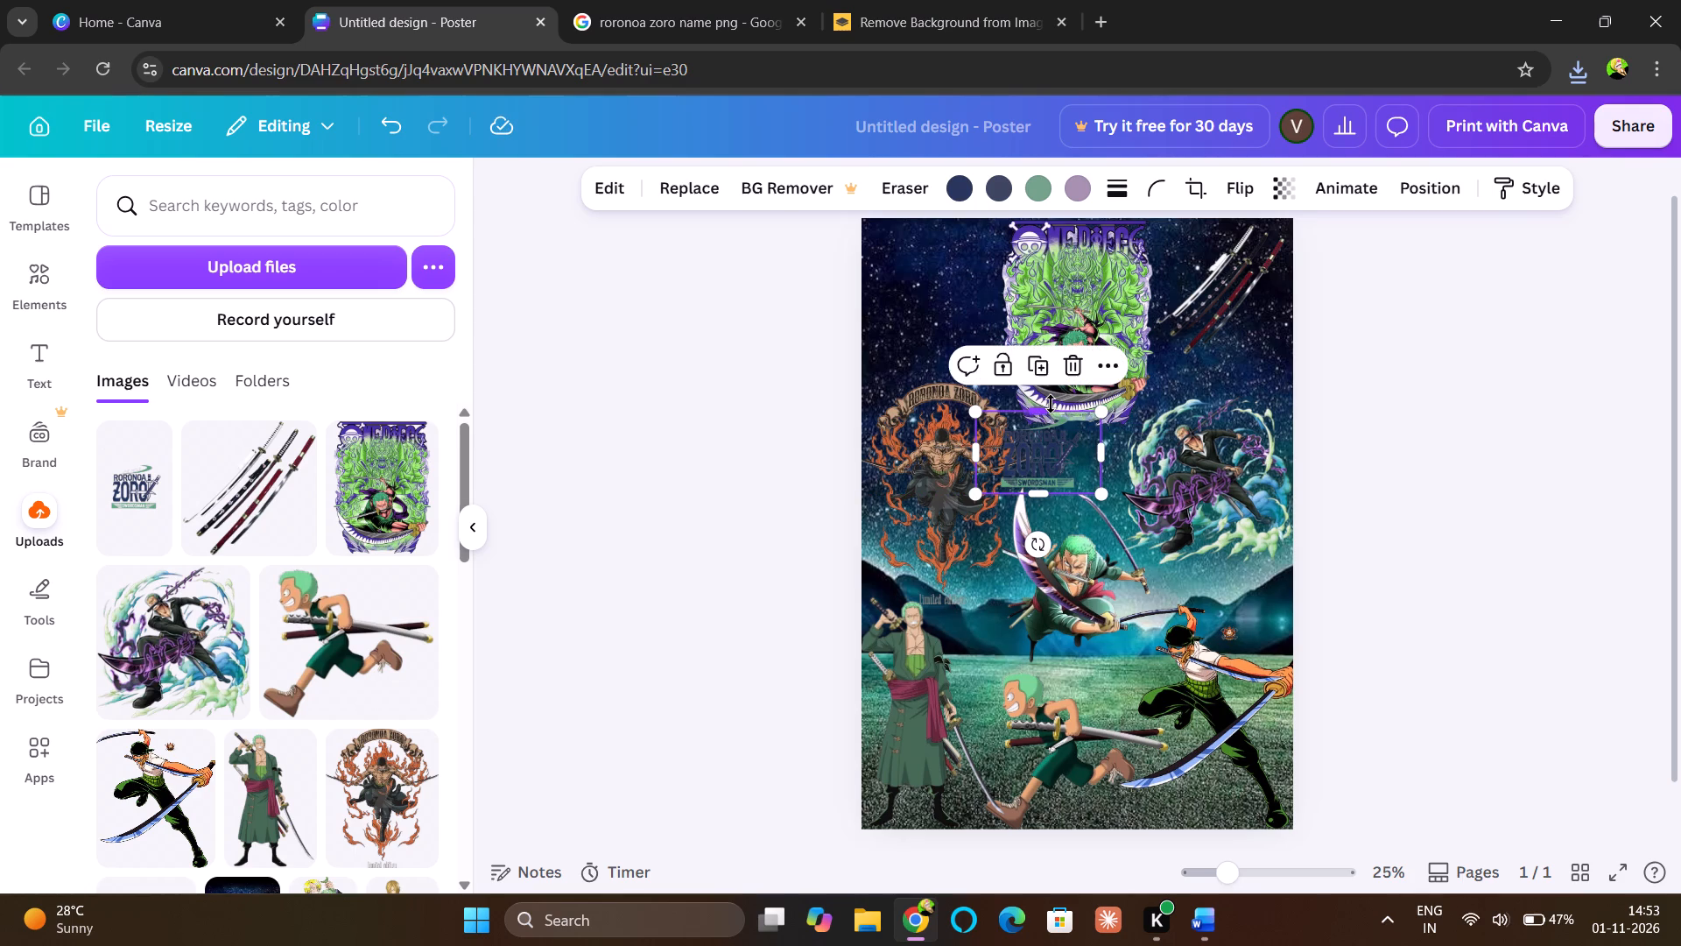
pyautogui.moveTo(1028, 448); pyautogui.dragTo(921, 278)
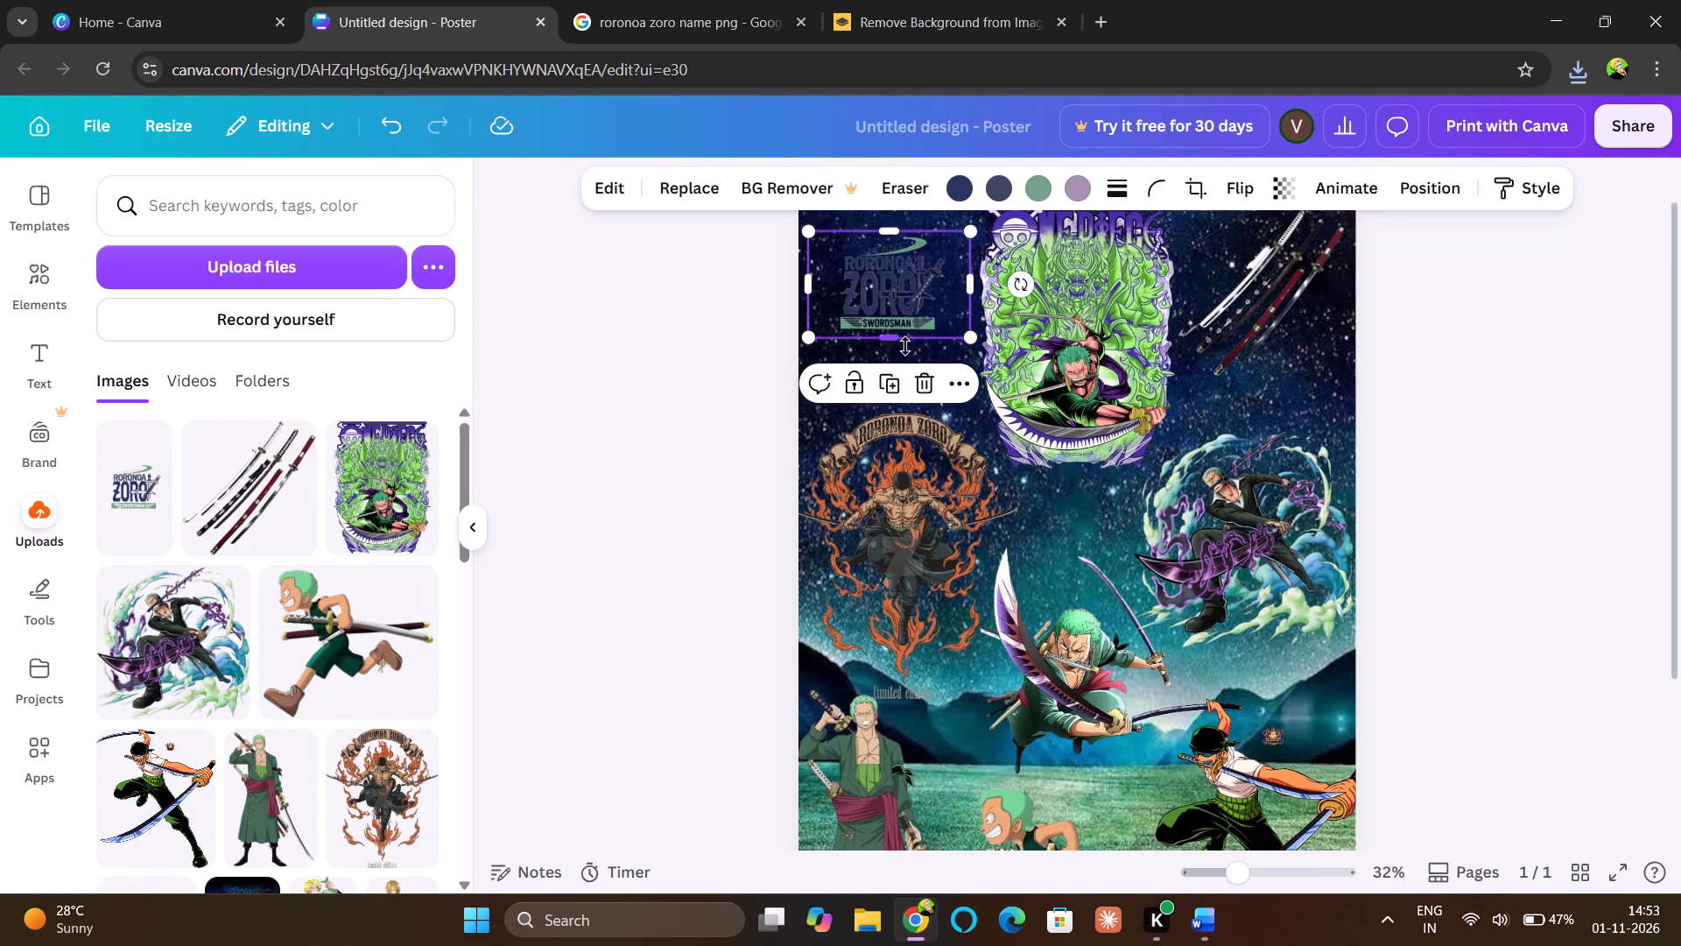
# Enlarge the name logo to about 10.7 cm tall, crop its empty sides, and fit it beside the green One Piece artwork.
pyautogui.moveTo(971, 342); pyautogui.dragTo(1044, 351)
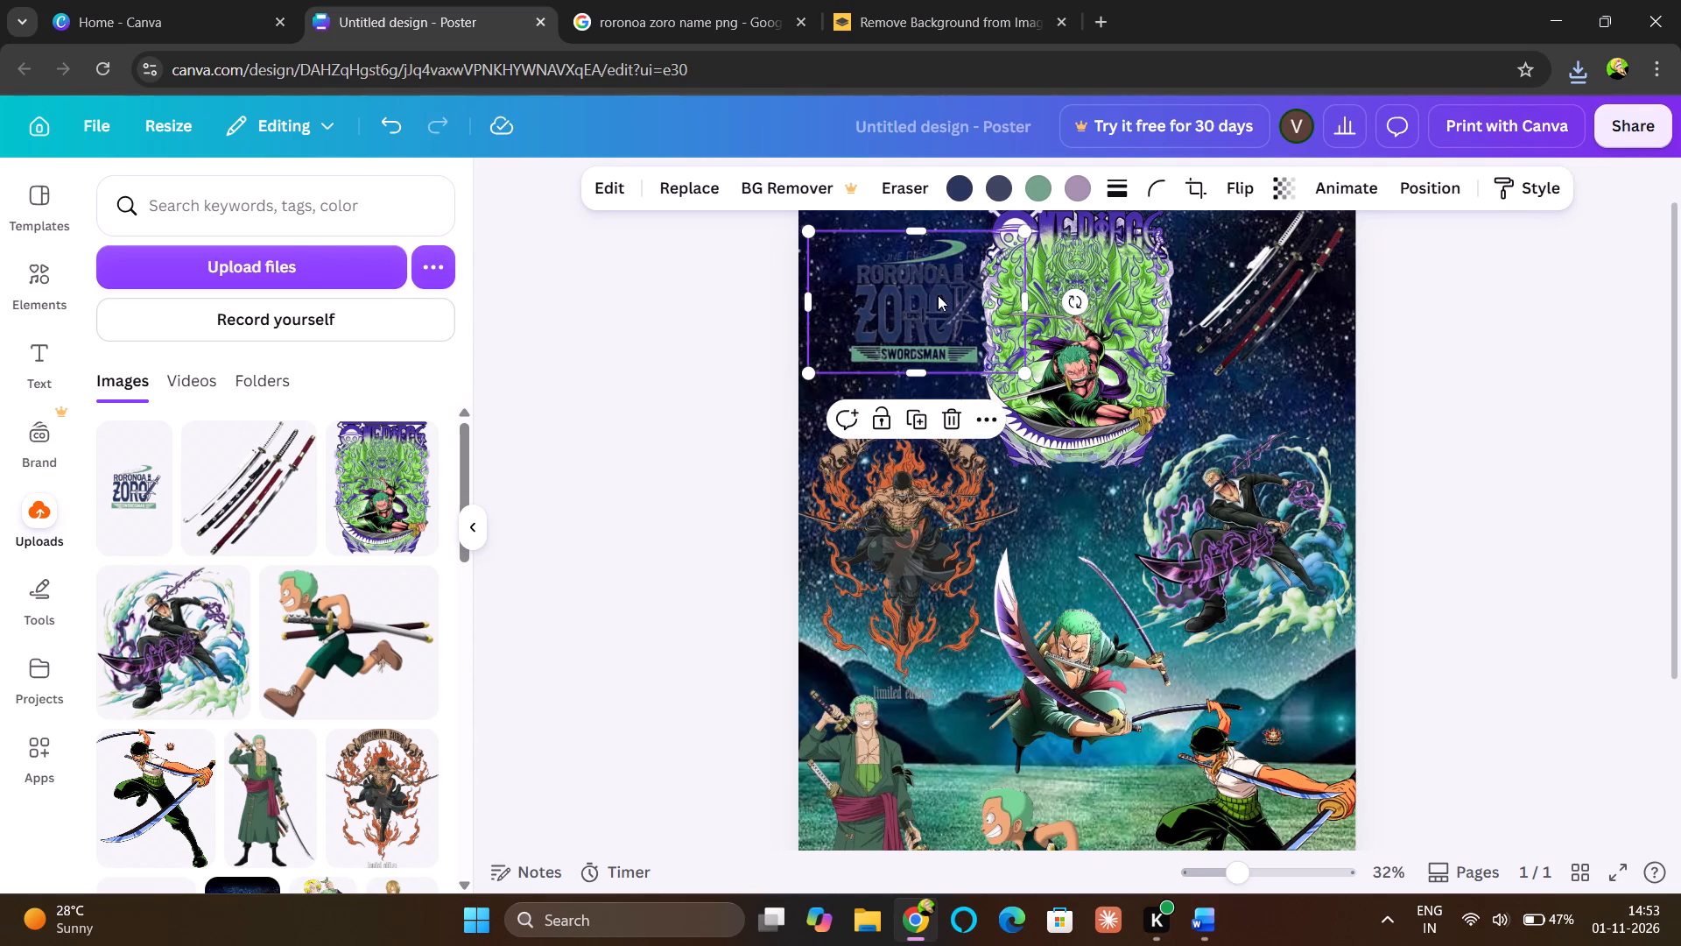
pyautogui.moveTo(913, 292); pyautogui.dragTo(871, 267)
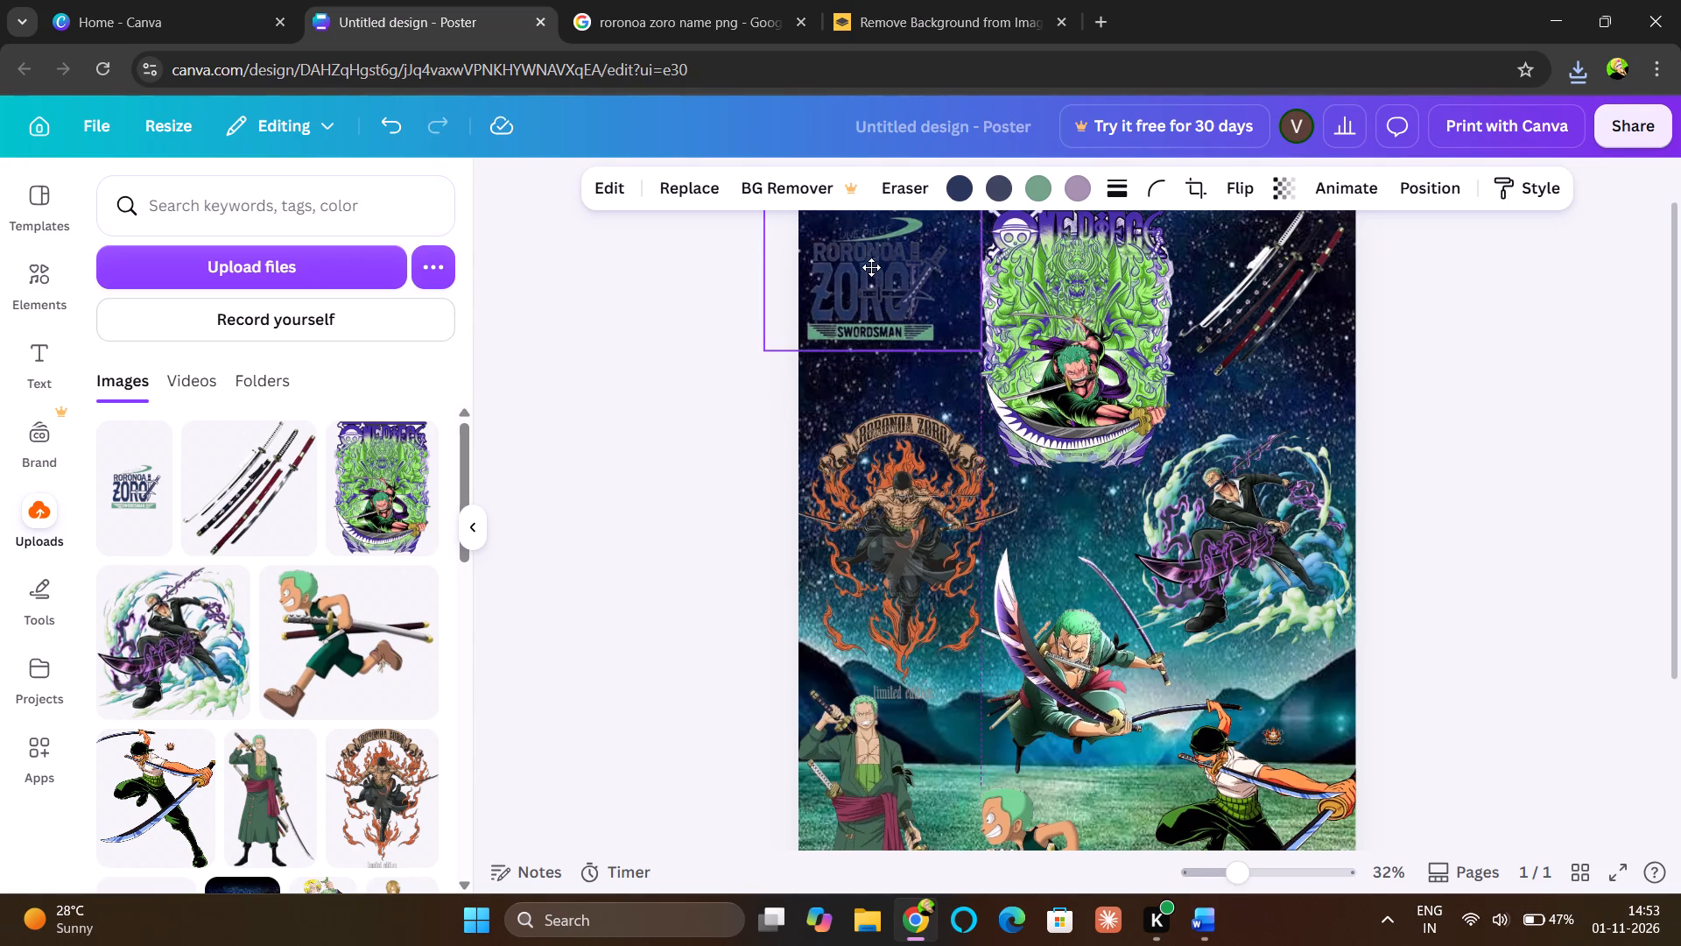
pyautogui.moveTo(871, 267); pyautogui.dragTo(881, 270)
pyautogui.scroll(1, 1073, 370)
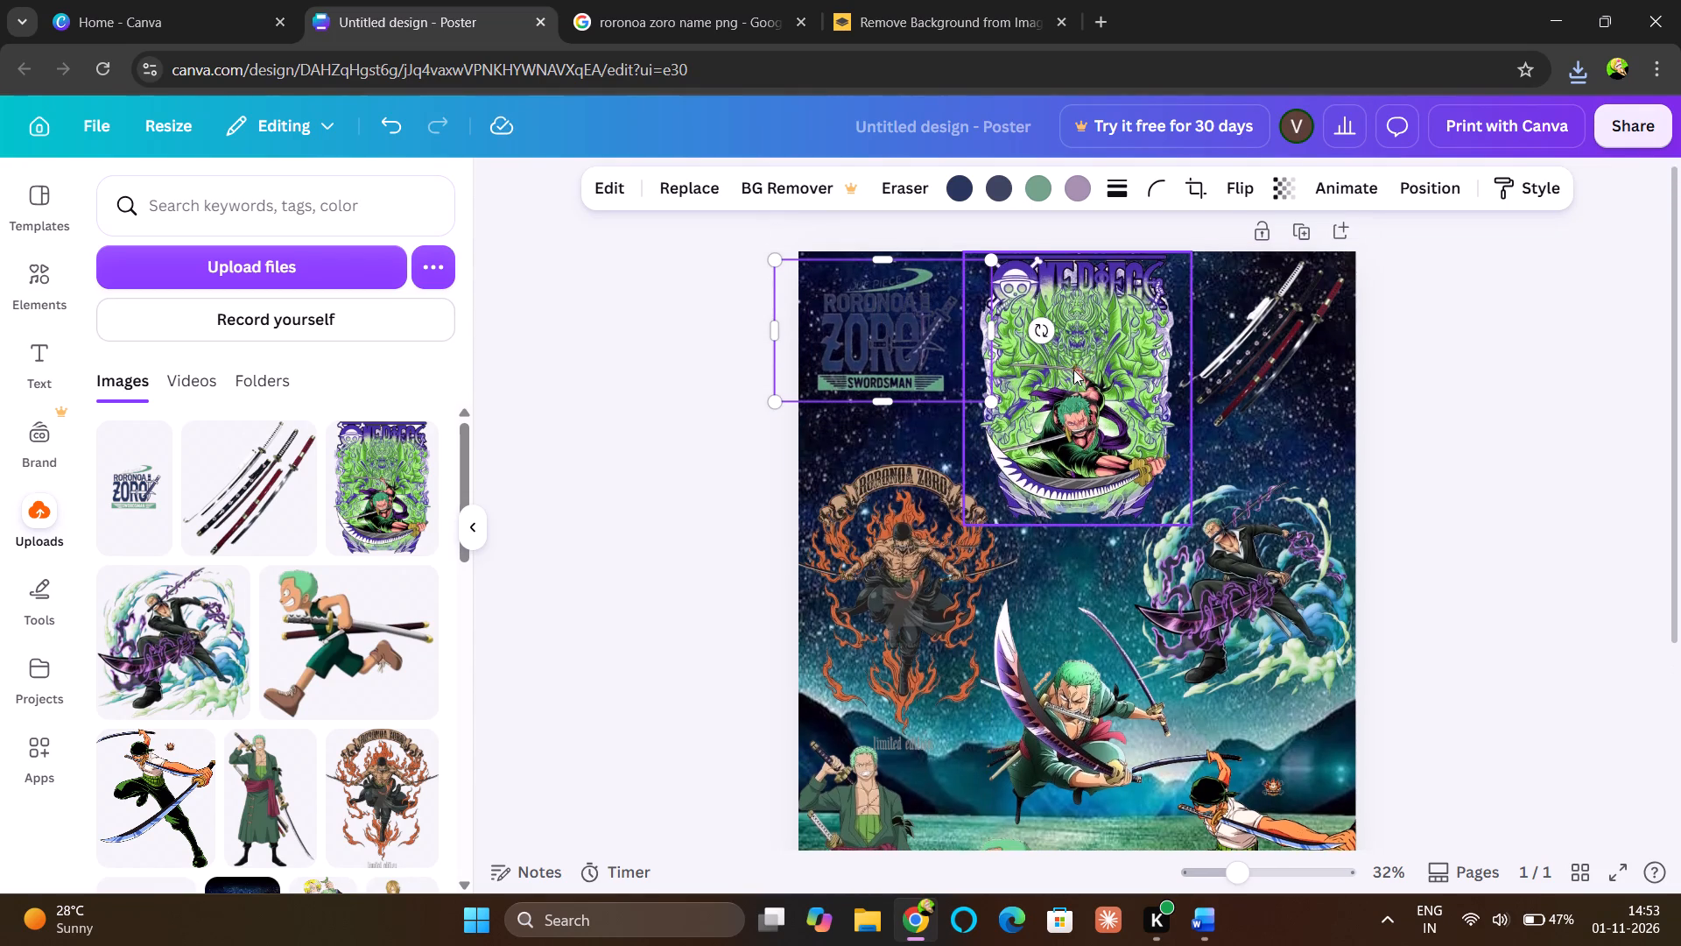
pyautogui.moveTo(768, 336); pyautogui.dragTo(795, 331)
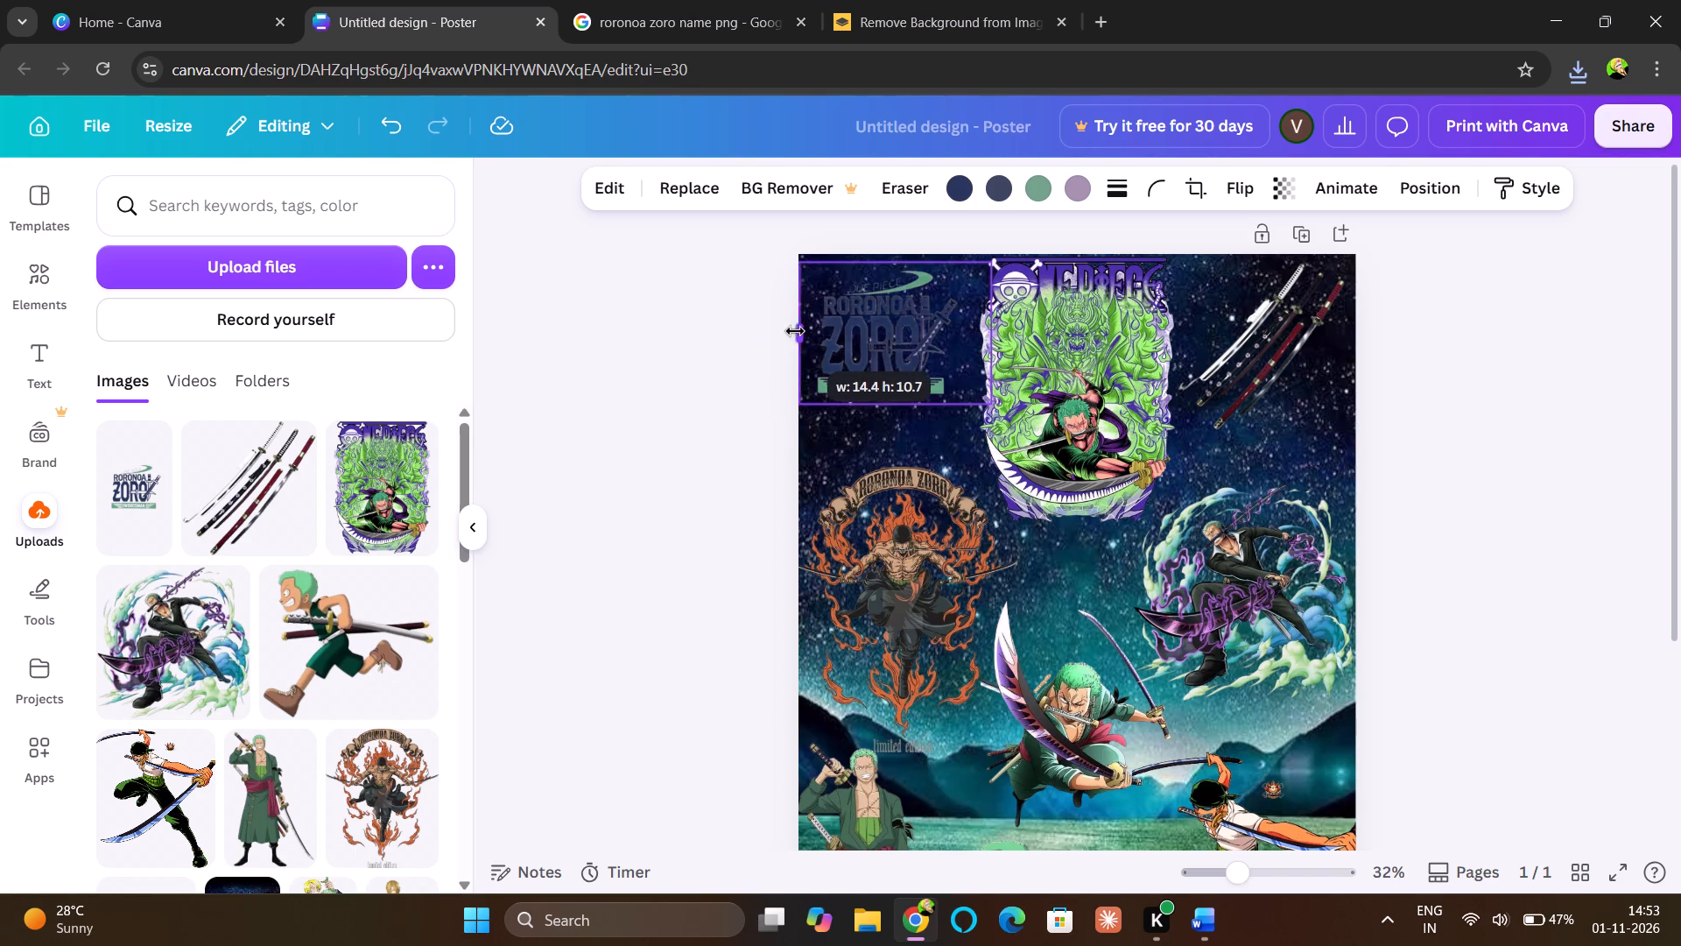
pyautogui.moveTo(795, 331); pyautogui.dragTo(797, 333)
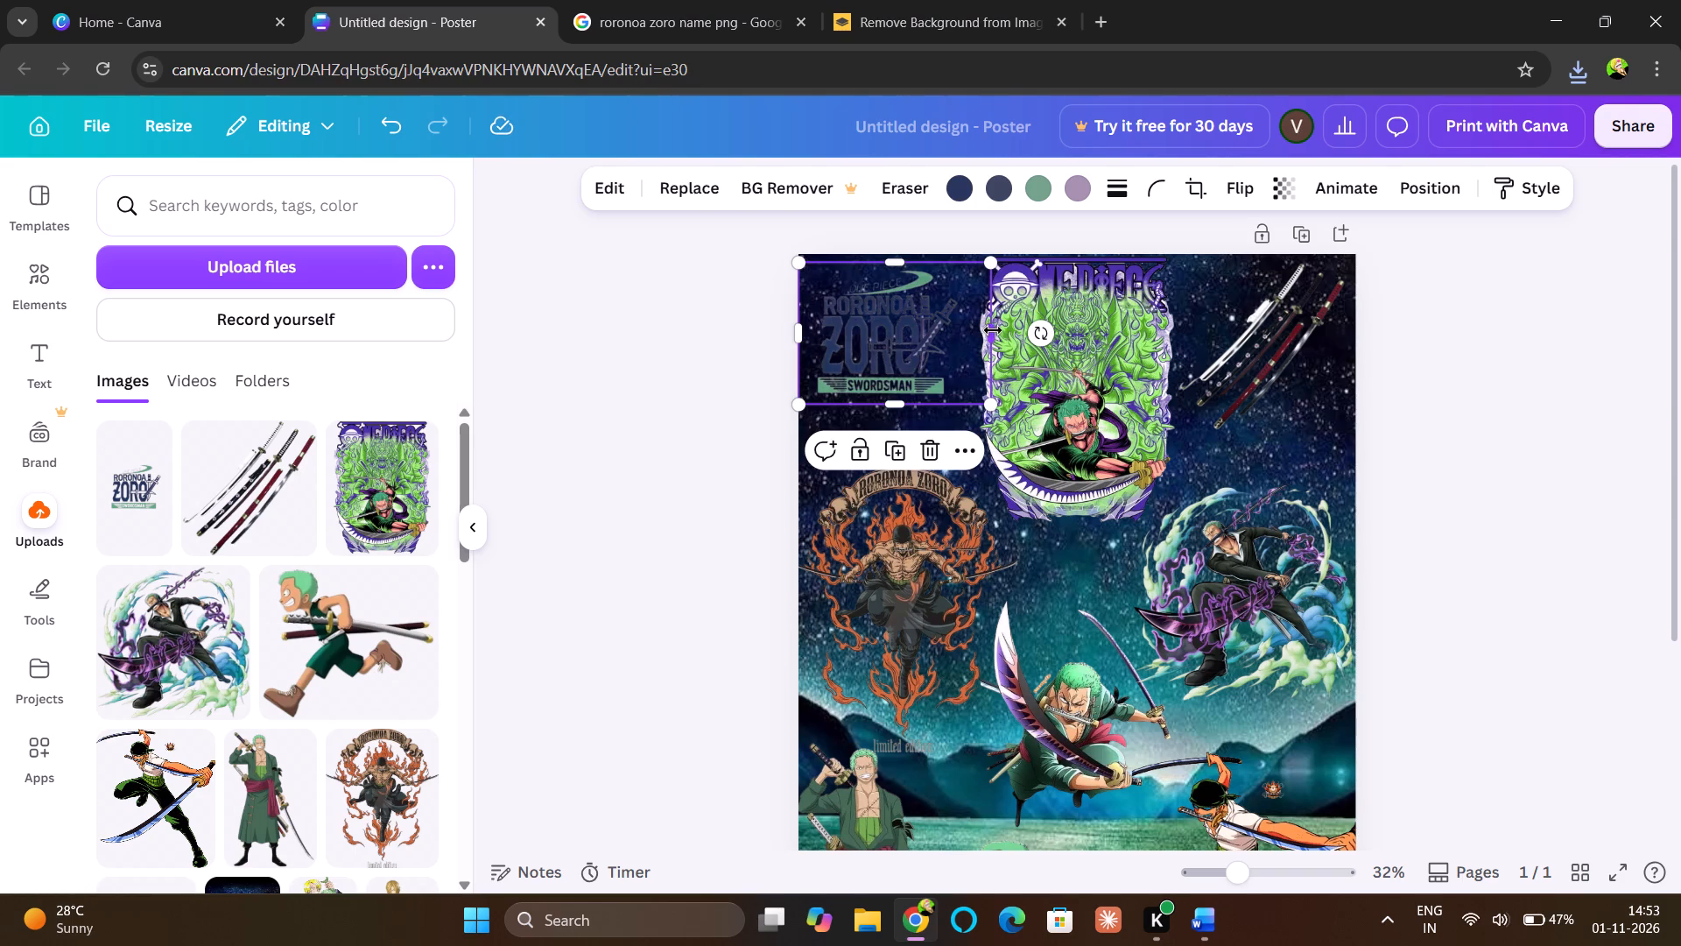
pyautogui.moveTo(994, 333); pyautogui.dragTo(964, 333)
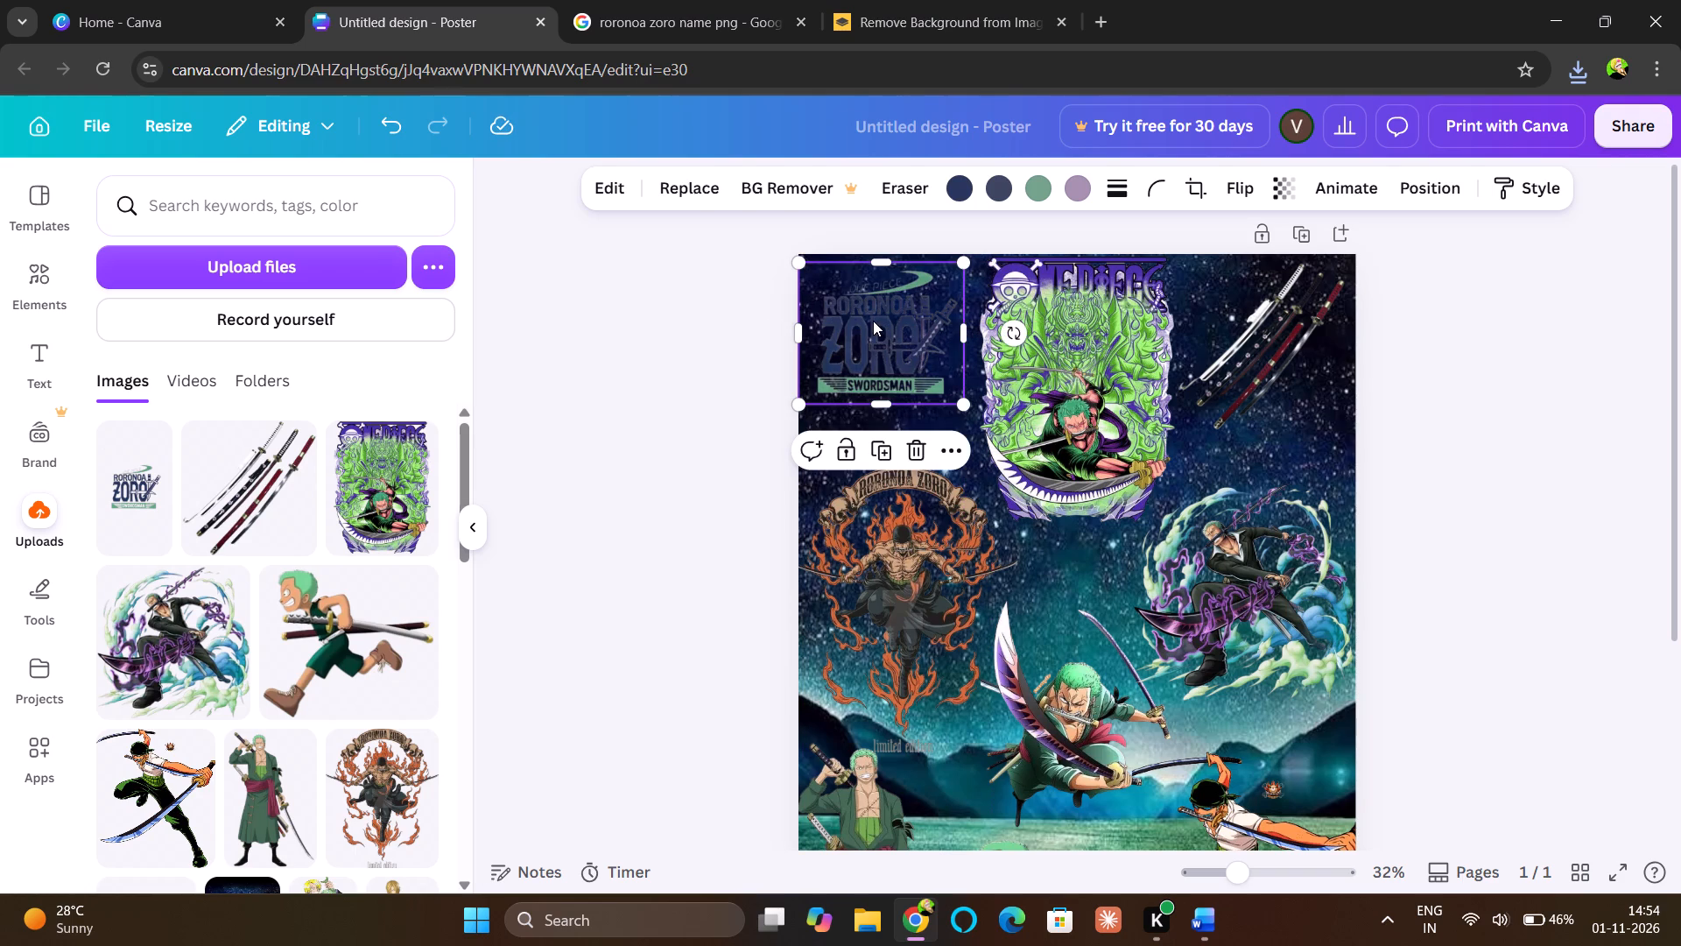
pyautogui.moveTo(873, 321); pyautogui.dragTo(882, 326)
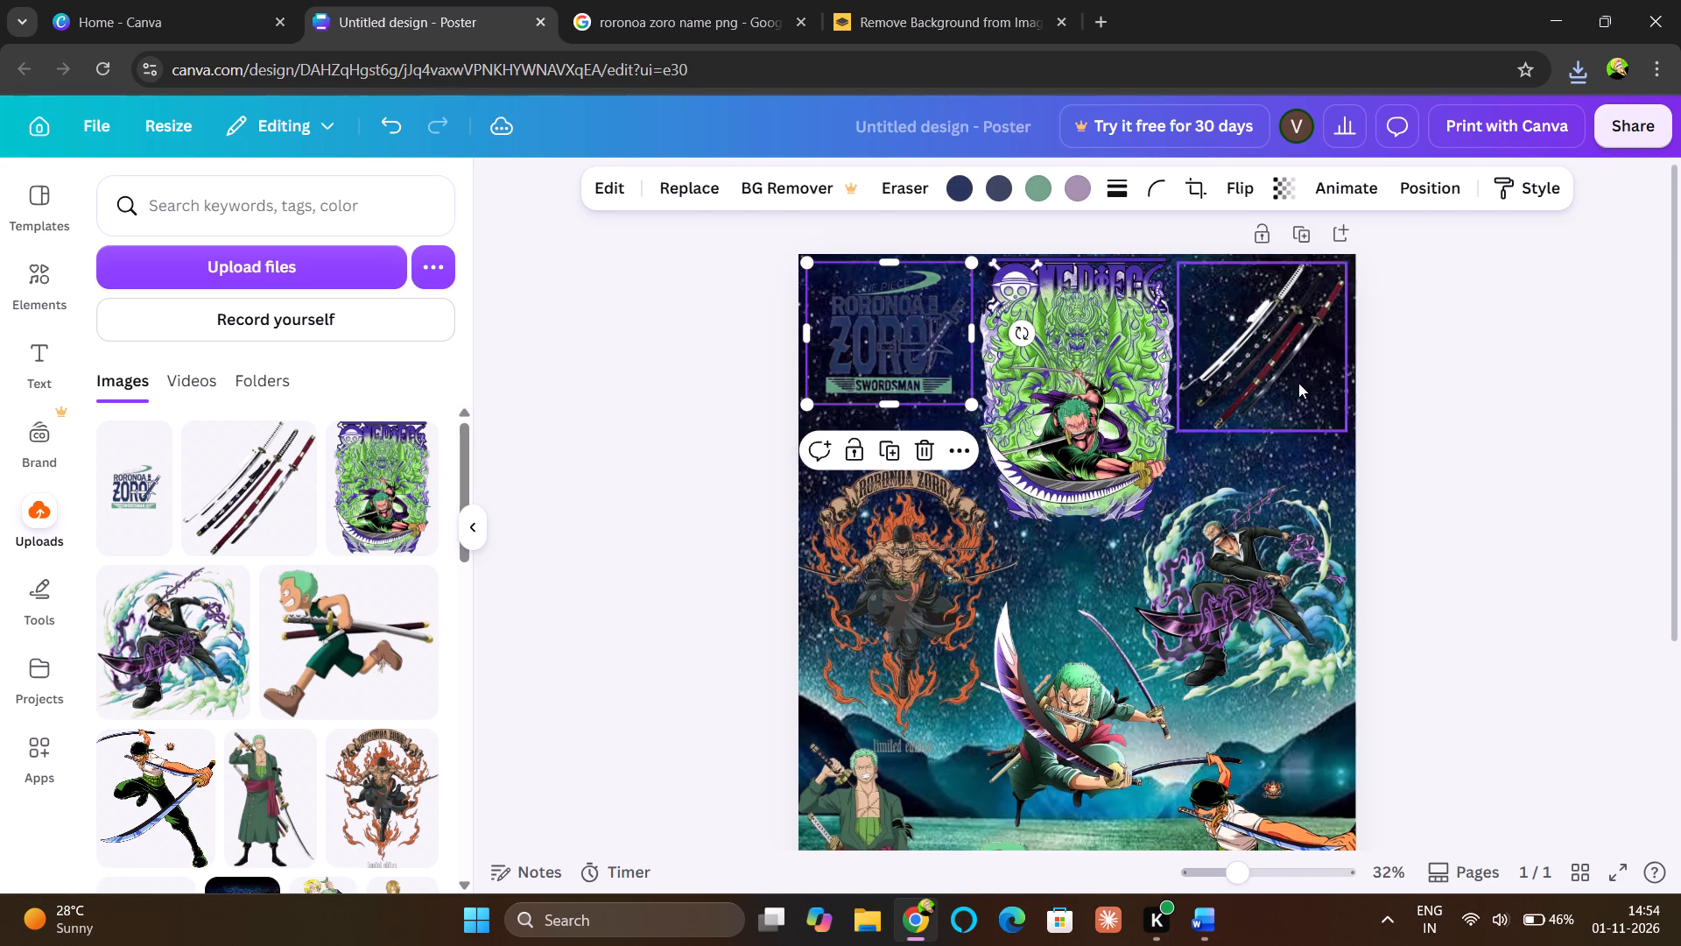
pyautogui.click(1495, 354)
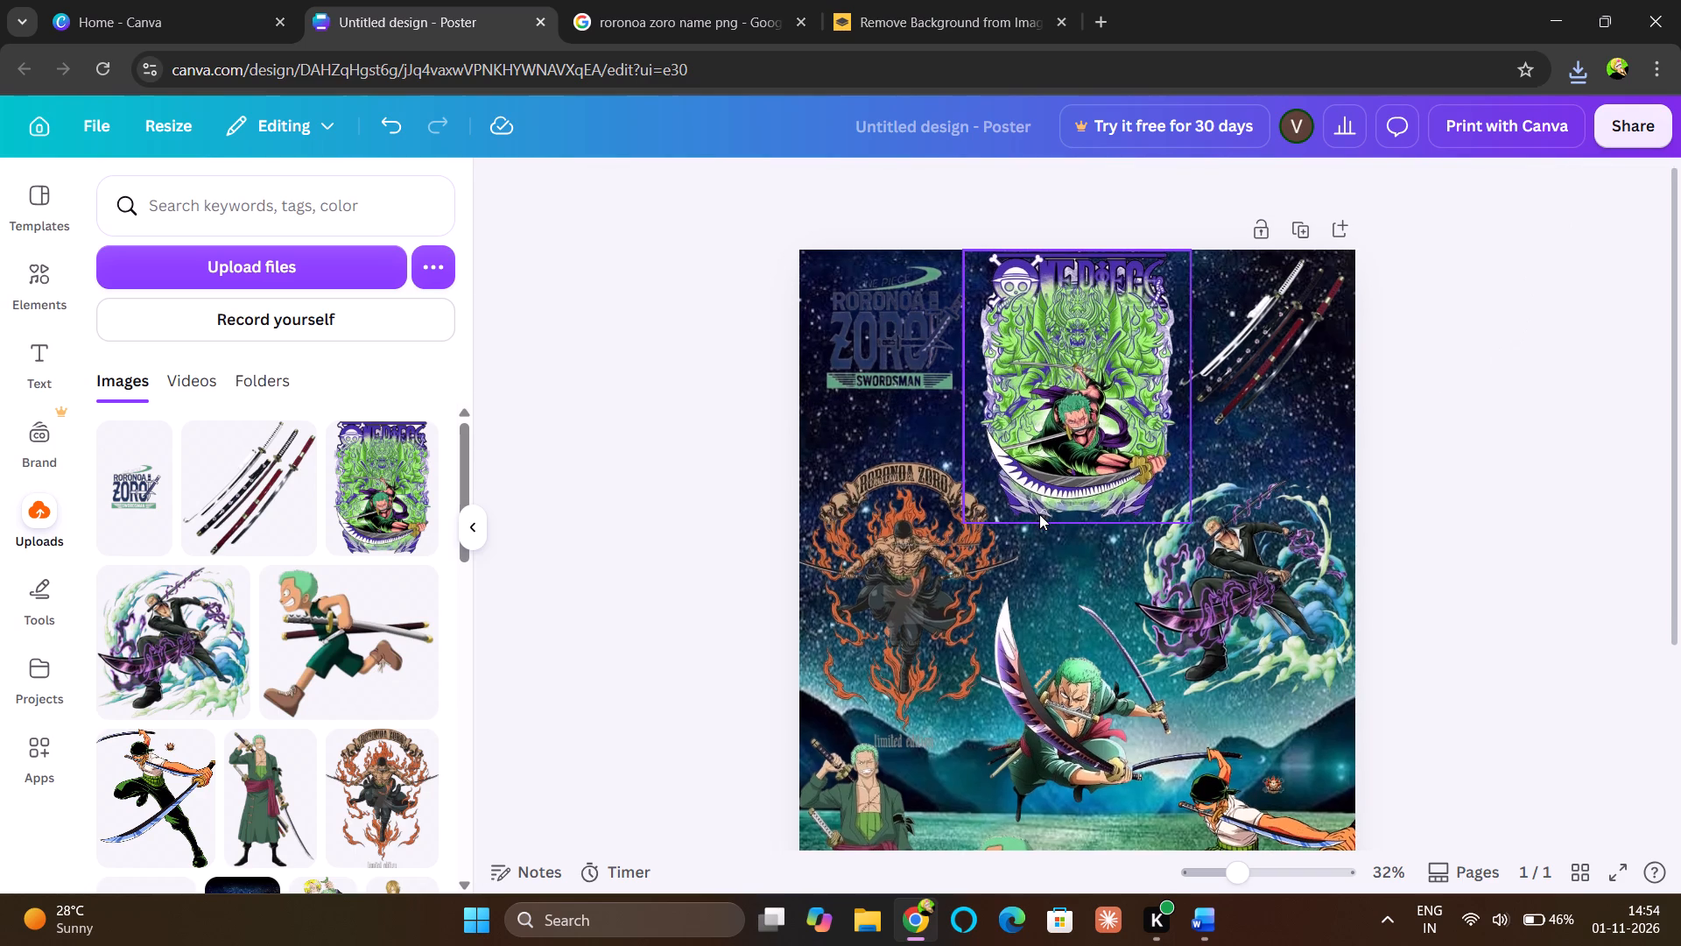
# Make the finished poster design available offline.
pyautogui.scroll(-2, 1039, 514)
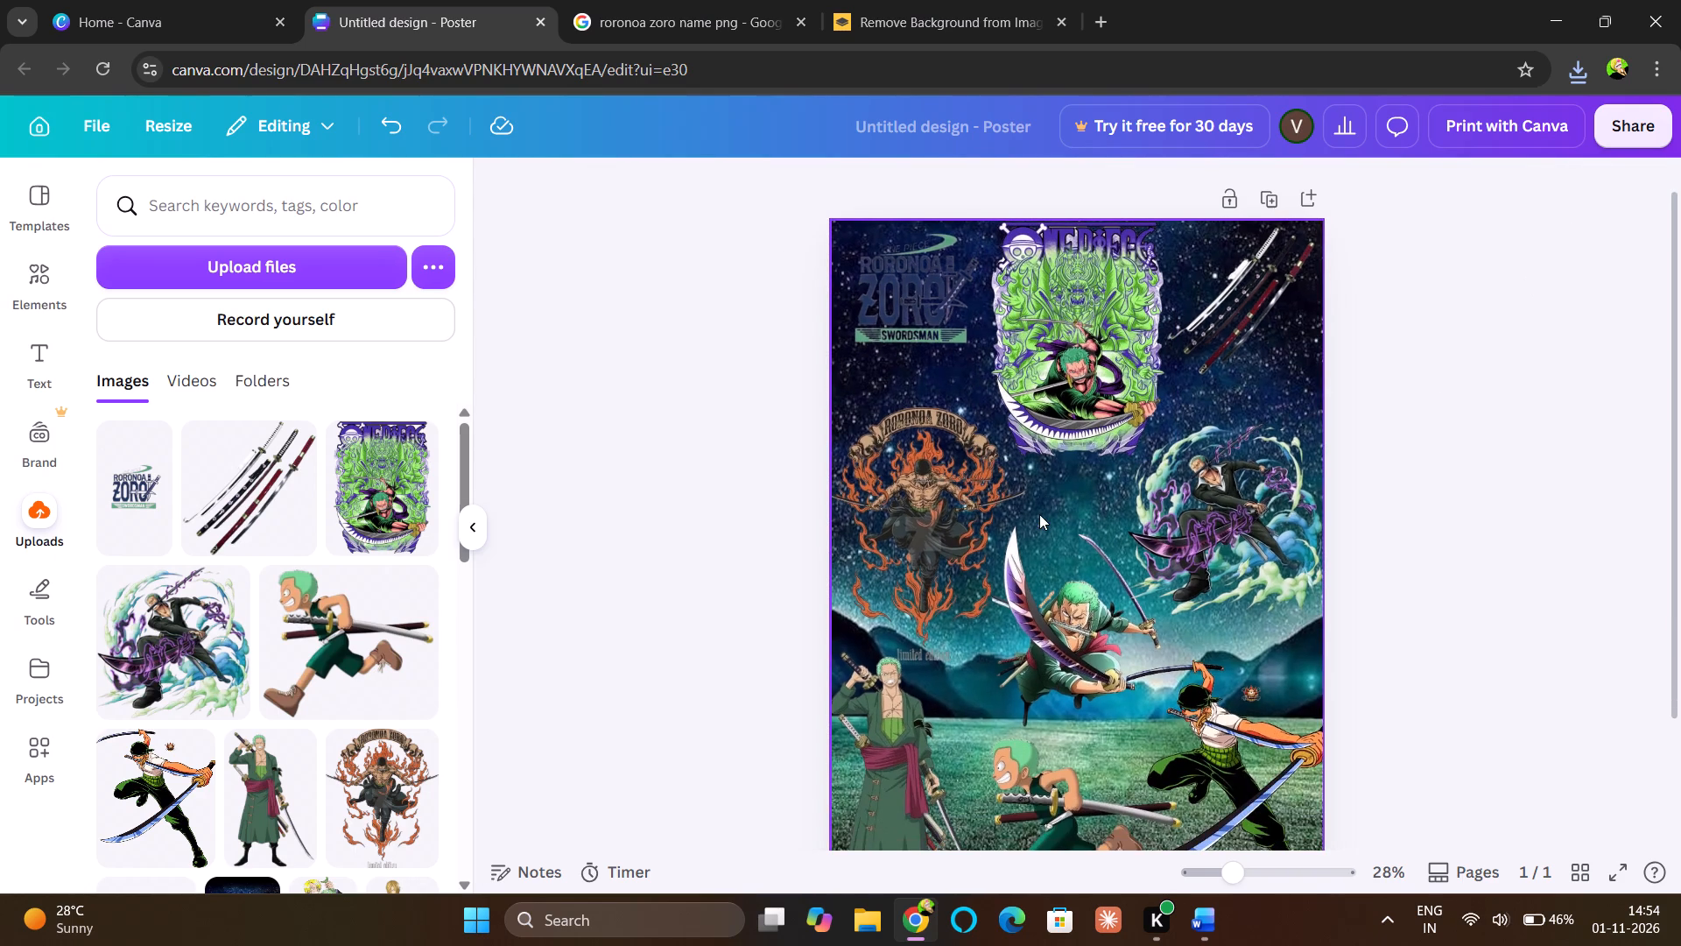
pyautogui.scroll(-1, 1039, 514)
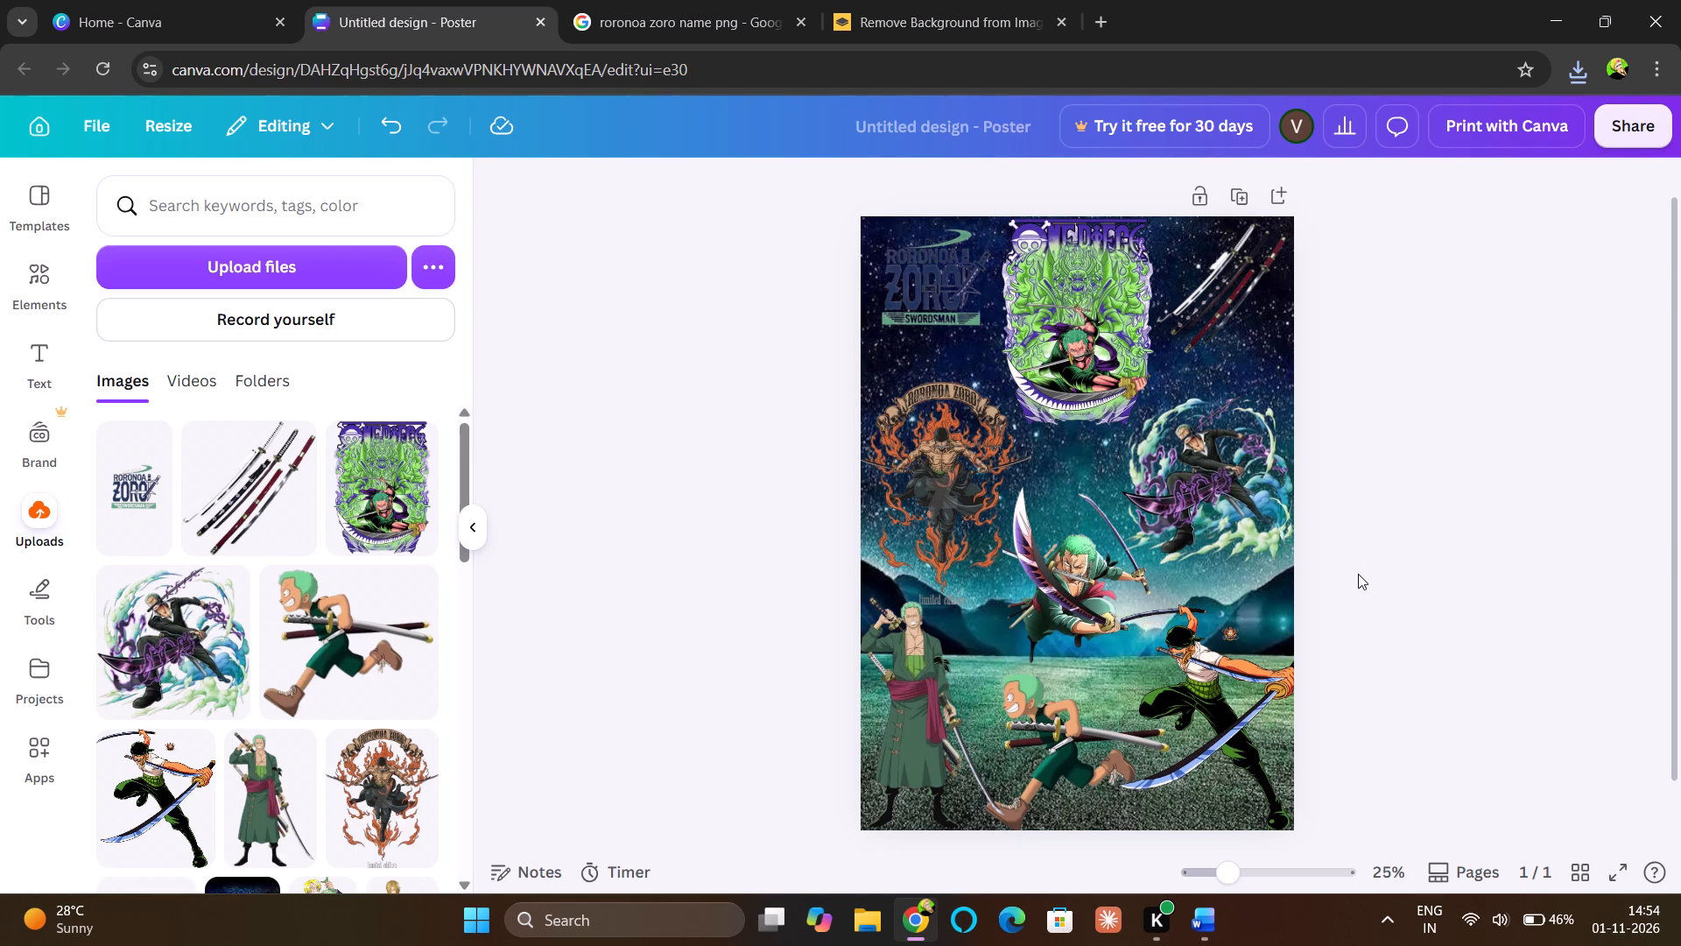
pyautogui.click(504, 131)
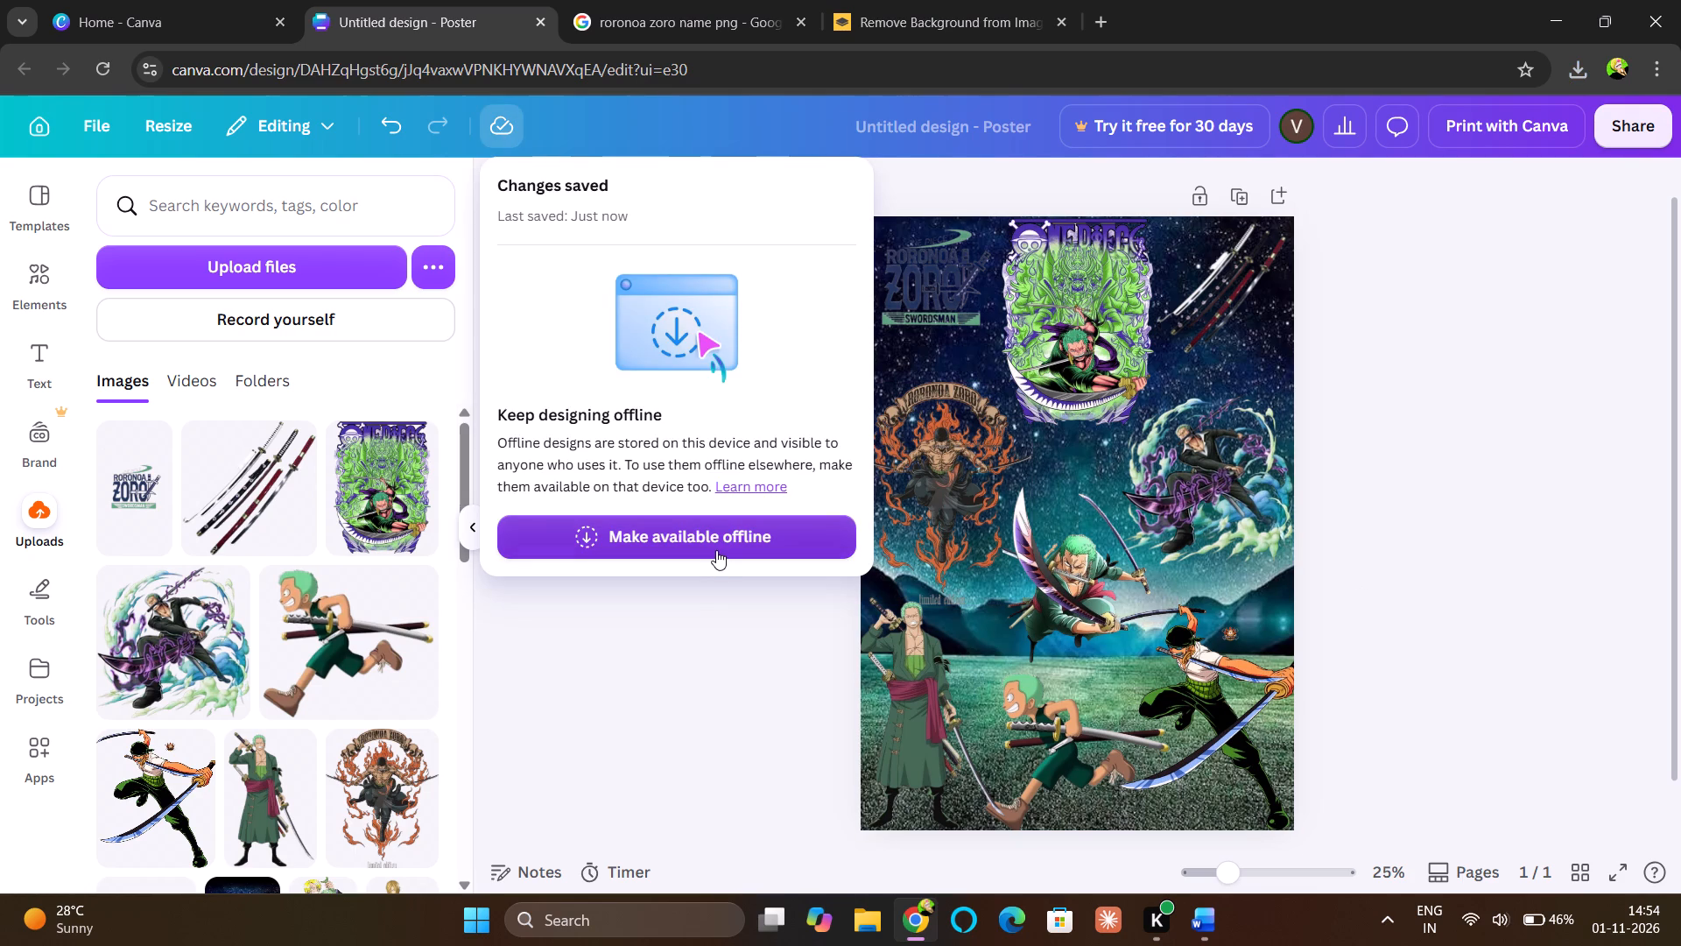
pyautogui.click(716, 550)
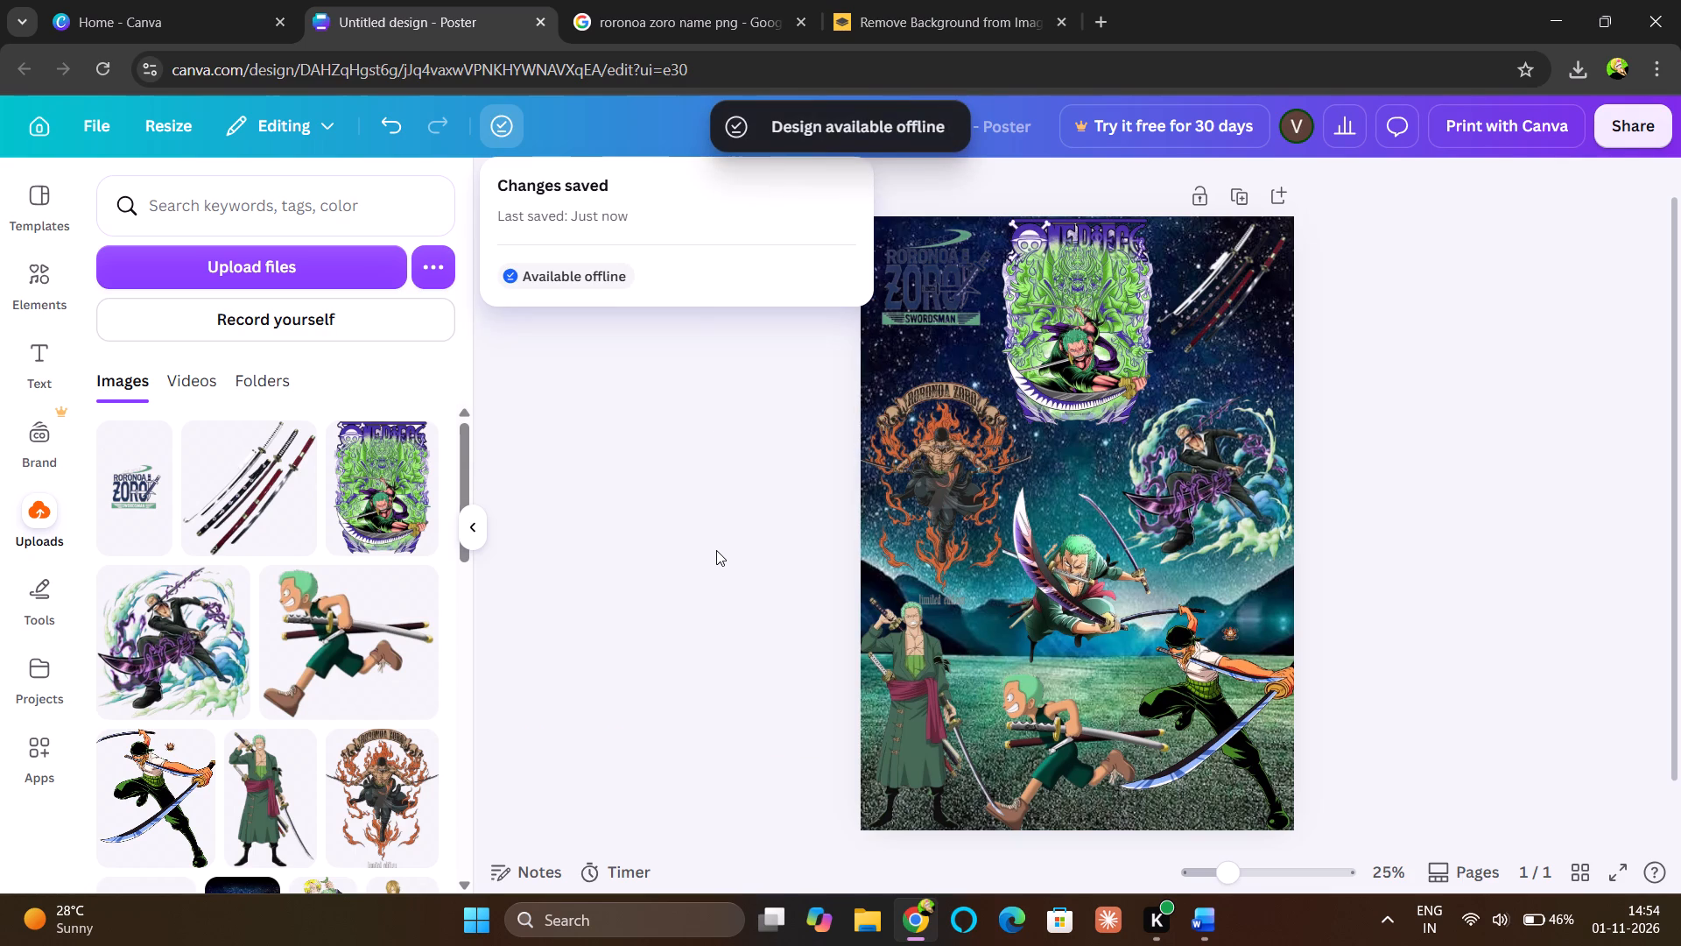
pyautogui.click(733, 418)
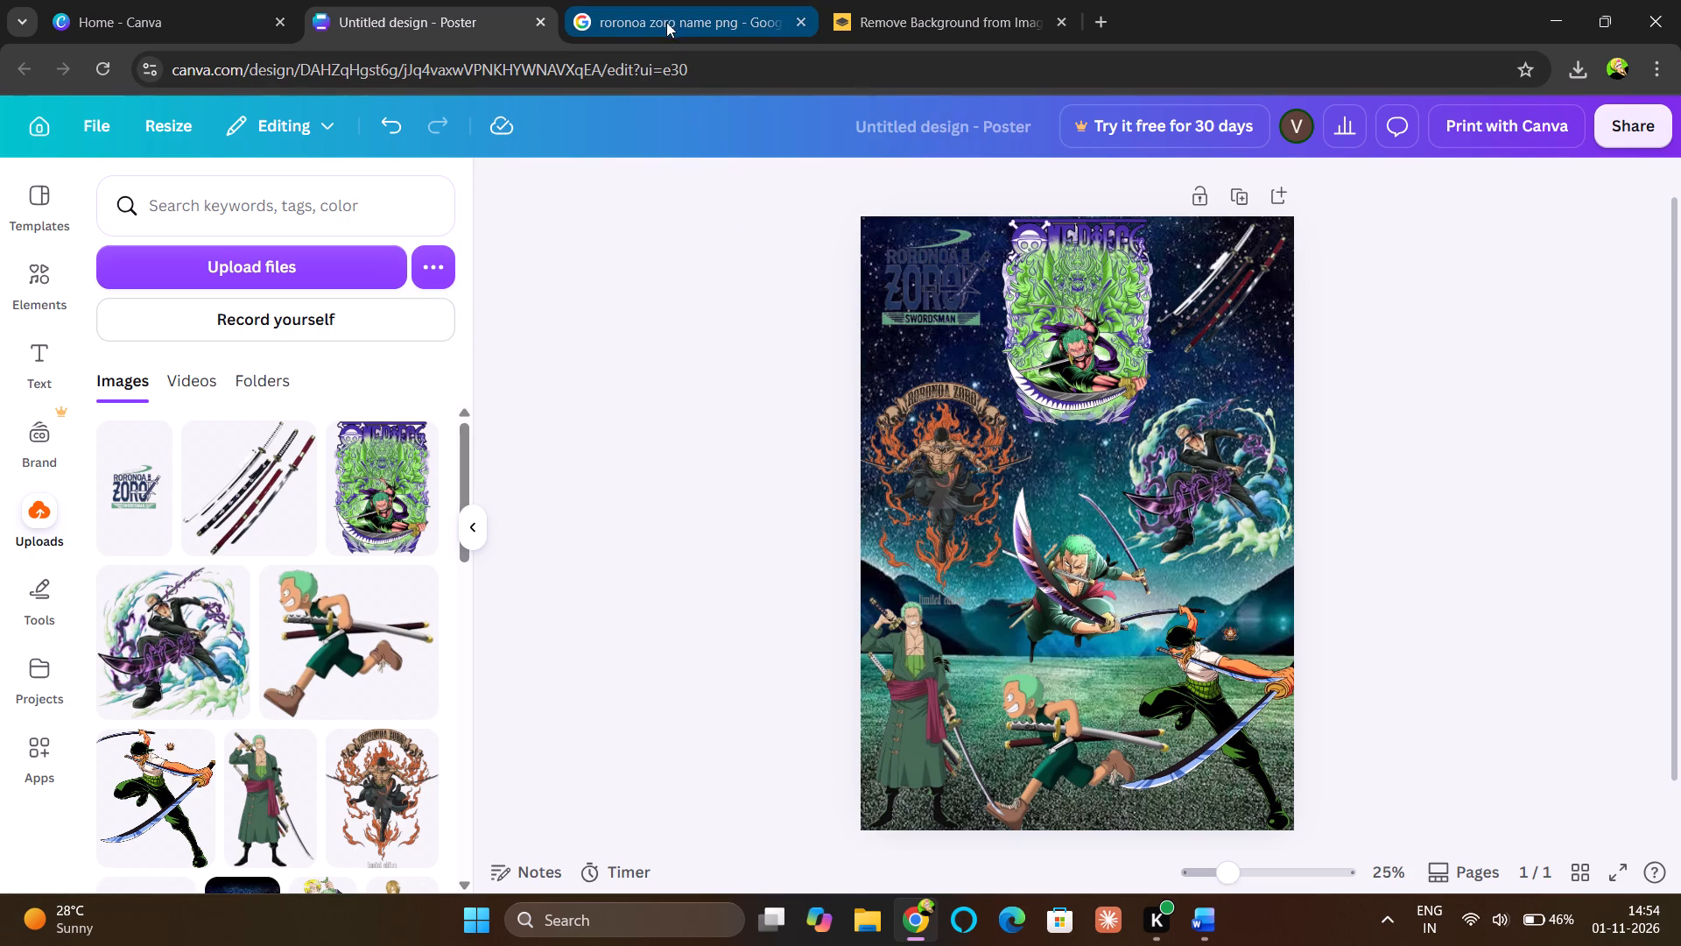
# Close the Google Images, remove.bg and poster tabs, and dismiss the Create a design dialog on the Canva home page.
pyautogui.click(798, 19)
pyautogui.click(798, 19)
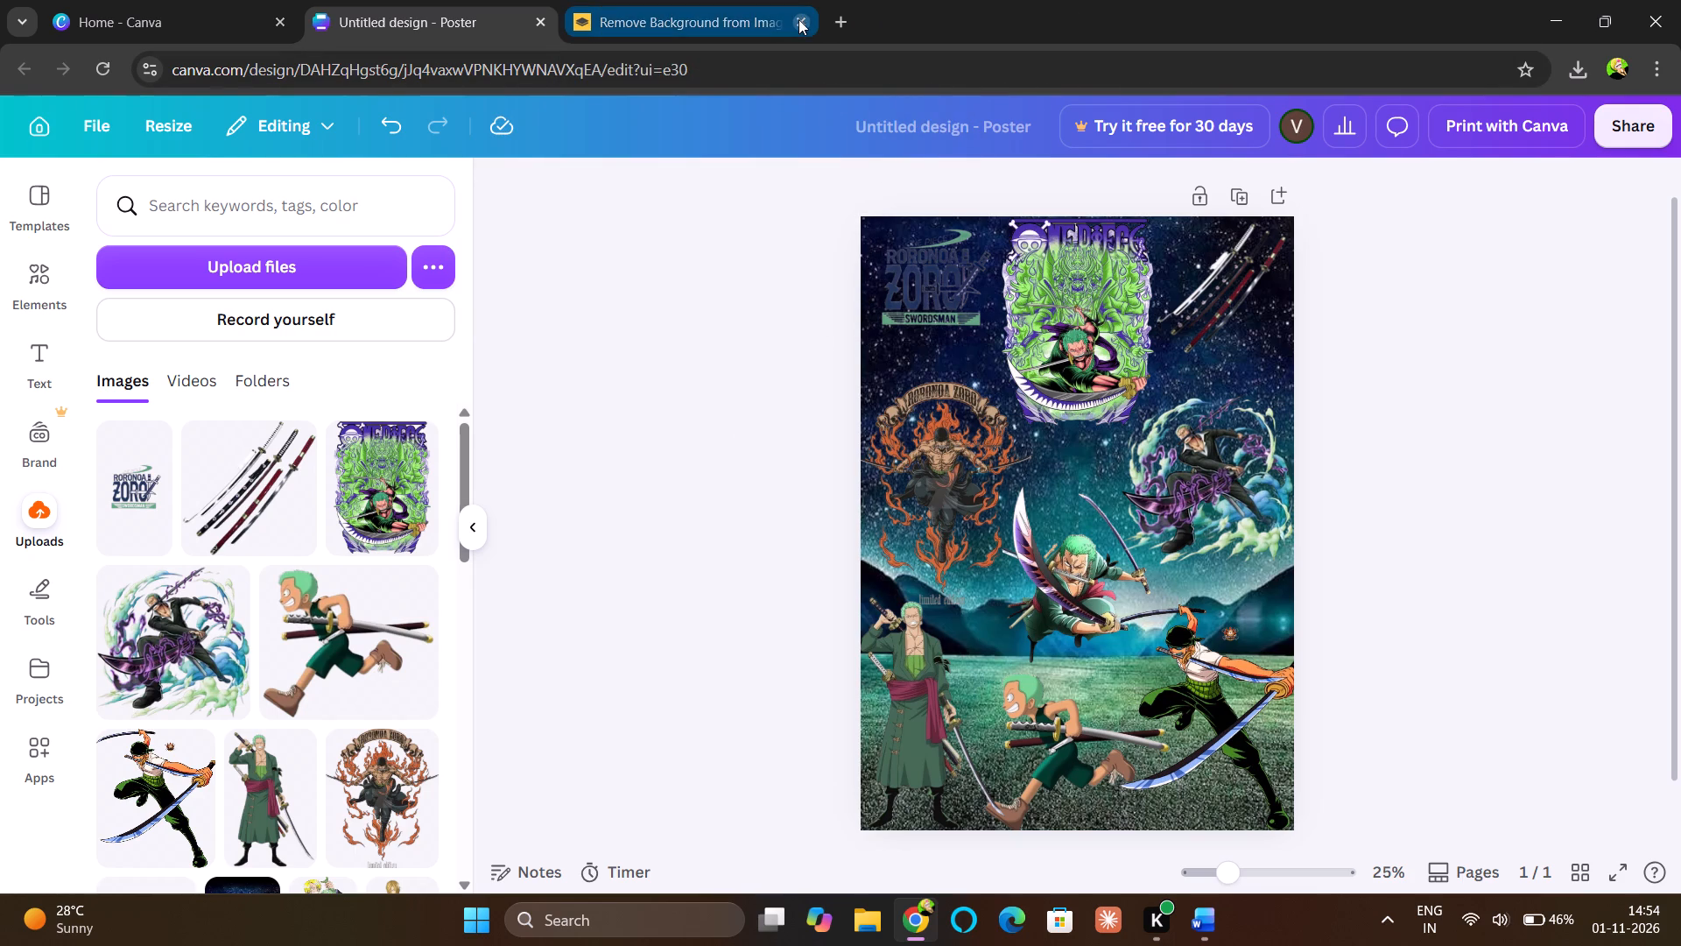
pyautogui.click(545, 18)
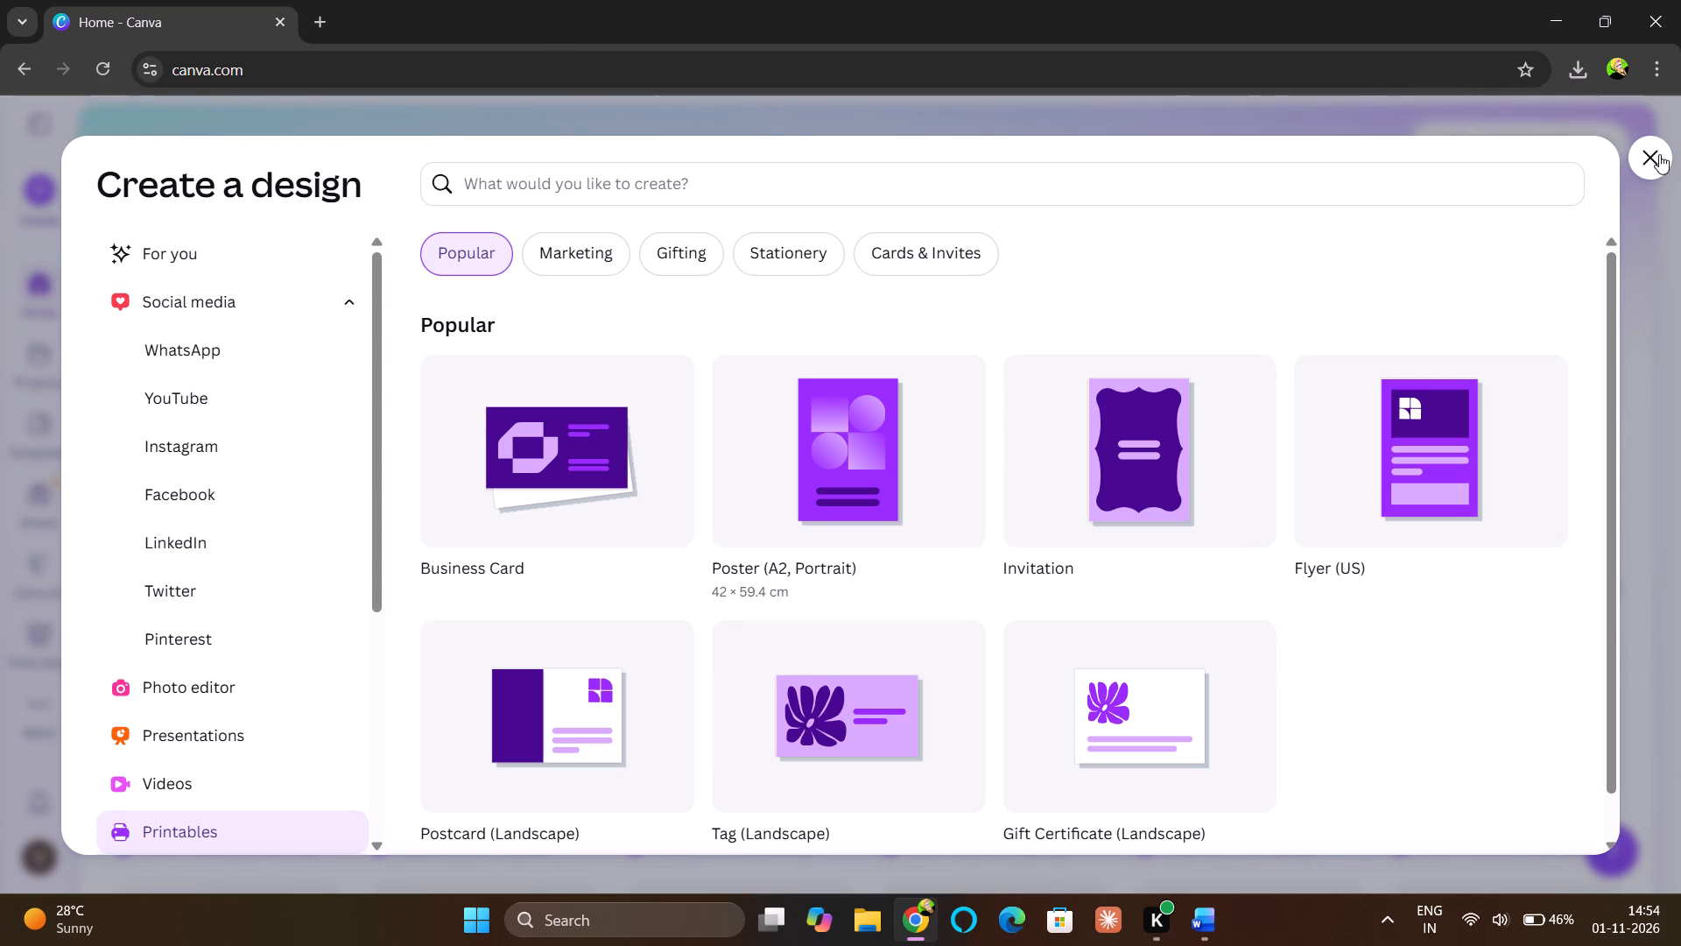
pyautogui.click(1651, 160)
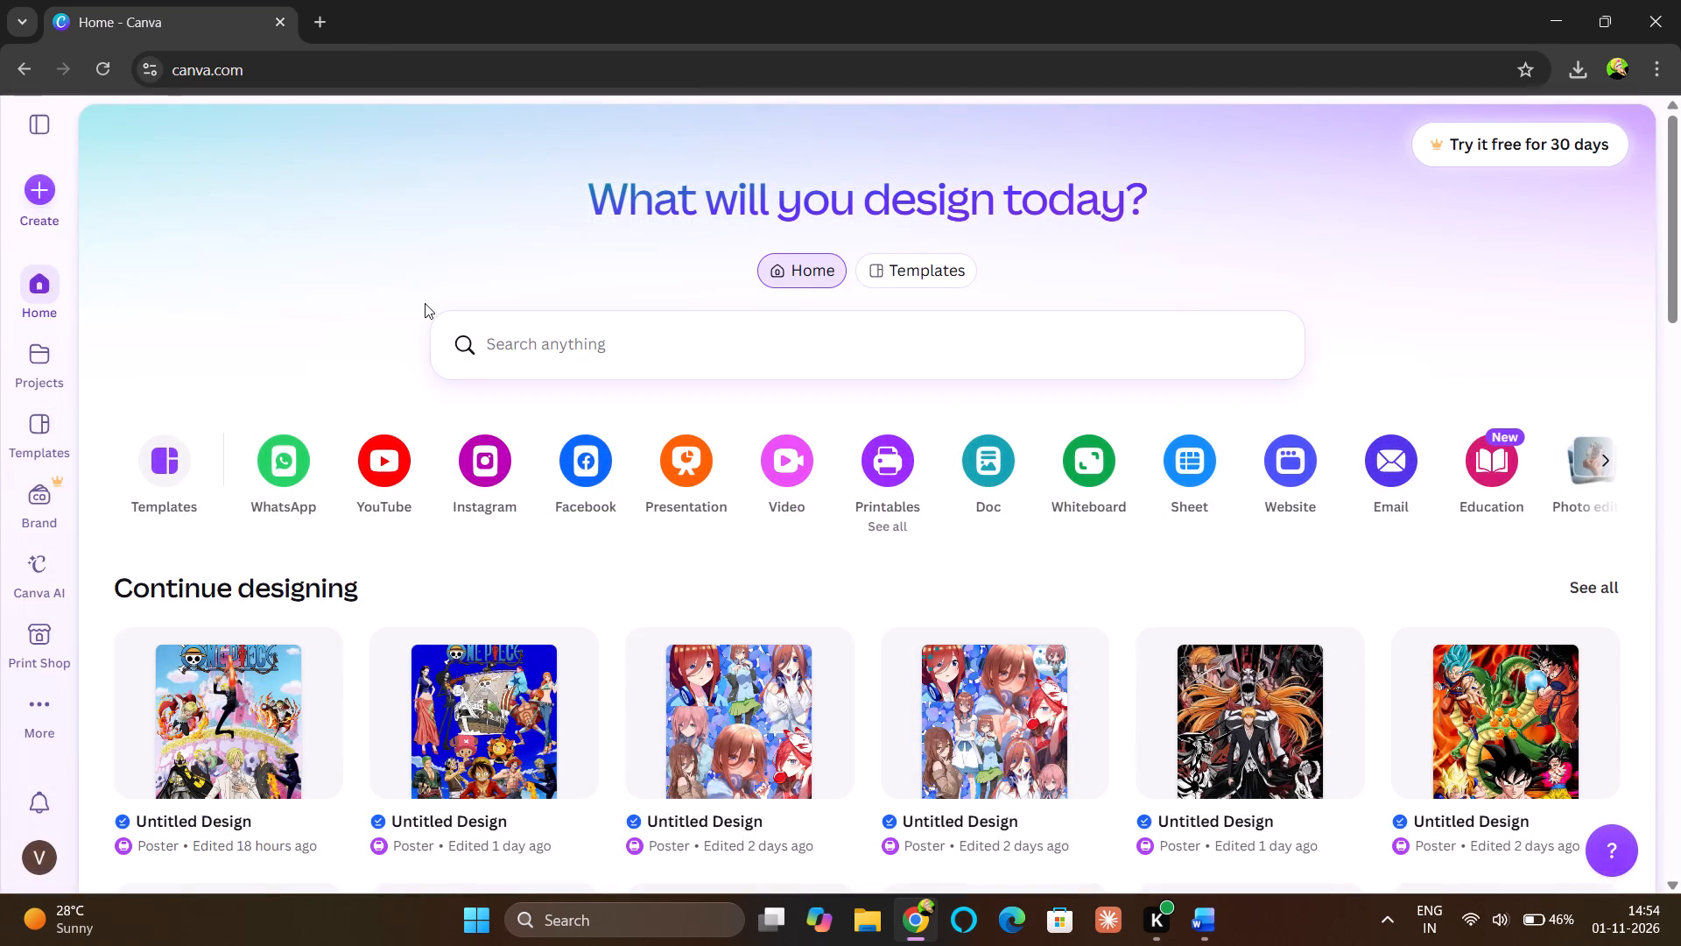
# Reload the Canva home page and check the recent designs for the Zoro poster.
pyautogui.click(109, 65)
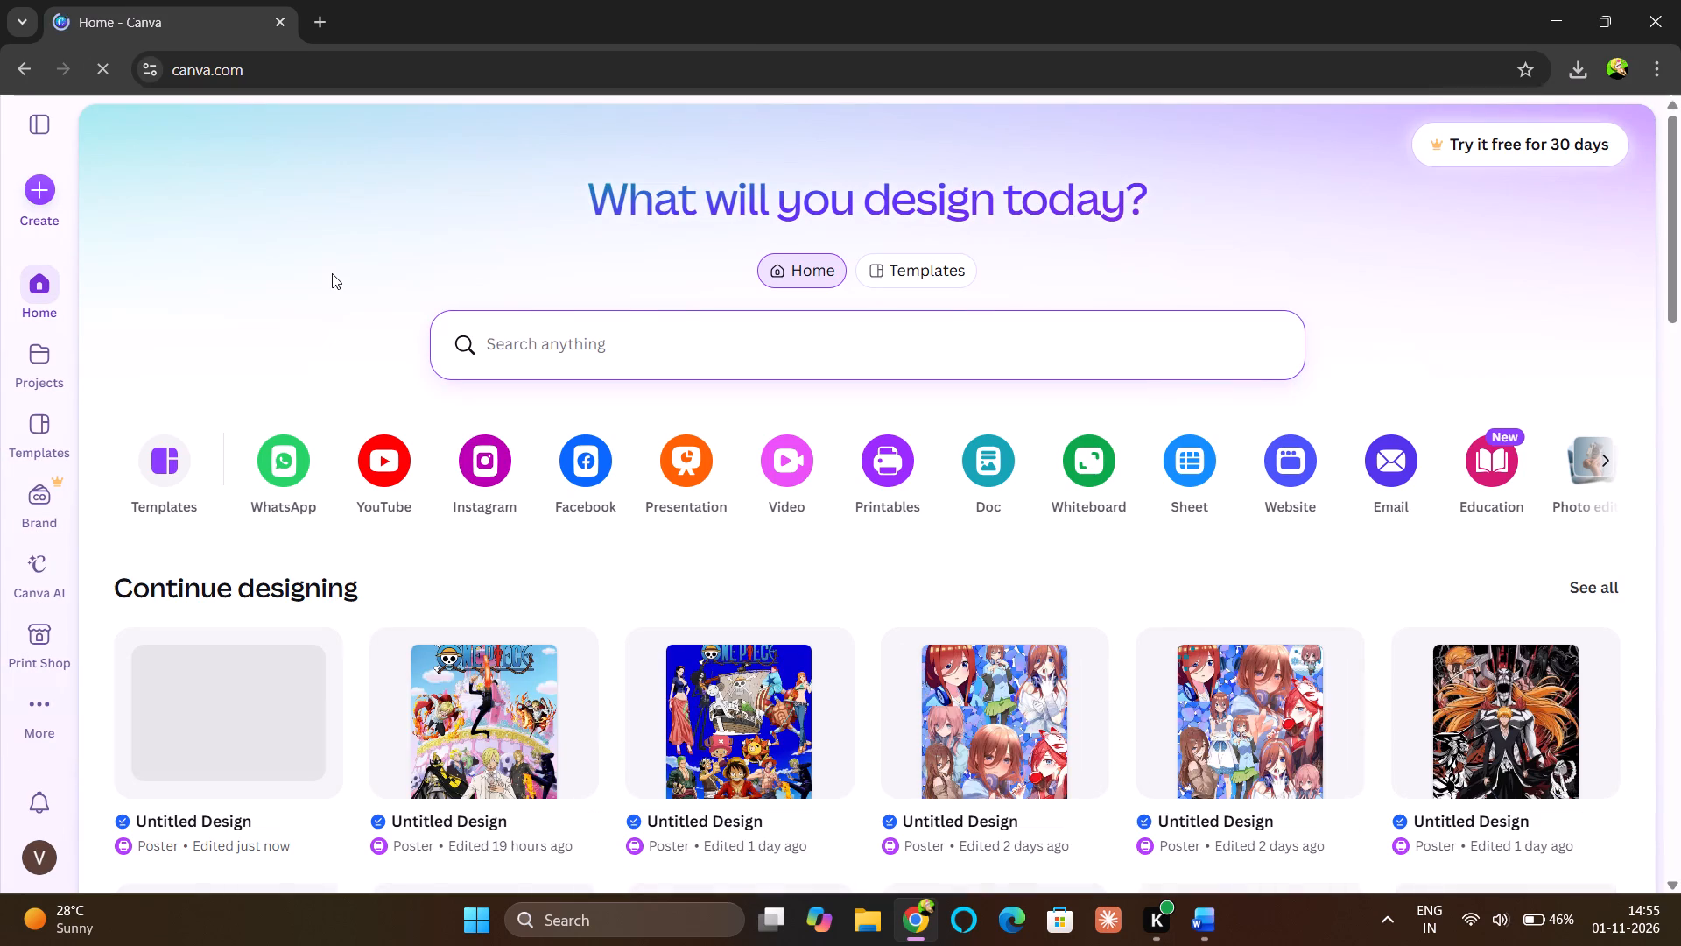
pyautogui.scroll(-1, 332, 273)
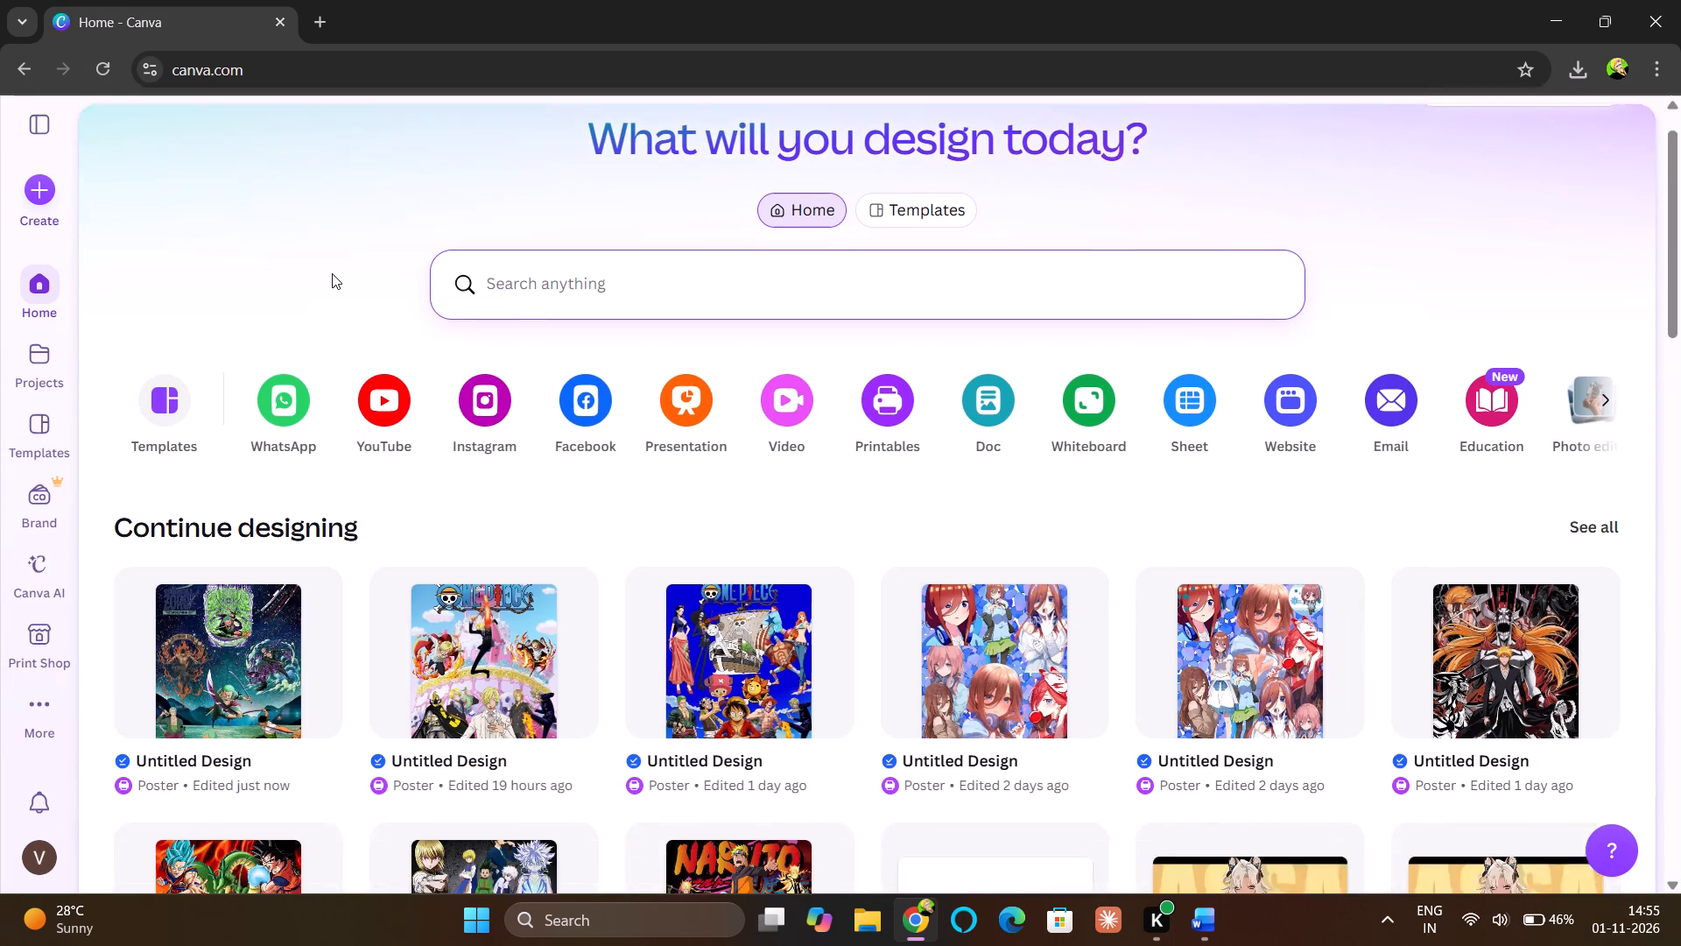
pyautogui.scroll(-1, 332, 273)
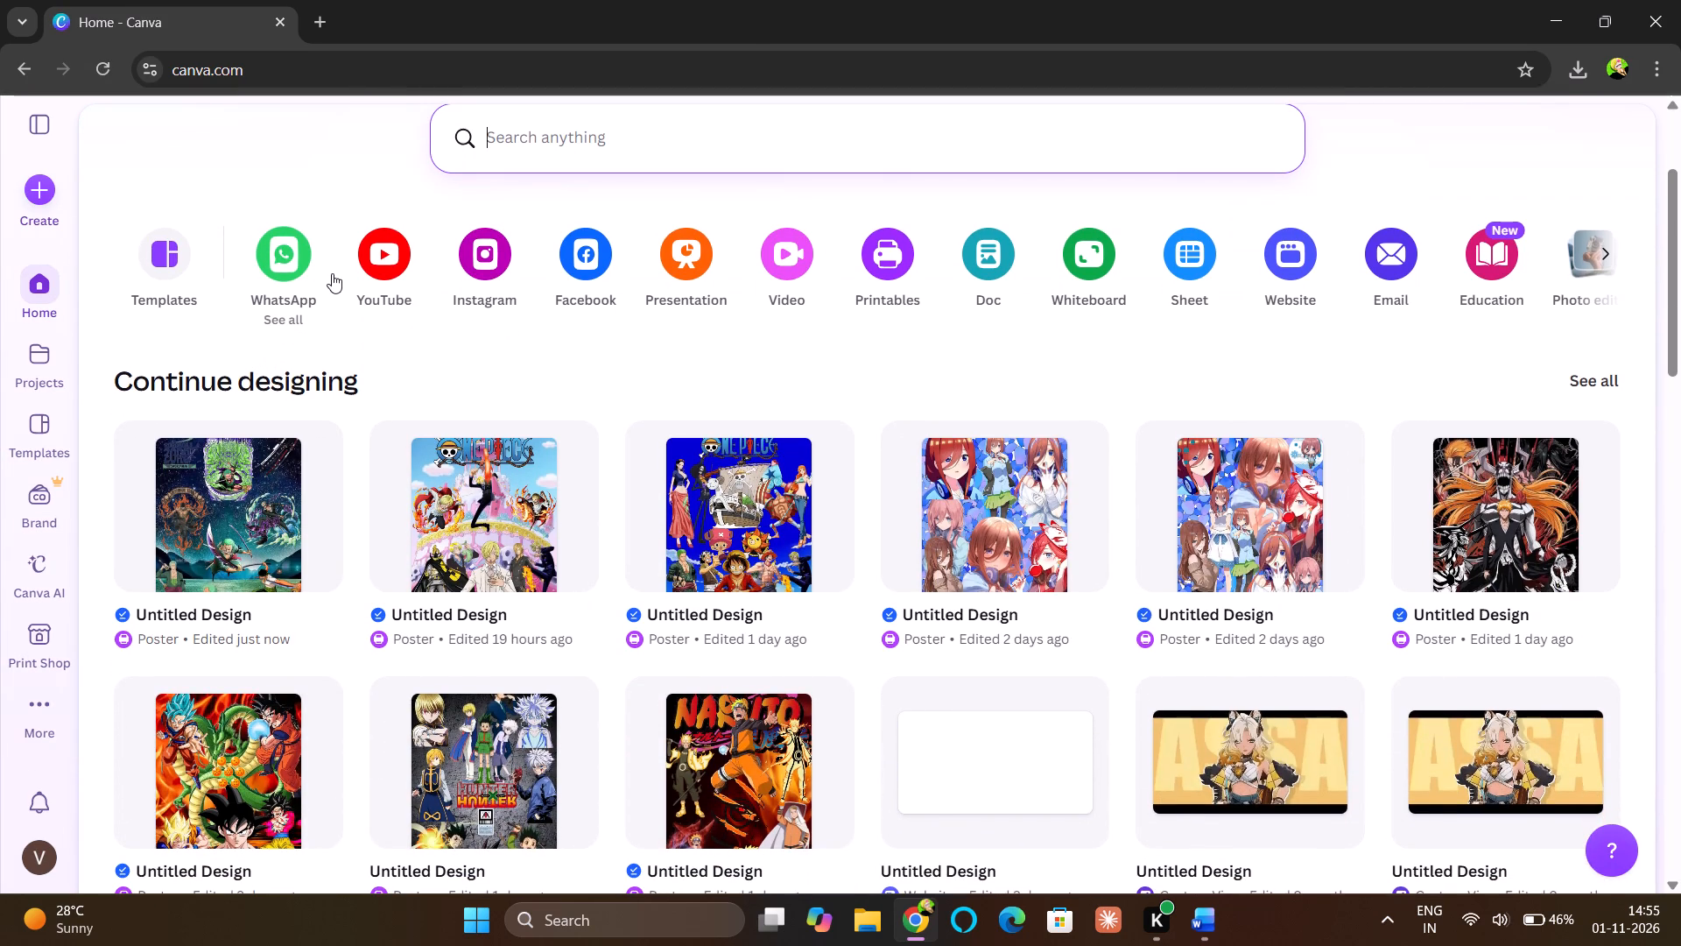
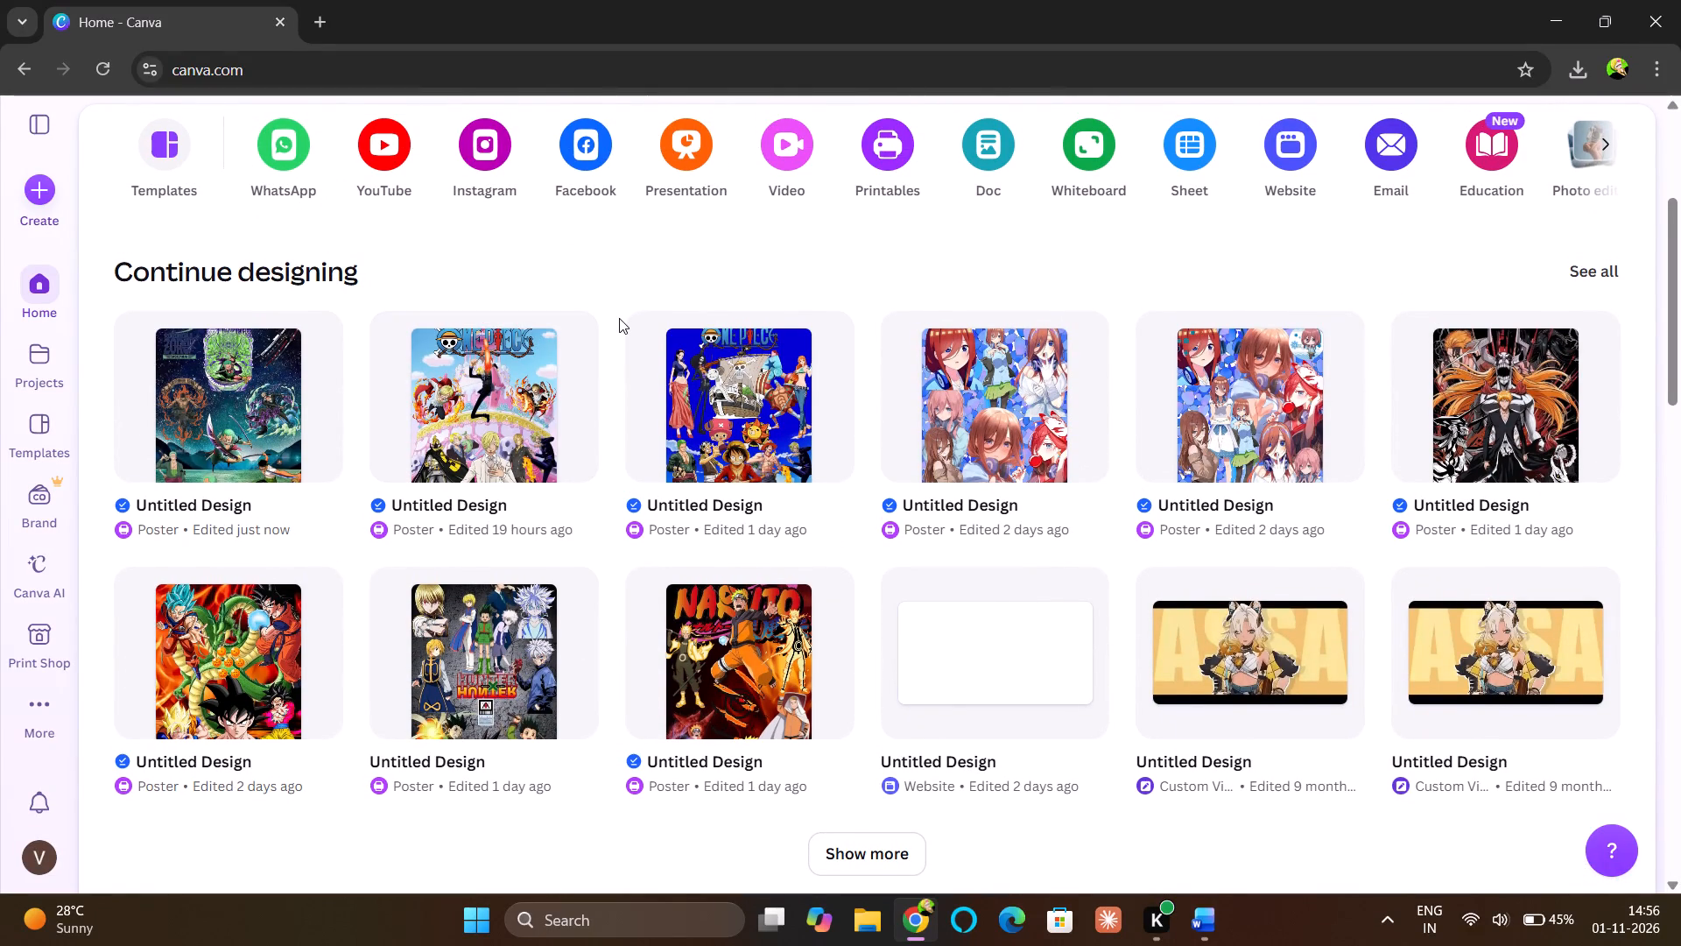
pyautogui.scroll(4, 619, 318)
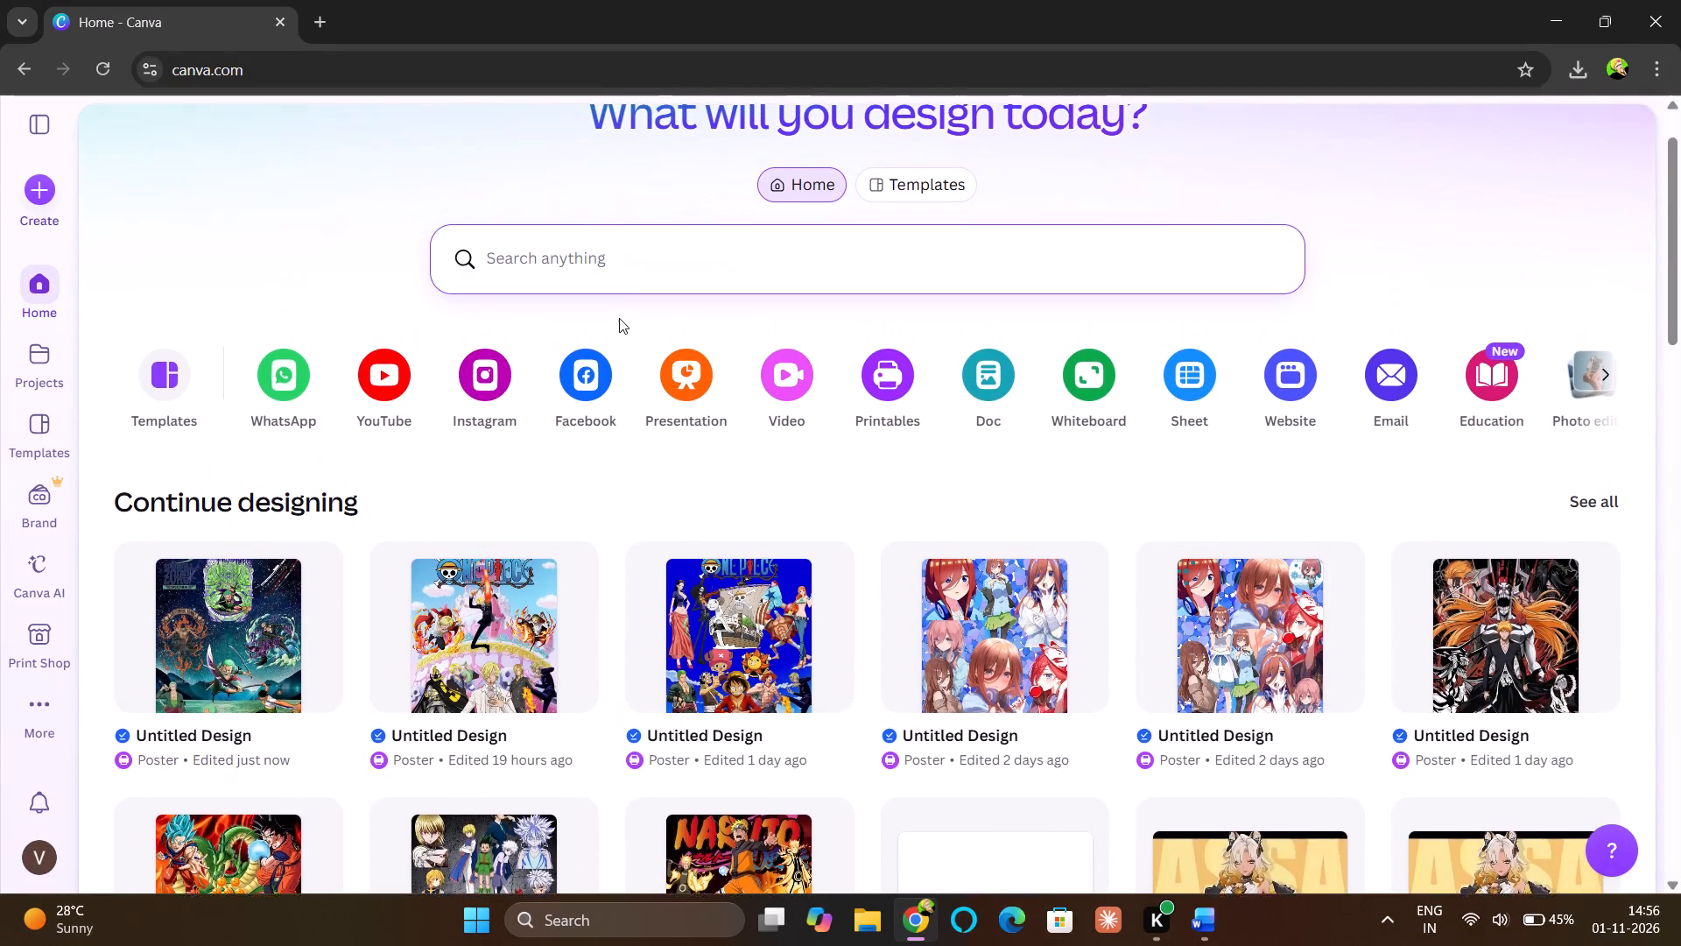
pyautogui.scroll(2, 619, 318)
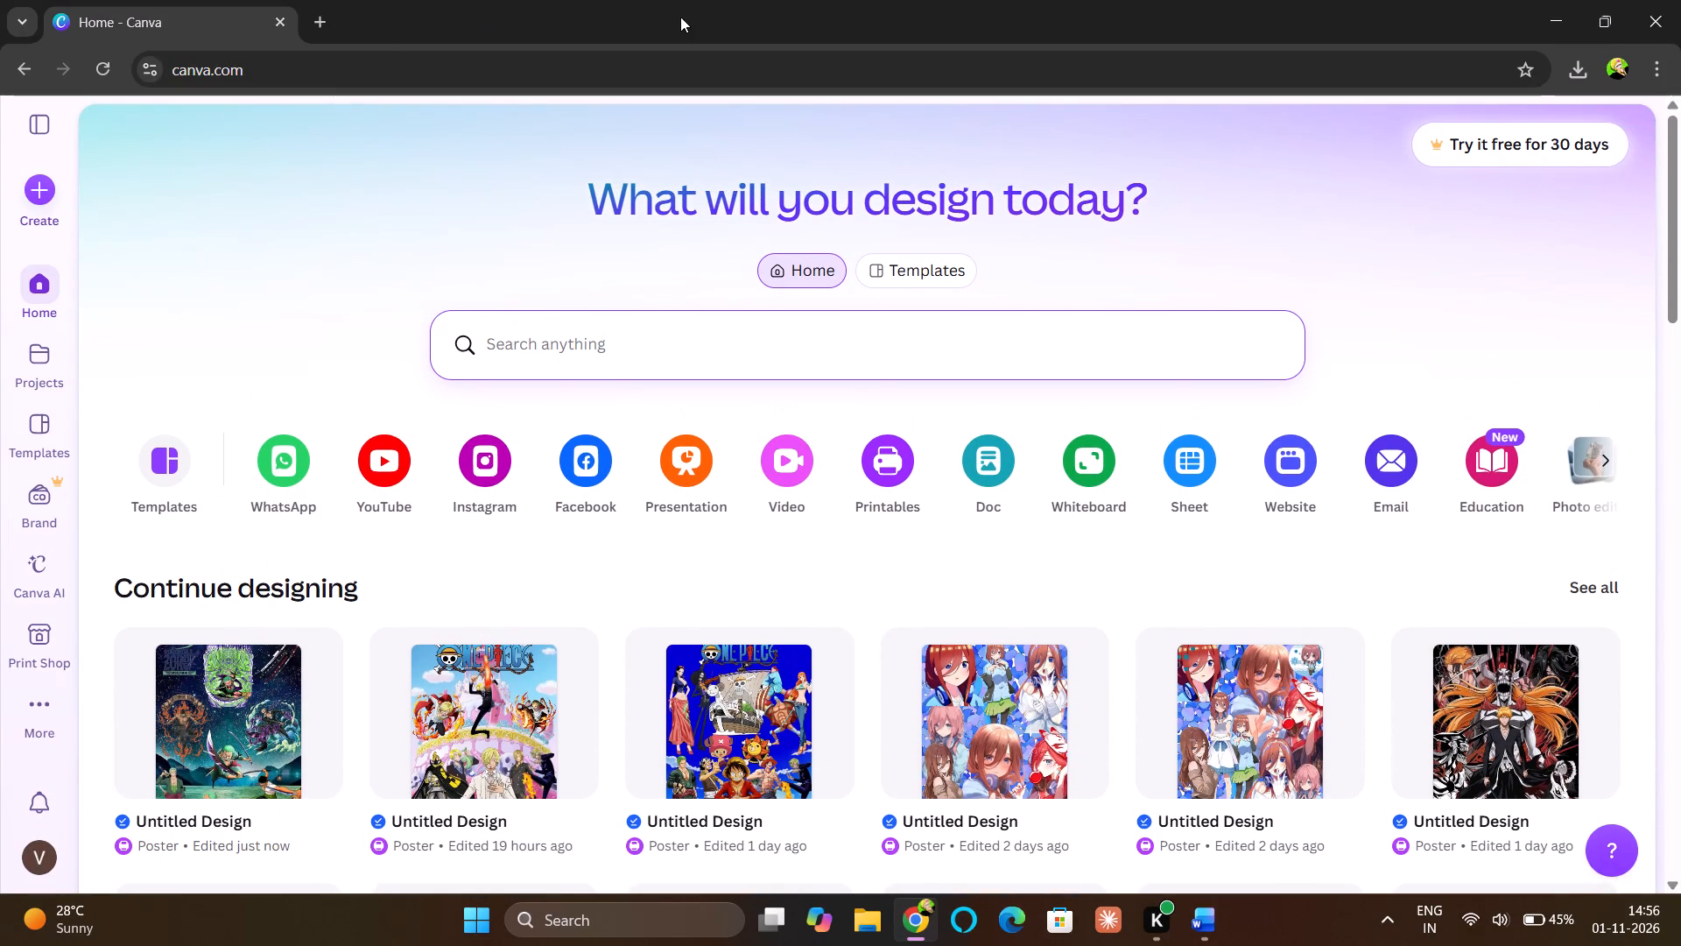